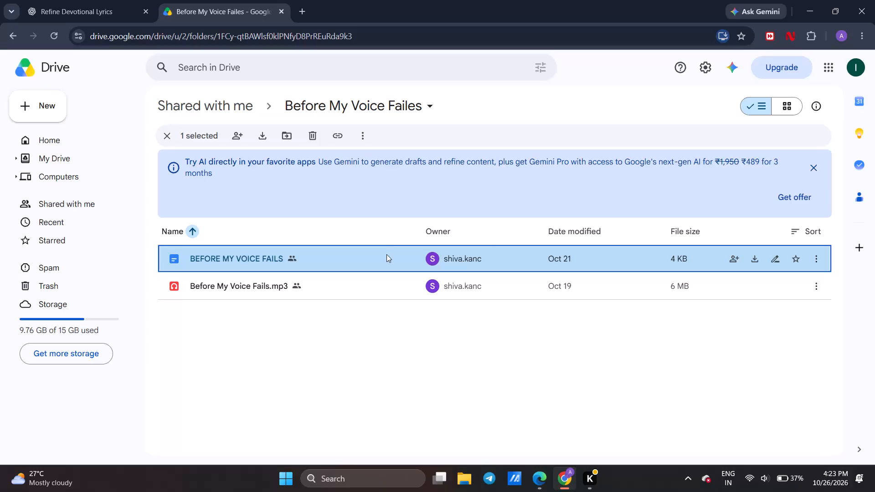
Open Before My Voice Fails.mp3 from the shared Drive folder and play it.
{"action": "double_click", "coordinate": [368, 286]}
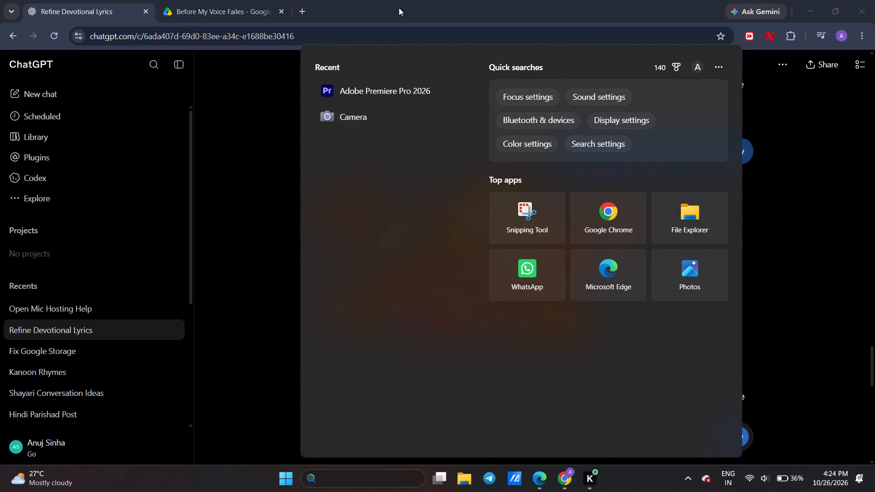
{"action": "left_click", "coordinate": [411, 93]}
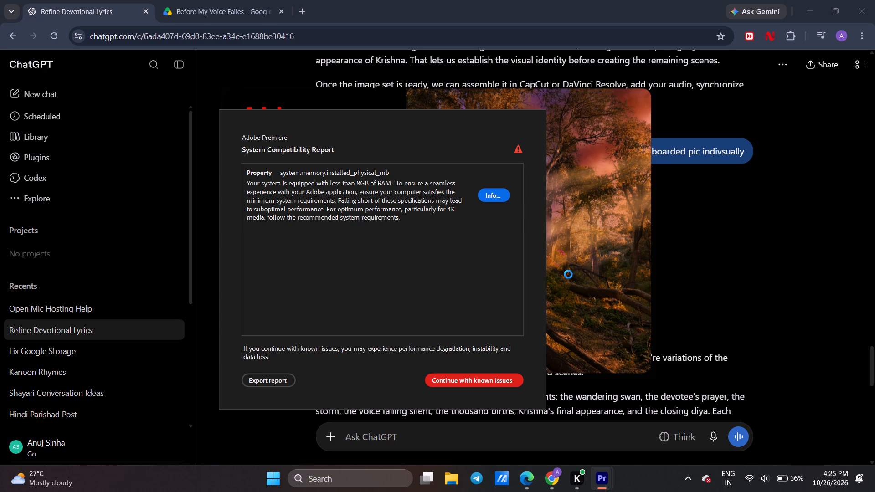
{"action": "left_click", "coordinate": [502, 383]}
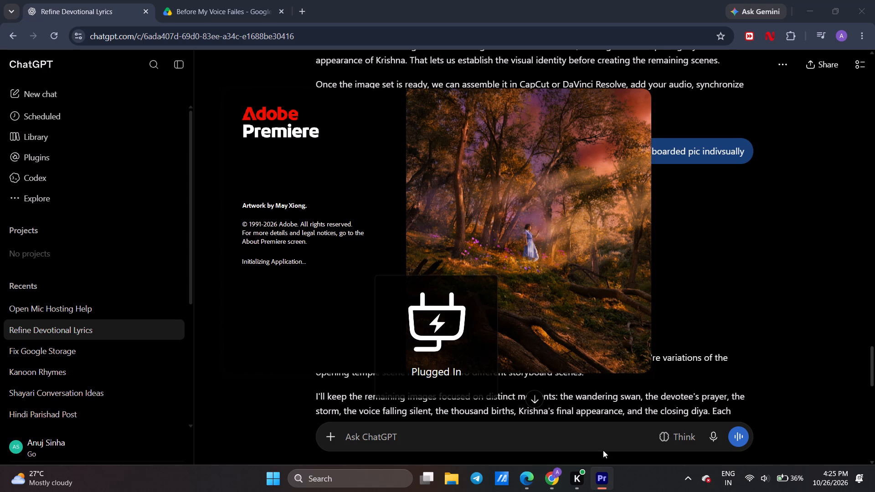
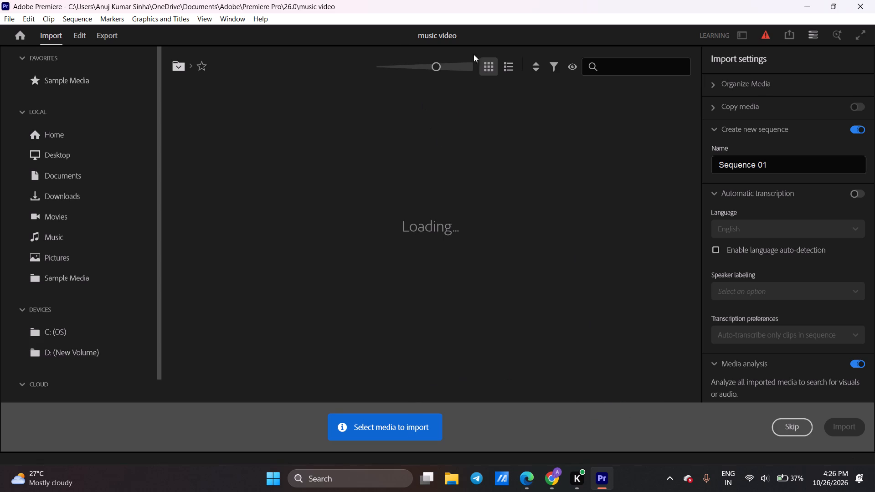
Look through the Downloads media and the available local and cloud locations on the import page.
{"action": "left_click", "coordinate": [241, 103]}
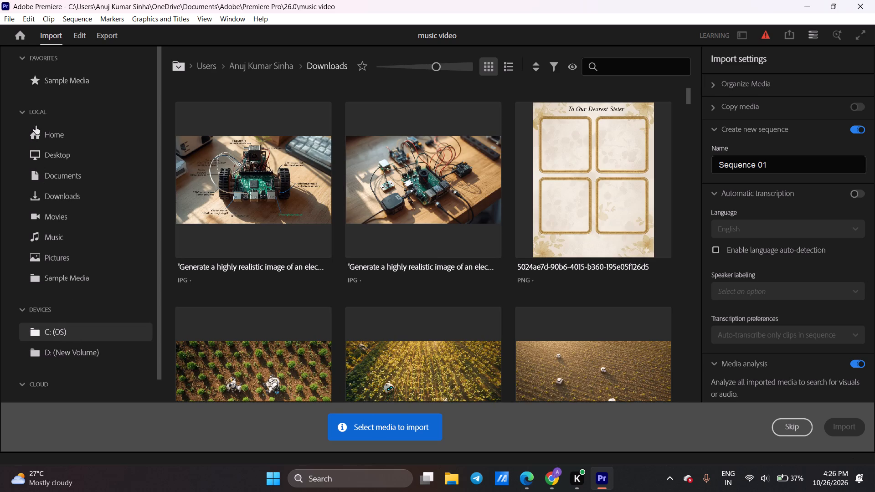
{"action": "scroll", "coordinate": [296, 148], "scroll_direction": "down", "scroll_amount": 5}
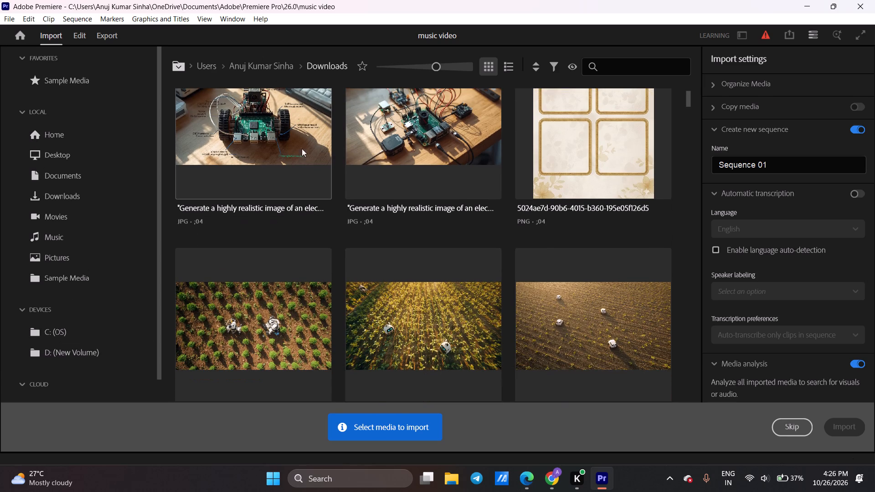
{"action": "scroll", "coordinate": [510, 161], "scroll_direction": "down", "scroll_amount": 19}
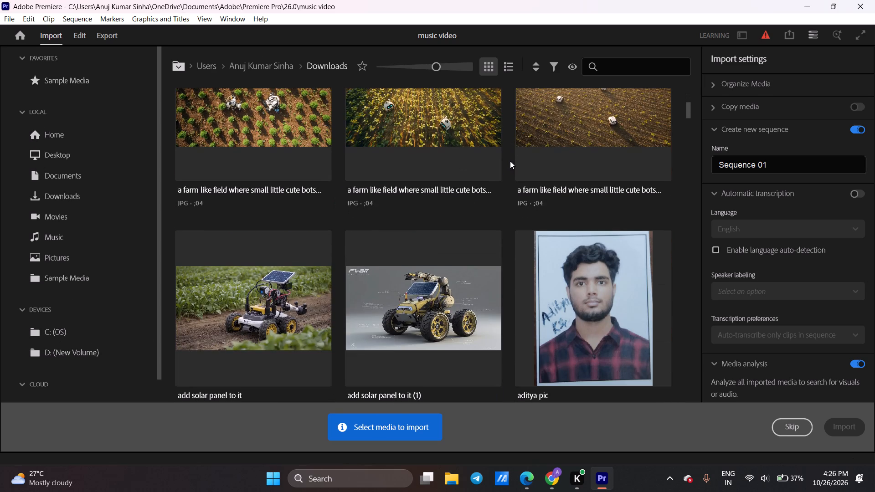
{"action": "scroll", "coordinate": [510, 161], "scroll_direction": "down", "scroll_amount": 7}
{"action": "scroll", "coordinate": [510, 161], "scroll_direction": "up", "scroll_amount": 20}
{"action": "scroll", "coordinate": [510, 161], "scroll_direction": "up", "scroll_amount": 9}
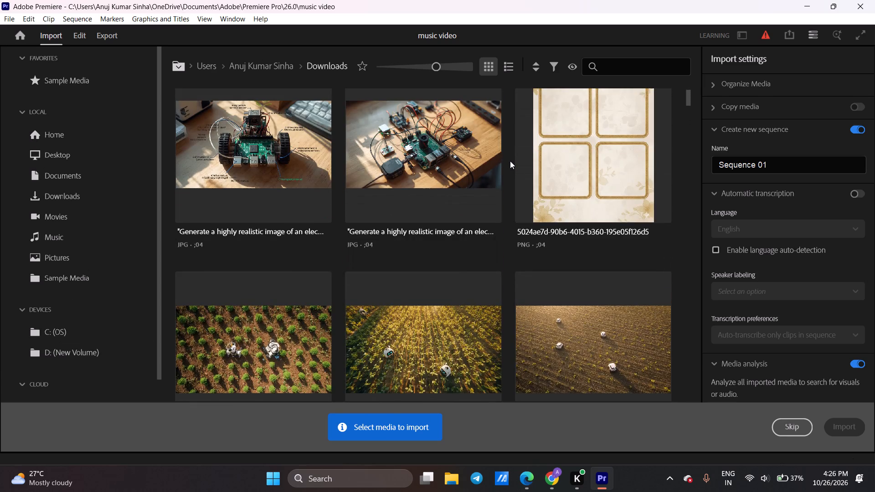
{"action": "scroll", "coordinate": [510, 161], "scroll_direction": "up", "scroll_amount": 14}
{"action": "scroll", "coordinate": [510, 161], "scroll_direction": "down", "scroll_amount": 18}
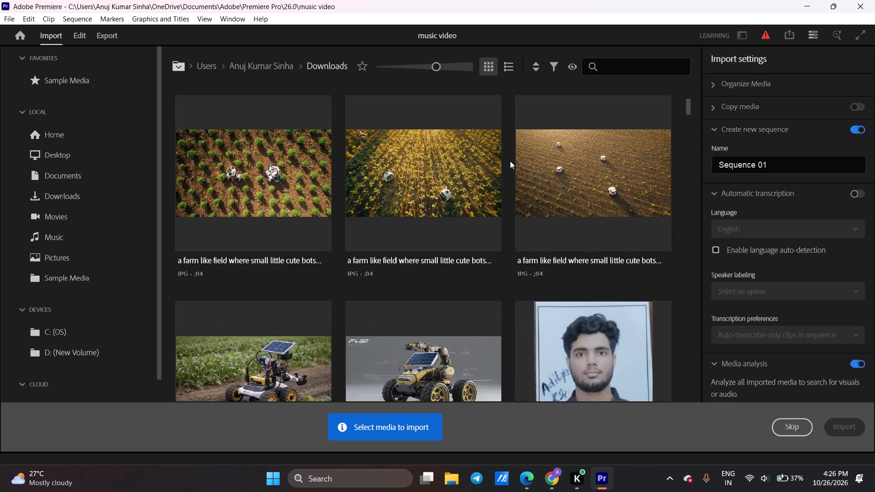
{"action": "scroll", "coordinate": [510, 161], "scroll_direction": "up", "scroll_amount": 20}
{"action": "scroll", "coordinate": [510, 161], "scroll_direction": "up", "scroll_amount": 10}
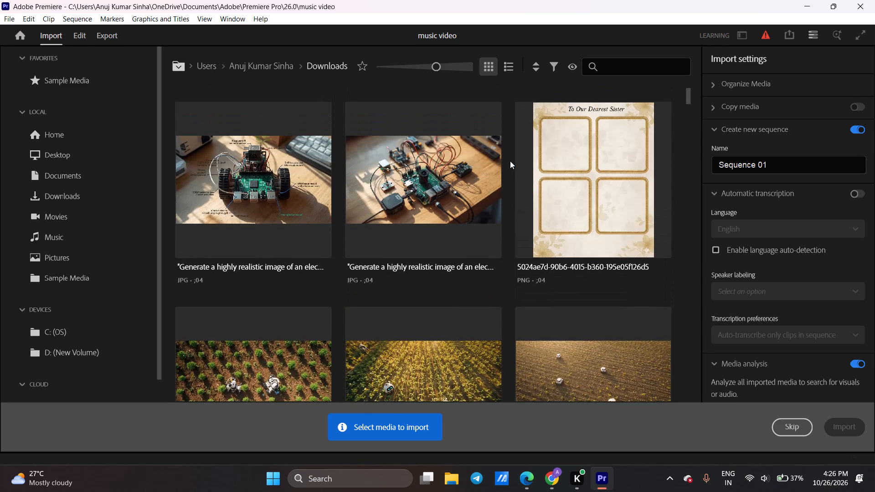
{"action": "left_click", "coordinate": [705, 481]}
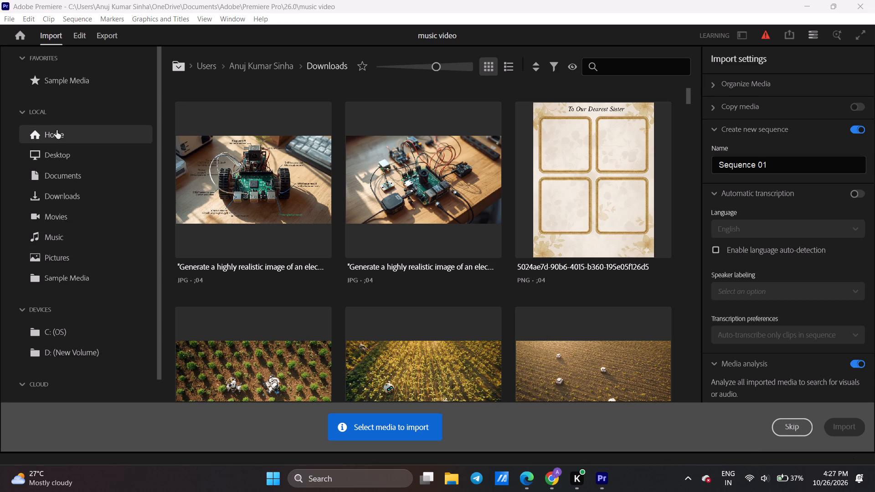
{"action": "scroll", "coordinate": [57, 130], "scroll_direction": "down", "scroll_amount": 5}
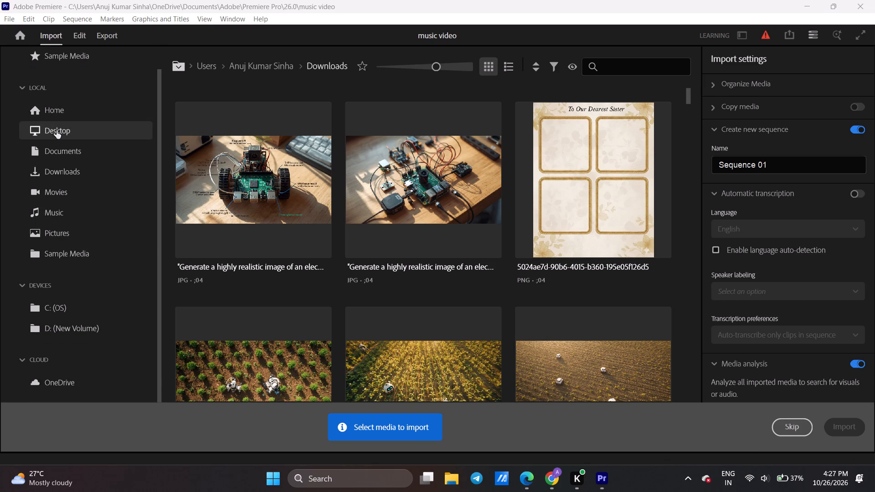
{"action": "scroll", "coordinate": [57, 130], "scroll_direction": "down", "scroll_amount": 4}
Move on to the editing workspace without importing anything and try to reload the Adobe Stock content.
{"action": "left_click", "coordinate": [77, 35]}
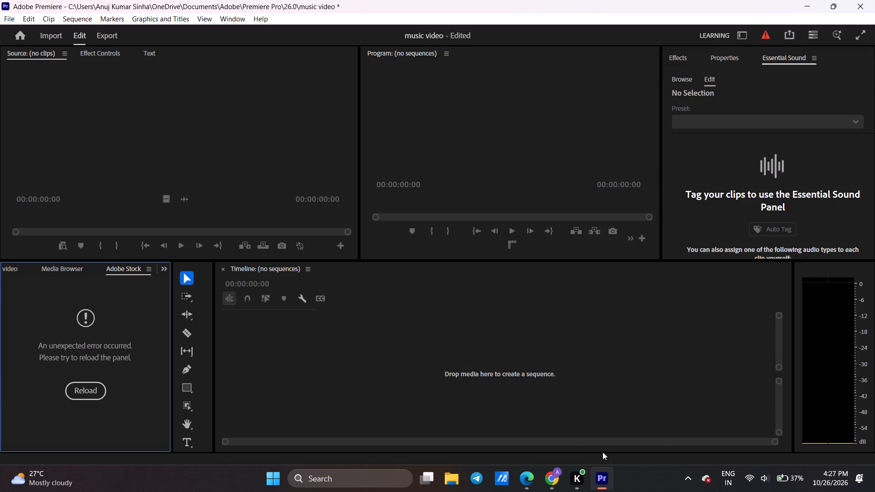
{"action": "left_click", "coordinate": [87, 393]}
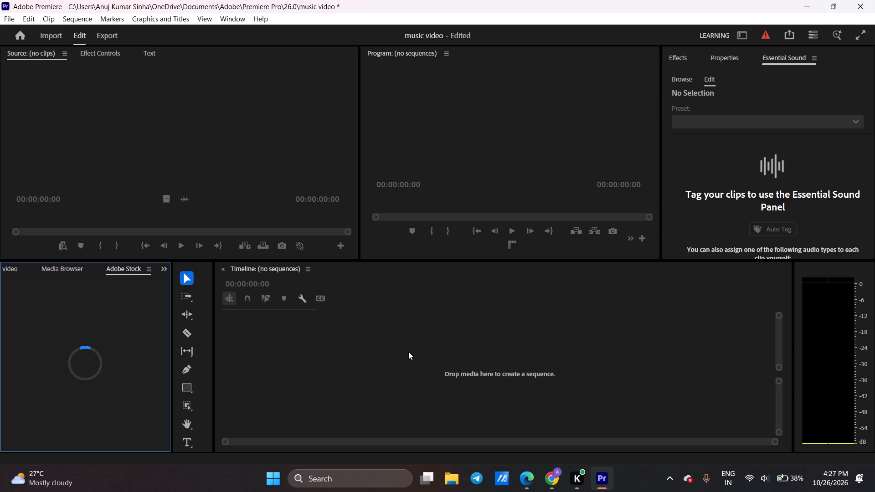
{"action": "left_click", "coordinate": [92, 388]}
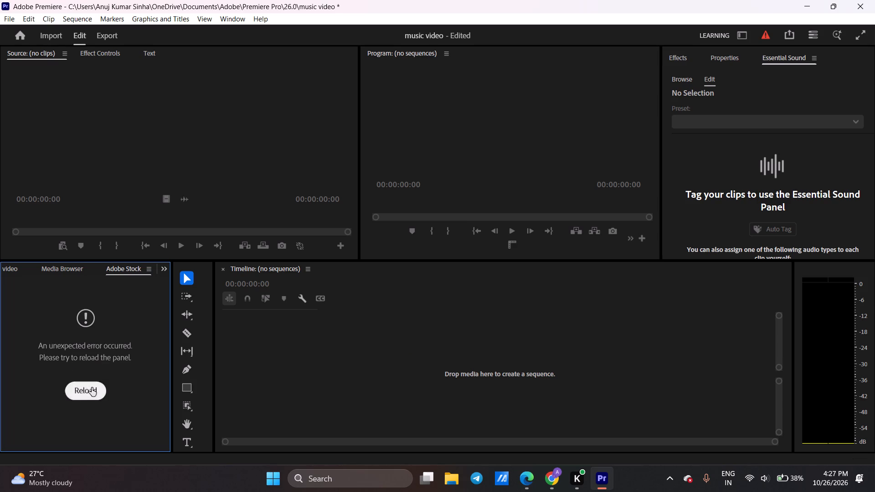
Import the Before My Voice Fails MP3 from the Downloads folder into the music video project.
{"action": "left_click", "coordinate": [61, 268]}
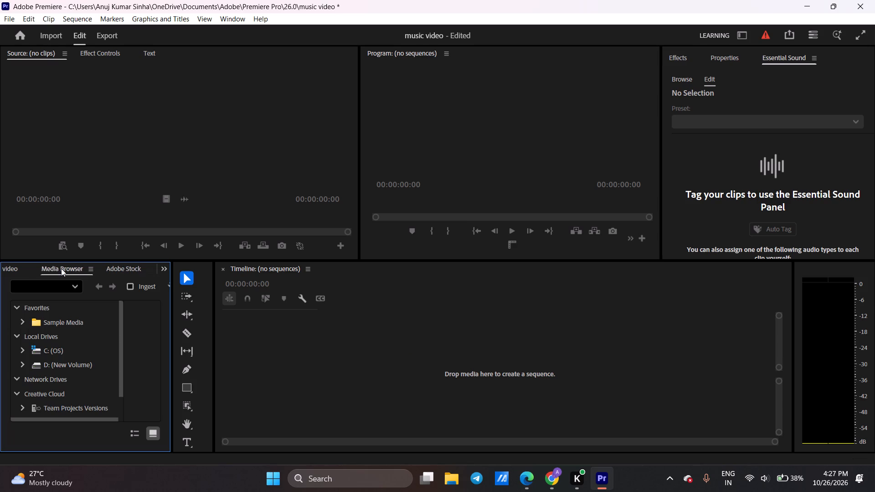
{"action": "left_click", "coordinate": [7, 264]}
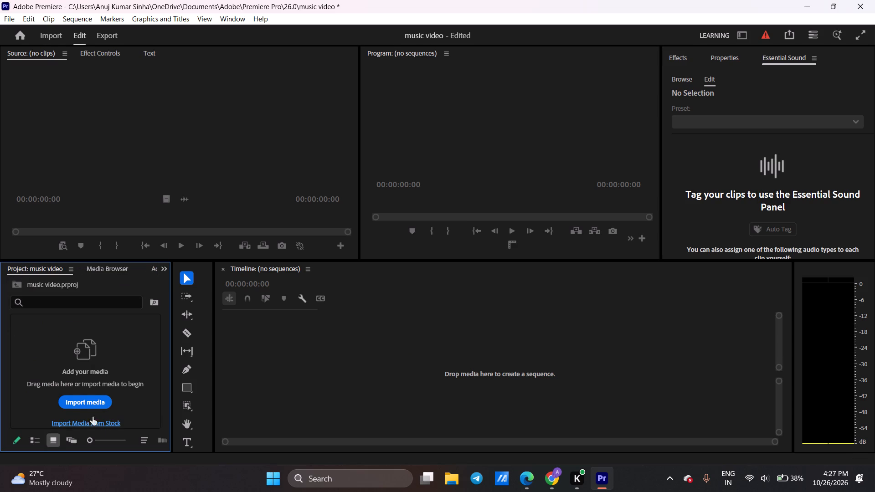
{"action": "left_click", "coordinate": [81, 401]}
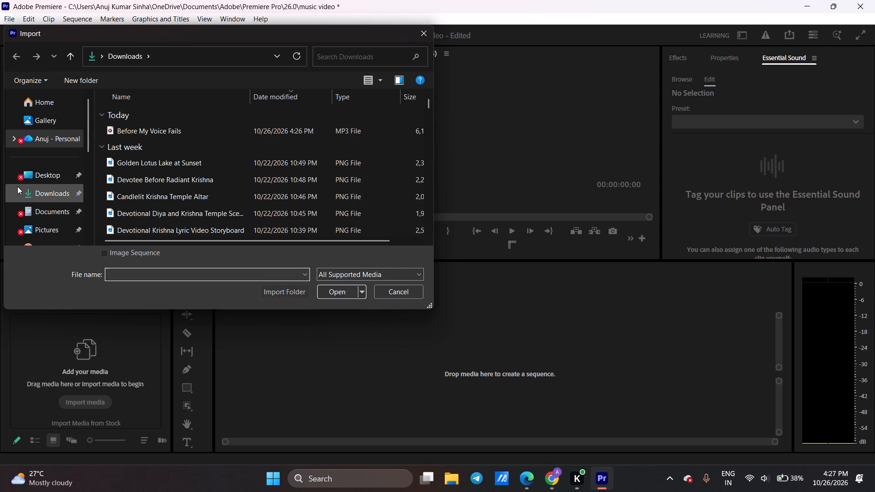
{"action": "left_click", "coordinate": [38, 192]}
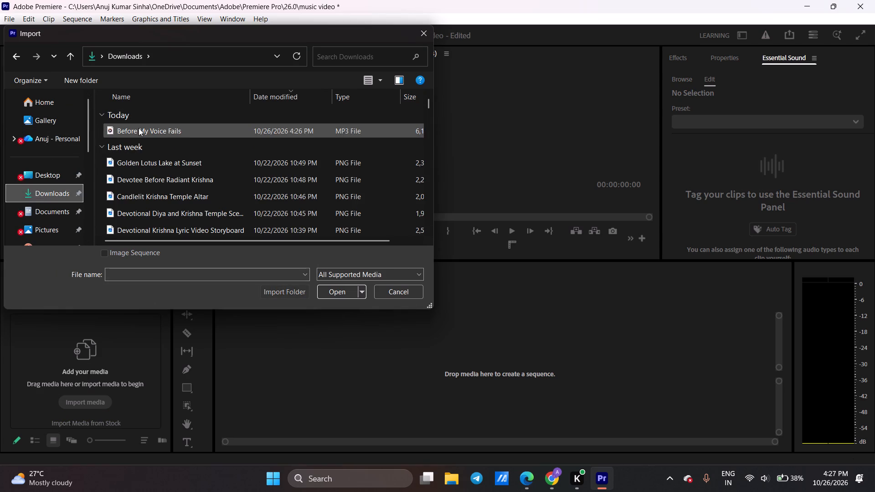
{"action": "double_click", "coordinate": [139, 128]}
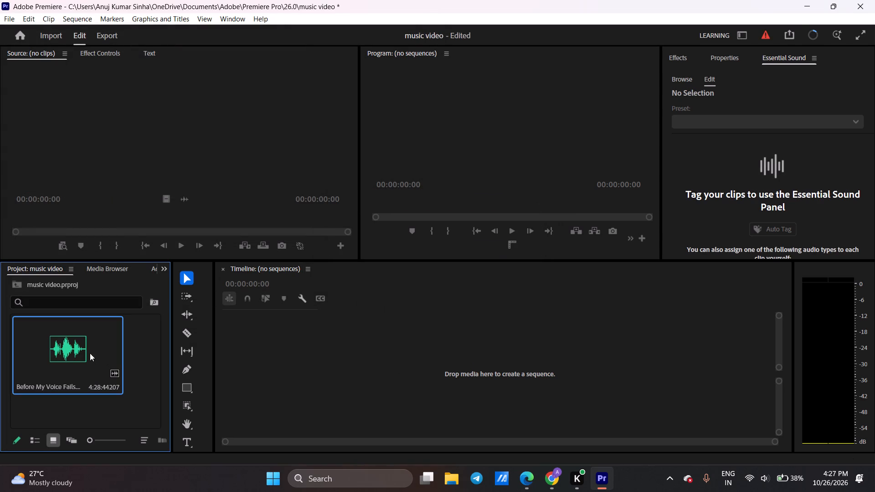
Place the Before My Voice Fails audio clip in the empty timeline to create a sequence from it.
{"action": "left_click_drag", "start_coordinate": [67, 349], "coordinate": [335, 341]}
{"action": "left_click", "coordinate": [432, 356]}
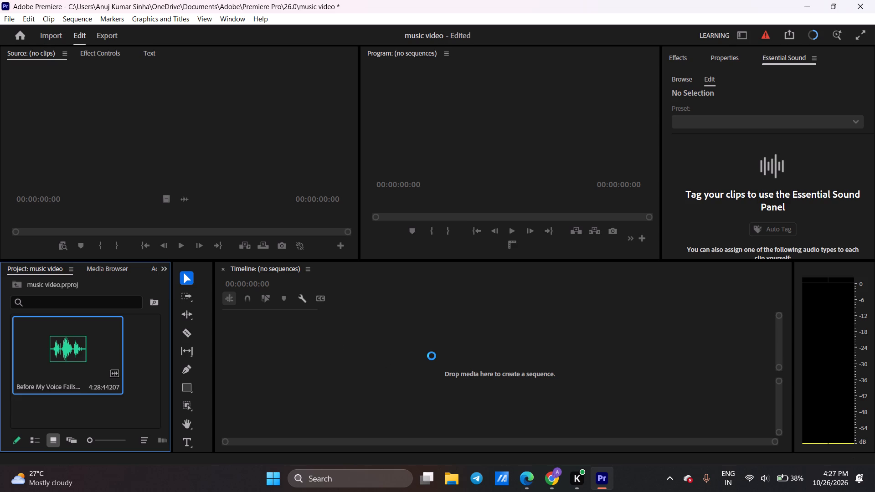
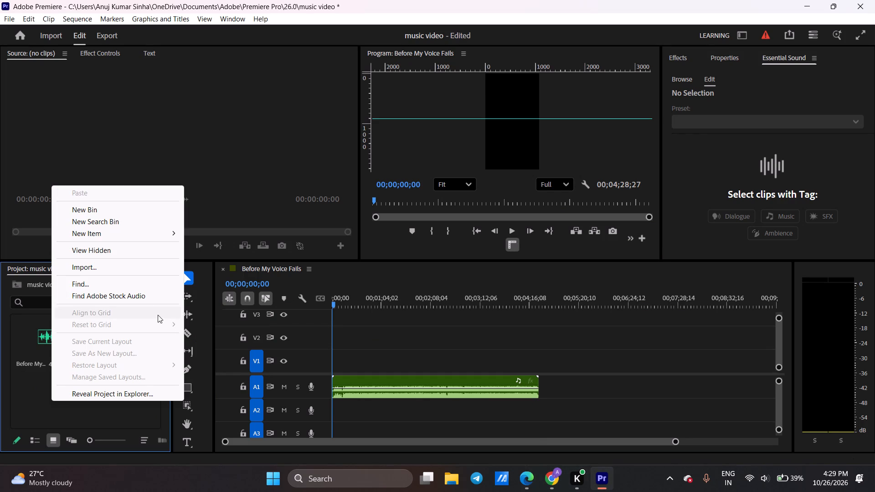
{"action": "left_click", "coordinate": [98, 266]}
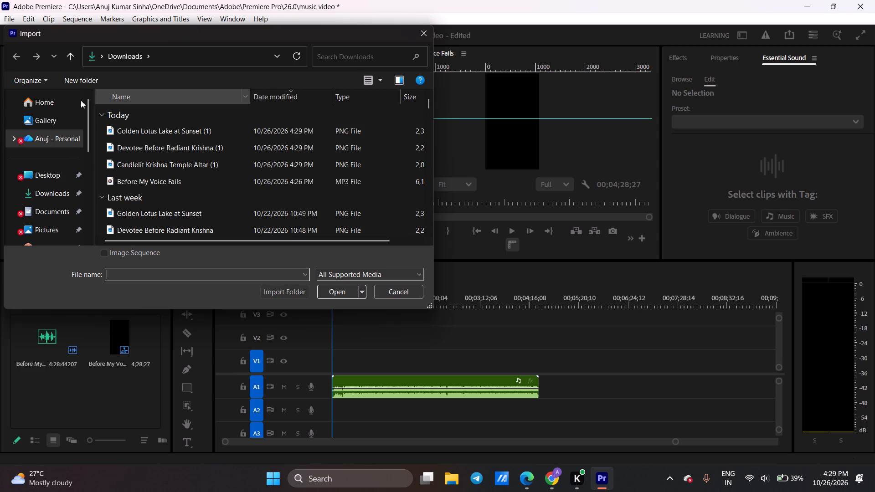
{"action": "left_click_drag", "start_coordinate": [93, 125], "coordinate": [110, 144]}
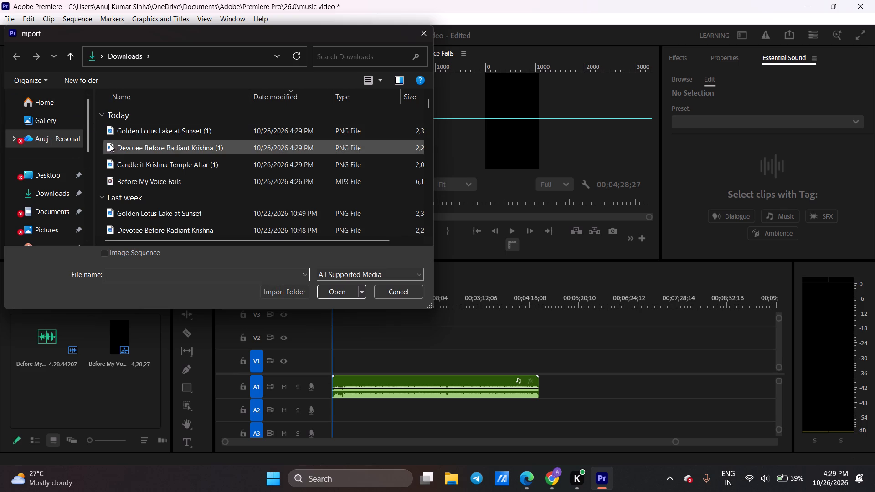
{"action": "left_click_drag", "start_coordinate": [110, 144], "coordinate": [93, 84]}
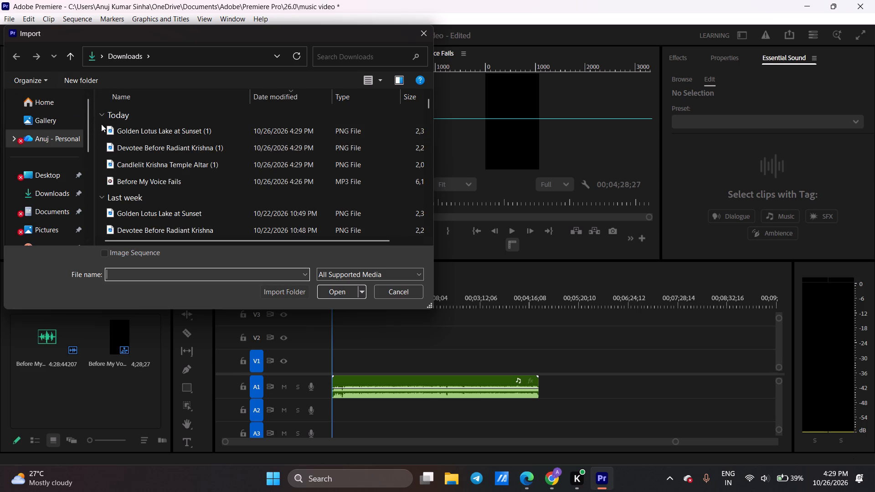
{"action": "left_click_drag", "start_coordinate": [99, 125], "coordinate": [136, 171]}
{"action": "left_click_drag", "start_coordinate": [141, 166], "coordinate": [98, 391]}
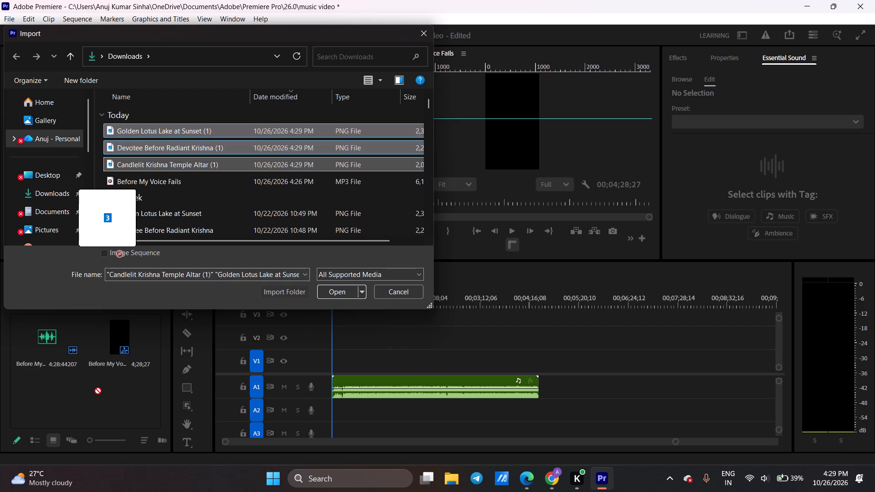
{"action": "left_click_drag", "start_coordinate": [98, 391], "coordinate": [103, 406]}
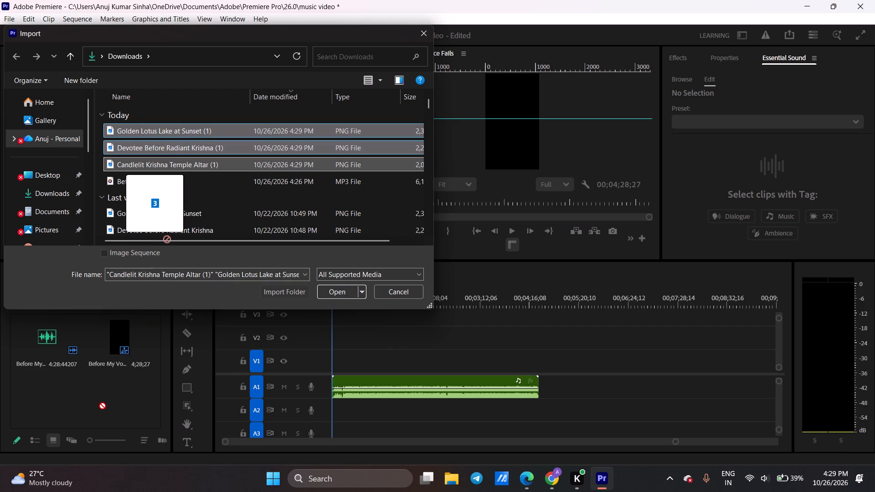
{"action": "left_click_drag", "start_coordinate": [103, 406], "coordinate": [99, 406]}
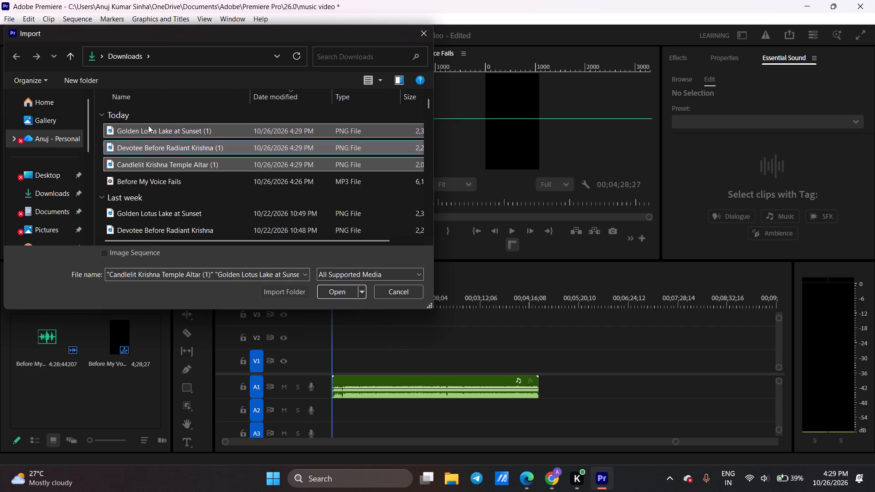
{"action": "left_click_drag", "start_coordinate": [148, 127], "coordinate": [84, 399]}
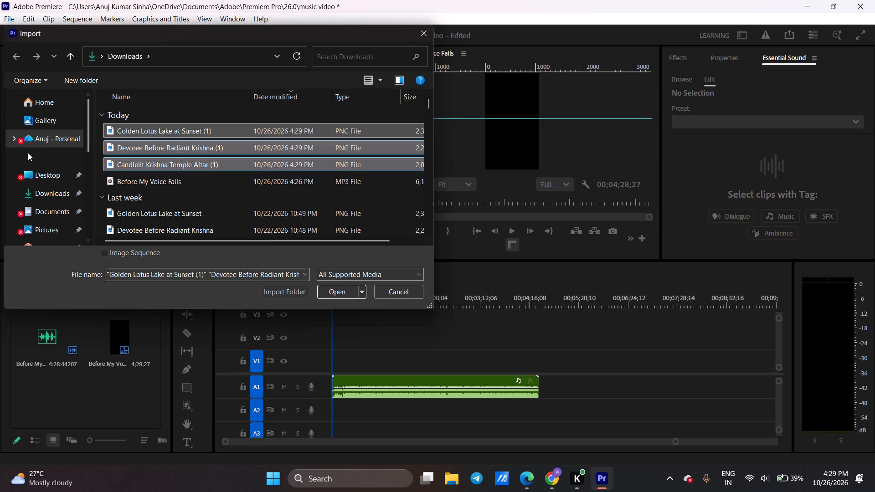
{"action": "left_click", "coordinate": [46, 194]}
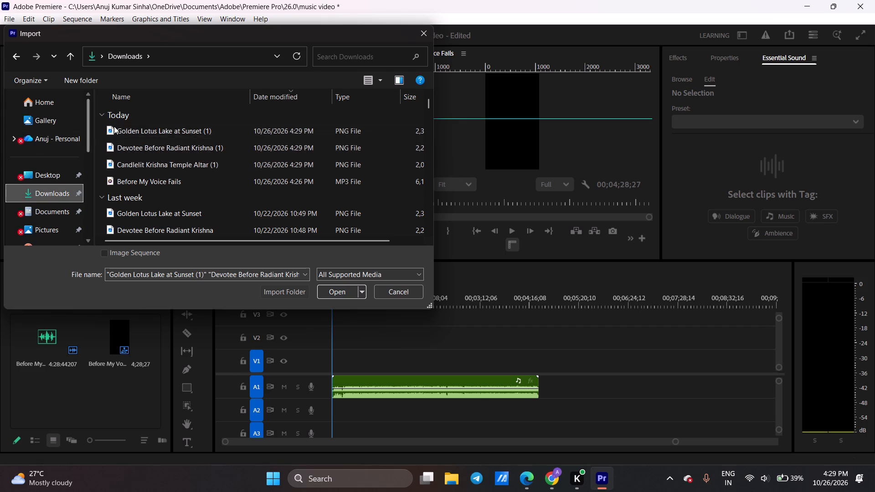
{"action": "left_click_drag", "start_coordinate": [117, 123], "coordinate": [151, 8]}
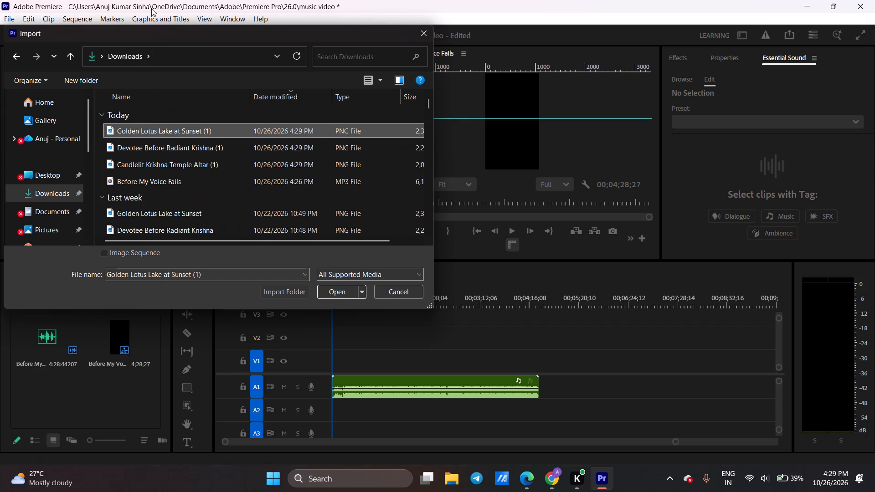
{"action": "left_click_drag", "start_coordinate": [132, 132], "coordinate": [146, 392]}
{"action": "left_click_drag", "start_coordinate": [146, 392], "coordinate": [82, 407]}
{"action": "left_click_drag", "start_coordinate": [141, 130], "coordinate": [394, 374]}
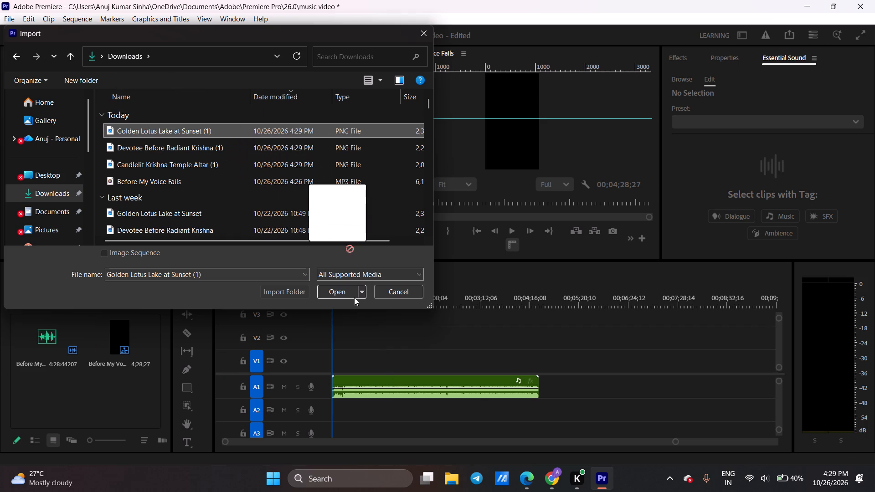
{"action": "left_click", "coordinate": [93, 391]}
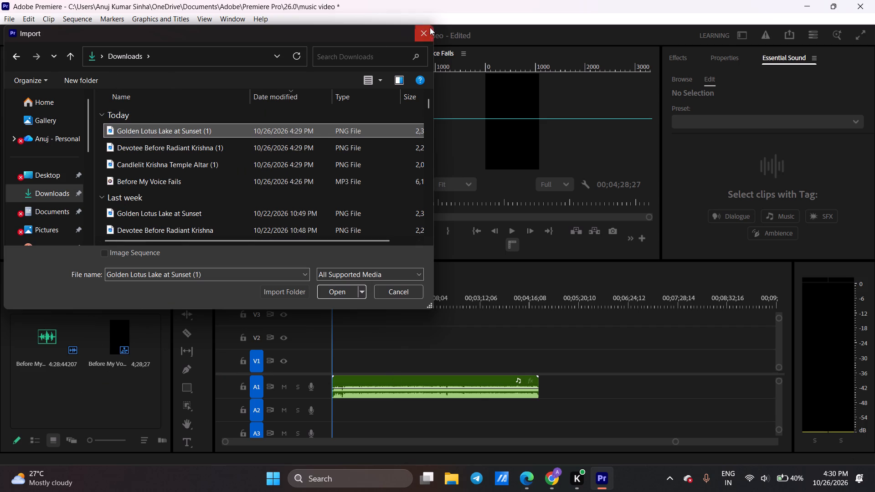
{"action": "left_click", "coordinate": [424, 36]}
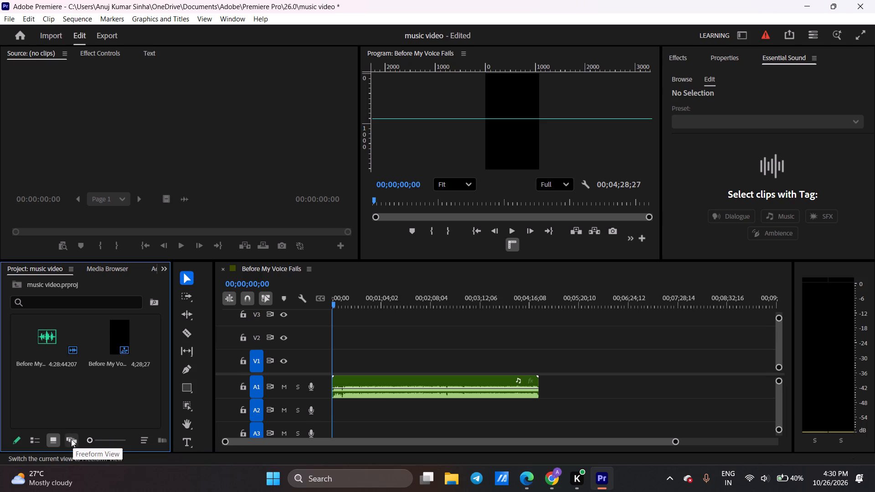
Import the image Golden Lotus Lake at Sunset (1) from Downloads into the music video project.
{"action": "right_click", "coordinate": [49, 390]}
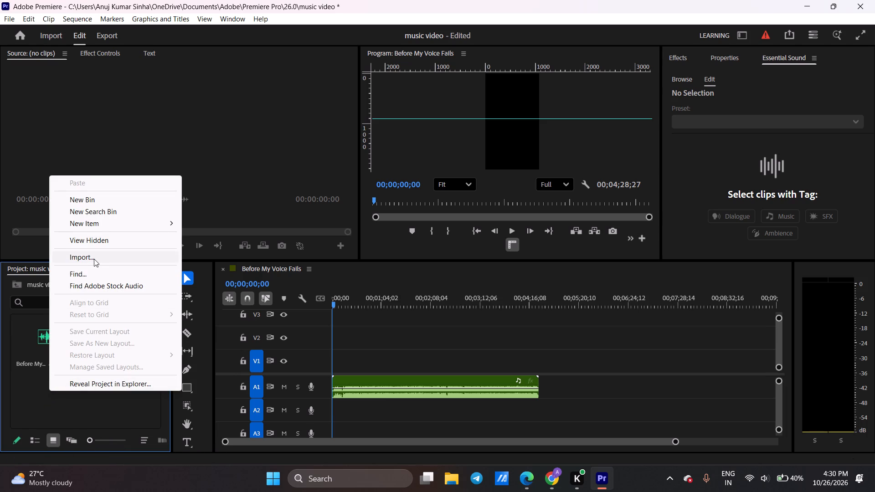
{"action": "left_click", "coordinate": [94, 259]}
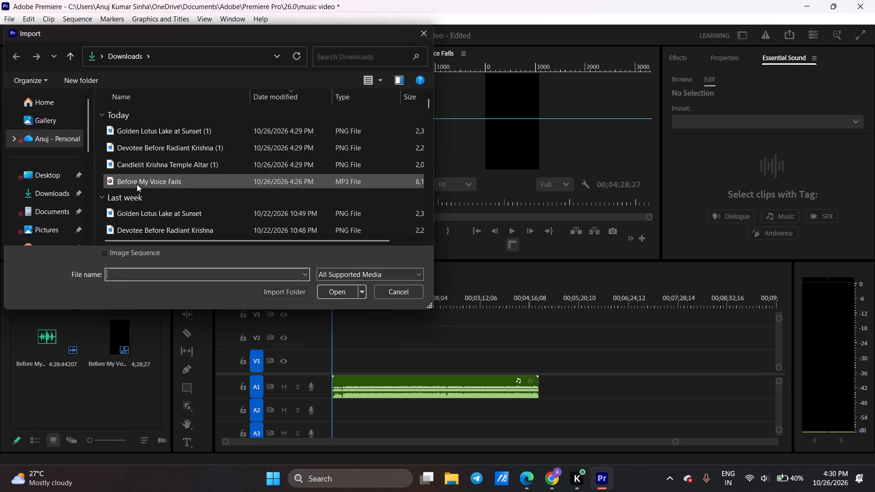
{"action": "double_click", "coordinate": [142, 127]}
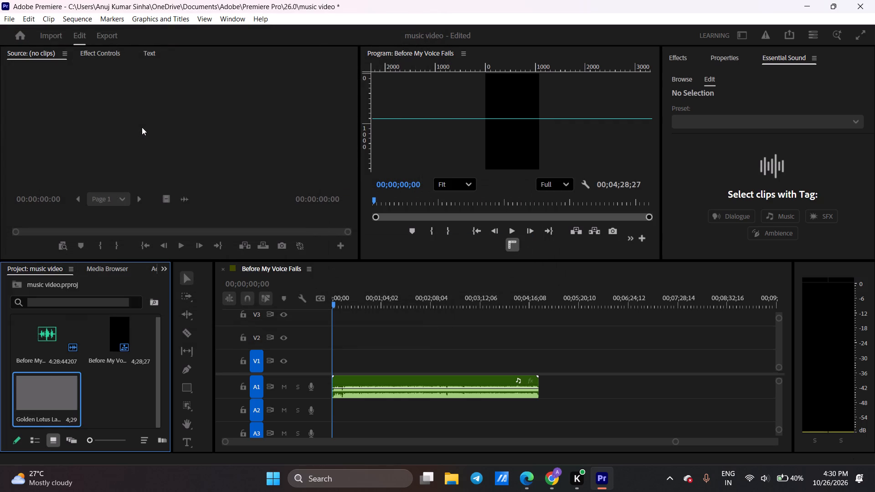
Import the image Candlelit Krishna Temple Altar (1) from Downloads into the music video project.
{"action": "right_click", "coordinate": [111, 399]}
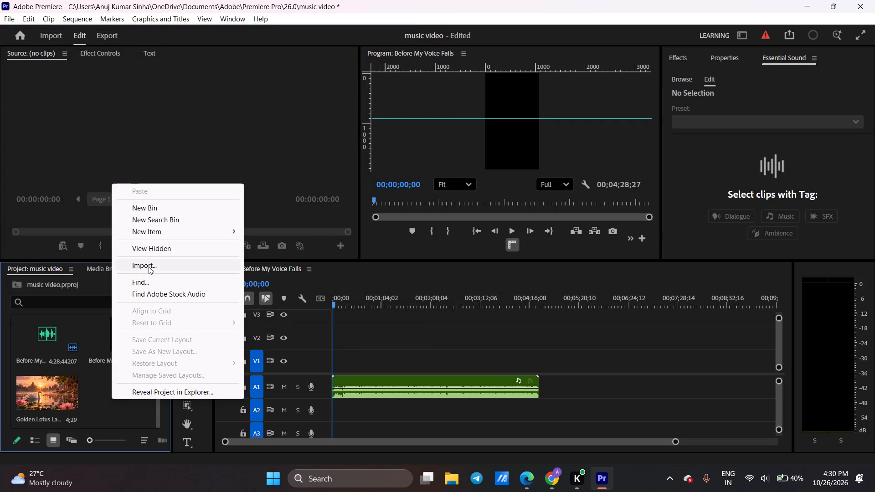
{"action": "left_click", "coordinate": [149, 266]}
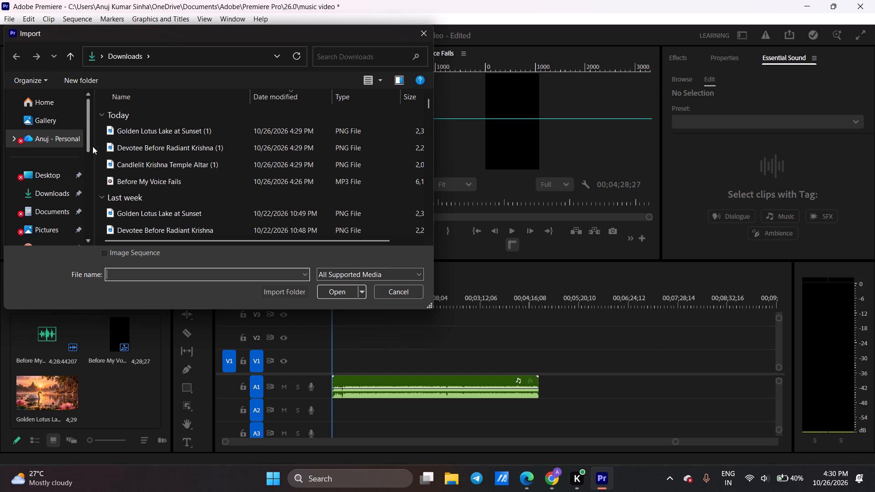
{"action": "left_click_drag", "start_coordinate": [97, 164], "coordinate": [153, 149]}
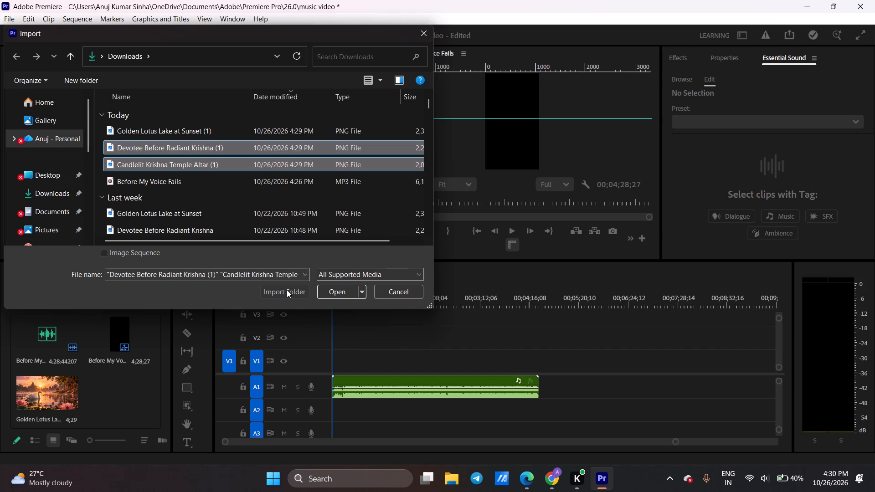
{"action": "left_click", "coordinate": [287, 290]}
{"action": "double_click", "coordinate": [136, 163]}
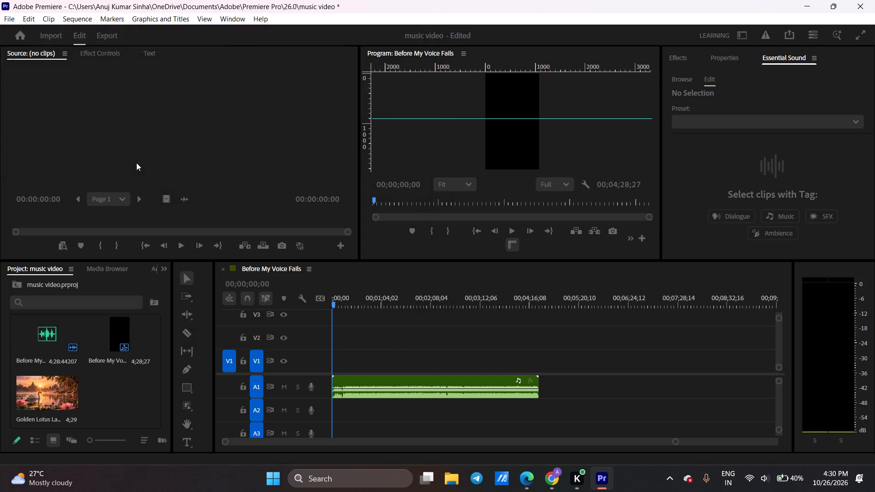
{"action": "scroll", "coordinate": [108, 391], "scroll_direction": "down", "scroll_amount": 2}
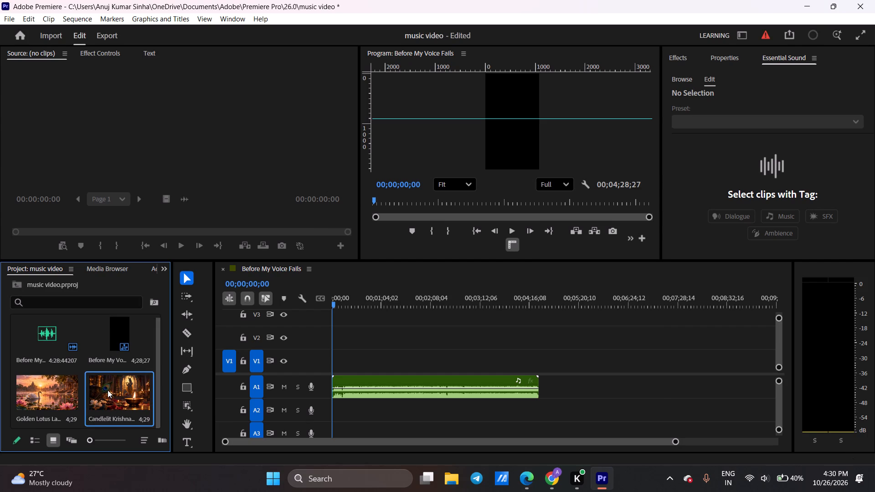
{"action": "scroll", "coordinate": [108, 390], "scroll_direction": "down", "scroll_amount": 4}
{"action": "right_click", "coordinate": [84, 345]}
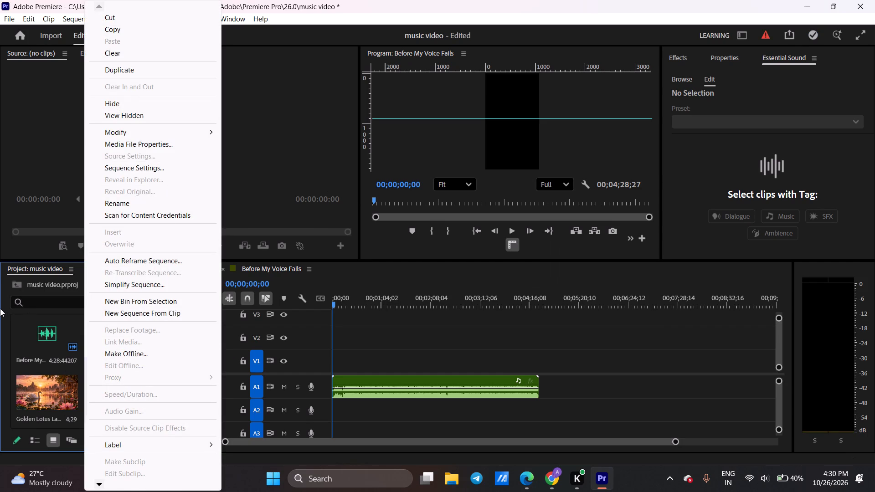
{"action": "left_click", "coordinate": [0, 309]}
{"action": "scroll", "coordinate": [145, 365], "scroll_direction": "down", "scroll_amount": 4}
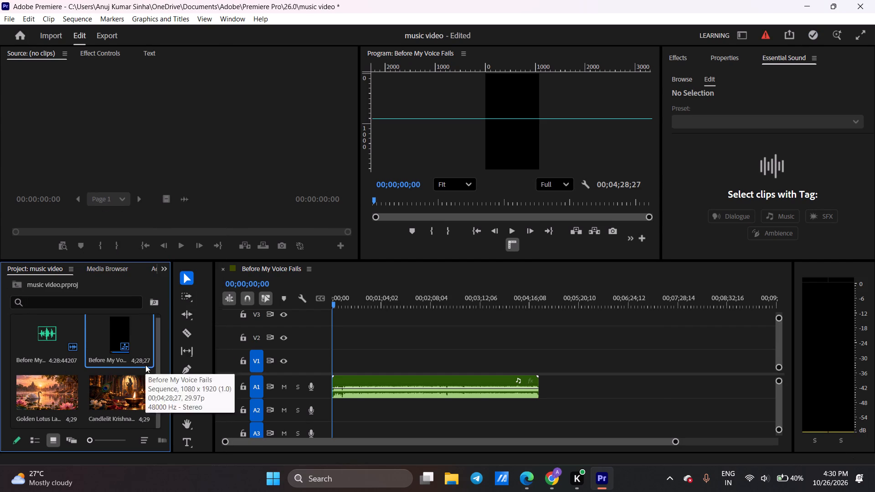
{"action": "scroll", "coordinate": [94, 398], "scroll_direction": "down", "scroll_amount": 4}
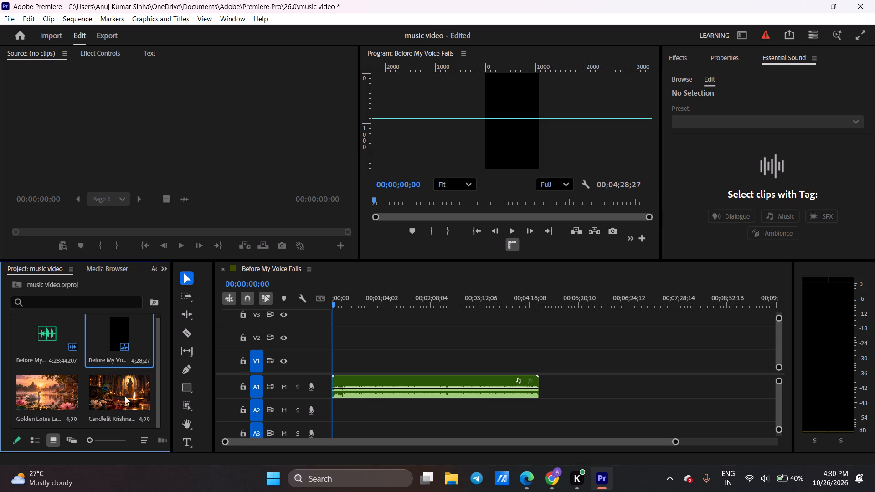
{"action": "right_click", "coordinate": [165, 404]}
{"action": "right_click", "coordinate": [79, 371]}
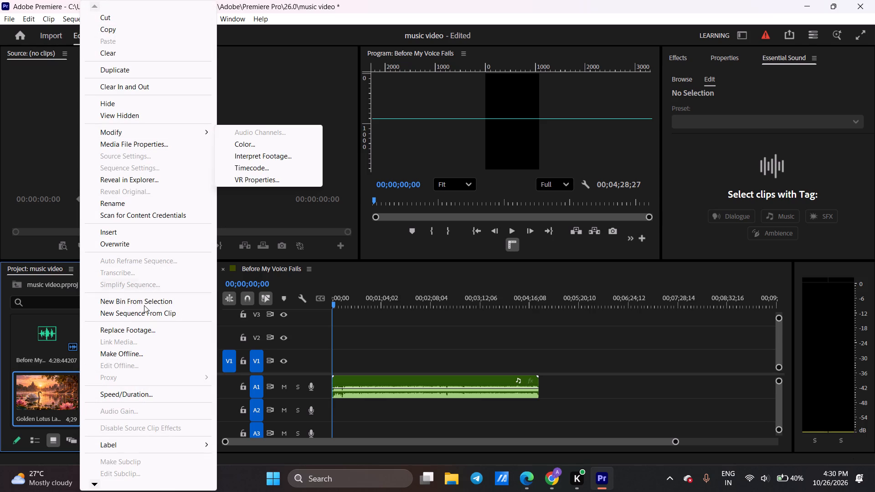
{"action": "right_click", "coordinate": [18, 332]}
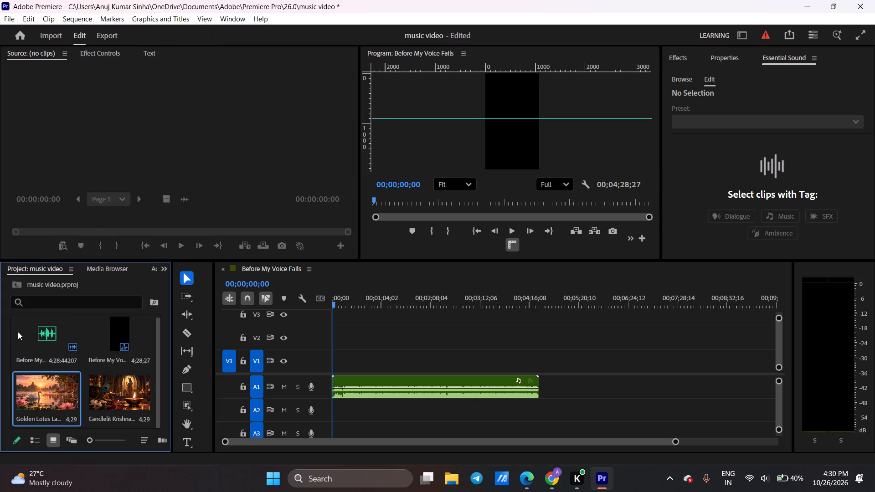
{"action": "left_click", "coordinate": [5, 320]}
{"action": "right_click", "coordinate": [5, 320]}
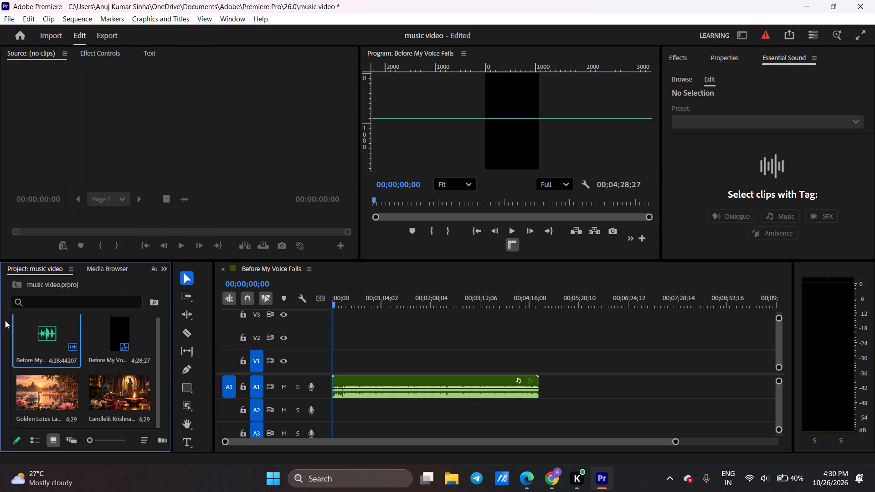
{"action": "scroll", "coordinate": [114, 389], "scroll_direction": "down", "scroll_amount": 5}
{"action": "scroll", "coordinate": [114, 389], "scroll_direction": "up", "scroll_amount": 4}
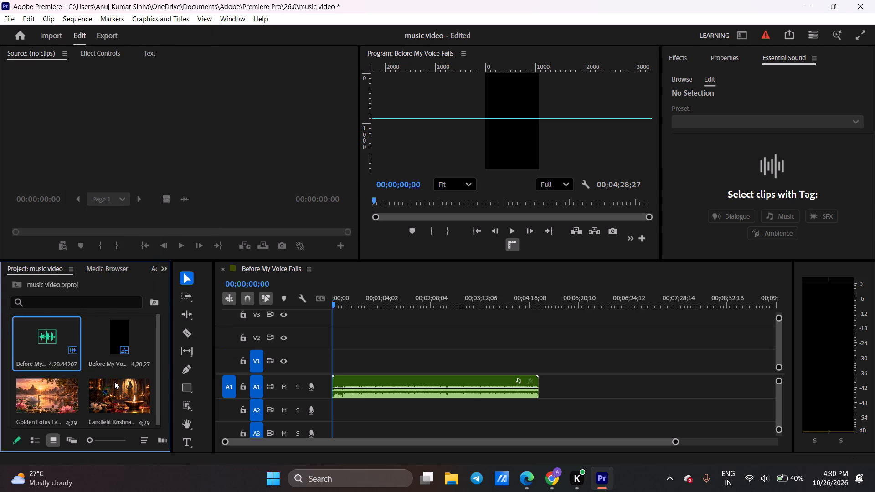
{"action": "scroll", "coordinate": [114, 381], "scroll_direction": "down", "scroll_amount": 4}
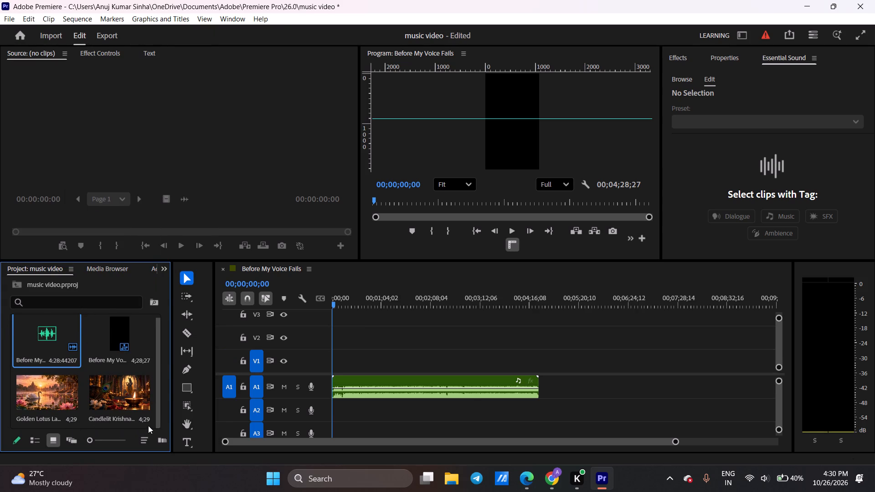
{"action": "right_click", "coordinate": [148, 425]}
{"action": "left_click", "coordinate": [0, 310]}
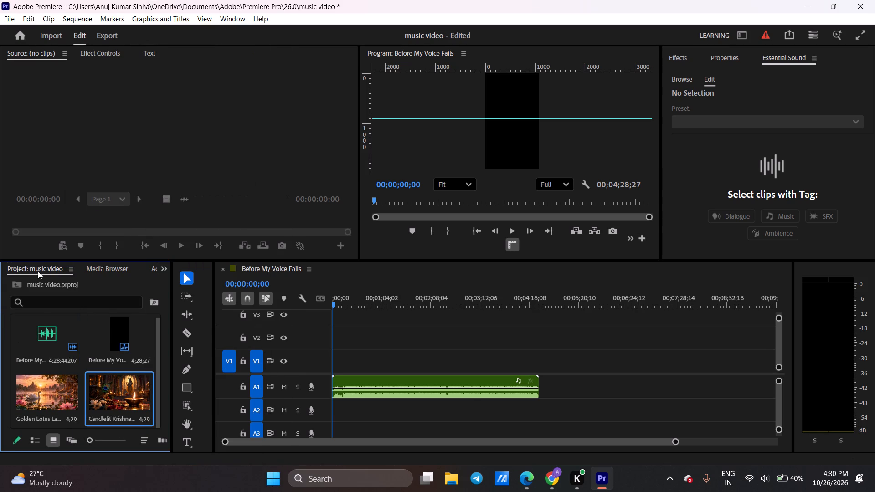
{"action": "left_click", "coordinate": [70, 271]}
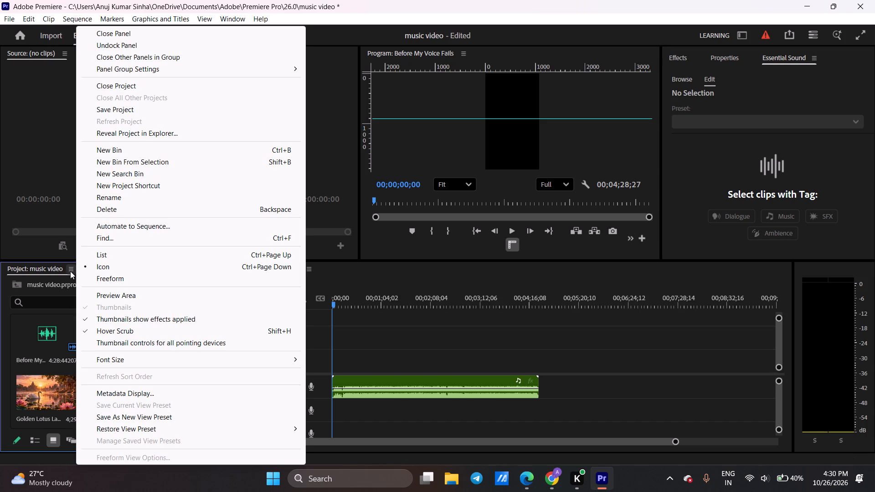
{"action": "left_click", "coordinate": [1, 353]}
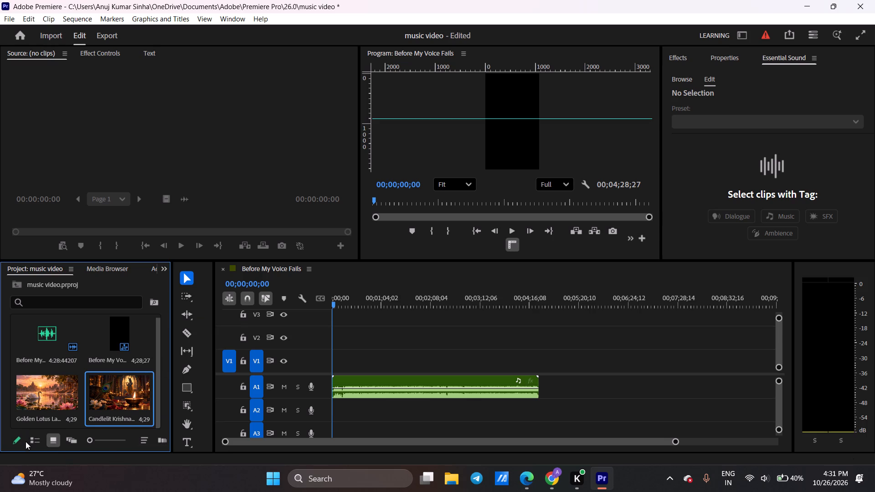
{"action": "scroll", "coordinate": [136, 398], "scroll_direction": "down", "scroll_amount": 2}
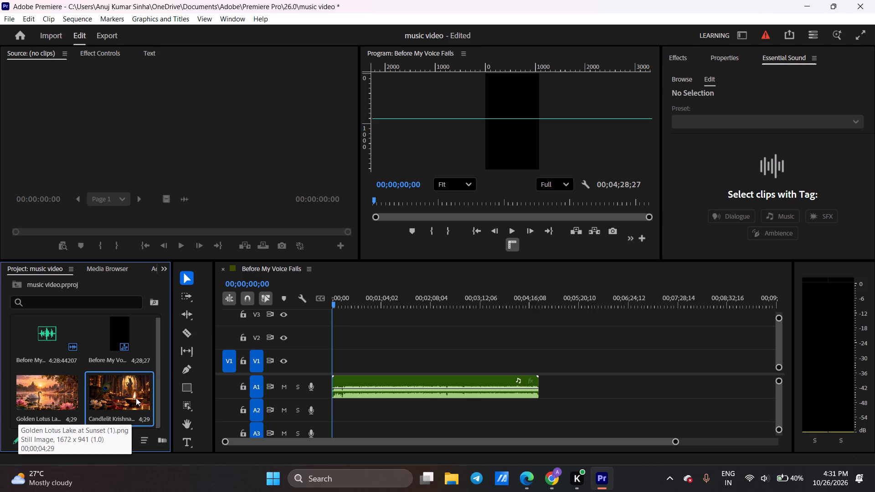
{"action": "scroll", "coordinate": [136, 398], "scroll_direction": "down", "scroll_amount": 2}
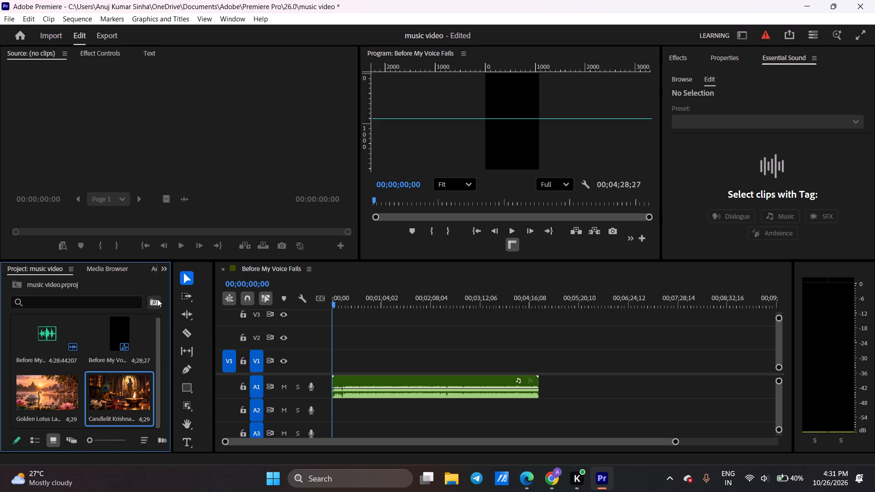
Browse the sample media folder and the local drives for the project's media, ending back at the project's own items.
{"action": "left_click", "coordinate": [108, 269]}
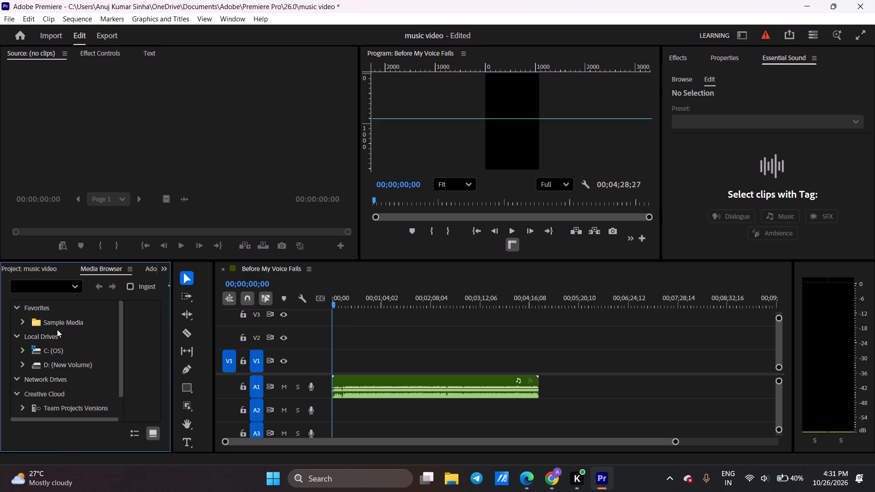
{"action": "scroll", "coordinate": [50, 375], "scroll_direction": "down", "scroll_amount": 9}
{"action": "scroll", "coordinate": [50, 375], "scroll_direction": "up", "scroll_amount": 9}
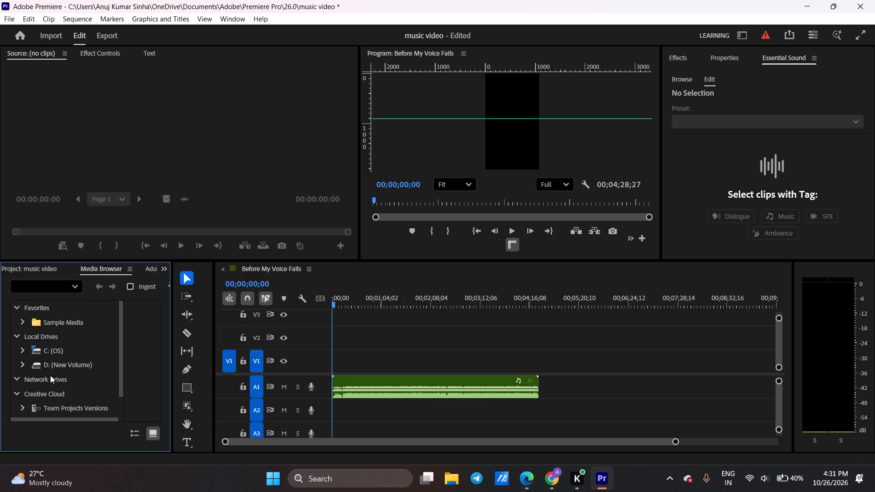
{"action": "double_click", "coordinate": [50, 320]}
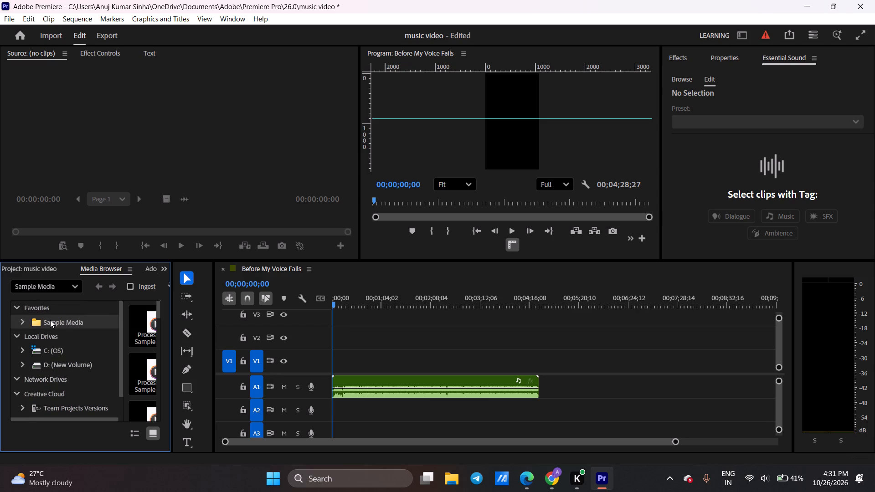
{"action": "double_click", "coordinate": [67, 364]}
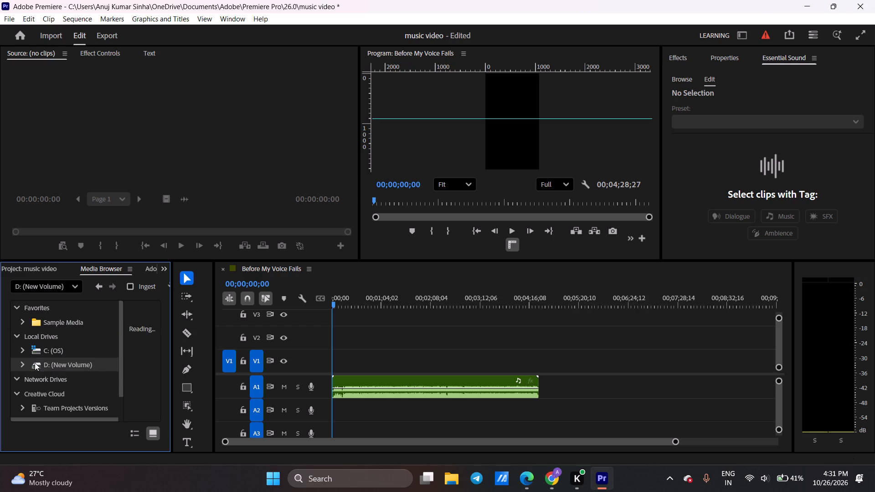
{"action": "left_click", "coordinate": [18, 366]}
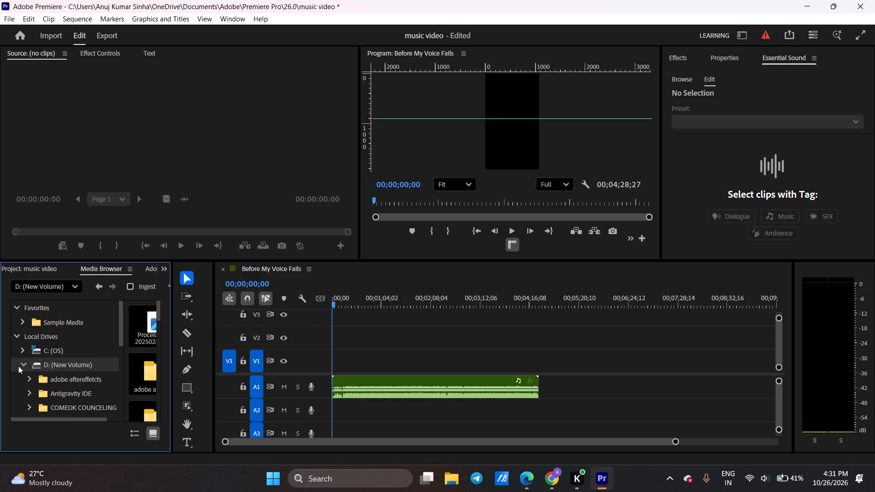
{"action": "scroll", "coordinate": [82, 368], "scroll_direction": "down", "scroll_amount": 3}
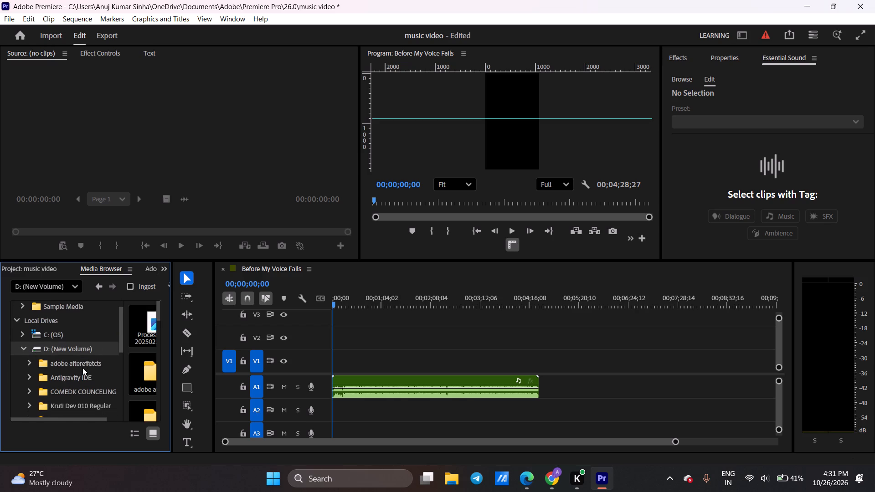
{"action": "scroll", "coordinate": [82, 368], "scroll_direction": "down", "scroll_amount": 1}
{"action": "scroll", "coordinate": [82, 368], "scroll_direction": "up", "scroll_amount": 10}
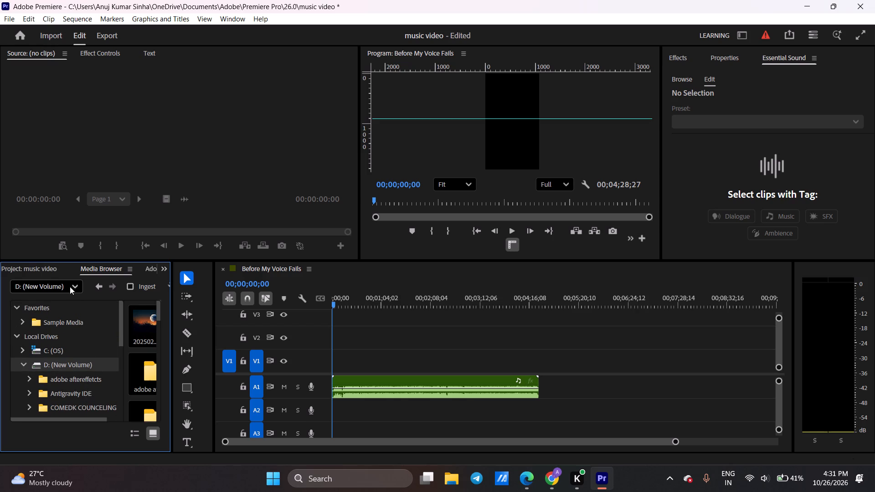
{"action": "left_click", "coordinate": [70, 287]}
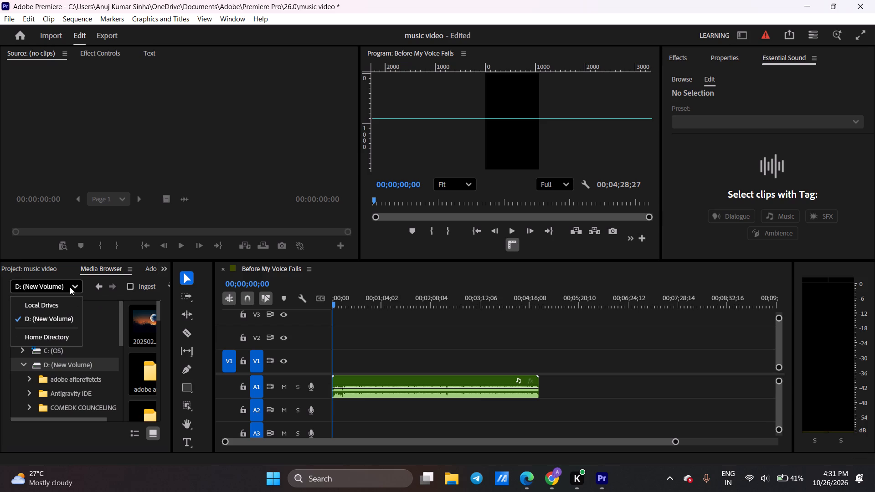
{"action": "left_click", "coordinate": [51, 310]}
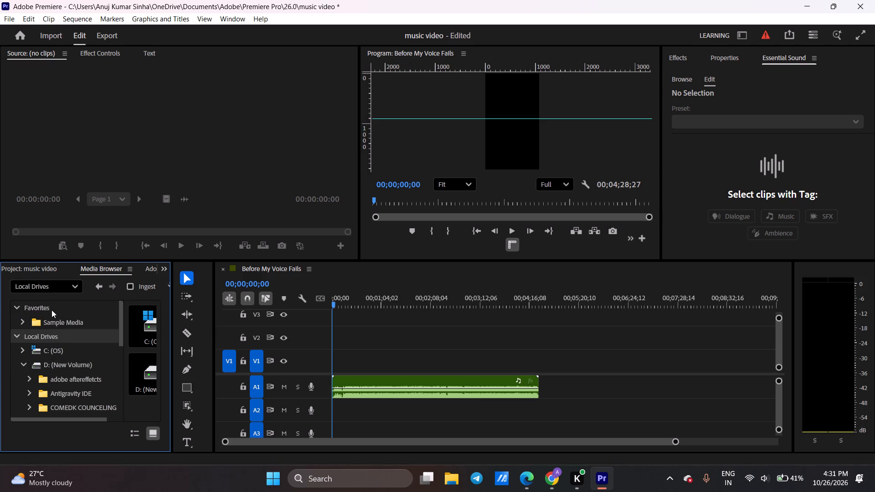
{"action": "scroll", "coordinate": [76, 357], "scroll_direction": "up", "scroll_amount": 4}
{"action": "left_click", "coordinate": [32, 268]}
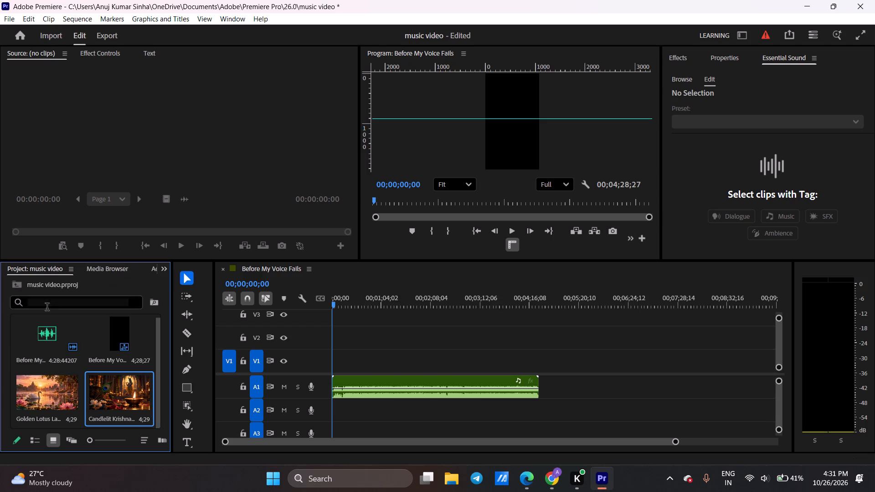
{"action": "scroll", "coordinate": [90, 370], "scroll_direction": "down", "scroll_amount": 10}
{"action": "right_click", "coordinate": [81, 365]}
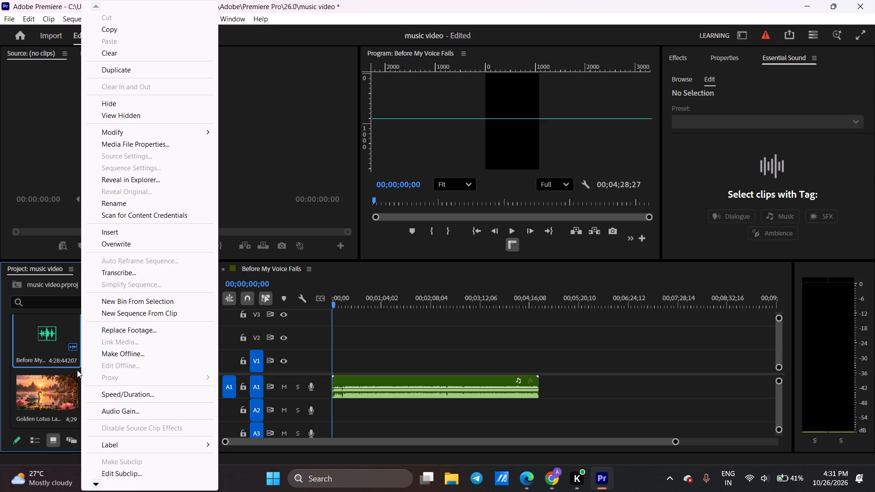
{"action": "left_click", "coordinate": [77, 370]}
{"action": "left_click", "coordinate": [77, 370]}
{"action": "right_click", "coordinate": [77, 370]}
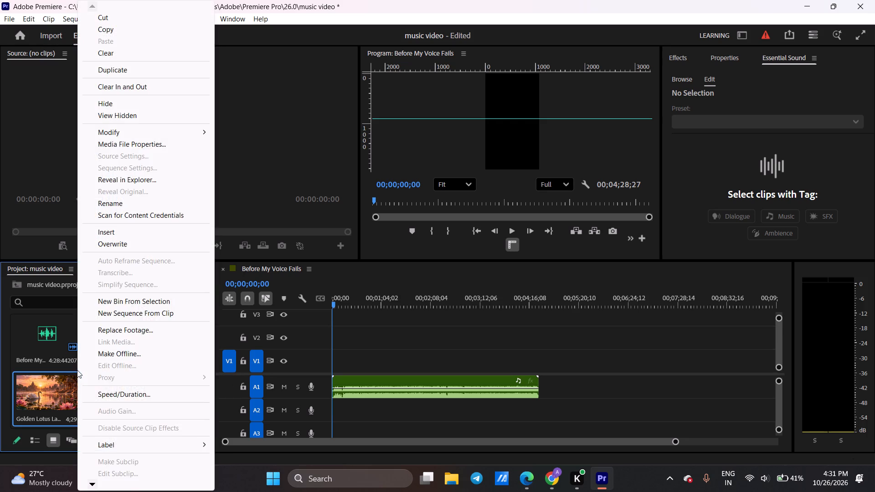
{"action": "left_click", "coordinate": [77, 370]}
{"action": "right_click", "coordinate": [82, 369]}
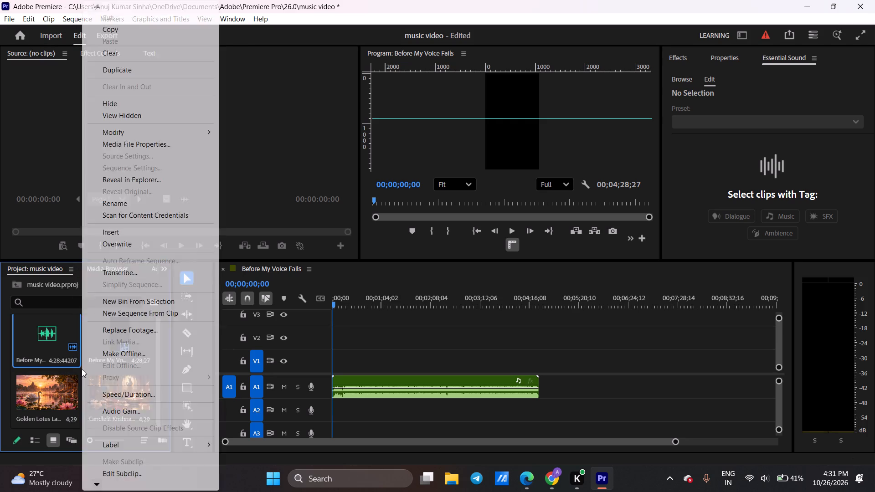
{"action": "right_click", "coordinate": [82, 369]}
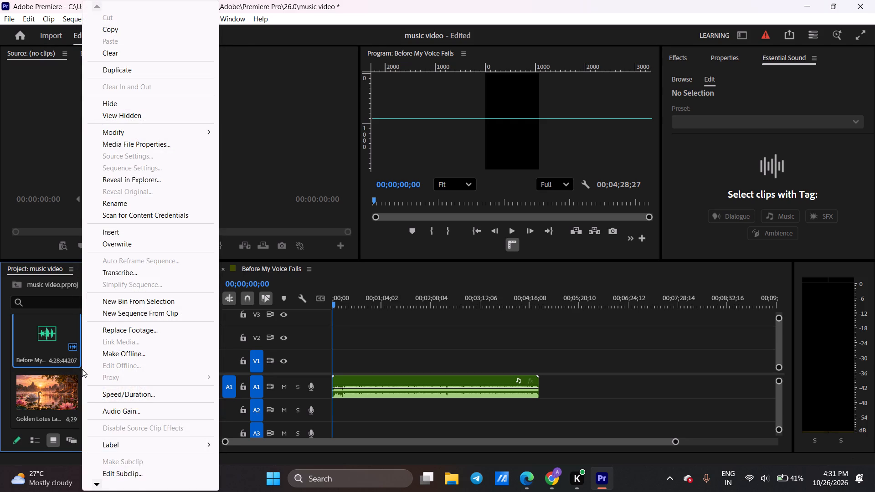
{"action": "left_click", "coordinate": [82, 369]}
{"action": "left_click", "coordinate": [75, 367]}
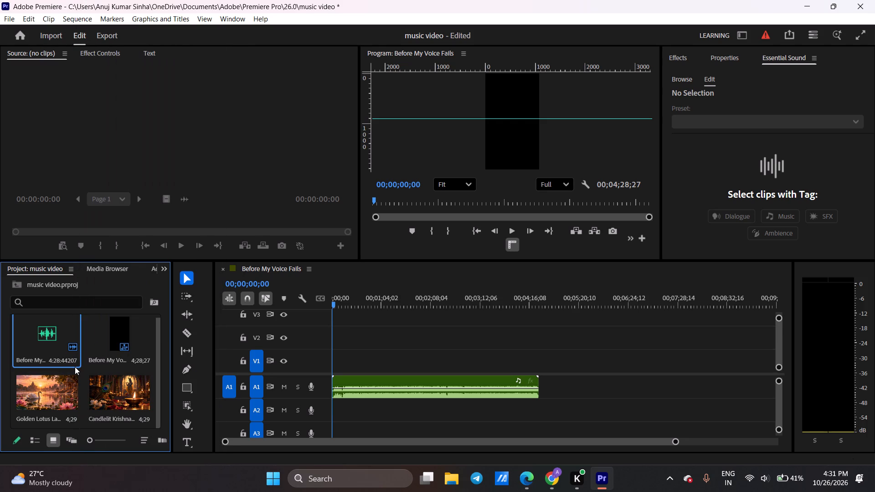
Place the Candlelit Krishna Temple Altar image on video track V1 at the very start of the sequence.
{"action": "left_click_drag", "start_coordinate": [106, 396], "coordinate": [340, 351]}
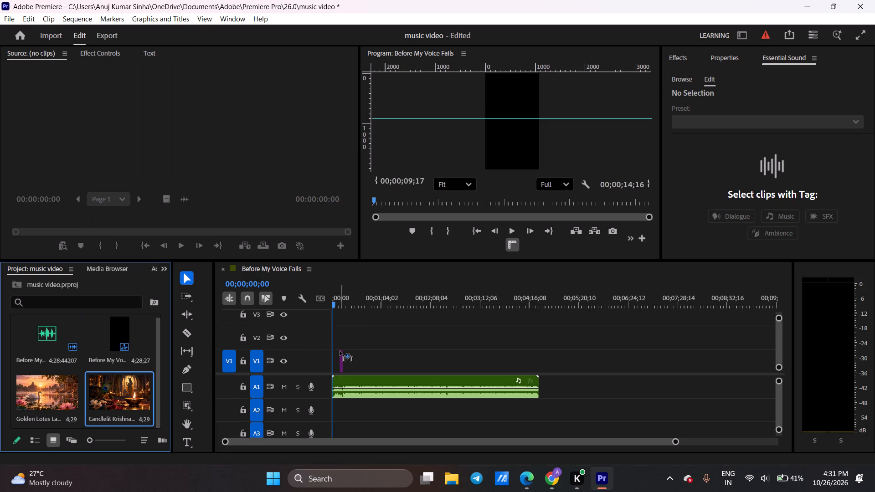
{"action": "left_click_drag", "start_coordinate": [340, 351], "coordinate": [331, 363]}
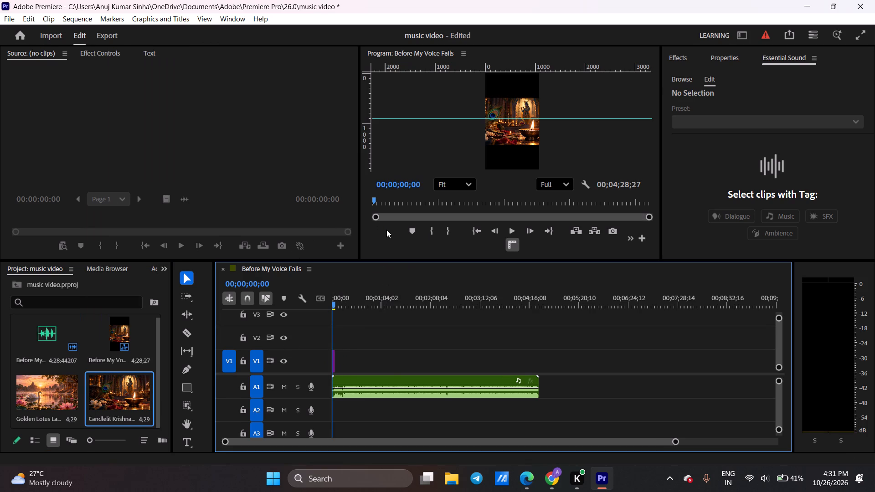
Extend the end of the altar clip on V1 to about 36 seconds.
{"action": "scroll", "coordinate": [341, 360], "scroll_direction": "up", "scroll_amount": 1, "text": "ctrl"}
{"action": "scroll", "coordinate": [341, 360], "scroll_direction": "down", "scroll_amount": 1, "text": "ctrl"}
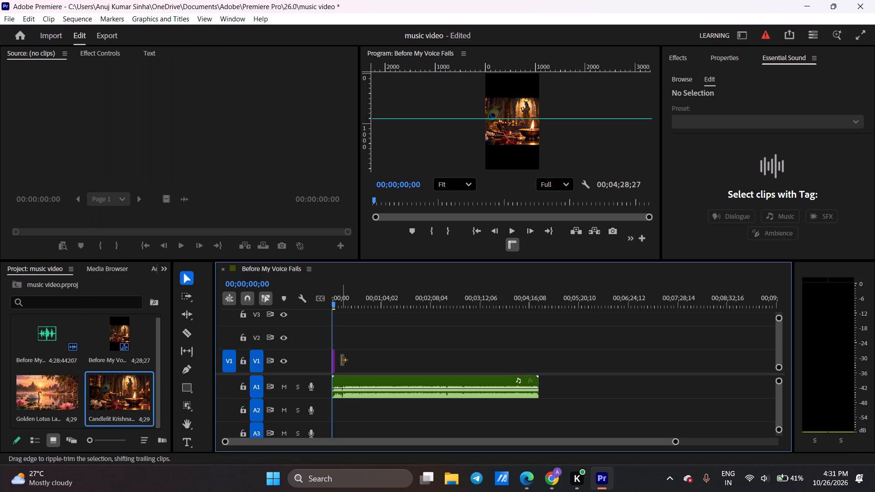
{"action": "scroll", "coordinate": [341, 360], "scroll_direction": "down", "scroll_amount": 2, "text": "ctrl"}
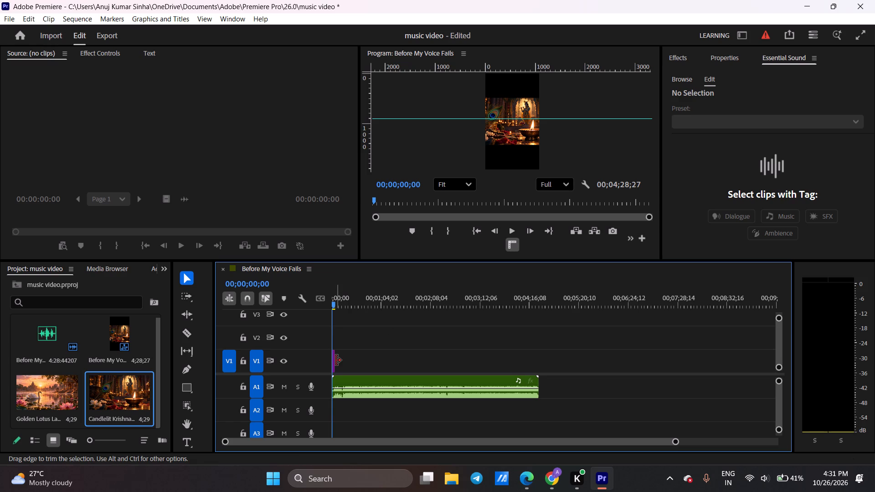
{"action": "left_click_drag", "start_coordinate": [336, 360], "coordinate": [361, 360]}
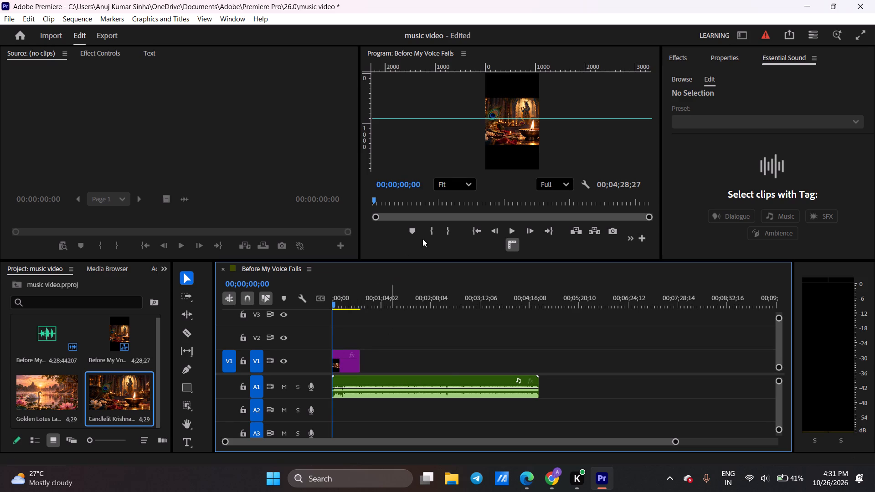
Play the sequence from the start in a maximized Program Monitor to review the altar image with the song.
{"action": "left_click", "coordinate": [518, 133]}
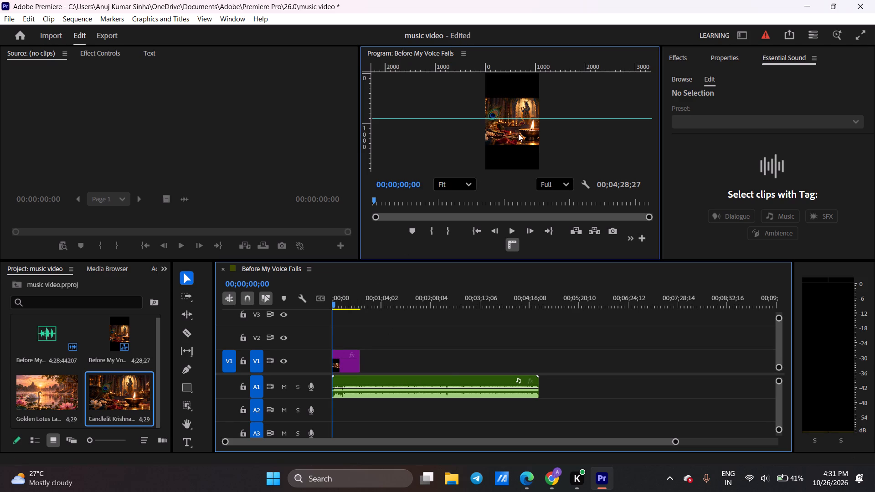
{"action": "key", "text": "grave"}
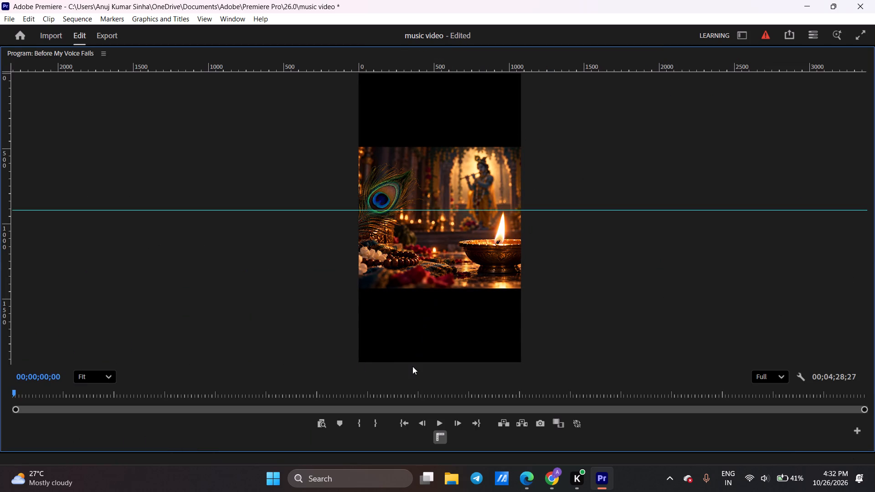
{"action": "key", "text": "space"}
{"action": "left_click_drag", "start_coordinate": [408, 232], "coordinate": [412, 246]}
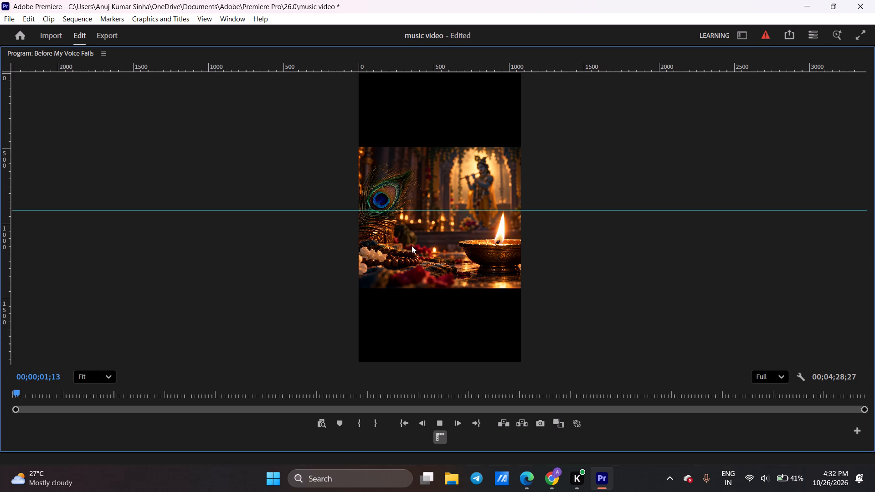
{"action": "middle_click_drag", "start_coordinate": [412, 246], "coordinate": [410, 266]}
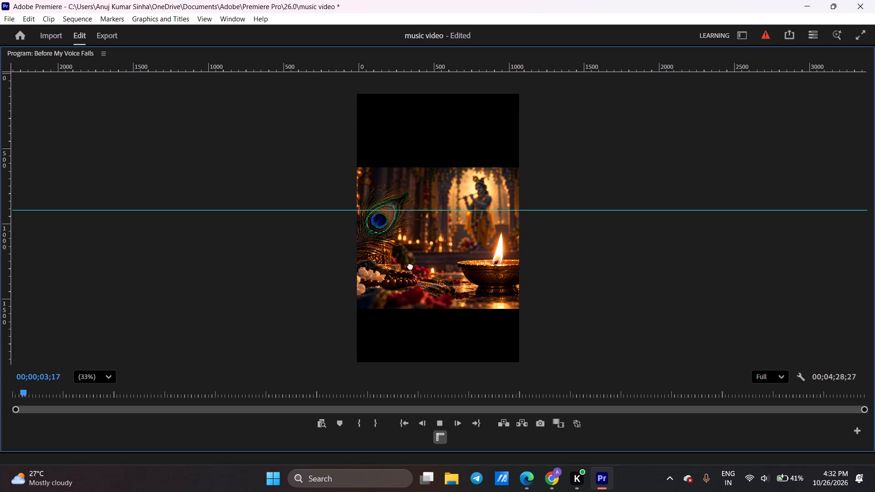
{"action": "middle_click_drag", "start_coordinate": [410, 266], "coordinate": [402, 267]}
{"action": "left_click_drag", "start_coordinate": [402, 261], "coordinate": [417, 257]}
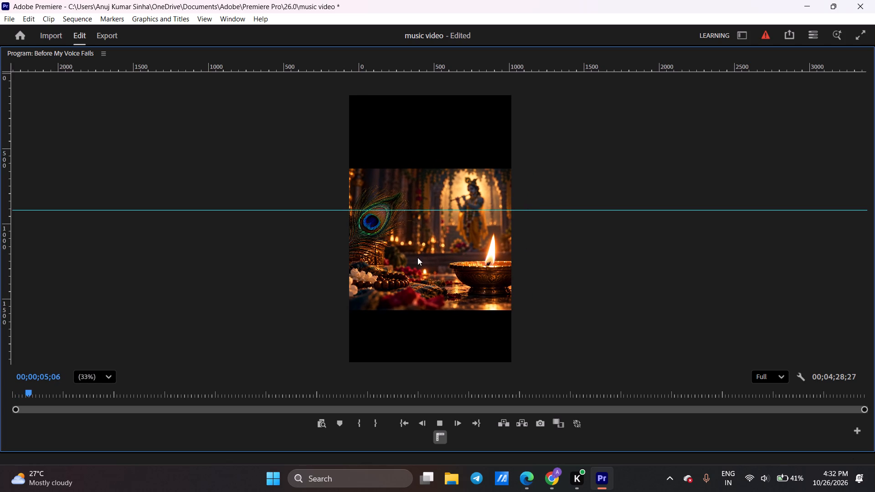
{"action": "left_click_drag", "start_coordinate": [417, 257], "coordinate": [423, 257]}
{"action": "middle_click_drag", "start_coordinate": [429, 270], "coordinate": [441, 261]}
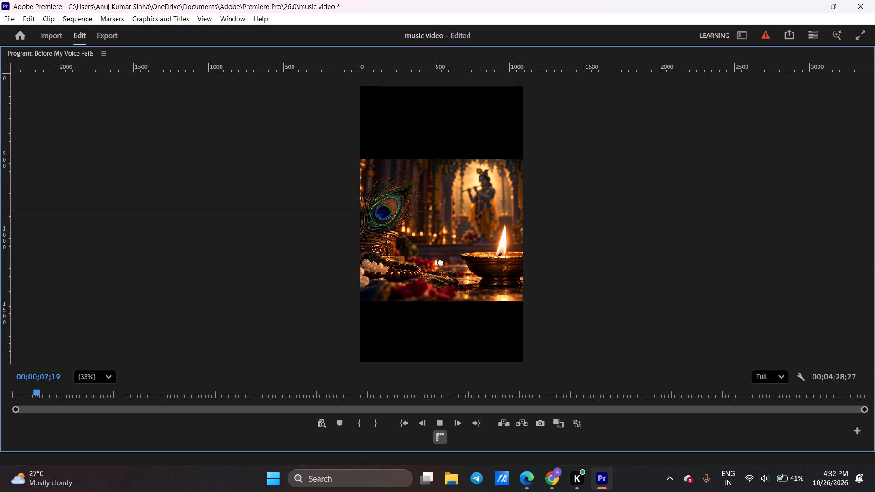
{"action": "middle_click_drag", "start_coordinate": [441, 261], "coordinate": [448, 264]}
{"action": "right_click_drag", "start_coordinate": [440, 261], "coordinate": [439, 275]}
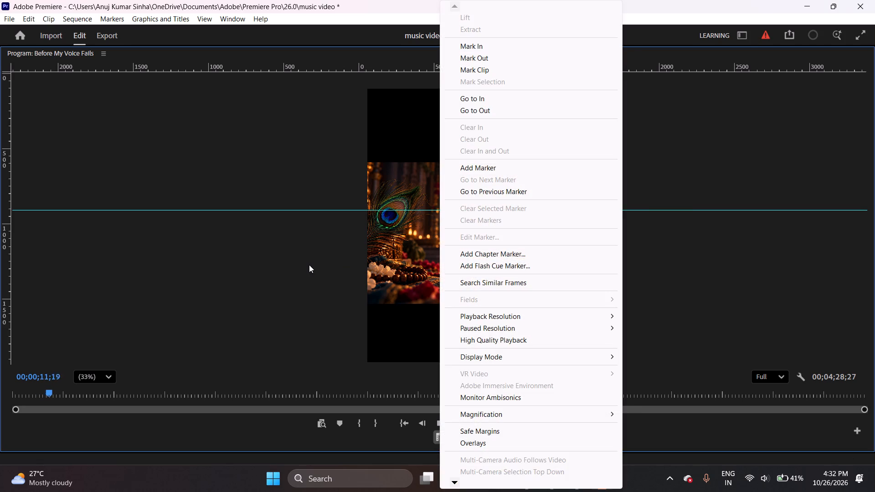
{"action": "left_click", "coordinate": [309, 265]}
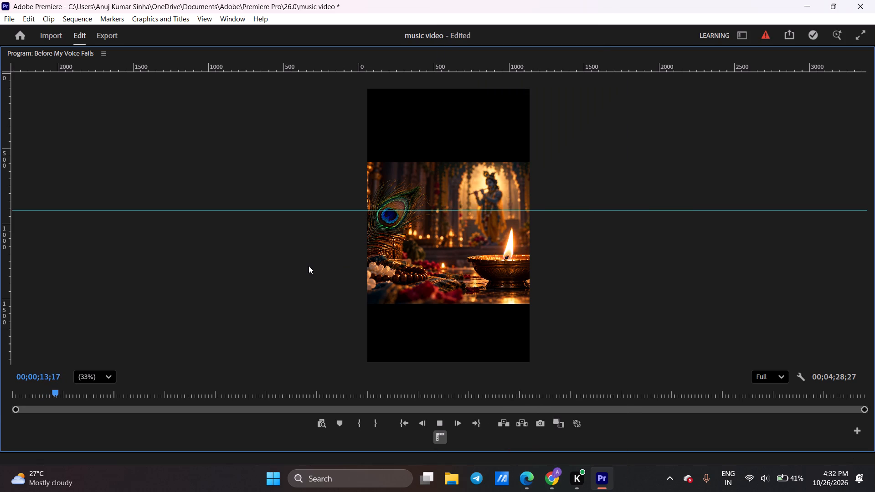
{"action": "key", "text": "Escape"}
{"action": "key", "text": "grave"}
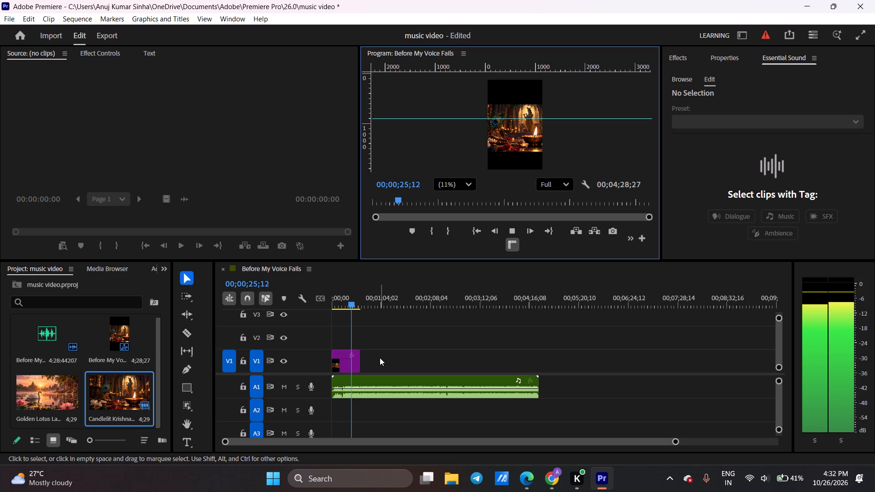
Replay the song section to find the cut point and trim the altar clip's end on V1 to 00;00;27;13.
{"action": "key", "text": "space"}
{"action": "left_click_drag", "start_coordinate": [347, 306], "coordinate": [343, 305]}
{"action": "key", "text": "space"}
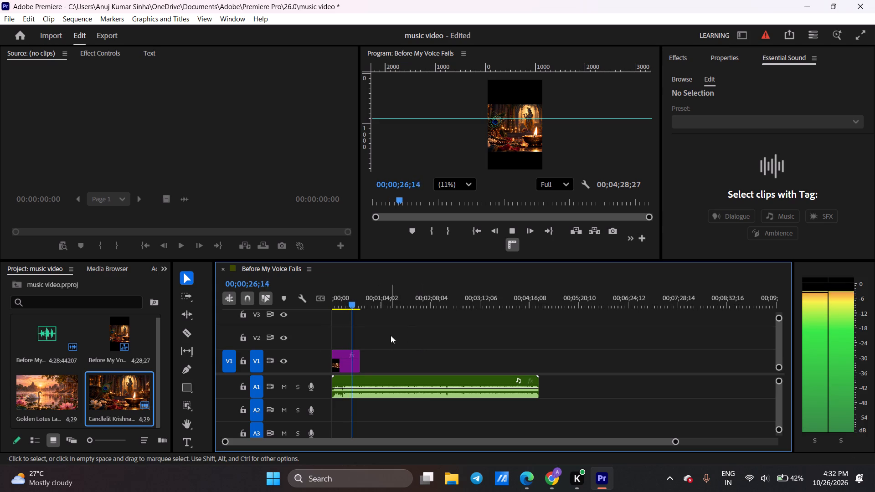
{"action": "key", "text": "space"}
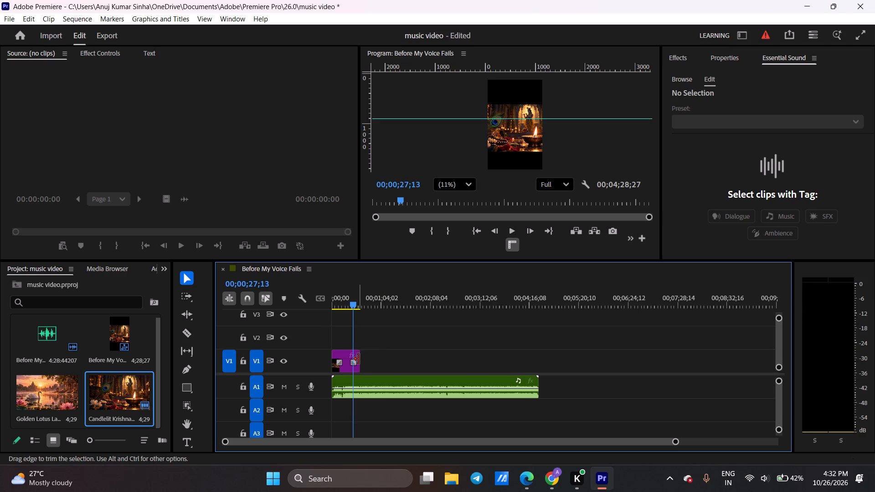
{"action": "left_click_drag", "start_coordinate": [360, 360], "coordinate": [350, 360]}
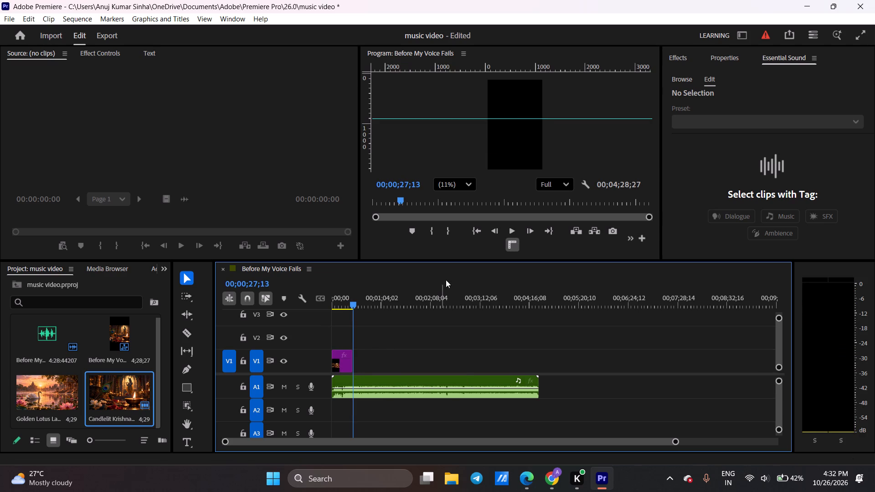
Play the opening of the sequence from the start to review the altar image with the song.
{"action": "left_click_drag", "start_coordinate": [352, 306], "coordinate": [318, 297]}
{"action": "key", "text": "space"}
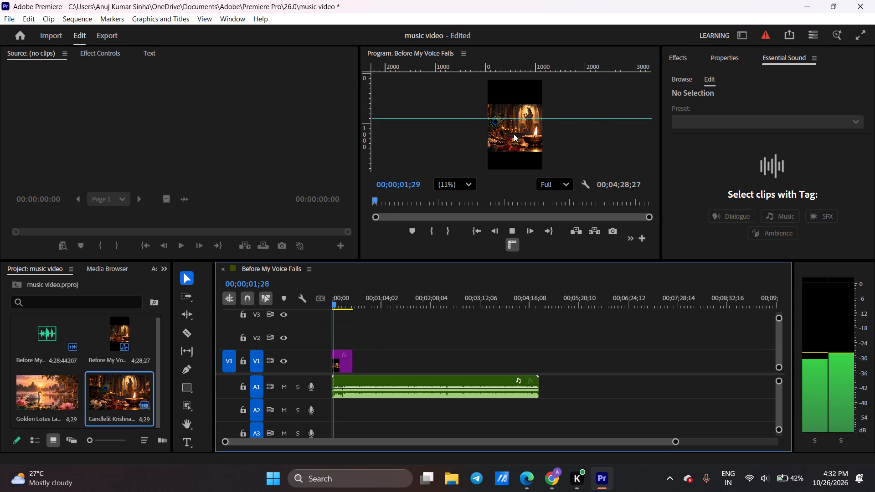
{"action": "key", "text": "space"}
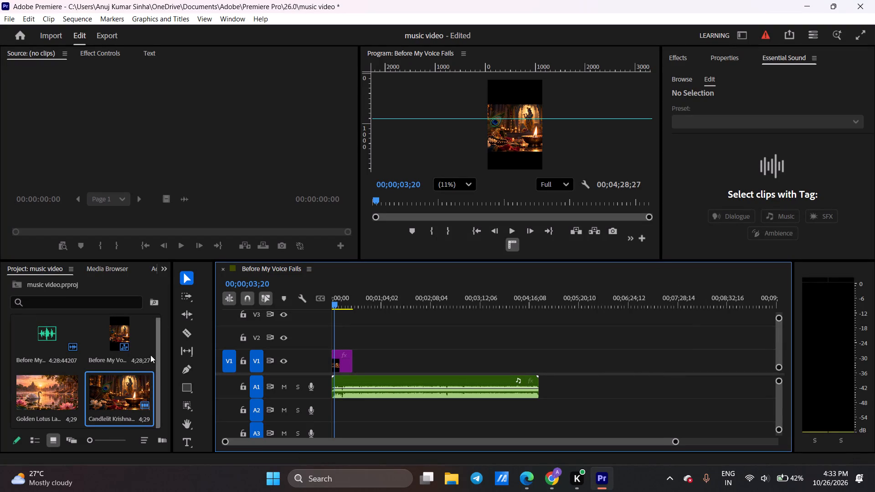
Load the Before My Voice Fails MP3 from the project into the Source Monitor.
{"action": "left_click", "coordinate": [42, 404]}
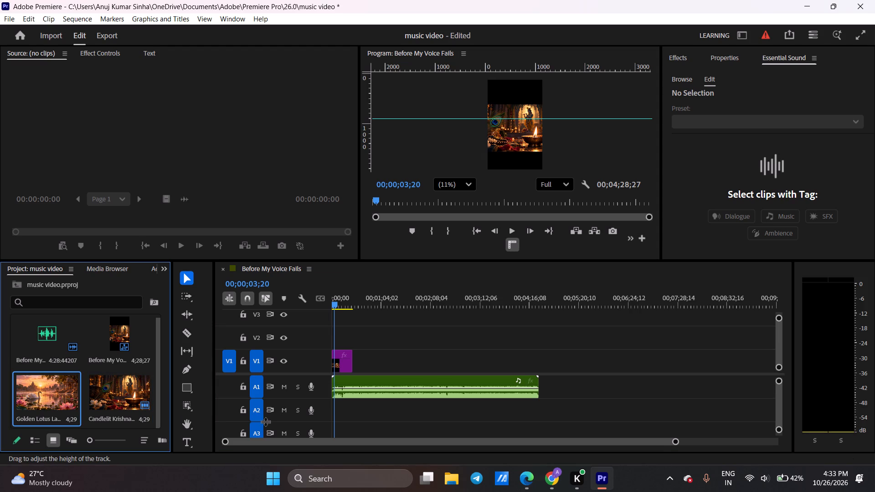
{"action": "left_click_drag", "start_coordinate": [45, 340], "coordinate": [41, 337]}
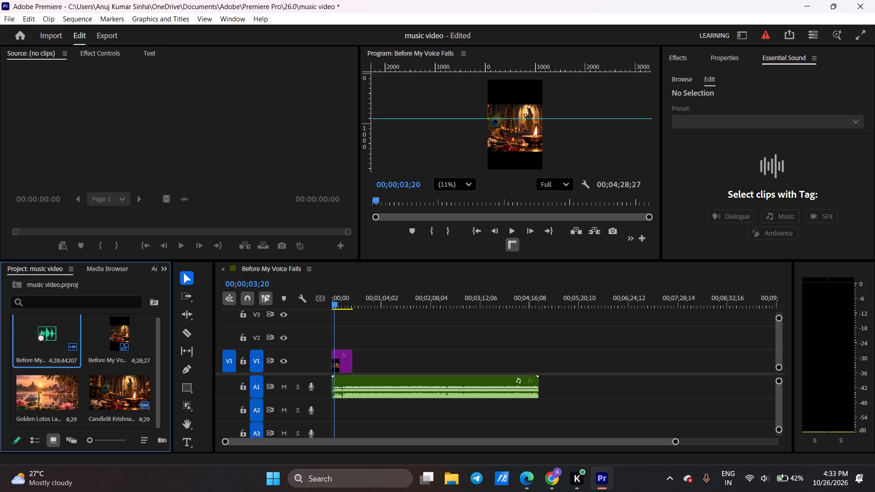
{"action": "left_click_drag", "start_coordinate": [41, 337], "coordinate": [81, 136]}
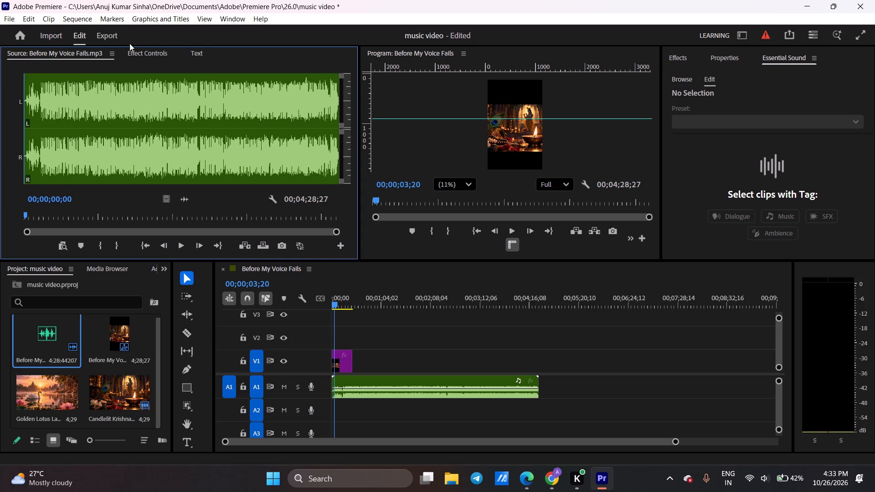
Browse the Downloads folder in the import workspace for more media, and return to the editing workspace.
{"action": "left_click", "coordinate": [58, 29]}
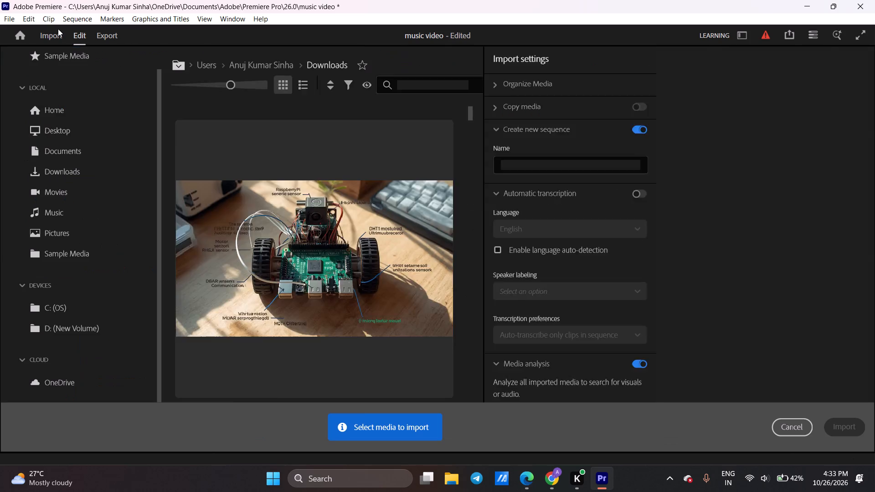
{"action": "left_click", "coordinate": [44, 177]}
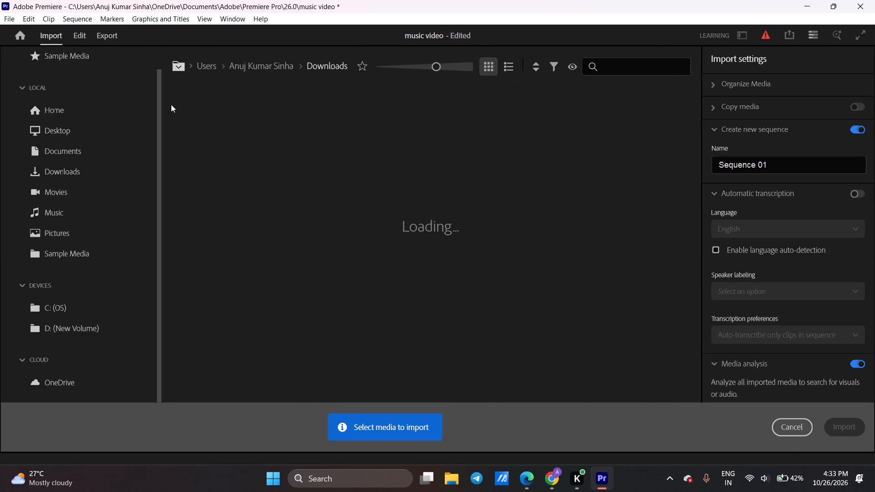
{"action": "scroll", "coordinate": [352, 219], "scroll_direction": "down", "scroll_amount": 3}
{"action": "left_click", "coordinate": [385, 433]}
{"action": "left_click", "coordinate": [337, 178]}
{"action": "left_click", "coordinate": [81, 32]}
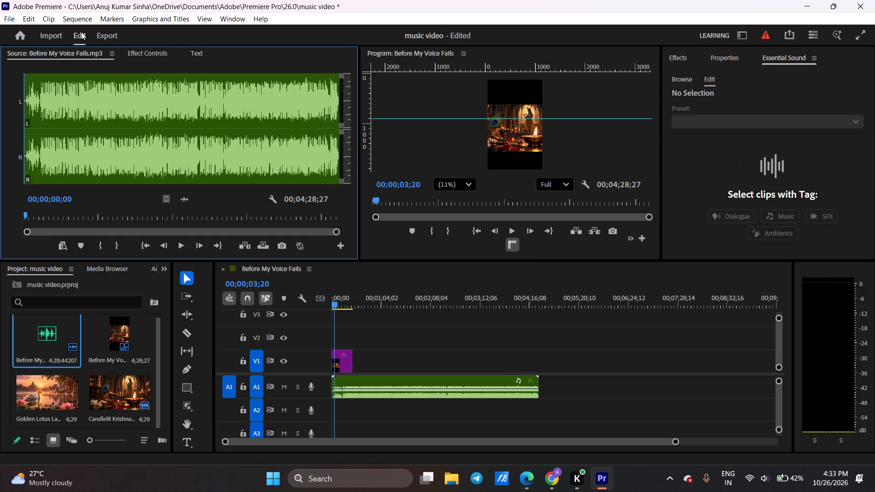
{"action": "left_click", "coordinate": [35, 34]}
{"action": "left_click", "coordinate": [46, 34]}
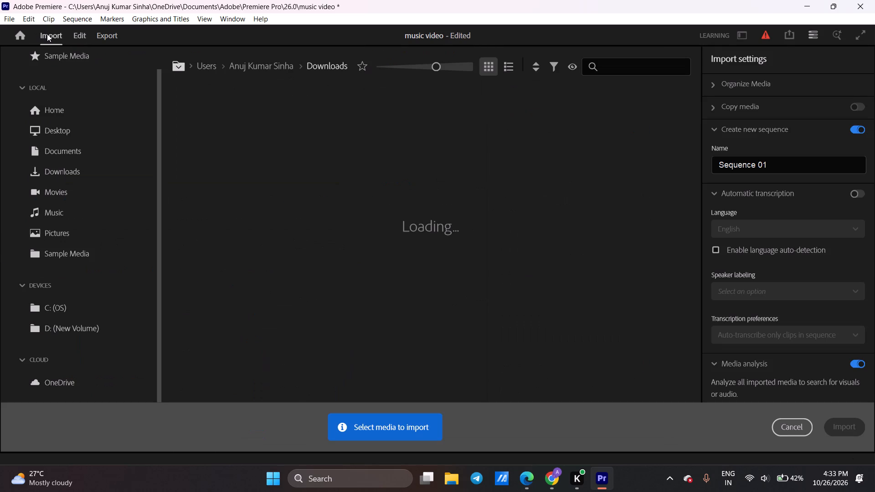
{"action": "left_click", "coordinate": [84, 34]}
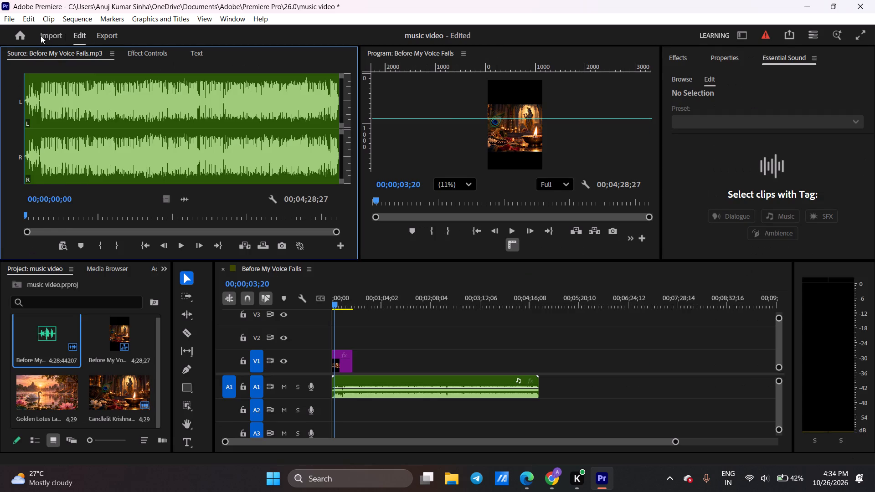
{"action": "left_click", "coordinate": [41, 36]}
{"action": "left_click", "coordinate": [74, 38]}
Open the Automate to Sequence settings for the selected song MP3 and close them without changing any option.
{"action": "scroll", "coordinate": [93, 385], "scroll_direction": "down", "scroll_amount": 10}
{"action": "left_click_drag", "start_coordinate": [159, 333], "coordinate": [159, 333]}
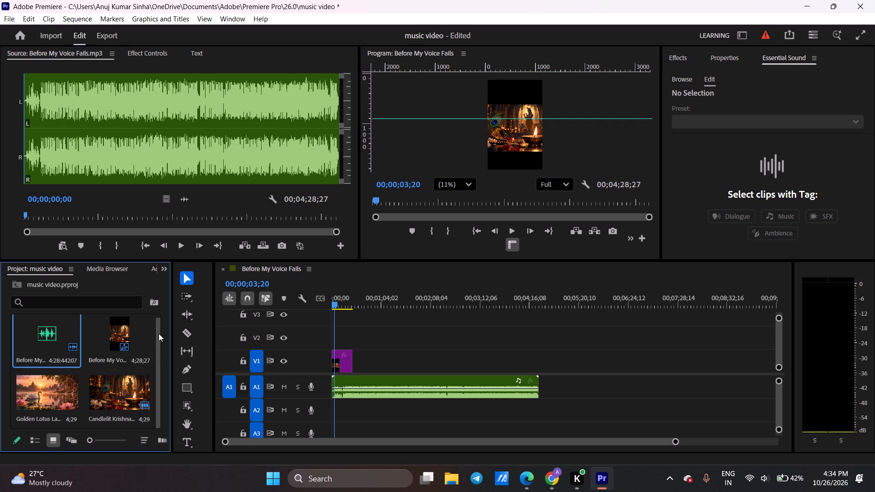
{"action": "left_click_drag", "start_coordinate": [159, 333], "coordinate": [158, 356]}
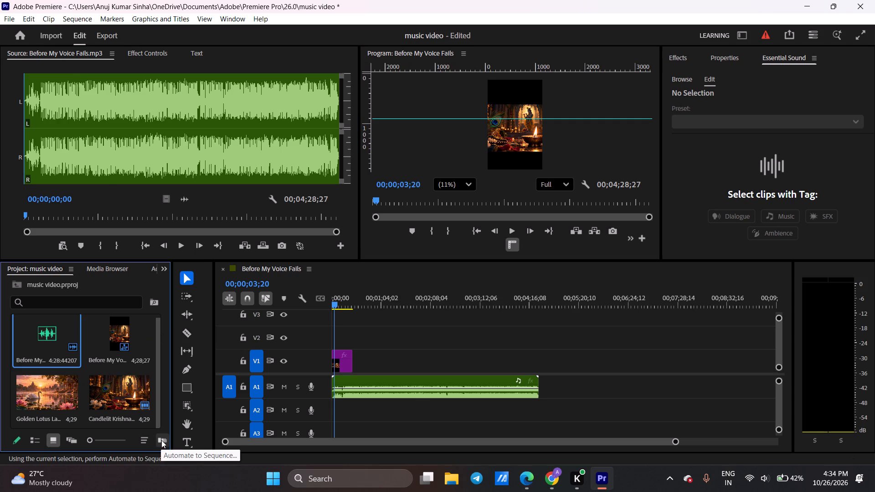
{"action": "left_click", "coordinate": [161, 440]}
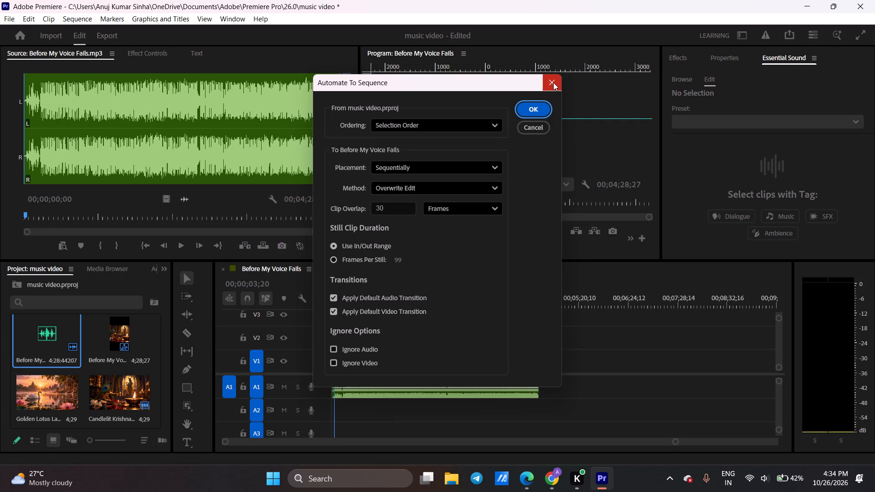
{"action": "left_click", "coordinate": [553, 82]}
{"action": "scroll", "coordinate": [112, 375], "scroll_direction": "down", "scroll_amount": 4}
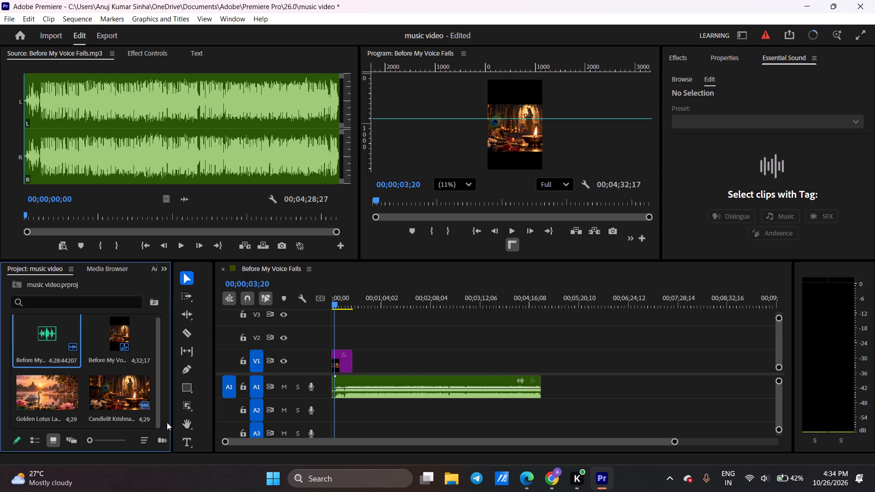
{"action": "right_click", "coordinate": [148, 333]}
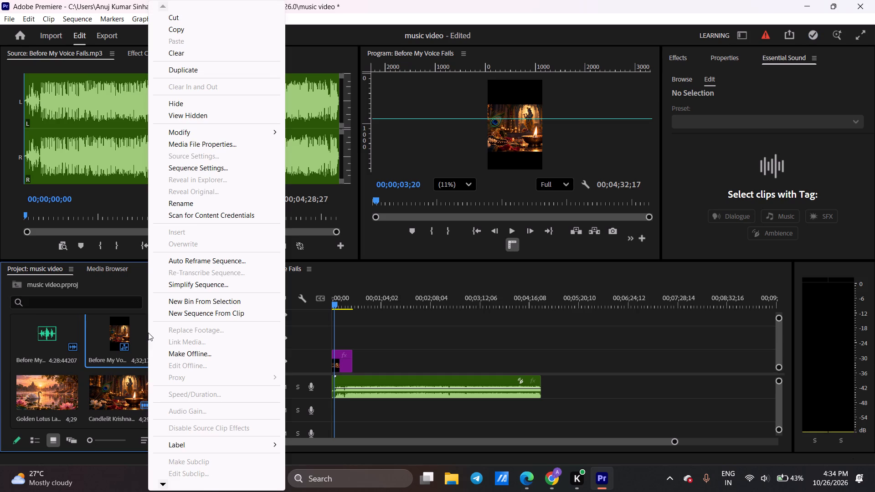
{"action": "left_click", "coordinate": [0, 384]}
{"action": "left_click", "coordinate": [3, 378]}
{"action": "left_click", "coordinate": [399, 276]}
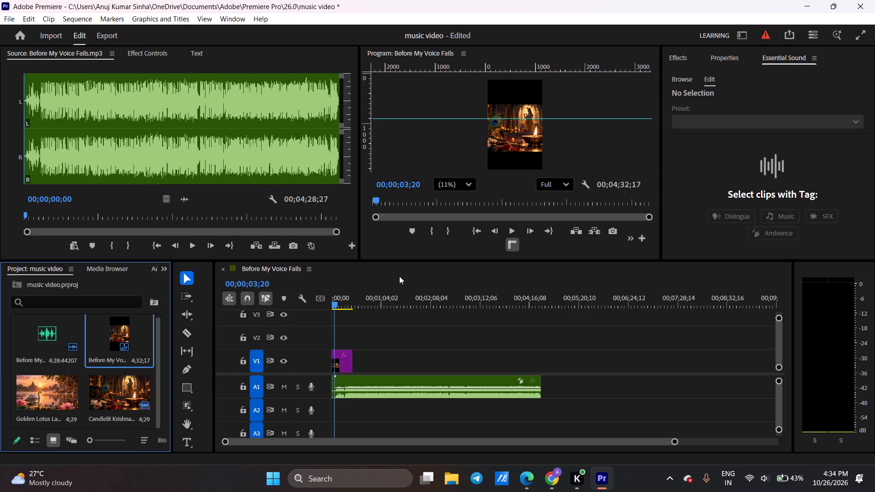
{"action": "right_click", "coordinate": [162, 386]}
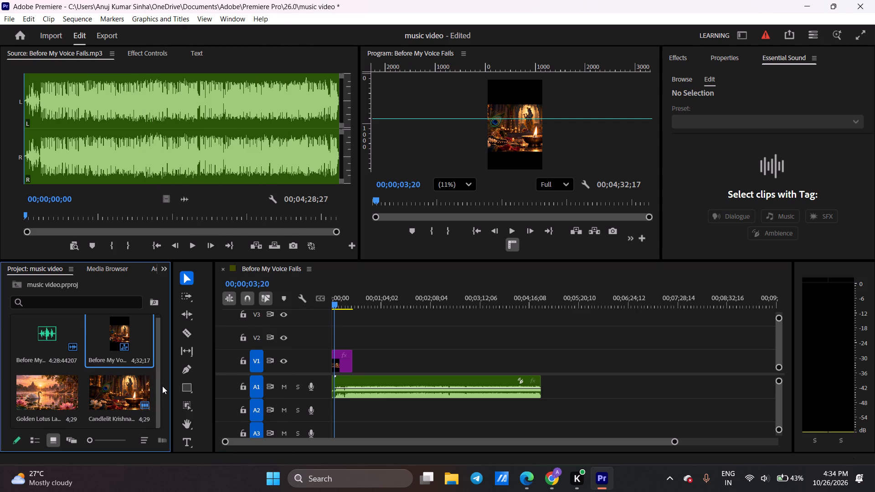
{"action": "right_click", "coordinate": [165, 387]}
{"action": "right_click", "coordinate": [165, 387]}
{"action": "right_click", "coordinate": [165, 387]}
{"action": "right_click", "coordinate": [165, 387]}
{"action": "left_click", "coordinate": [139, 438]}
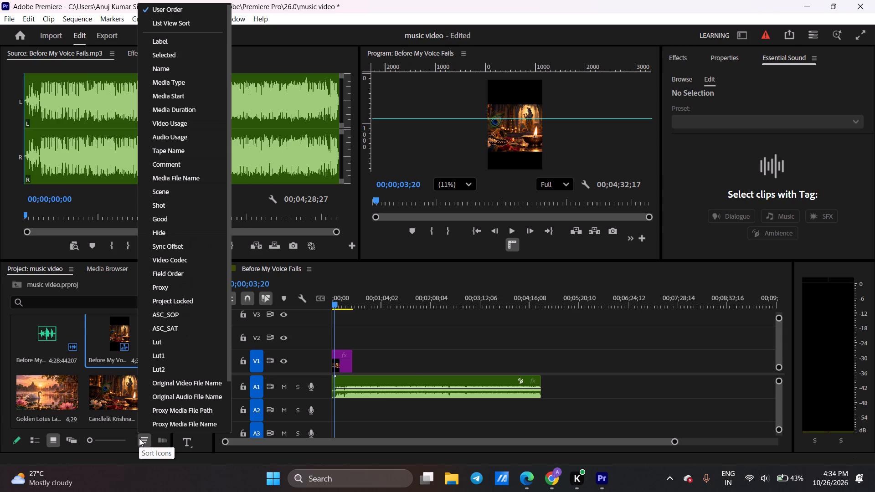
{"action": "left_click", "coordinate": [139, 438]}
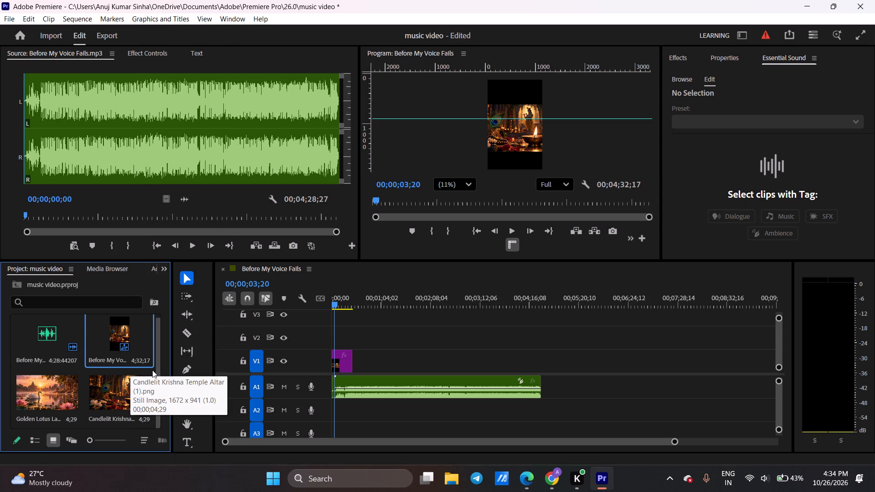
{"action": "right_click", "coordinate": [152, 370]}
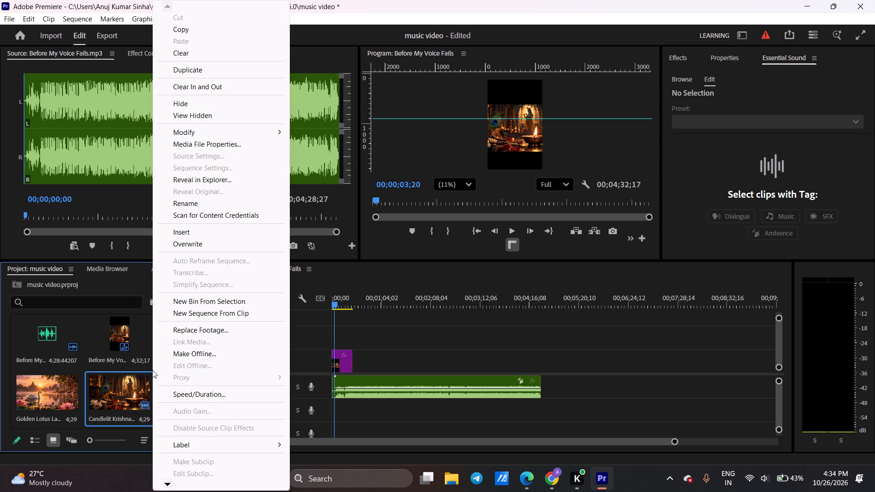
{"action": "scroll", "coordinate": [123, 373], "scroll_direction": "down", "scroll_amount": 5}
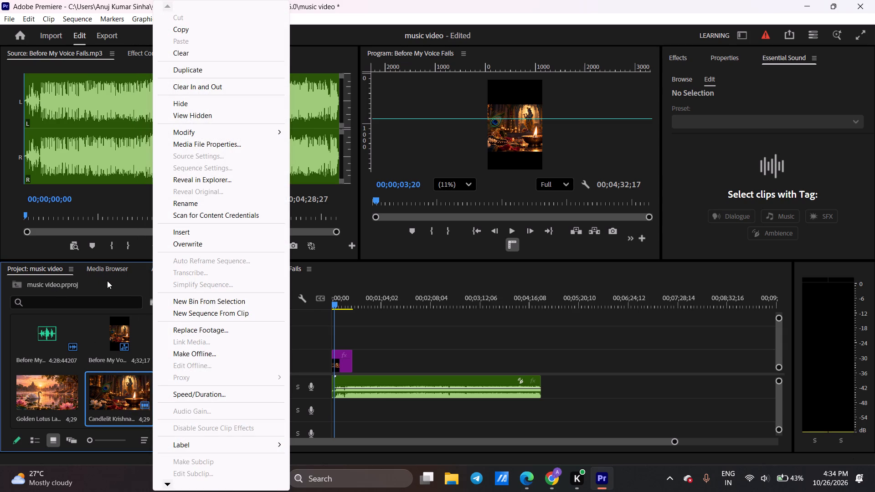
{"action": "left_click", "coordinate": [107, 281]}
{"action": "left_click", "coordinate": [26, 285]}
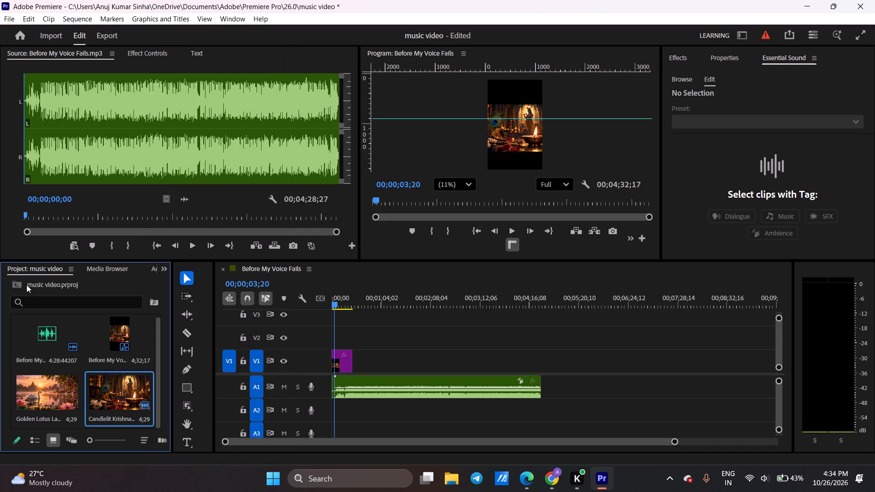
Look through the local drives and folders in the Media Browser for media, and return to the project's media.
{"action": "left_click", "coordinate": [162, 268]}
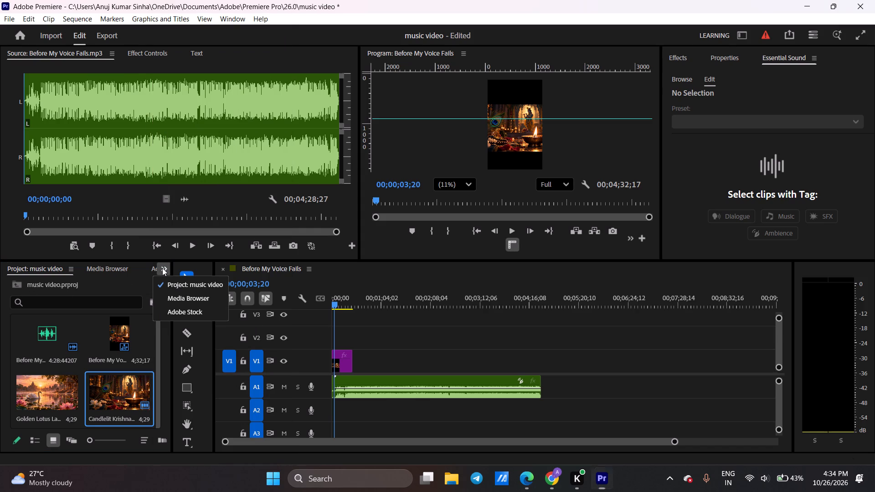
{"action": "left_click", "coordinate": [178, 303]}
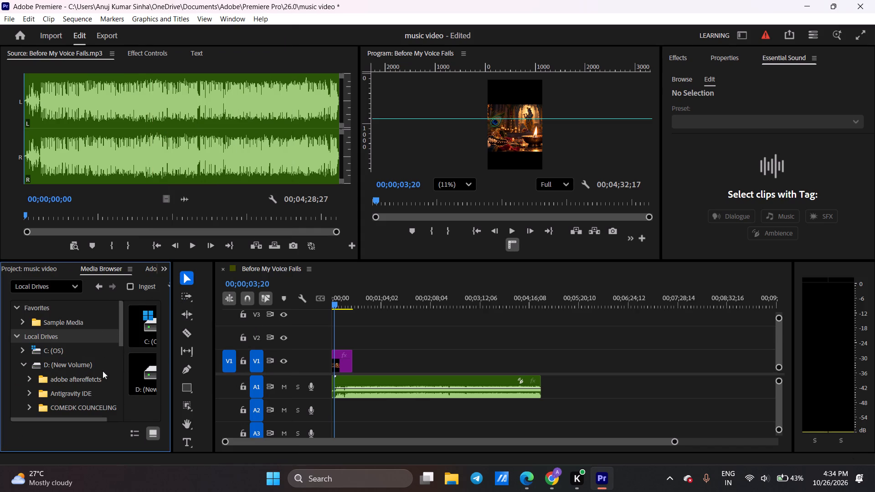
{"action": "scroll", "coordinate": [72, 372], "scroll_direction": "down", "scroll_amount": 15}
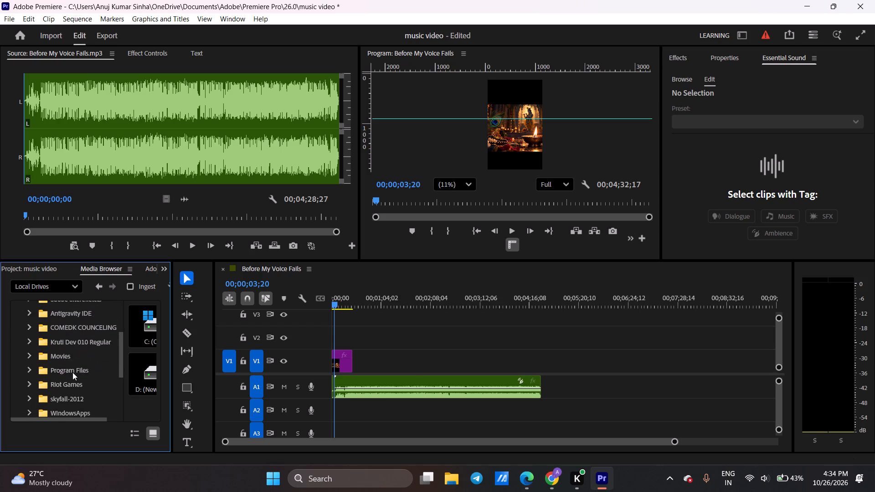
{"action": "scroll", "coordinate": [72, 372], "scroll_direction": "down", "scroll_amount": 17}
{"action": "scroll", "coordinate": [72, 372], "scroll_direction": "down", "scroll_amount": 12}
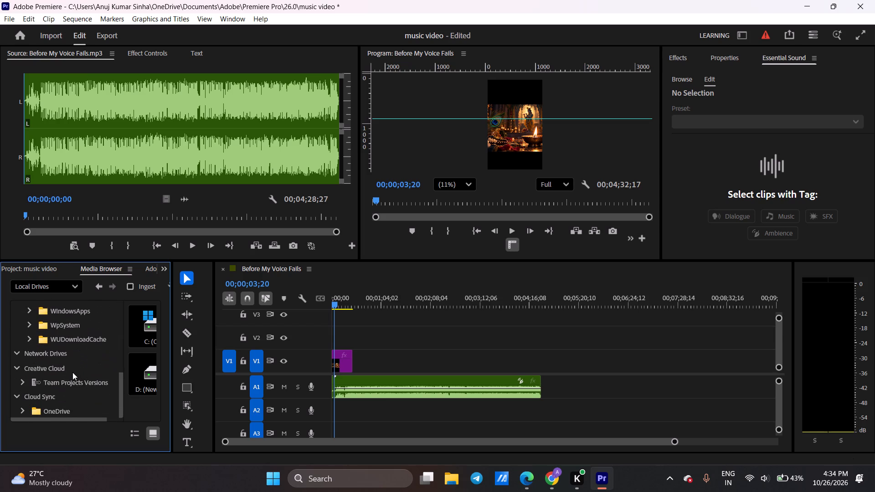
{"action": "scroll", "coordinate": [72, 372], "scroll_direction": "down", "scroll_amount": 2}
{"action": "scroll", "coordinate": [72, 372], "scroll_direction": "up", "scroll_amount": 20}
{"action": "scroll", "coordinate": [72, 372], "scroll_direction": "up", "scroll_amount": 19}
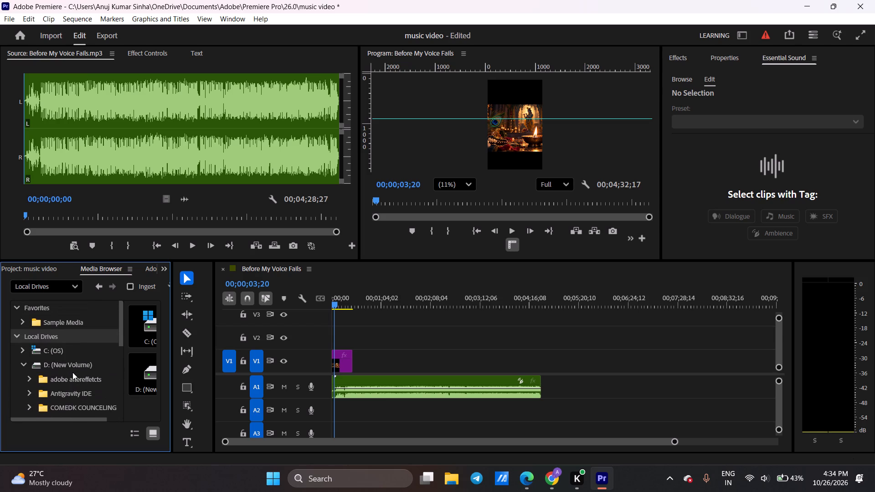
{"action": "scroll", "coordinate": [72, 372], "scroll_direction": "up", "scroll_amount": 3}
{"action": "left_click", "coordinate": [72, 290]}
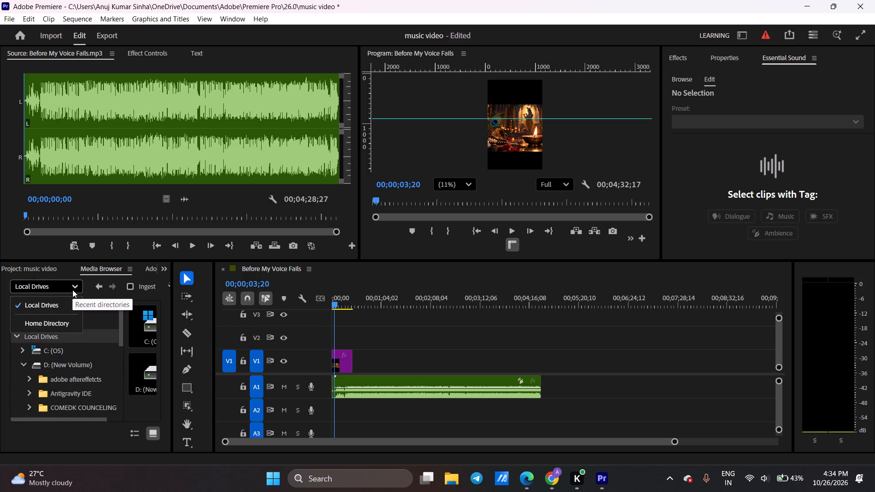
{"action": "left_click", "coordinate": [72, 290]}
{"action": "left_click", "coordinate": [72, 288]}
{"action": "left_click", "coordinate": [72, 288]}
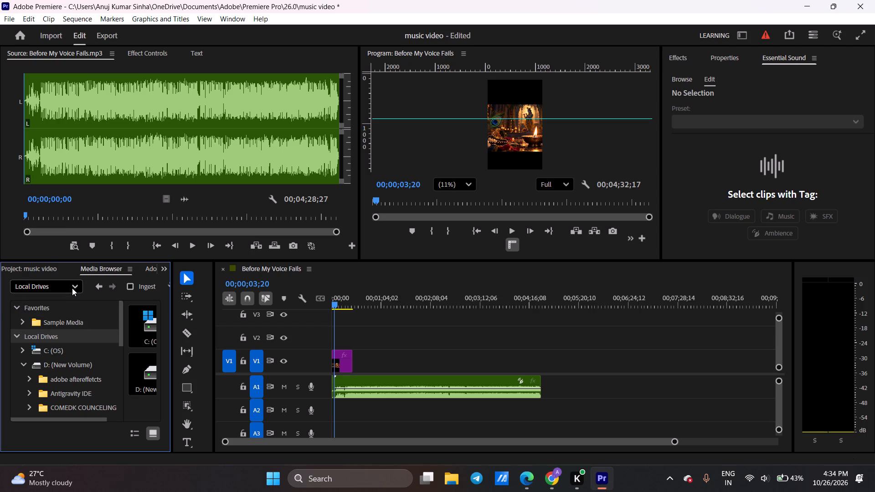
{"action": "left_click", "coordinate": [38, 272]}
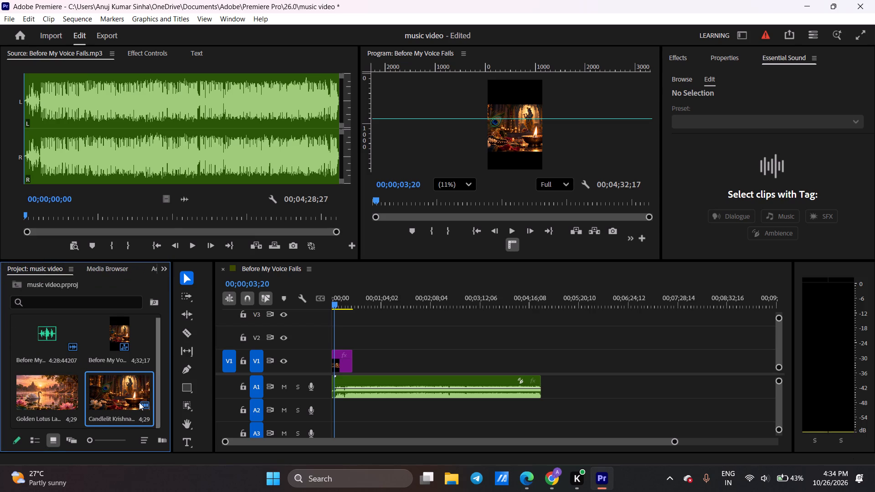
{"action": "scroll", "coordinate": [139, 402], "scroll_direction": "down", "scroll_amount": 3}
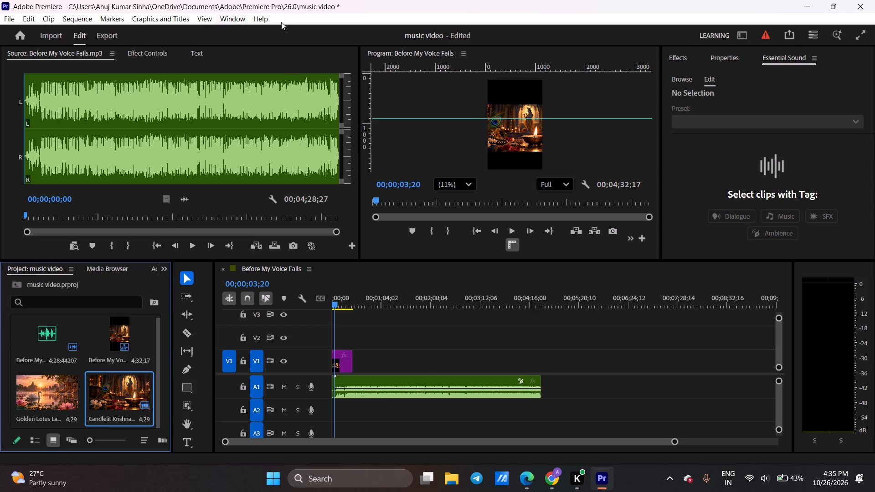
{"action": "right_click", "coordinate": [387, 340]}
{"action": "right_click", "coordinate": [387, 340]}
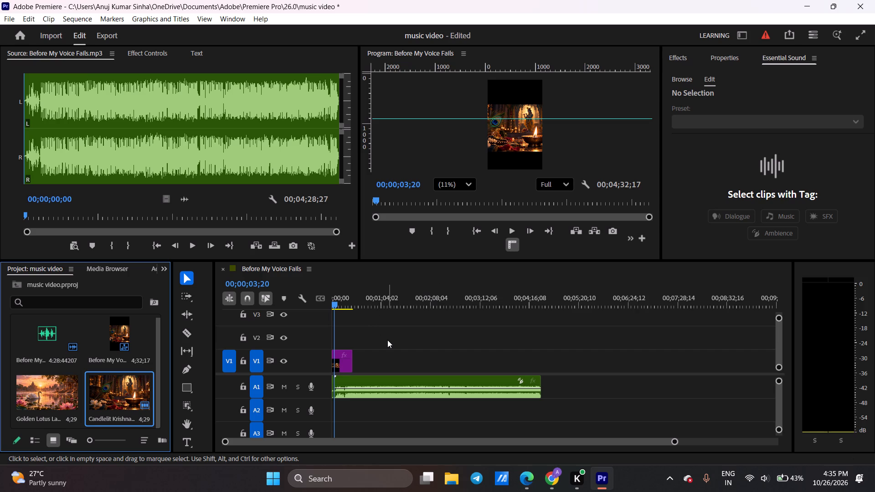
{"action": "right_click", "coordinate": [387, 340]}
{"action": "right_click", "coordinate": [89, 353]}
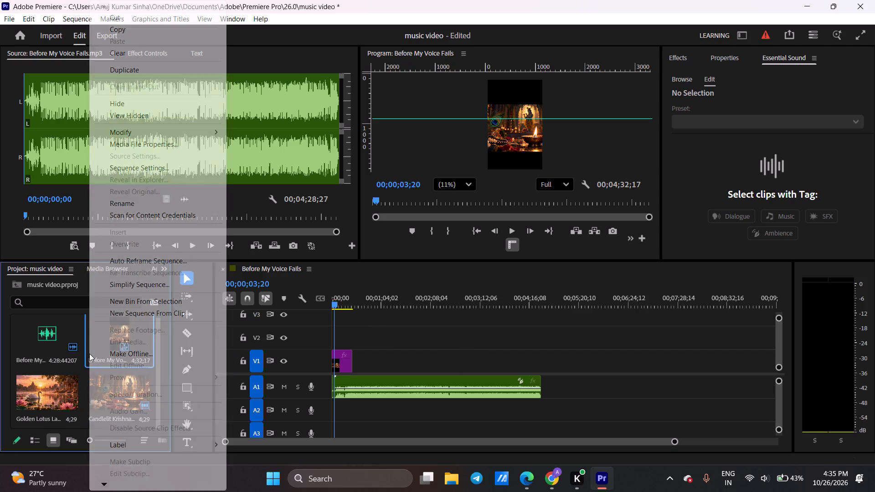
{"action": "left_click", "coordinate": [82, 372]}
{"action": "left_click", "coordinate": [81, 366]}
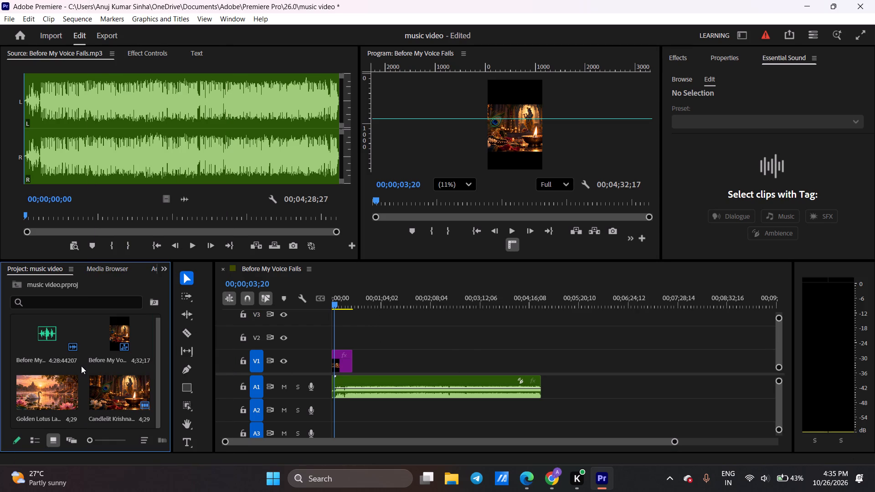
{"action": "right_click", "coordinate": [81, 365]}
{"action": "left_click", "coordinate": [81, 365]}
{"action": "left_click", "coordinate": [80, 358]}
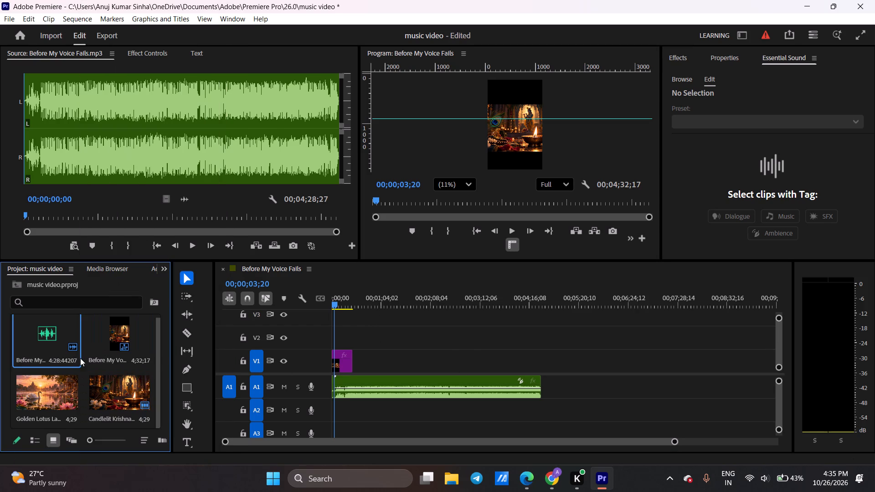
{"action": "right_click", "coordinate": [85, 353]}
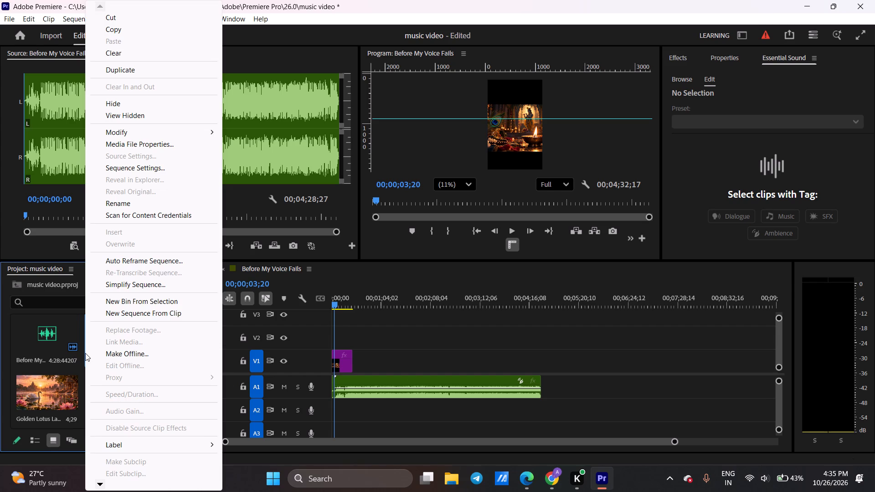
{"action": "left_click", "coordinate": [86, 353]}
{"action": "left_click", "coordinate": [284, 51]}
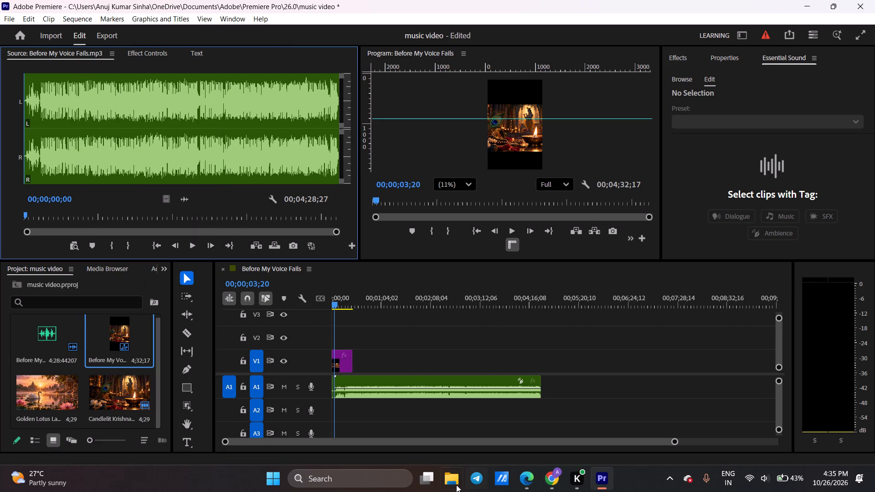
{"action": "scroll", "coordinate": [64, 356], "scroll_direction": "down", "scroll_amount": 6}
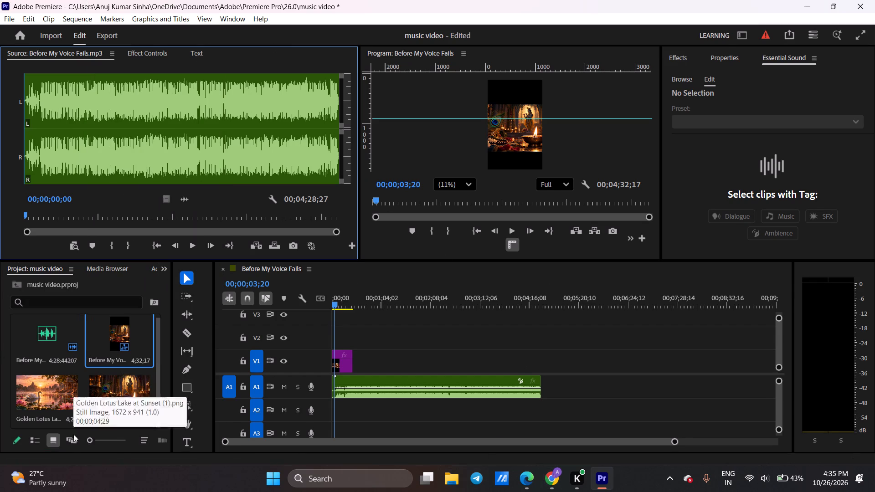
Browse the Home and Downloads folders in the import workspace for the storyboard images, and return to the editing workspace.
{"action": "left_click", "coordinate": [56, 31]}
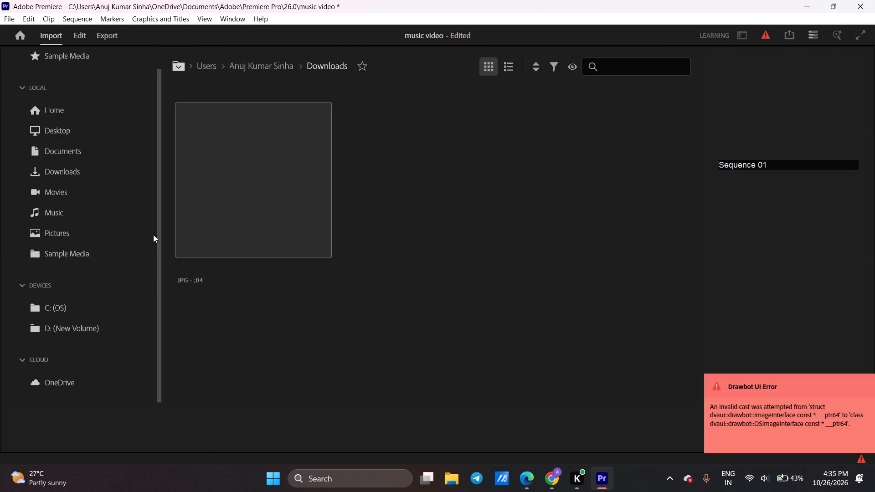
{"action": "left_click", "coordinate": [57, 113]}
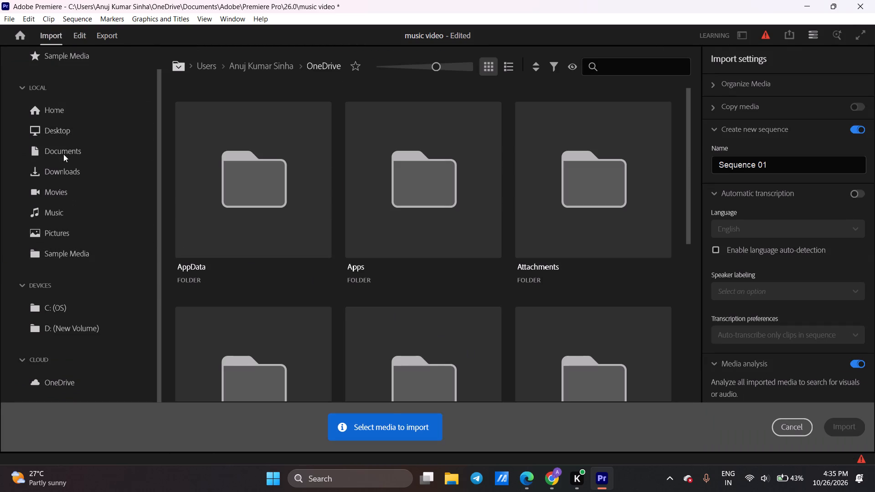
{"action": "left_click", "coordinate": [71, 170]}
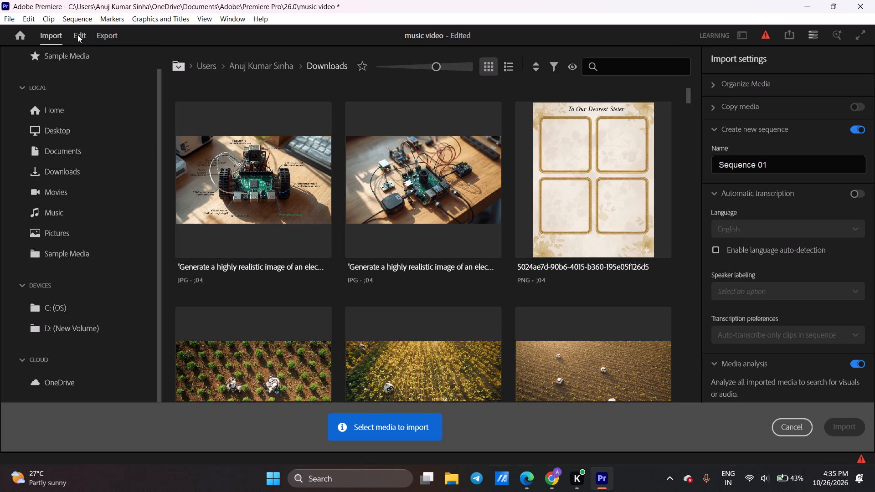
{"action": "scroll", "coordinate": [336, 302], "scroll_direction": "down", "scroll_amount": 19}
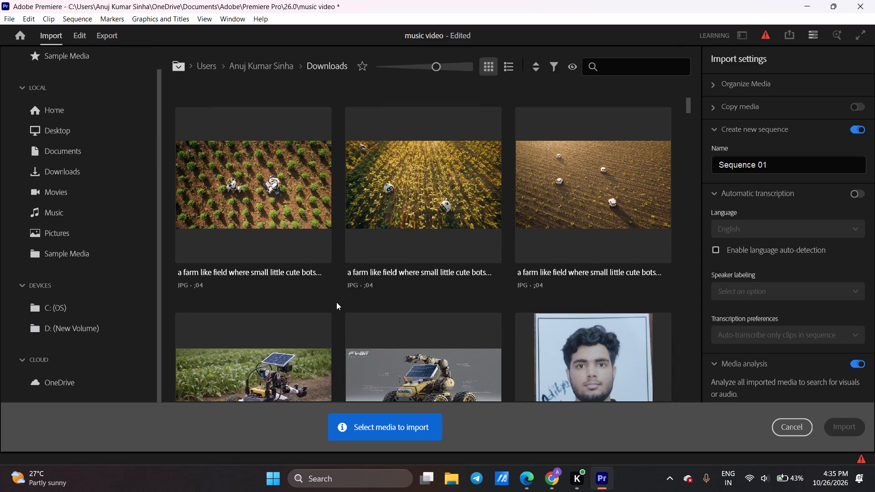
{"action": "scroll", "coordinate": [336, 302], "scroll_direction": "down", "scroll_amount": 11}
{"action": "scroll", "coordinate": [336, 302], "scroll_direction": "up", "scroll_amount": 20}
{"action": "scroll", "coordinate": [336, 302], "scroll_direction": "up", "scroll_amount": 10}
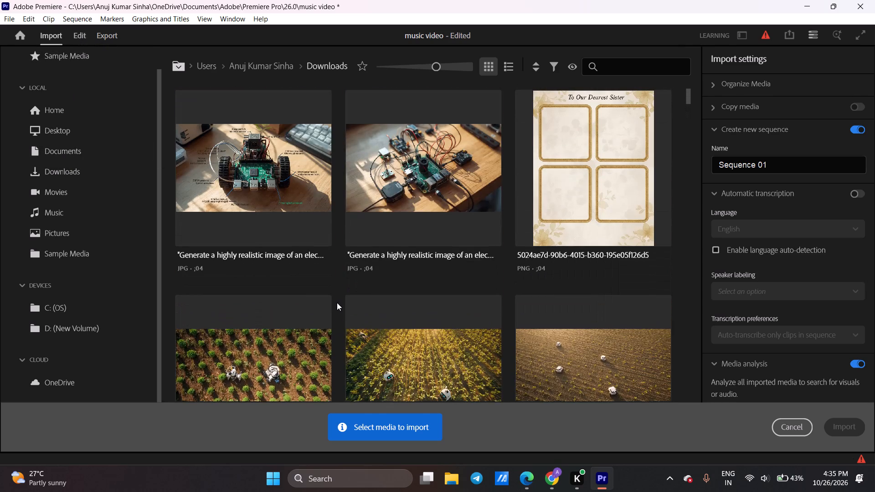
{"action": "scroll", "coordinate": [337, 302], "scroll_direction": "up", "scroll_amount": 12}
{"action": "left_click", "coordinate": [80, 36]}
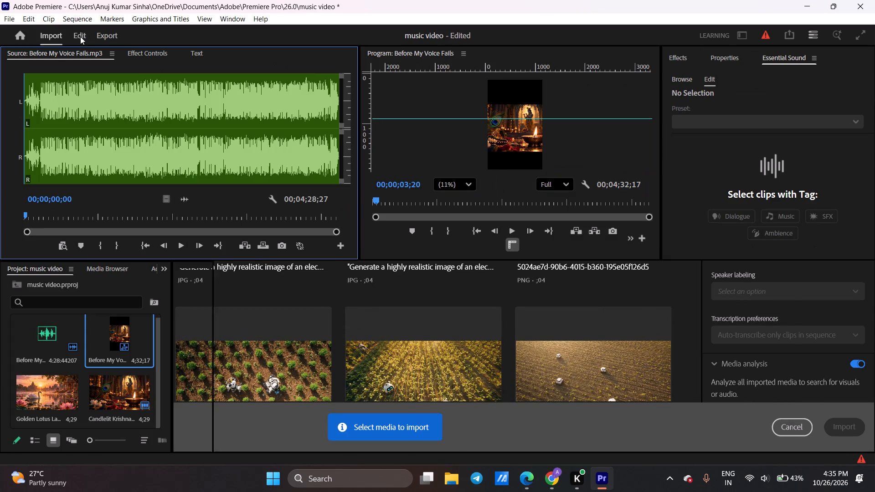
Delete the Golden Lotus Lake image from the project media.
{"action": "left_click", "coordinate": [27, 397]}
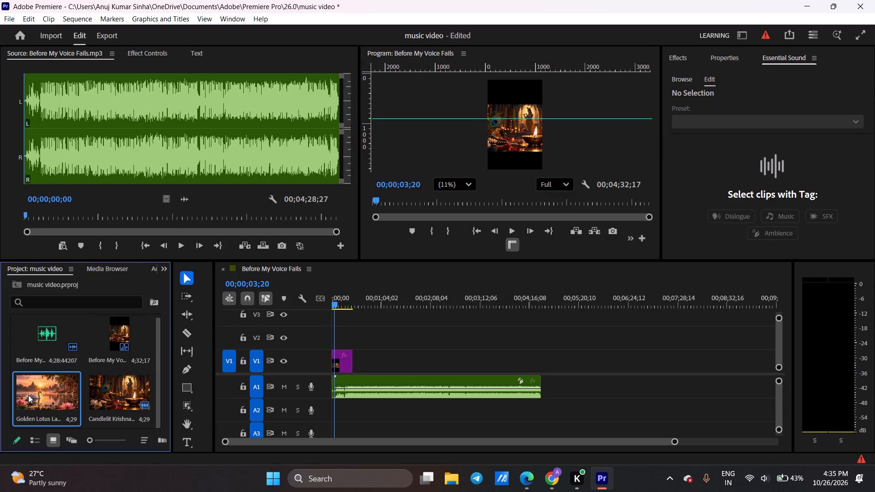
{"action": "key", "text": "Delete"}
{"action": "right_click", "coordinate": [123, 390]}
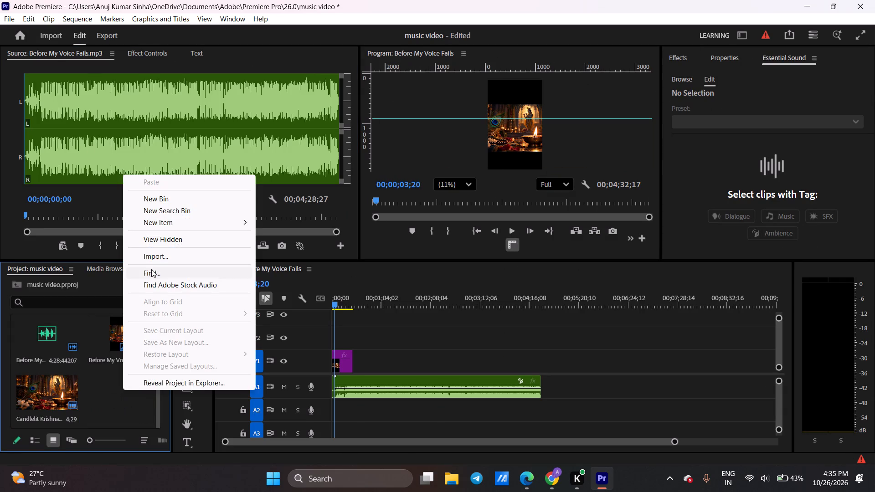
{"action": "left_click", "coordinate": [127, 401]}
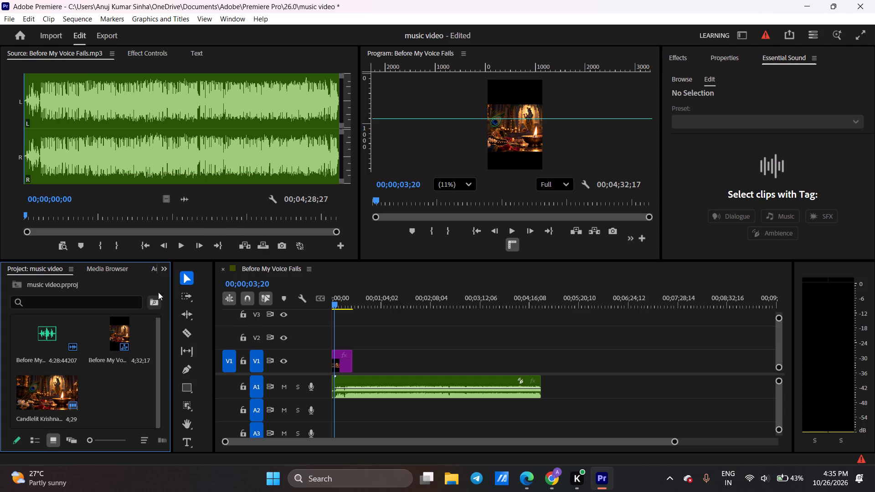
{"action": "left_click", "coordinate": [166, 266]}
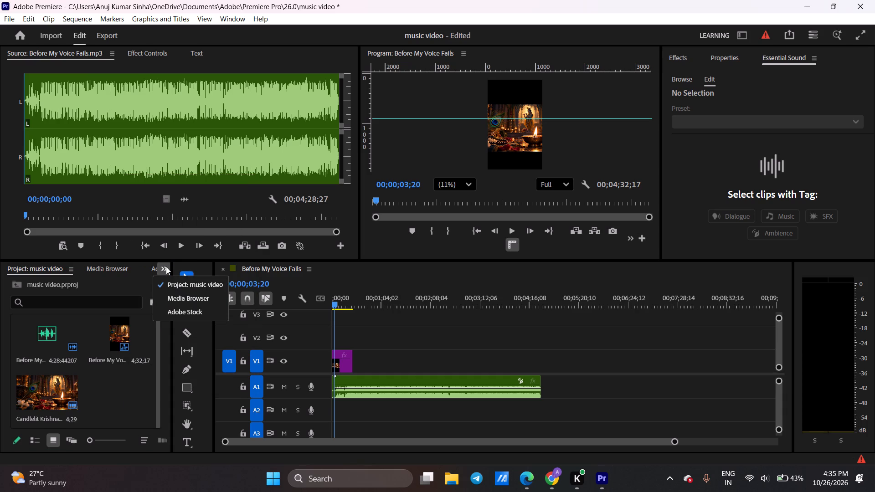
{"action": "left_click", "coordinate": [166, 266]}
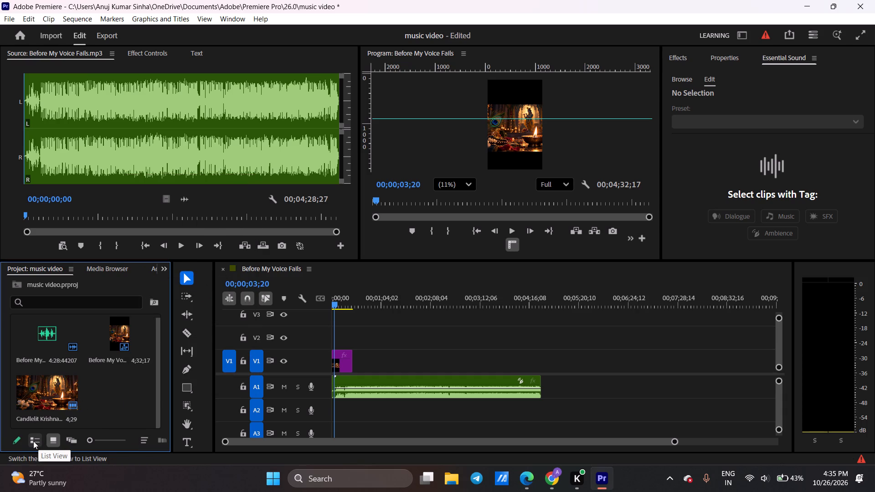
With the project media shown as a list, import the Devotee Before Radiant Krishna (1) PNG from Downloads.
{"action": "left_click", "coordinate": [33, 441]}
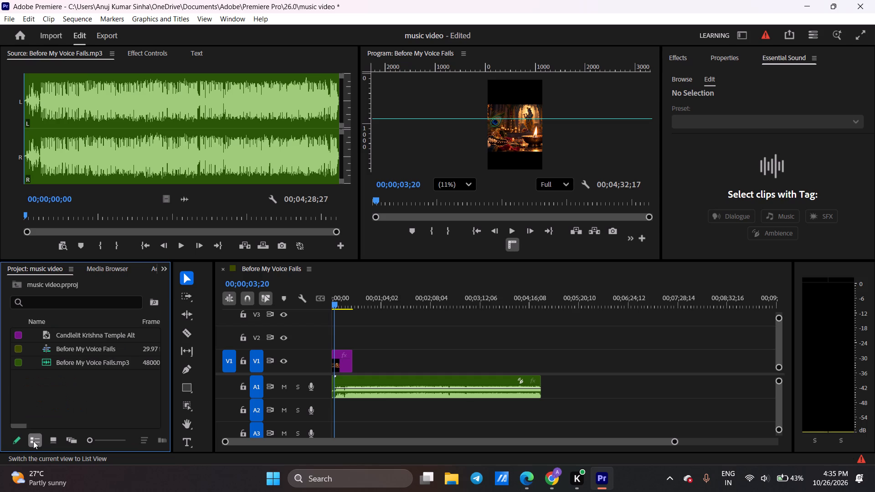
{"action": "right_click", "coordinate": [41, 412]}
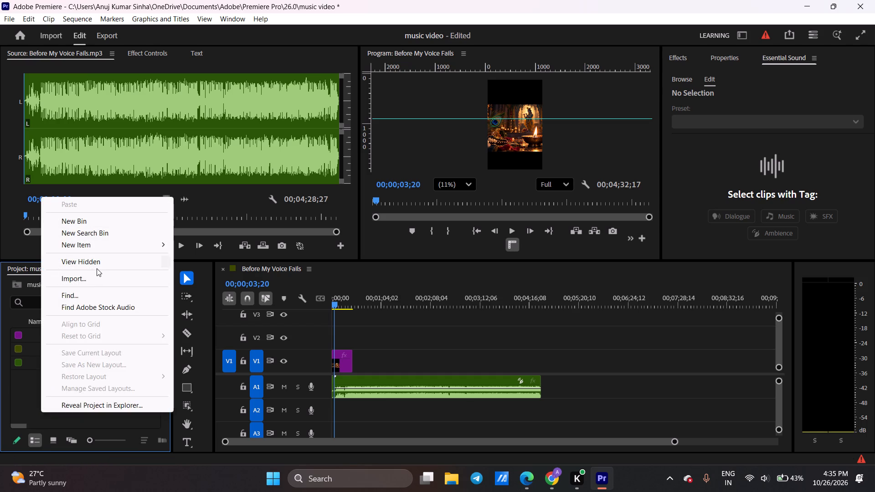
{"action": "left_click", "coordinate": [98, 281]}
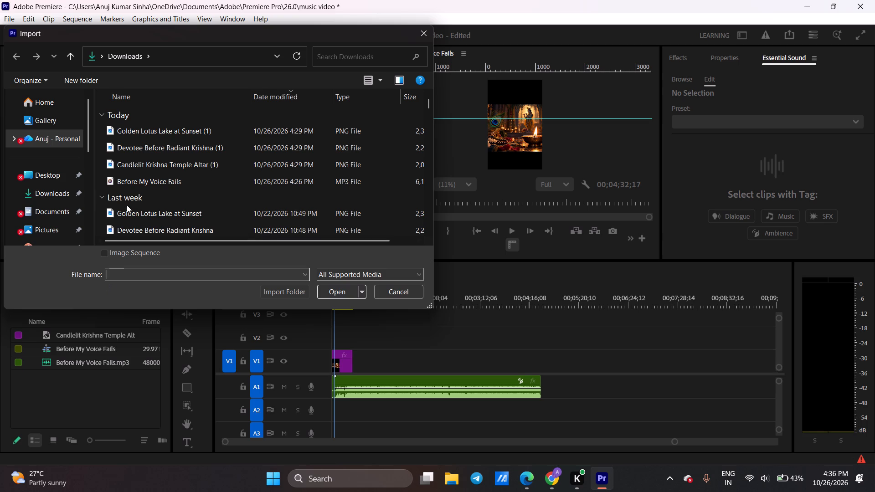
{"action": "double_click", "coordinate": [145, 145]}
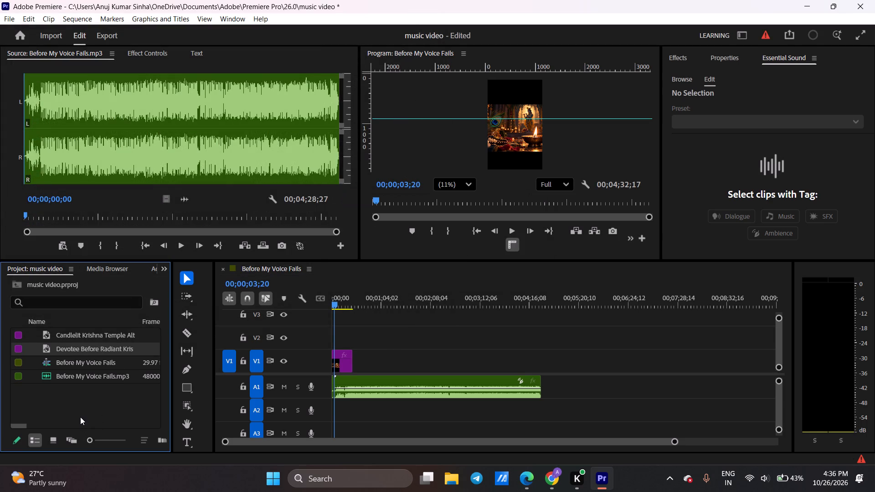
Import the Golden Lotus Lake at Sunset (1) PNG from Downloads into the project.
{"action": "scroll", "coordinate": [80, 416], "scroll_direction": "down", "scroll_amount": 4}
{"action": "right_click", "coordinate": [92, 409]}
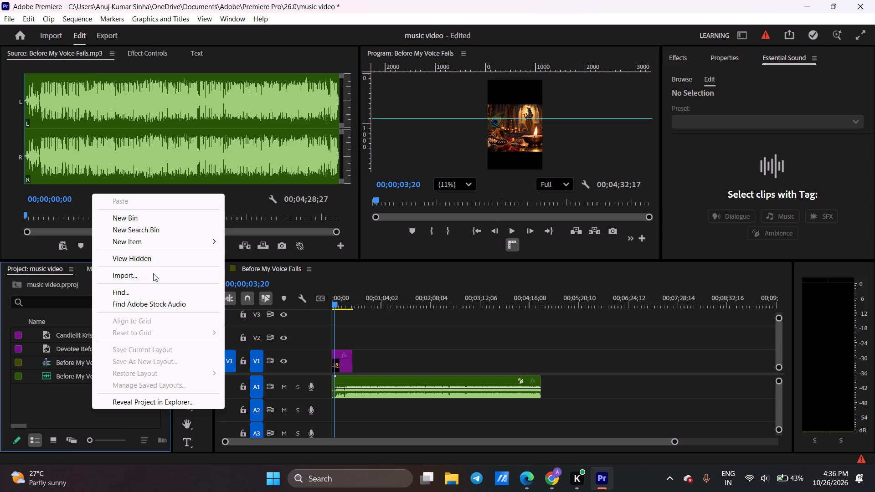
{"action": "left_click", "coordinate": [153, 273]}
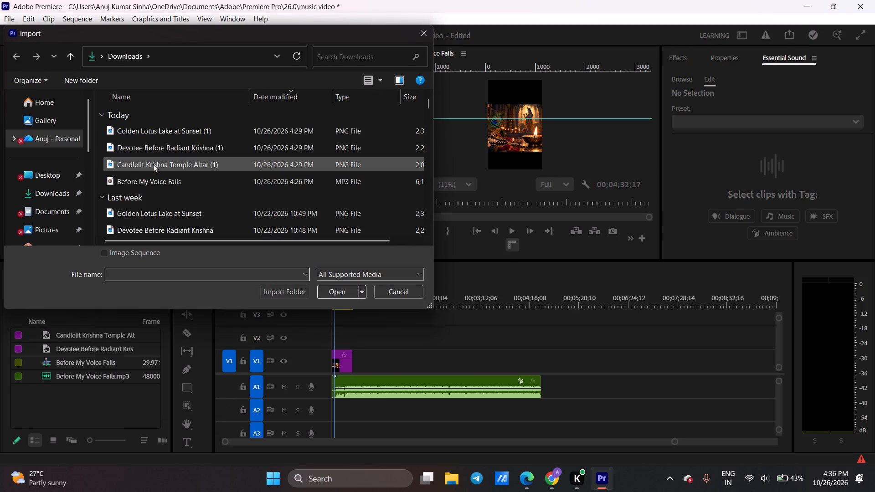
{"action": "double_click", "coordinate": [162, 133]}
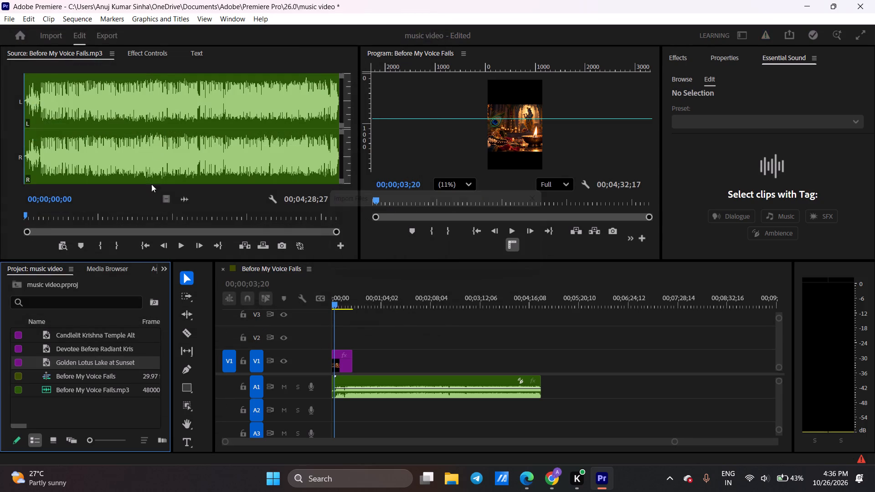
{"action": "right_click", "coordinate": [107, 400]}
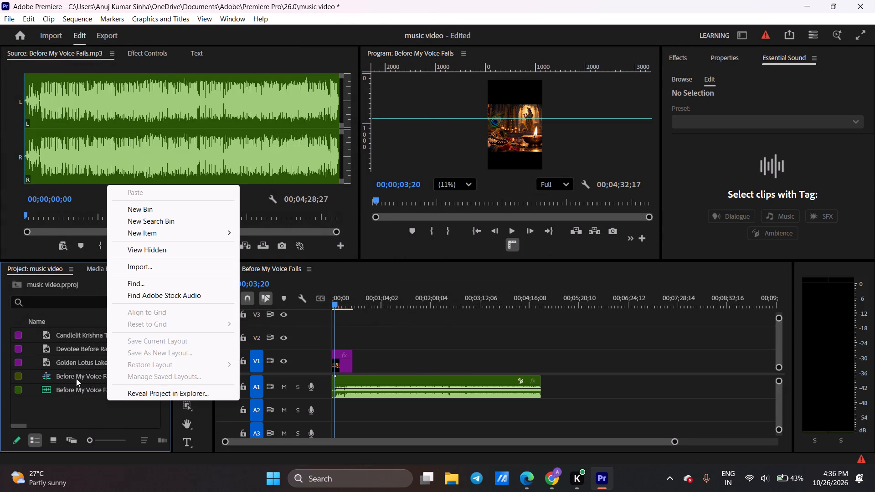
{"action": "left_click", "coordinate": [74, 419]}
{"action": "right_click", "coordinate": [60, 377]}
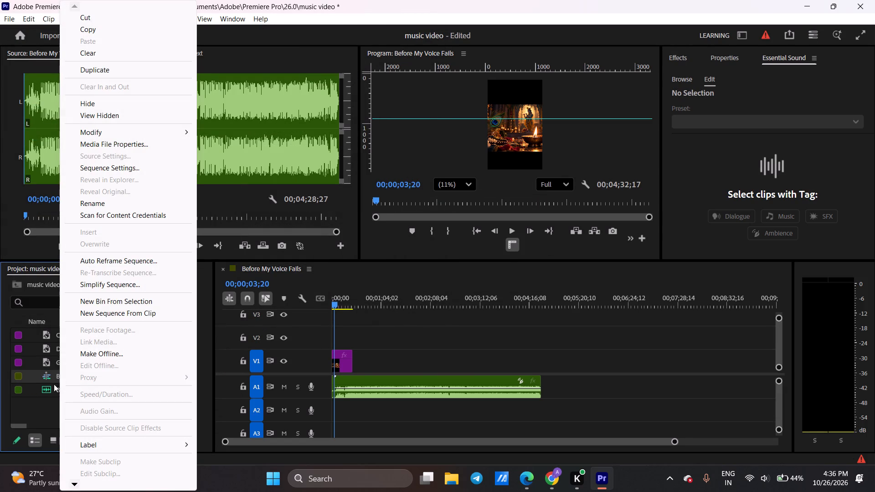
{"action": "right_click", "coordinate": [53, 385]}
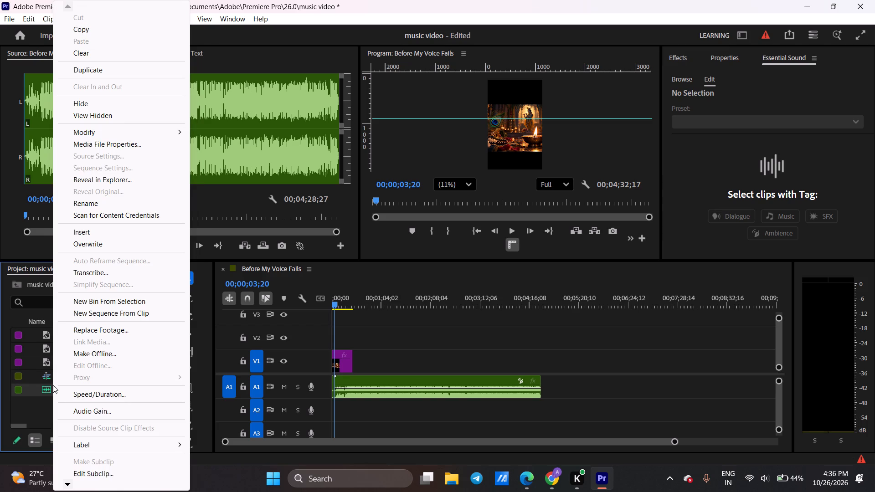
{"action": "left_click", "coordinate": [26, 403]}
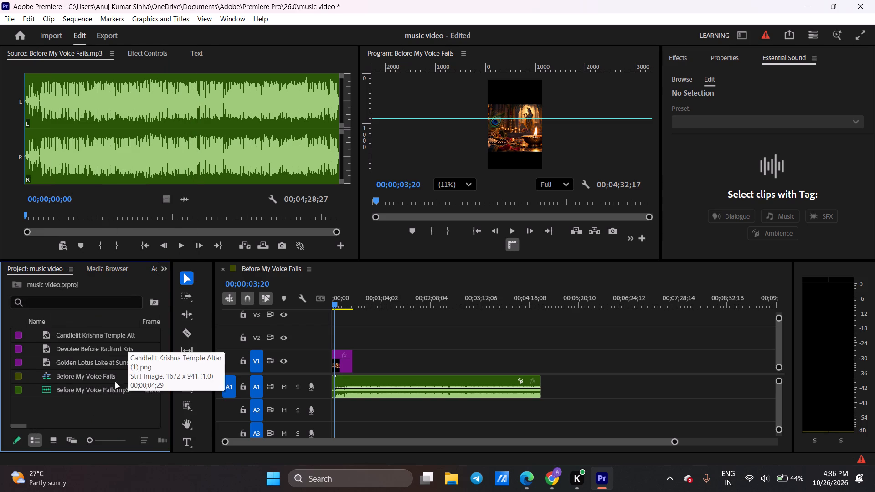
Look over the project media as thumbnails in Icon View, and switch the project to Freeform View.
{"action": "left_click", "coordinate": [32, 436]}
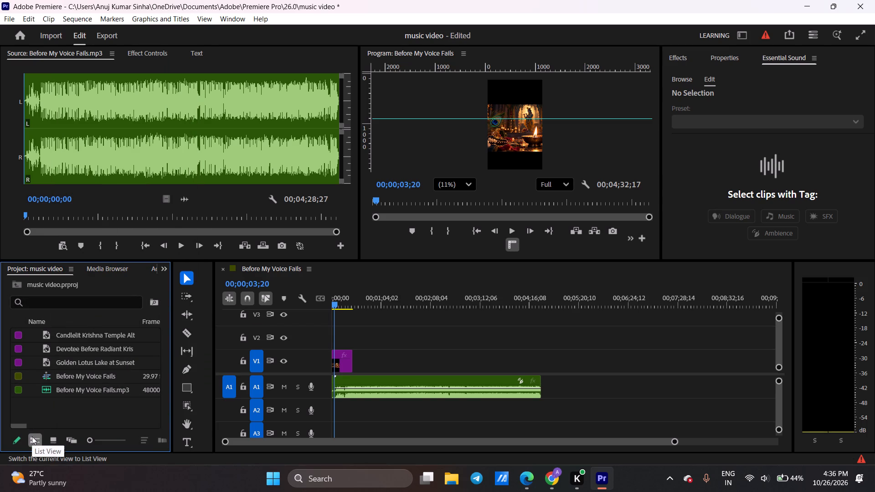
{"action": "left_click", "coordinate": [53, 441]}
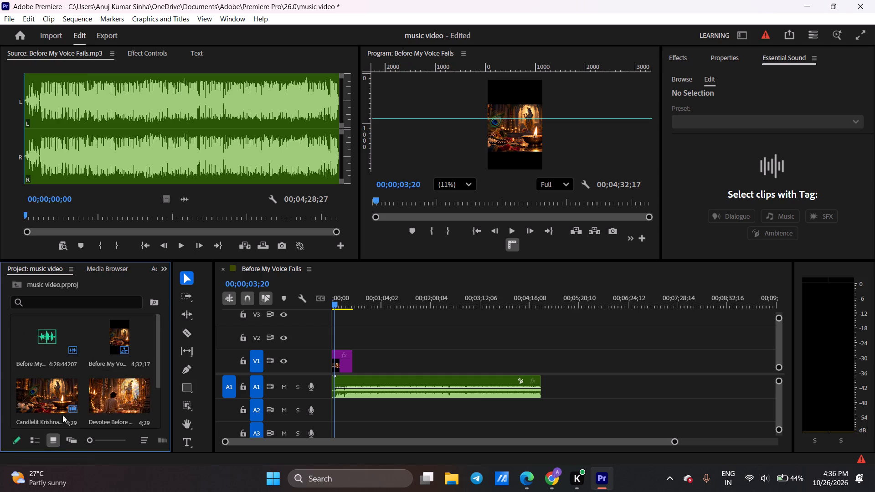
{"action": "scroll", "coordinate": [63, 412], "scroll_direction": "down", "scroll_amount": 5}
{"action": "scroll", "coordinate": [89, 369], "scroll_direction": "down", "scroll_amount": 4}
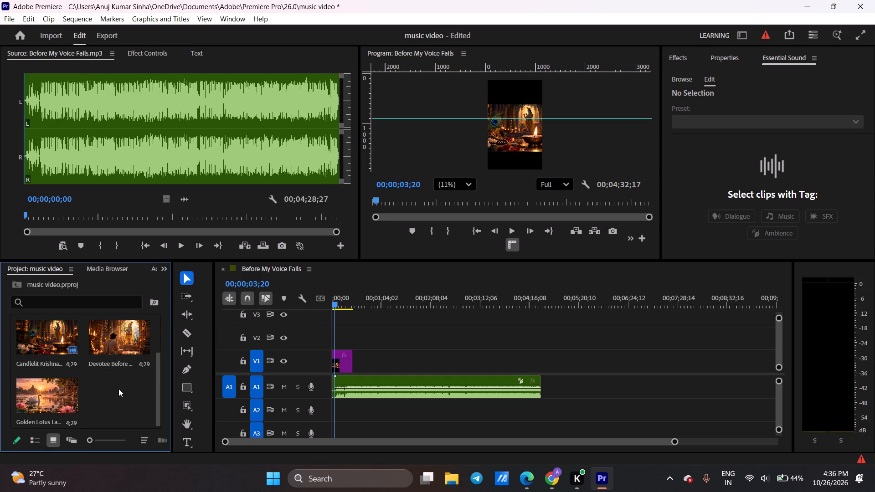
{"action": "left_click", "coordinate": [75, 436]}
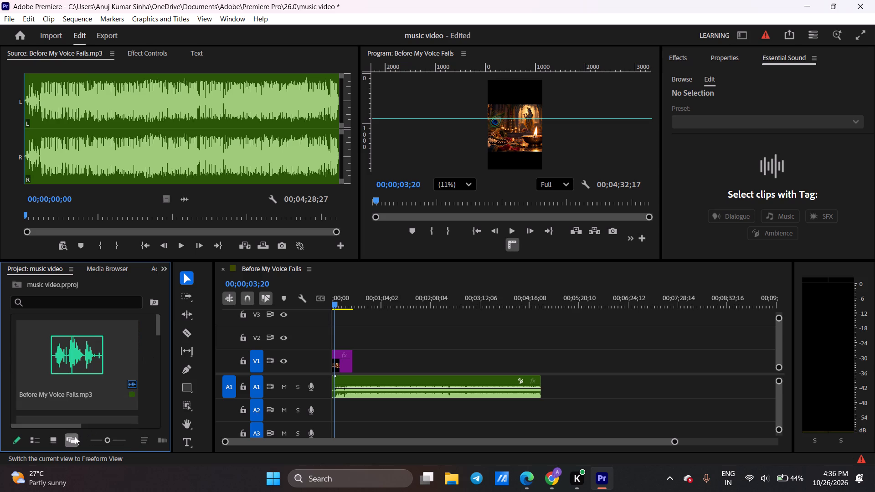
Look over the local drives in the Media Browser and the project media in Freeform View.
{"action": "left_click_drag", "start_coordinate": [134, 267], "coordinate": [123, 272]}
{"action": "scroll", "coordinate": [80, 390], "scroll_direction": "down", "scroll_amount": 4}
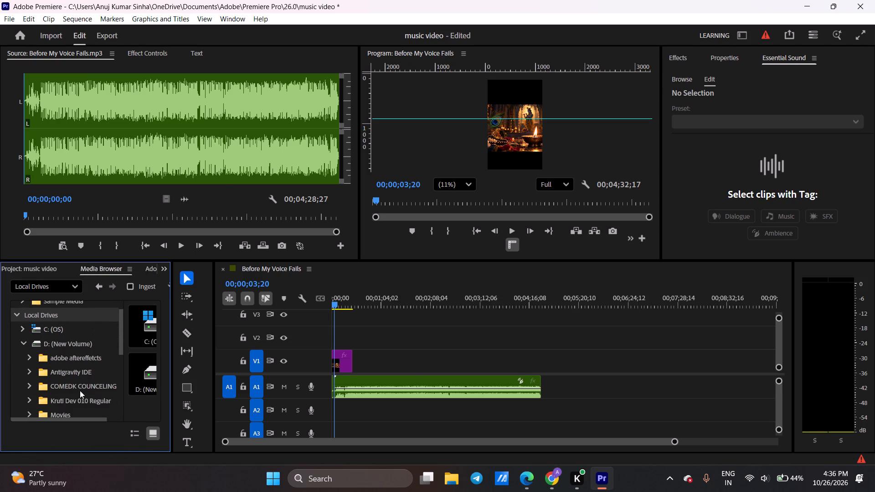
{"action": "left_click", "coordinate": [33, 267]}
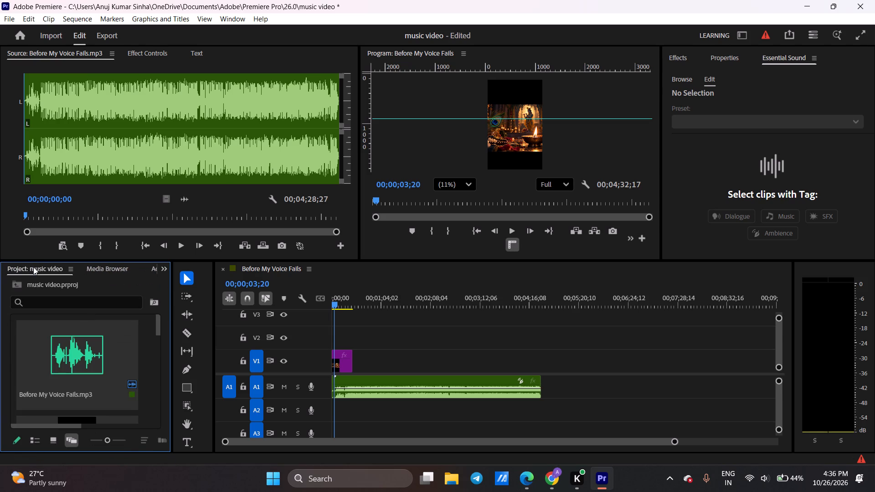
{"action": "scroll", "coordinate": [84, 398], "scroll_direction": "down", "scroll_amount": 20}
{"action": "scroll", "coordinate": [84, 398], "scroll_direction": "down", "scroll_amount": 18}
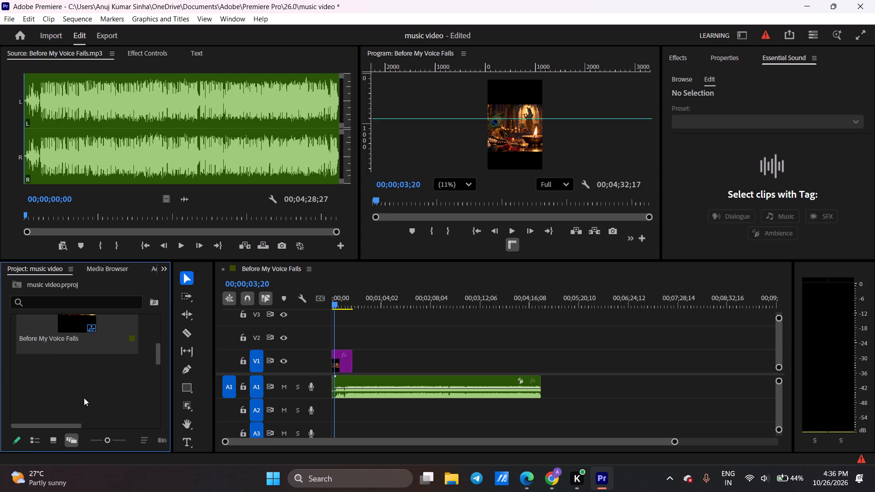
{"action": "scroll", "coordinate": [83, 418], "scroll_direction": "down", "scroll_amount": 15}
{"action": "scroll", "coordinate": [83, 418], "scroll_direction": "down", "scroll_amount": 6}
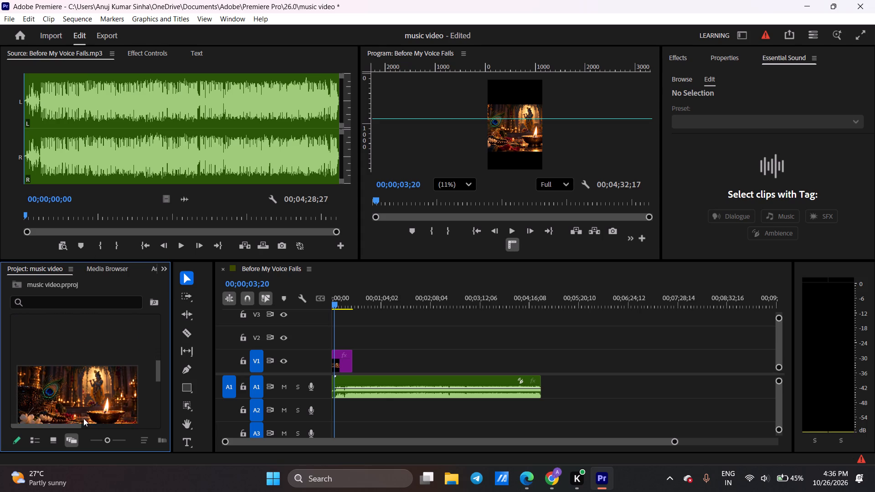
{"action": "scroll", "coordinate": [83, 418], "scroll_direction": "up", "scroll_amount": 5}
{"action": "scroll", "coordinate": [99, 364], "scroll_direction": "up", "scroll_amount": 16}
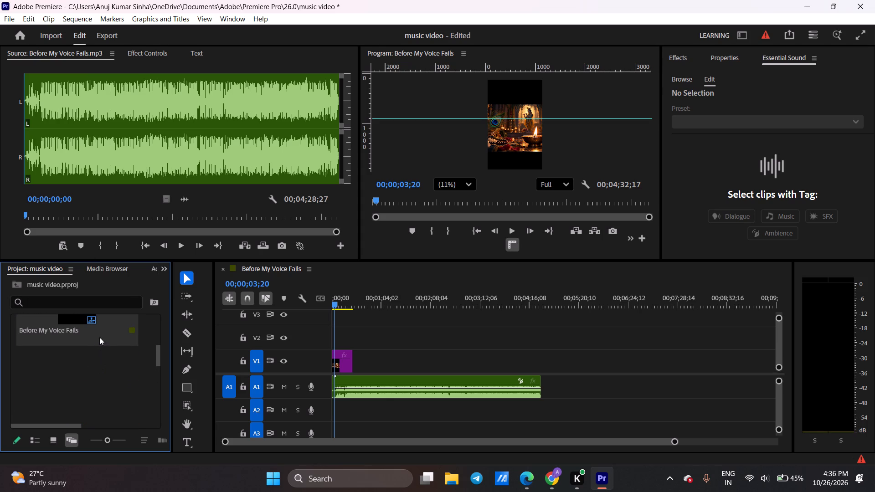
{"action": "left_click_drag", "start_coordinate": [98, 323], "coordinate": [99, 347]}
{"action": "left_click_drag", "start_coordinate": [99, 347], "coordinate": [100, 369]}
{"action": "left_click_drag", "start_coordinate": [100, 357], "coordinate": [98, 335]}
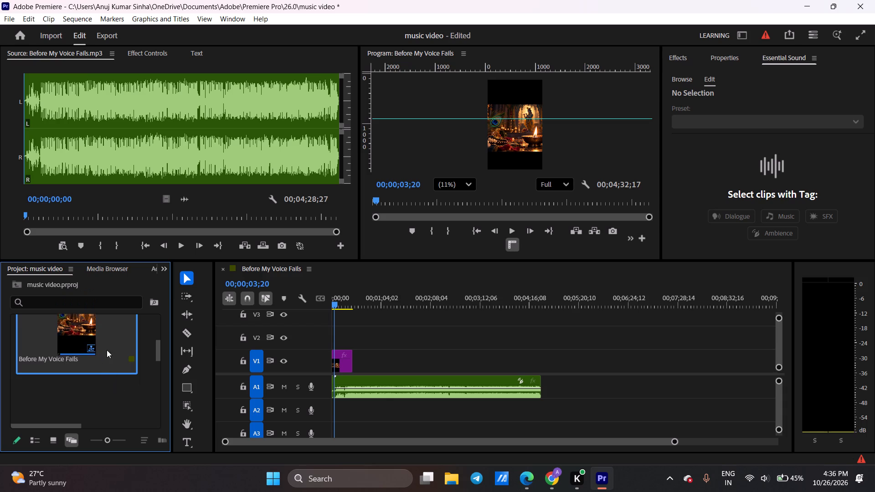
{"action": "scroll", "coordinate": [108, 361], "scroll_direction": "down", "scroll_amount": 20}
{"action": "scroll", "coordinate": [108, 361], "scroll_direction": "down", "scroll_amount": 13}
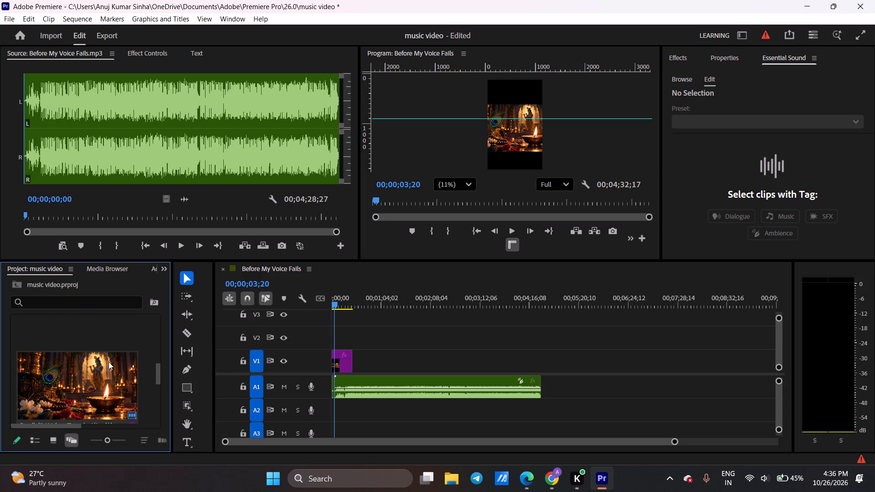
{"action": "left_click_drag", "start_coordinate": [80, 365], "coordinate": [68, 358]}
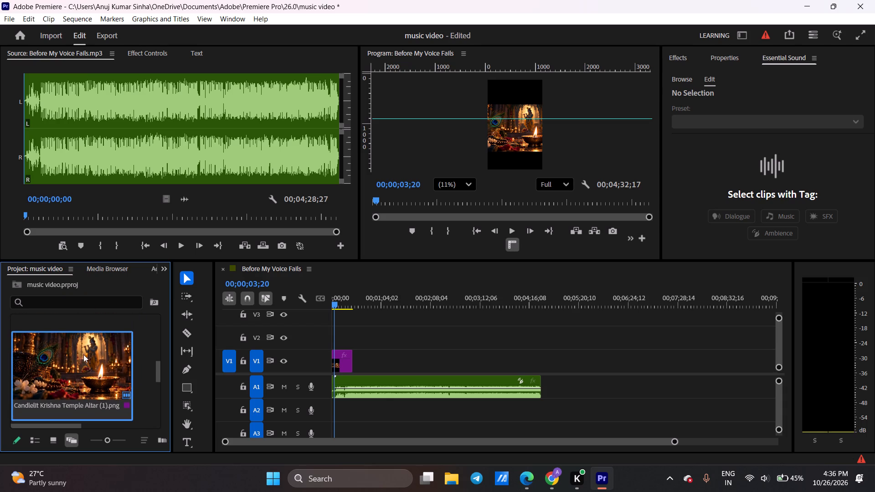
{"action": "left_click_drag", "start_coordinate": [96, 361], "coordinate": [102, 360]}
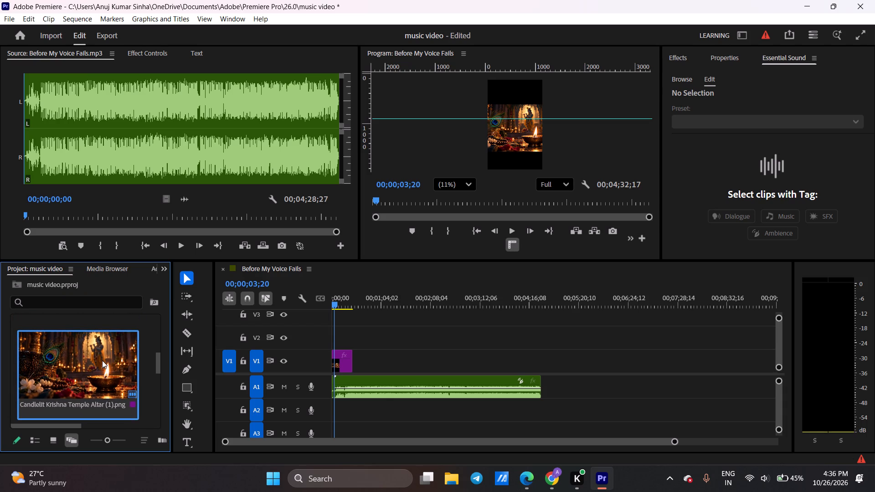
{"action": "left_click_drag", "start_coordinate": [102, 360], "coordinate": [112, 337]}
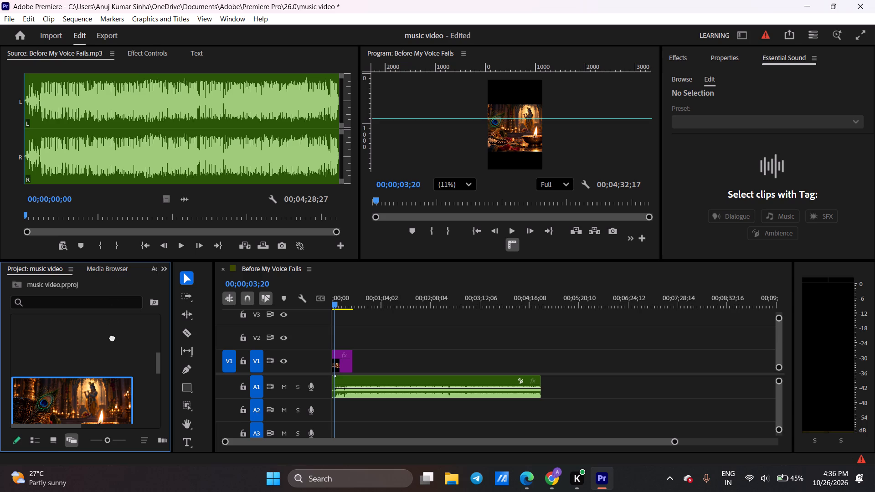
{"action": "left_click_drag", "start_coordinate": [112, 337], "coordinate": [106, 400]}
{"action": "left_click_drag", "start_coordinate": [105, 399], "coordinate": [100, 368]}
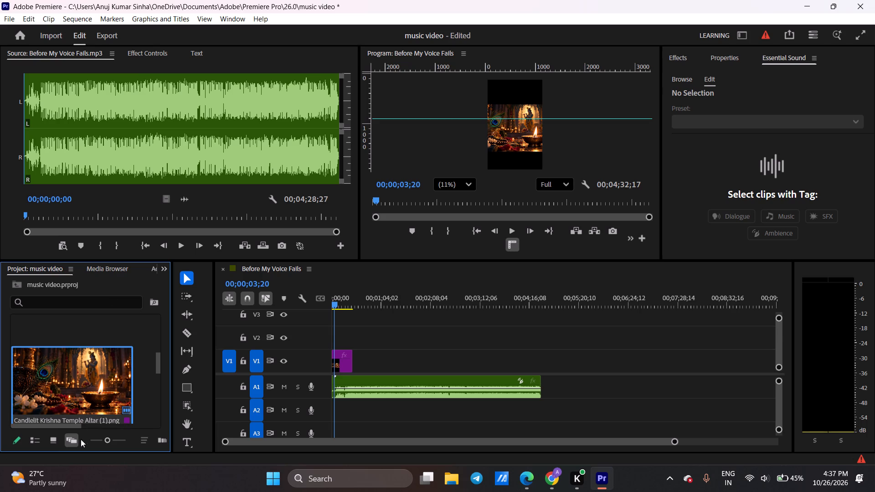
From Icon View, place the Devotee Before Radiant Krishna image on V1 directly after the altar clip and extend it to about 46 seconds.
{"action": "left_click", "coordinate": [53, 440]}
{"action": "scroll", "coordinate": [102, 344], "scroll_direction": "down", "scroll_amount": 5}
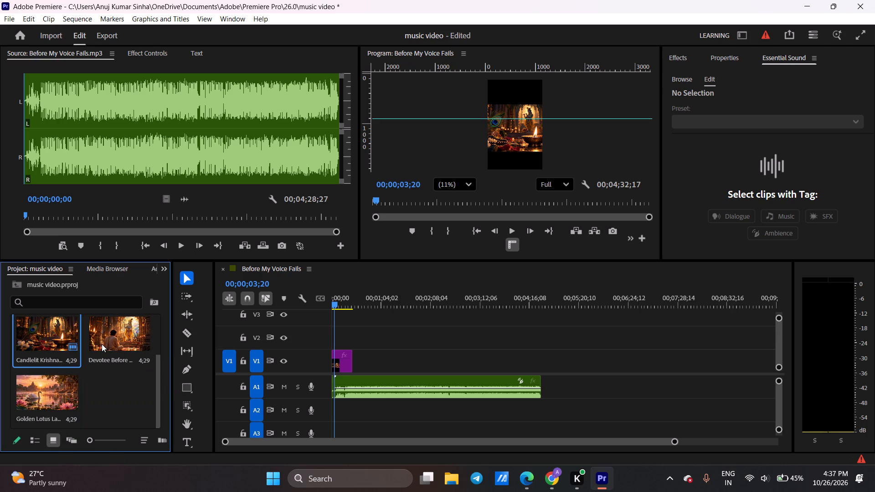
{"action": "scroll", "coordinate": [102, 344], "scroll_direction": "down", "scroll_amount": 4}
{"action": "scroll", "coordinate": [111, 397], "scroll_direction": "up", "scroll_amount": 3}
{"action": "scroll", "coordinate": [111, 397], "scroll_direction": "down", "scroll_amount": 2}
{"action": "left_click_drag", "start_coordinate": [120, 337], "coordinate": [372, 364]}
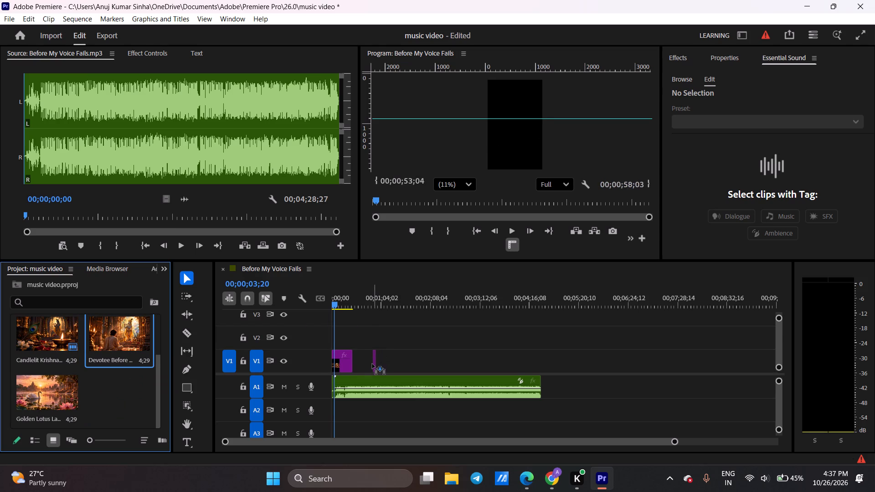
{"action": "left_click_drag", "start_coordinate": [372, 364], "coordinate": [352, 368]}
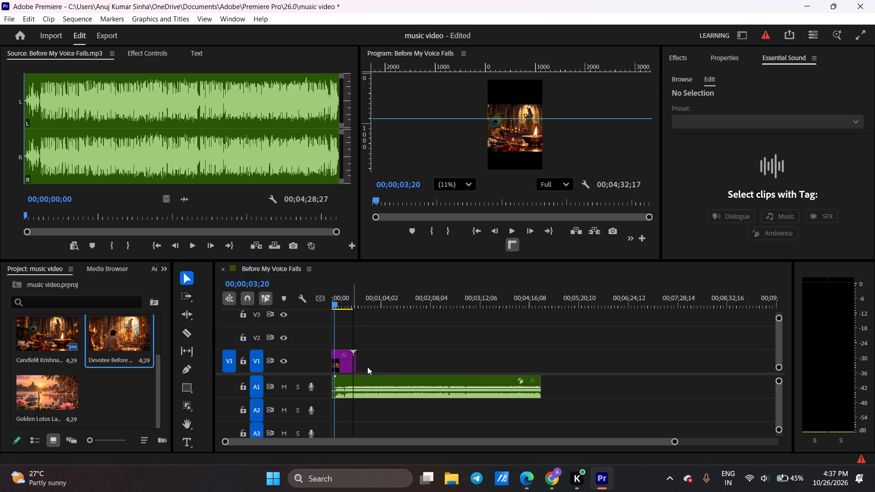
{"action": "left_click_drag", "start_coordinate": [360, 363], "coordinate": [392, 366]}
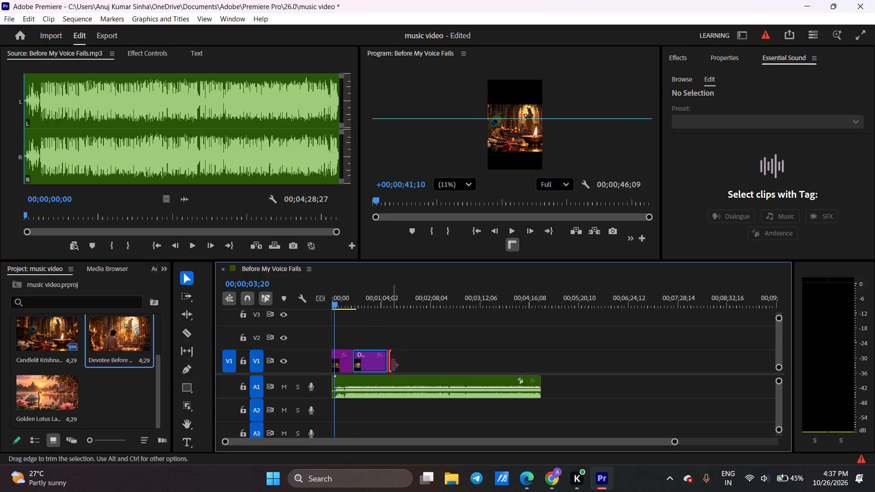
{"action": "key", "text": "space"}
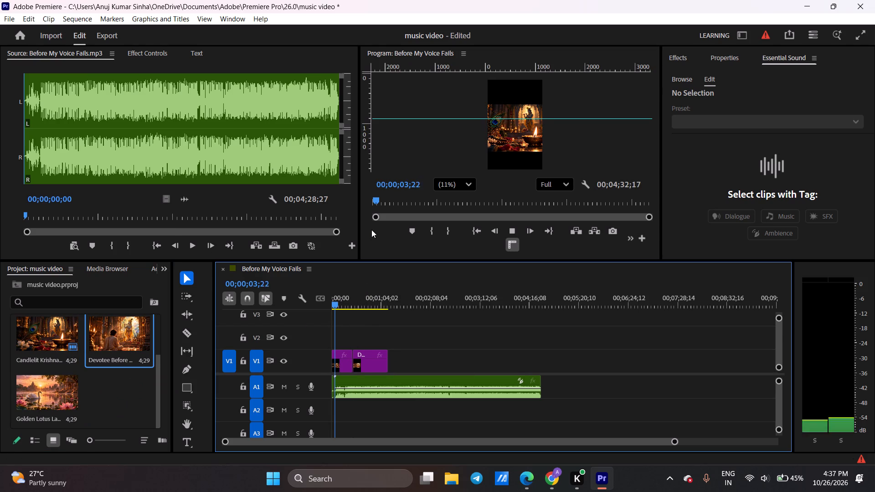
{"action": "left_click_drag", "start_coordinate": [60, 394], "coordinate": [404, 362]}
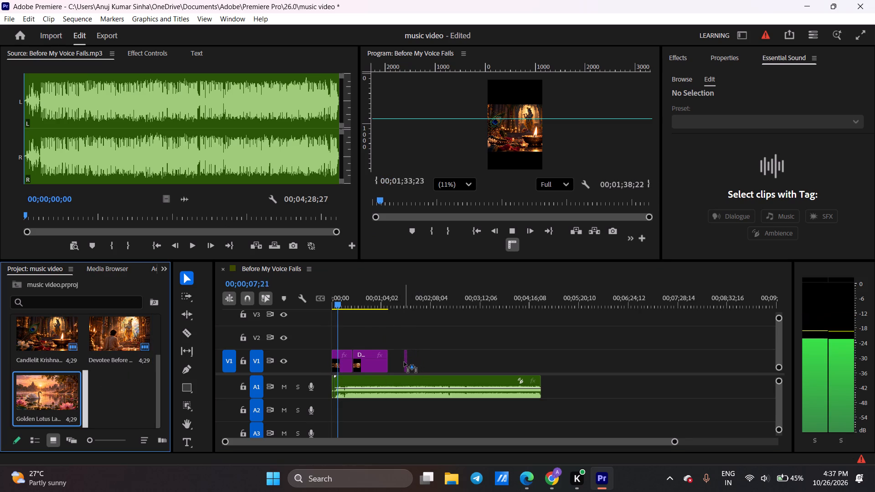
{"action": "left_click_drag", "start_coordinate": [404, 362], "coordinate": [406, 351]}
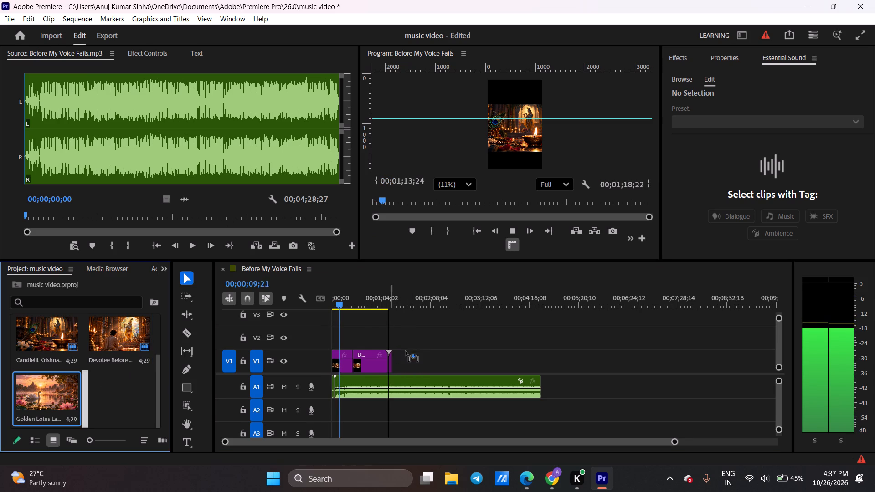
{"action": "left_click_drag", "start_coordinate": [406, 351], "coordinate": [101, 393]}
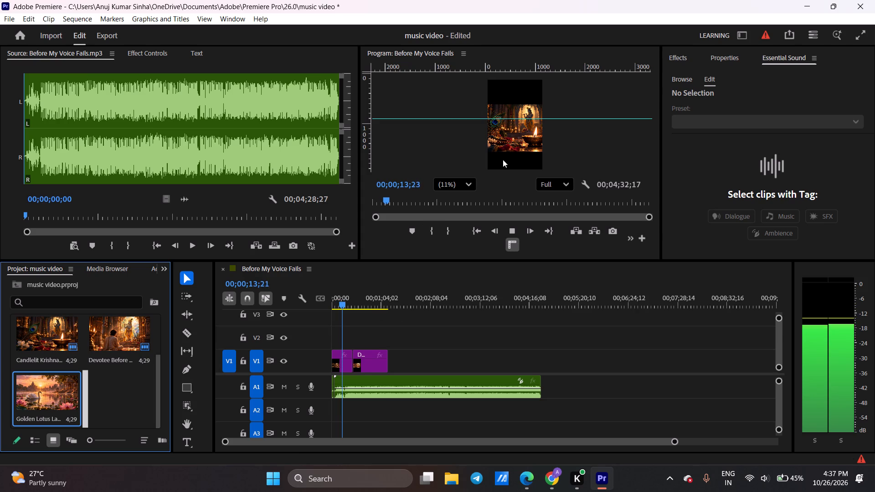
Play the sequence through the altar and devotee images with the preview enlarged, checking the image change against the song.
{"action": "scroll", "coordinate": [520, 128], "scroll_direction": "up", "scroll_amount": 10}
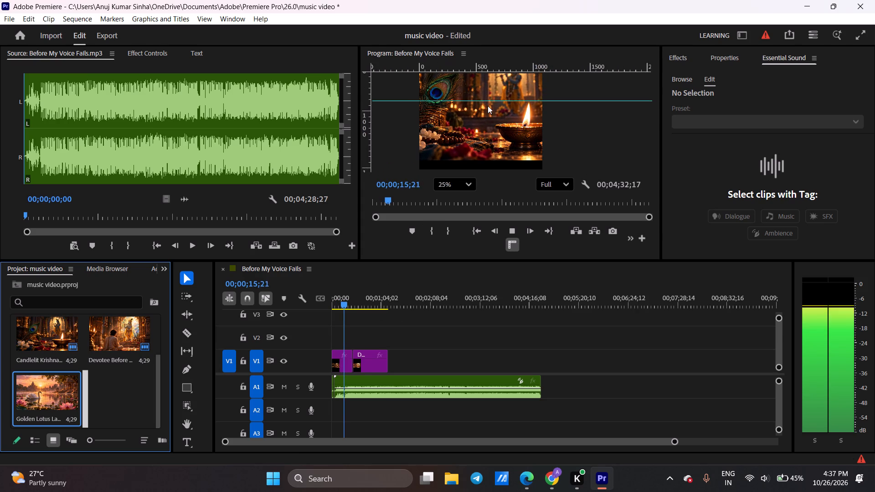
{"action": "middle_click_drag", "start_coordinate": [492, 106], "coordinate": [477, 126]}
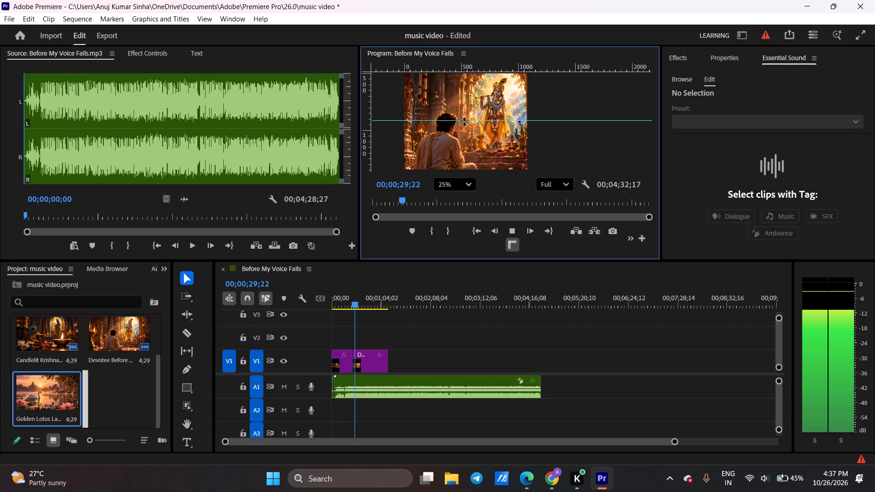
{"action": "scroll", "coordinate": [475, 126], "scroll_direction": "down", "scroll_amount": 3}
{"action": "scroll", "coordinate": [475, 126], "scroll_direction": "up", "scroll_amount": 2}
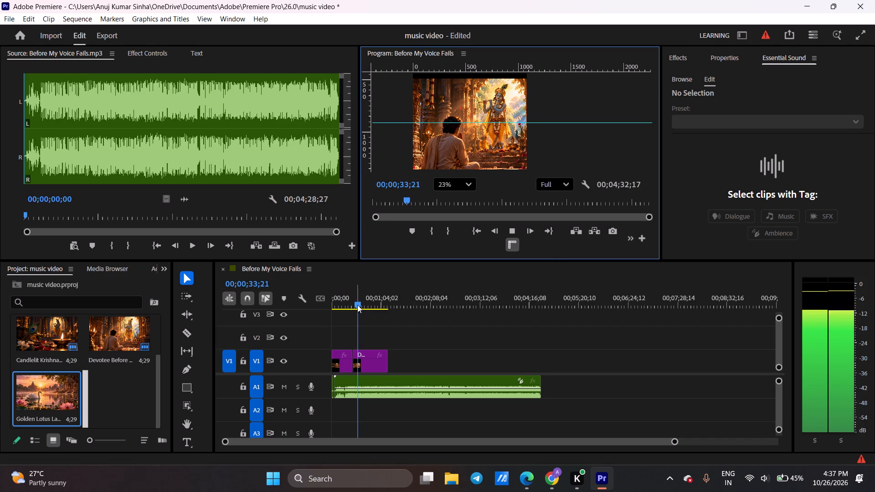
{"action": "left_click_drag", "start_coordinate": [357, 305], "coordinate": [343, 304]}
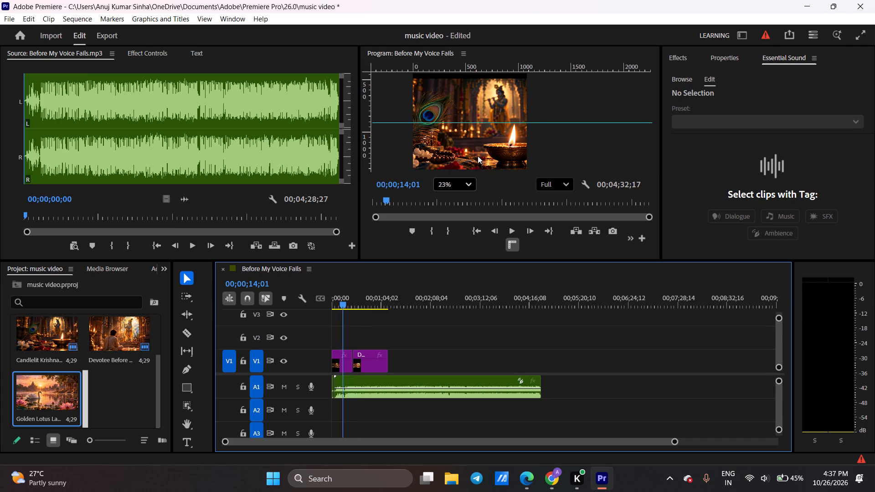
{"action": "middle_click_drag", "start_coordinate": [472, 137], "coordinate": [487, 136]}
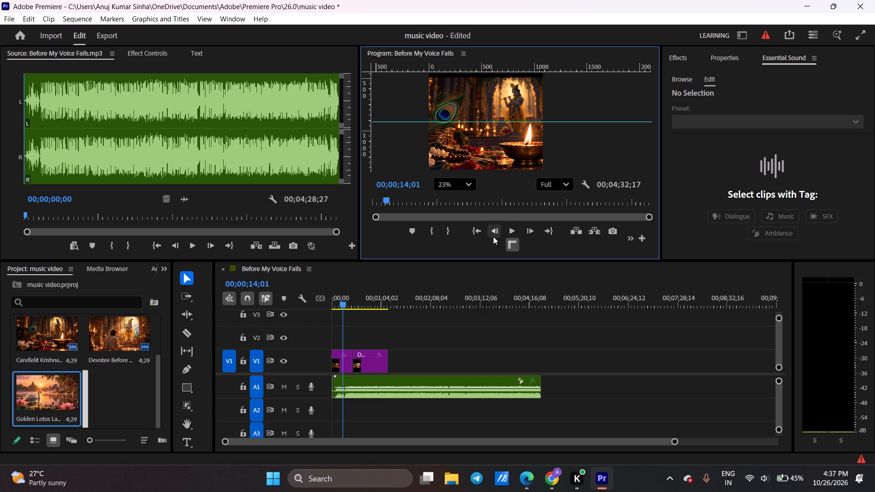
{"action": "left_click", "coordinate": [511, 230]}
{"action": "scroll", "coordinate": [525, 108], "scroll_direction": "down", "scroll_amount": 5}
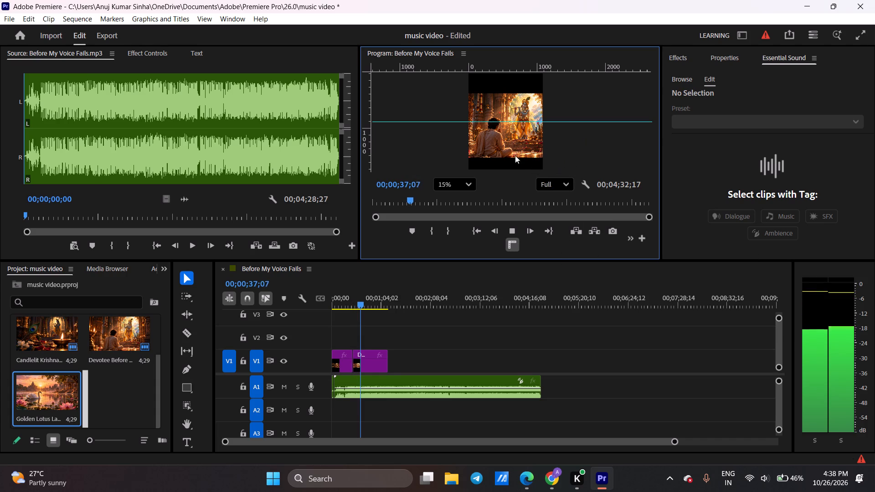
{"action": "key", "text": "space"}
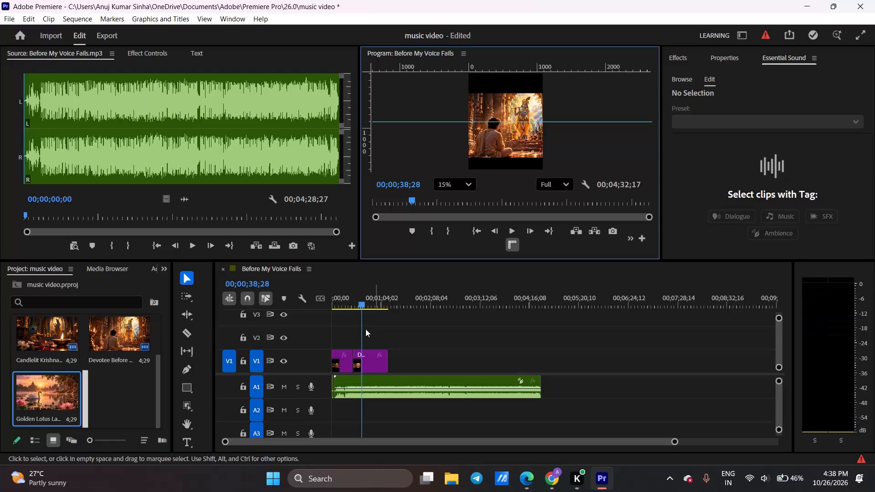
Replay the transition to 00;00;36;24, split the clips there, and delete the devotee image's portion after the cut.
{"action": "left_click_drag", "start_coordinate": [360, 305], "coordinate": [351, 302]}
{"action": "key", "text": "space"}
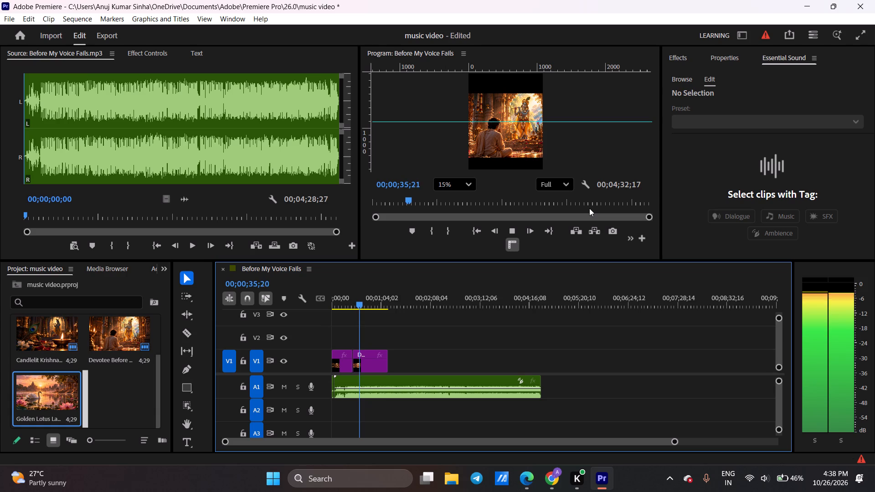
{"action": "key", "text": "space"}
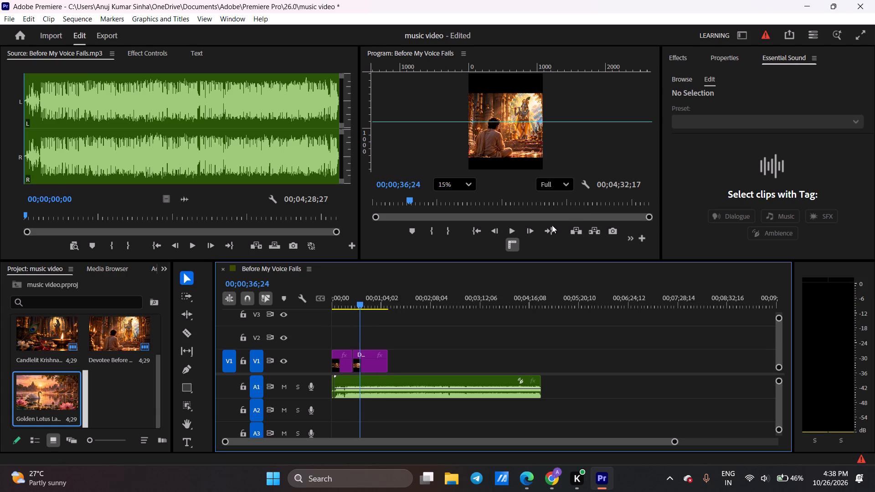
{"action": "key", "text": "ctrl+x"}
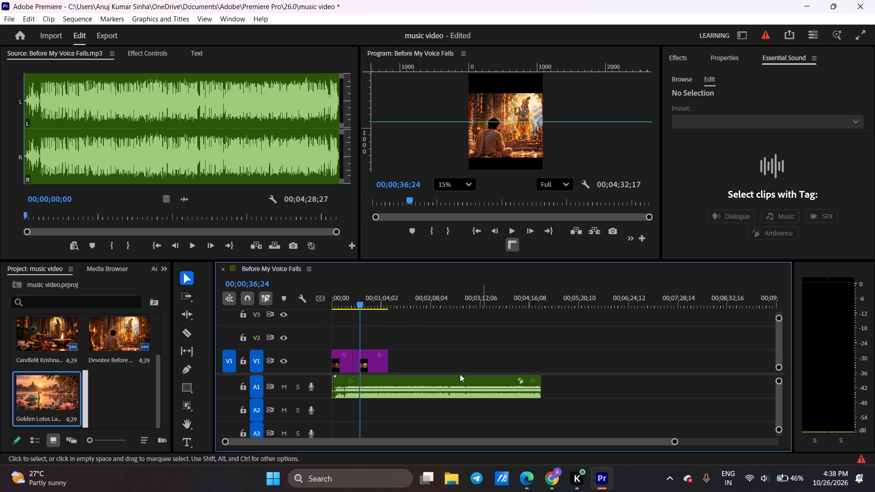
{"action": "left_click", "coordinate": [376, 368]}
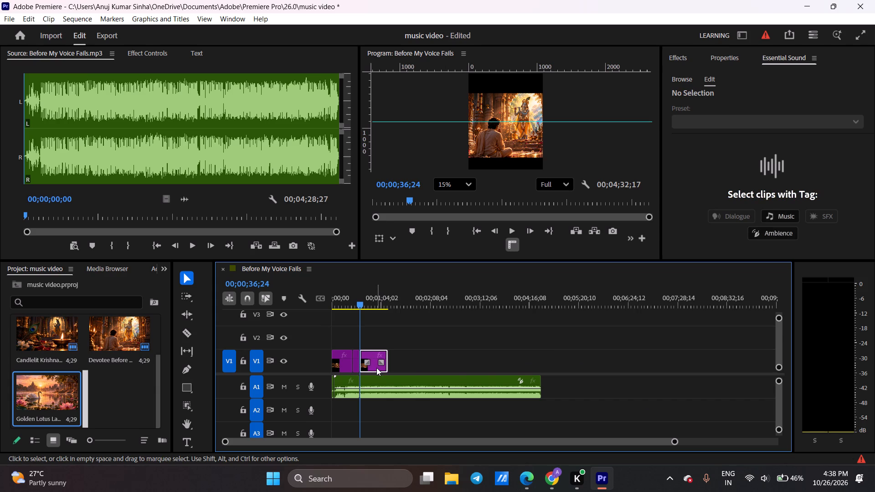
{"action": "key", "text": "Delete"}
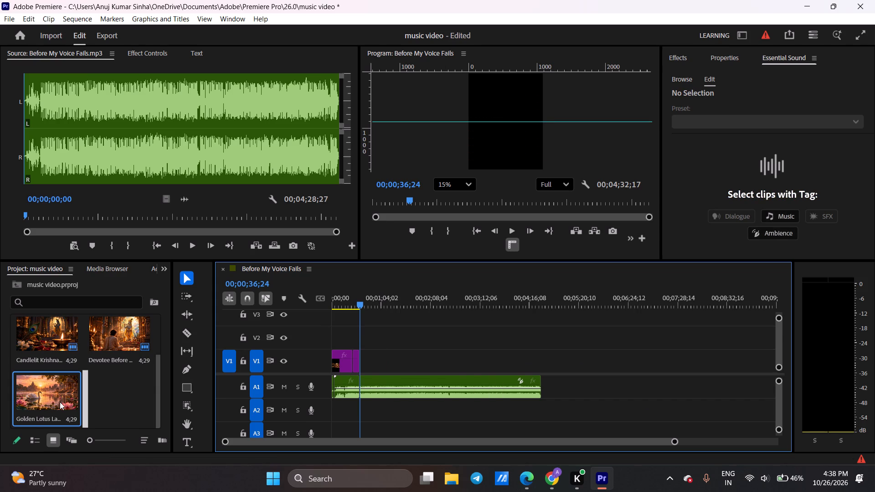
Place the Golden Lotus Lake image on V1 at 00;00;36;24 and extend it to about 28 seconds.
{"action": "left_click_drag", "start_coordinate": [60, 402], "coordinate": [361, 358]}
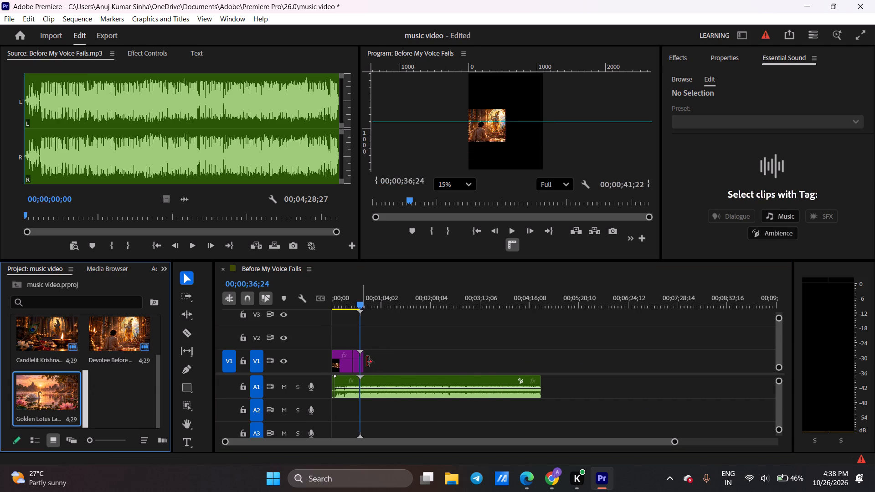
{"action": "left_click_drag", "start_coordinate": [368, 364], "coordinate": [386, 364]}
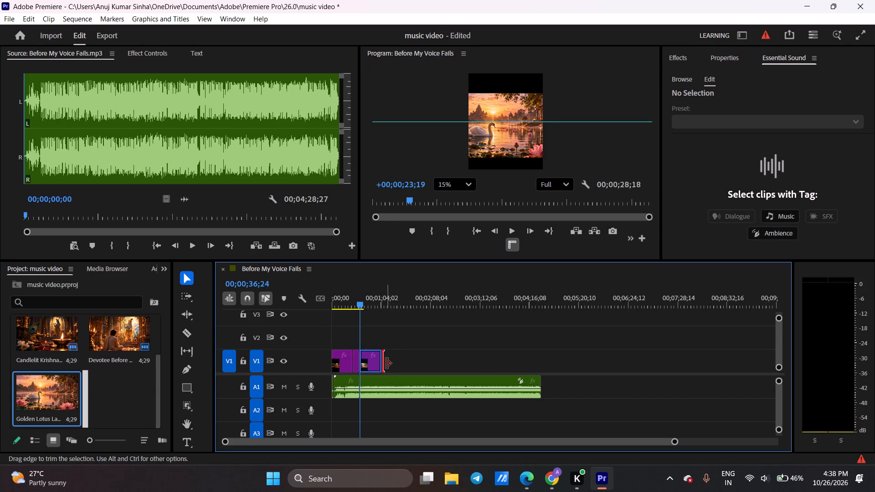
Replay the change from the devotee image to the Golden Lotus Lake image and check it against the song.
{"action": "key", "text": "space"}
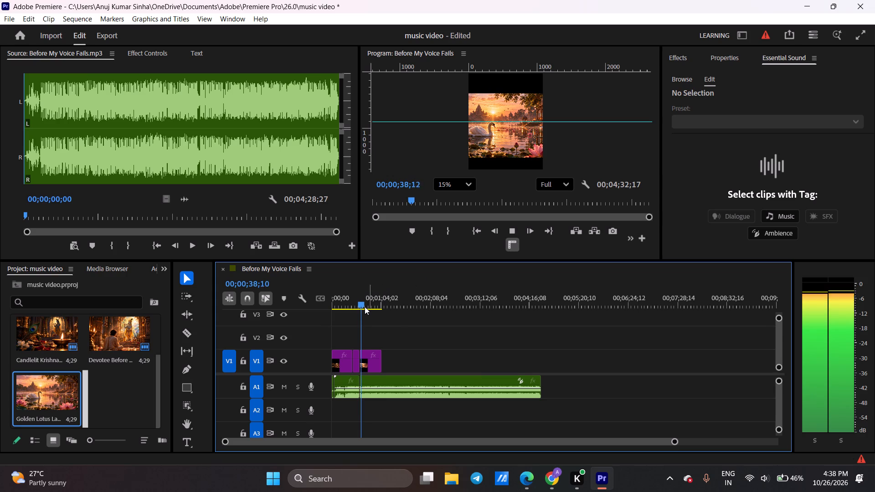
{"action": "left_click_drag", "start_coordinate": [362, 305], "coordinate": [355, 305]}
{"action": "key", "text": "space"}
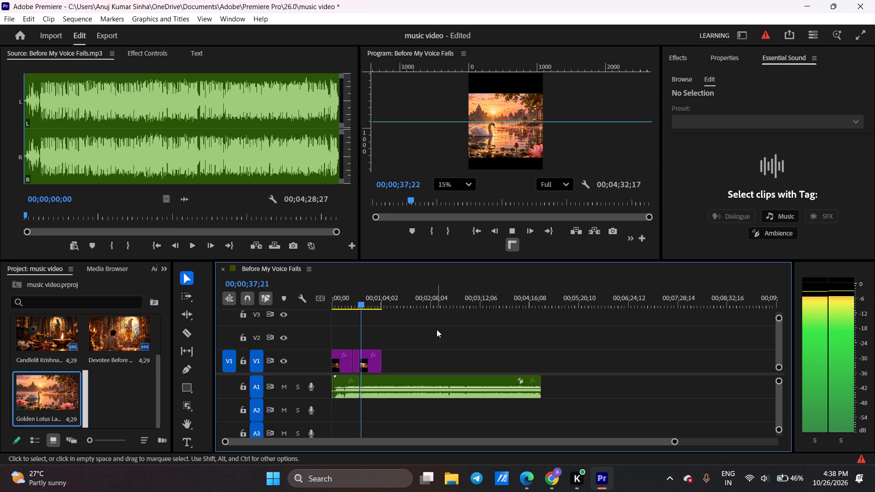
{"action": "key", "text": "space"}
{"action": "scroll", "coordinate": [396, 364], "scroll_direction": "up", "scroll_amount": 2, "text": "ctrl"}
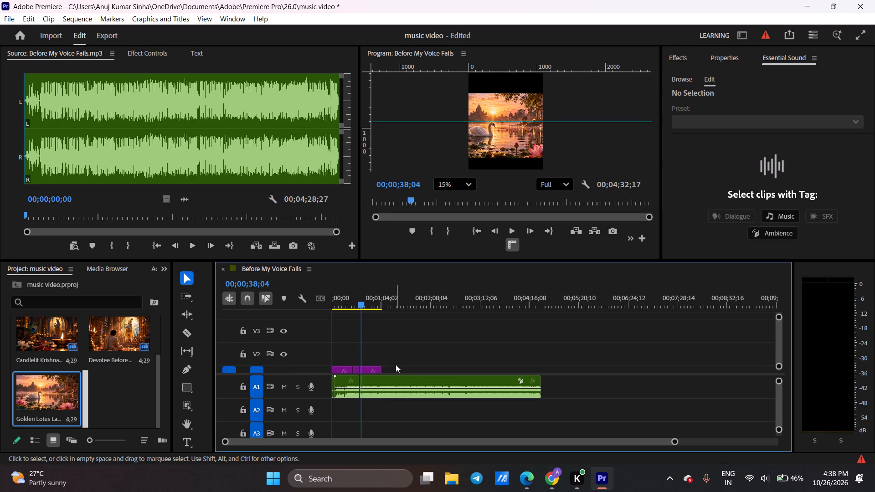
{"action": "scroll", "coordinate": [396, 364], "scroll_direction": "down", "scroll_amount": 5, "text": "ctrl"}
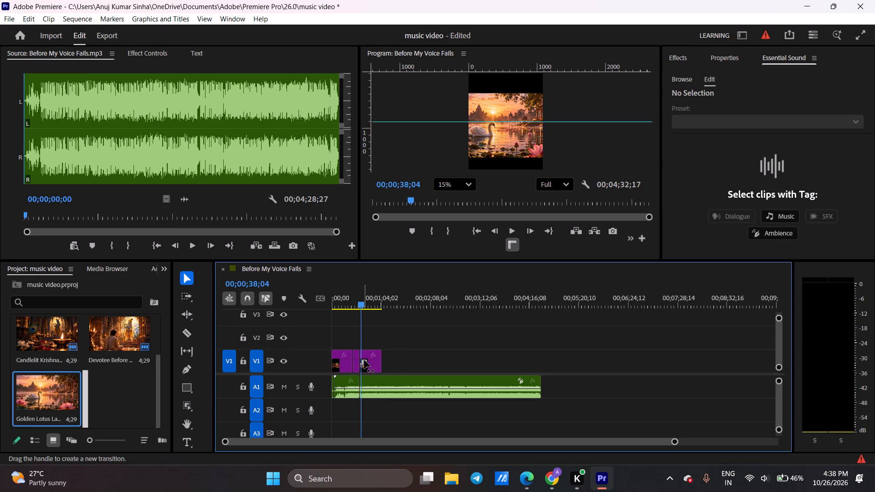
{"action": "scroll", "coordinate": [369, 360], "scroll_direction": "up", "scroll_amount": 2, "text": "ctrl"}
{"action": "scroll", "coordinate": [369, 360], "scroll_direction": "down", "scroll_amount": 3, "text": "ctrl"}
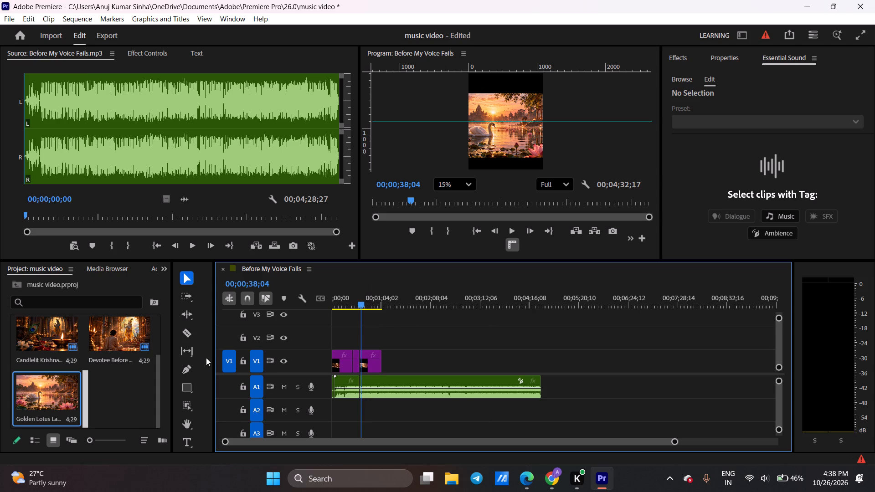
Widen the timeline and increase the V1 track height to show larger clip thumbnails.
{"action": "left_click_drag", "start_coordinate": [213, 358], "coordinate": [171, 355]}
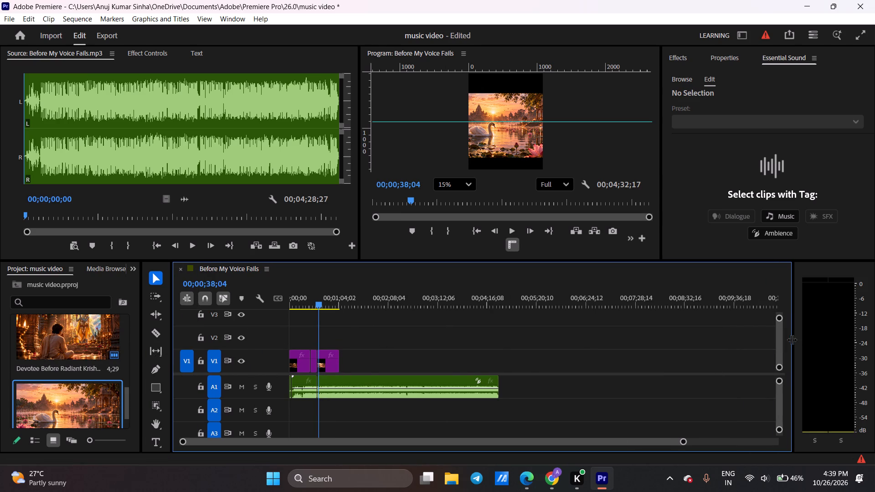
{"action": "scroll", "coordinate": [373, 359], "scroll_direction": "down", "scroll_amount": 1, "text": "ctrl"}
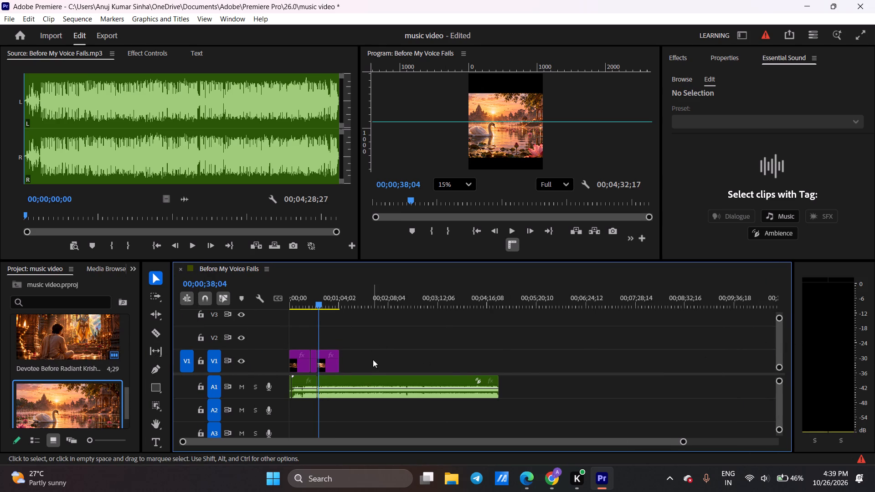
{"action": "scroll", "coordinate": [373, 359], "scroll_direction": "down", "scroll_amount": 1, "text": "ctrl"}
{"action": "scroll", "coordinate": [373, 359], "scroll_direction": "up", "scroll_amount": 1, "text": "ctrl"}
{"action": "scroll", "coordinate": [373, 359], "scroll_direction": "down", "scroll_amount": 3, "text": "ctrl"}
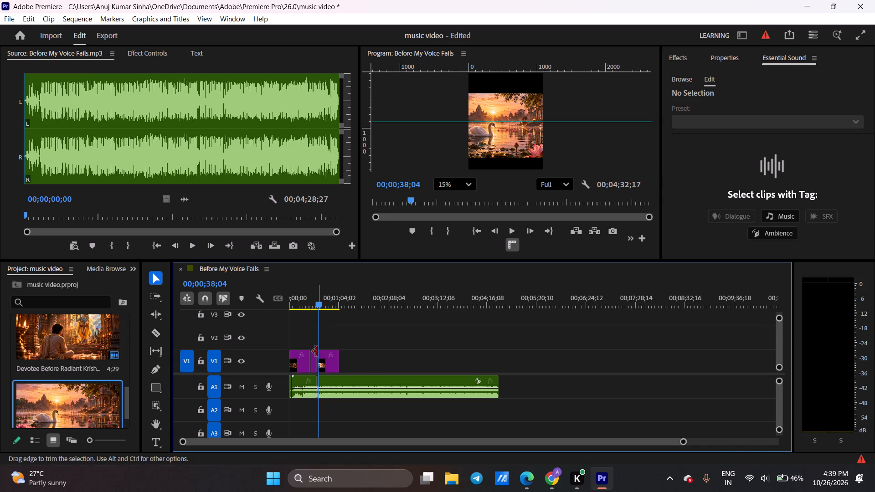
{"action": "left_click_drag", "start_coordinate": [318, 302], "coordinate": [440, 306]}
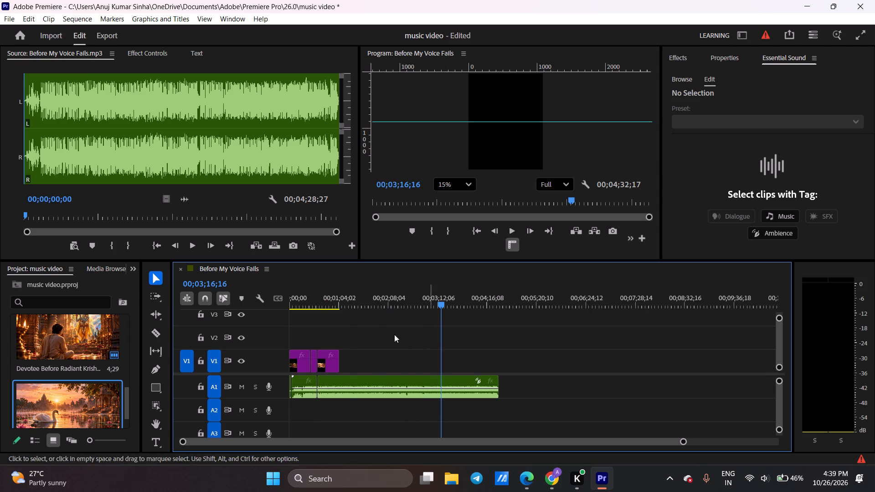
{"action": "scroll", "coordinate": [294, 379], "scroll_direction": "up", "scroll_amount": 2, "text": "ctrl"}
{"action": "scroll", "coordinate": [305, 368], "scroll_direction": "down", "scroll_amount": 12, "text": "ctrl"}
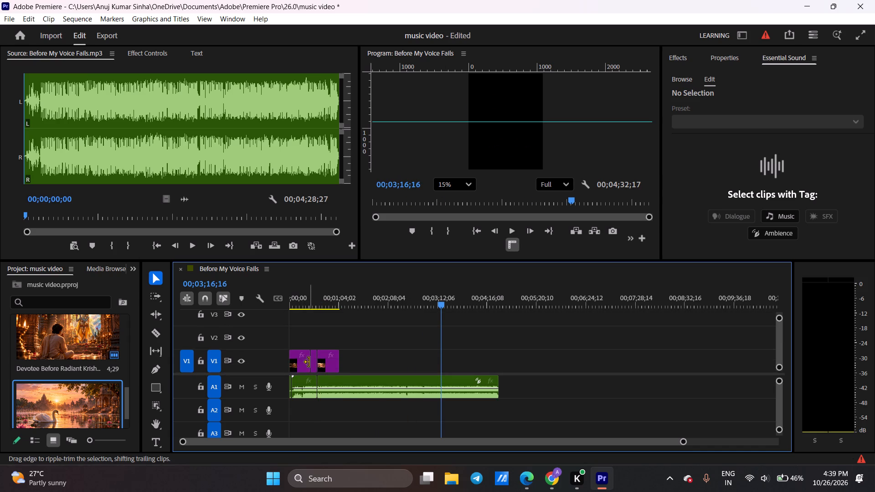
{"action": "scroll", "coordinate": [384, 352], "scroll_direction": "down", "scroll_amount": 5, "text": "ctrl"}
{"action": "scroll", "coordinate": [370, 359], "scroll_direction": "up", "scroll_amount": 1}
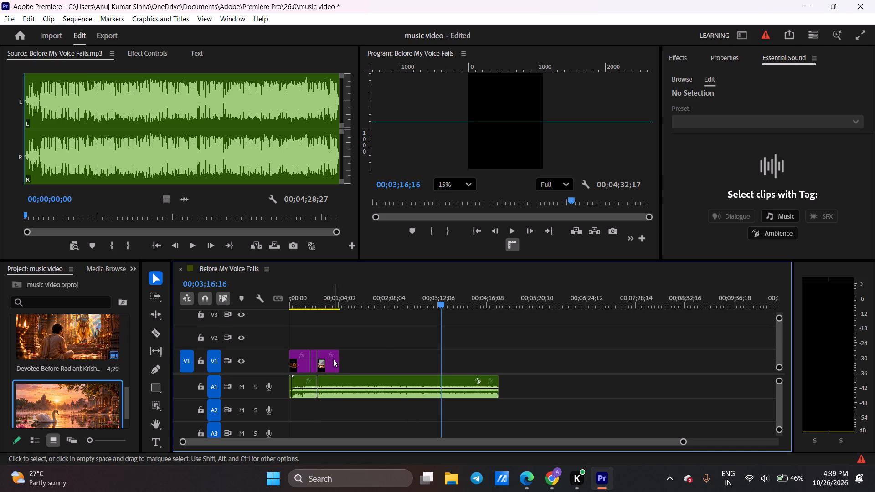
{"action": "scroll", "coordinate": [379, 354], "scroll_direction": "up", "scroll_amount": 1, "text": "ctrl"}
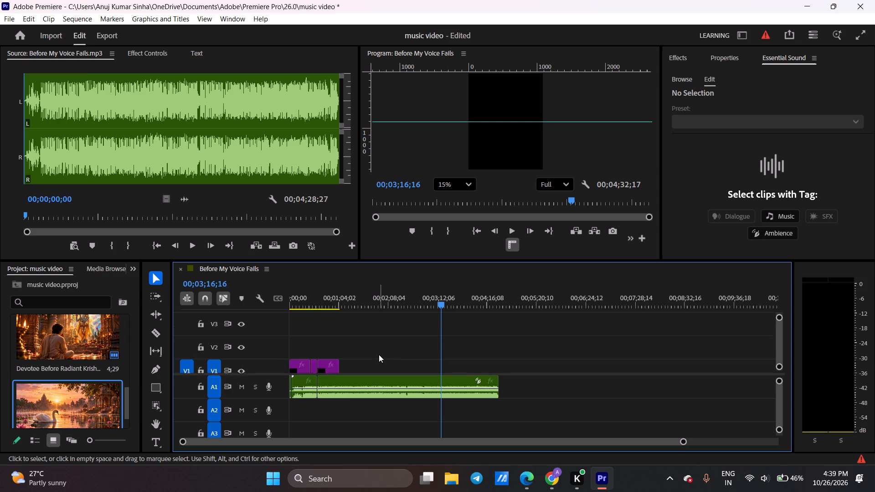
{"action": "scroll", "coordinate": [379, 354], "scroll_direction": "up", "scroll_amount": 2, "text": "ctrl"}
{"action": "scroll", "coordinate": [379, 354], "scroll_direction": "down", "scroll_amount": 6, "text": "ctrl"}
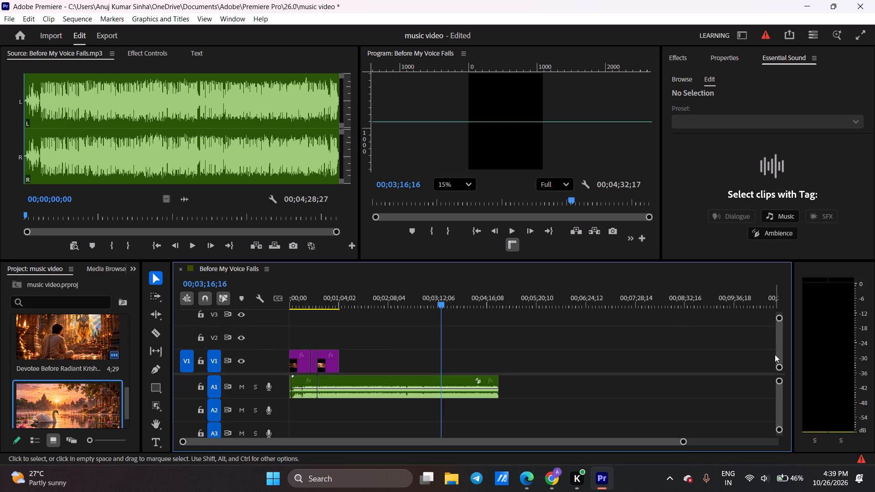
{"action": "left_click_drag", "start_coordinate": [782, 365], "coordinate": [772, 361]}
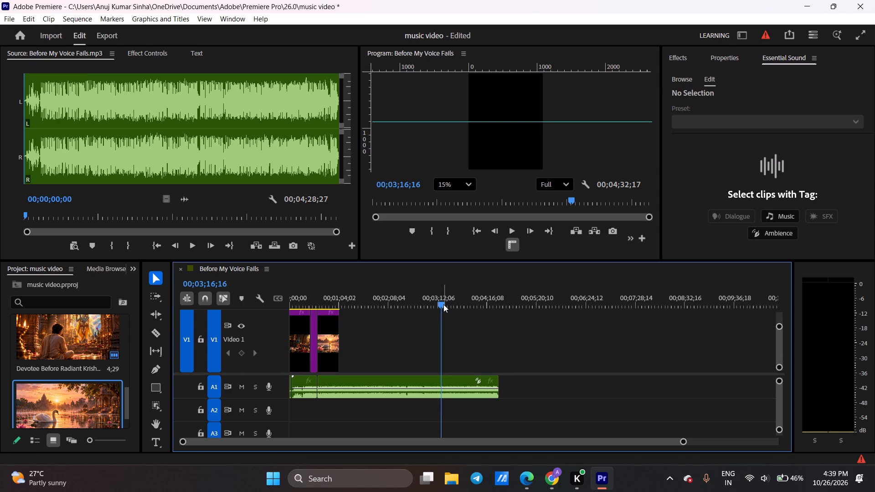
Replay the devotee image's section to find an earlier point in the song for the lotus image change.
{"action": "left_click_drag", "start_coordinate": [440, 304], "coordinate": [288, 286]}
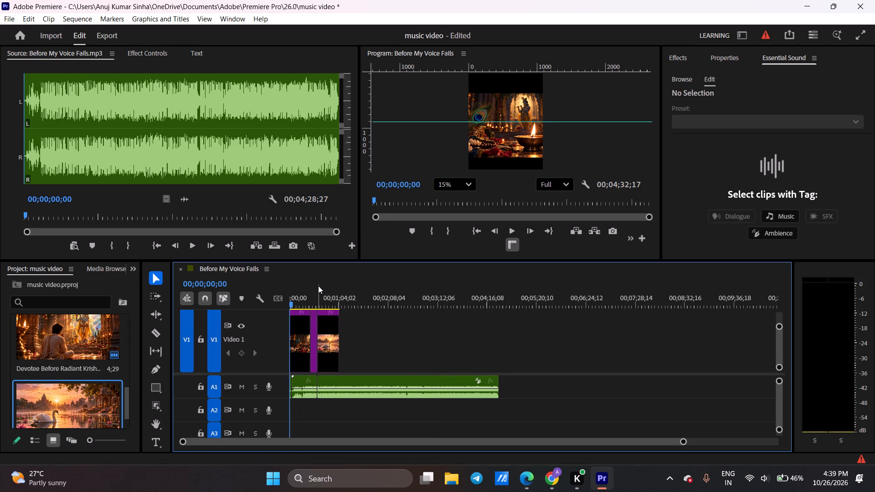
{"action": "left_click", "coordinate": [318, 286]}
{"action": "key", "text": "space"}
{"action": "key", "text": "space"}
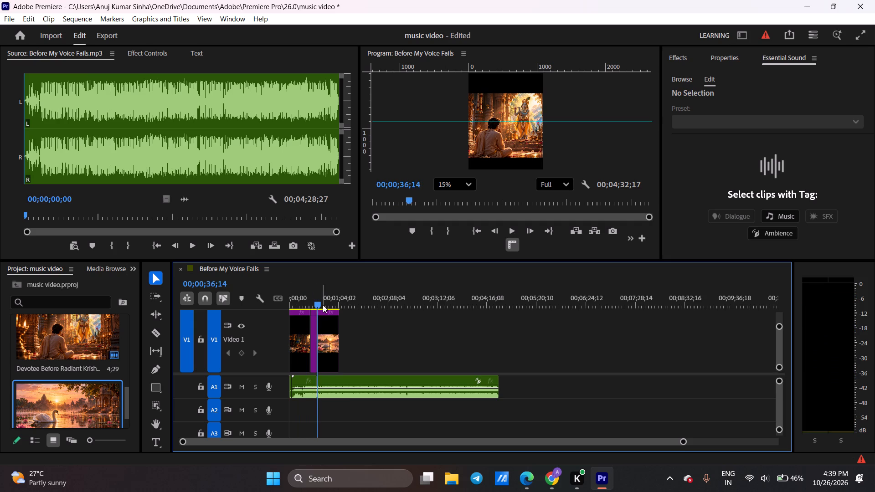
{"action": "left_click_drag", "start_coordinate": [319, 305], "coordinate": [312, 305]}
{"action": "key", "text": "space"}
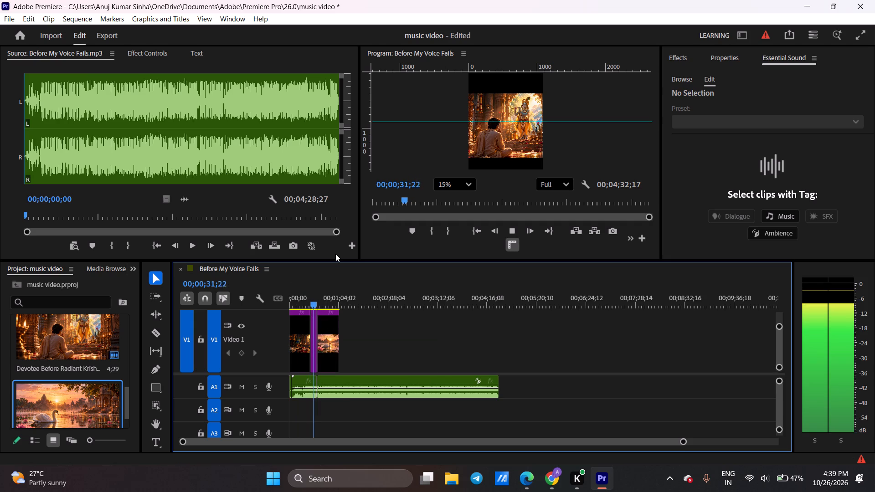
{"action": "key", "text": "space"}
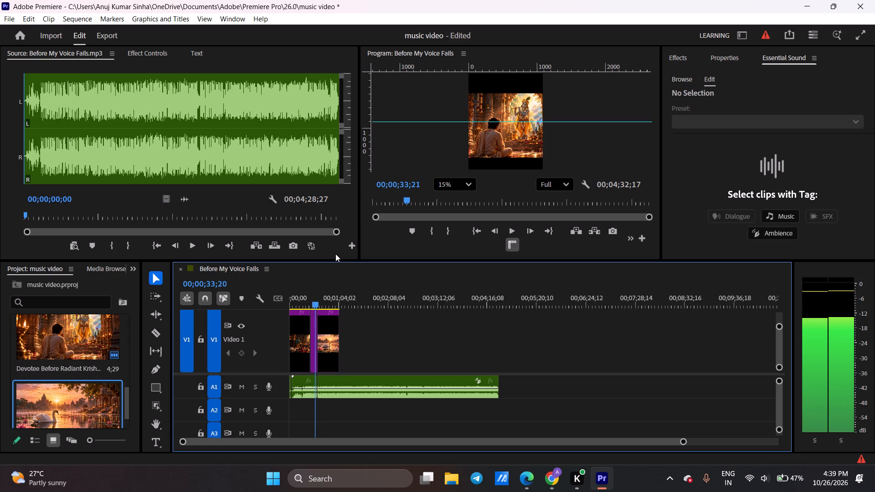
{"action": "scroll", "coordinate": [328, 357], "scroll_direction": "up", "scroll_amount": 2, "text": "ctrl"}
{"action": "scroll", "coordinate": [328, 357], "scroll_direction": "down", "scroll_amount": 2, "text": "ctrl"}
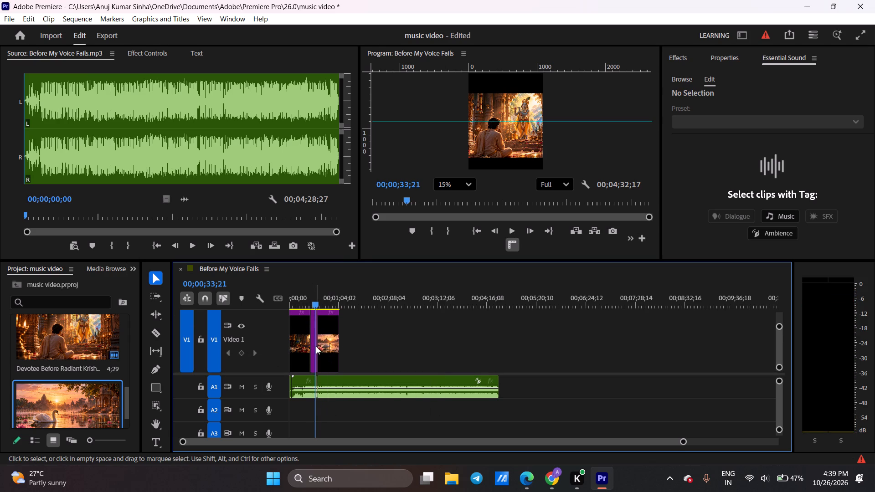
Move the Golden Lotus Lake clip away to about 00;01;11 on V1 and split the devotee clip and song at 00;00;33;21.
{"action": "left_click_drag", "start_coordinate": [317, 341], "coordinate": [339, 342]}
{"action": "left_click_drag", "start_coordinate": [330, 343], "coordinate": [356, 343]}
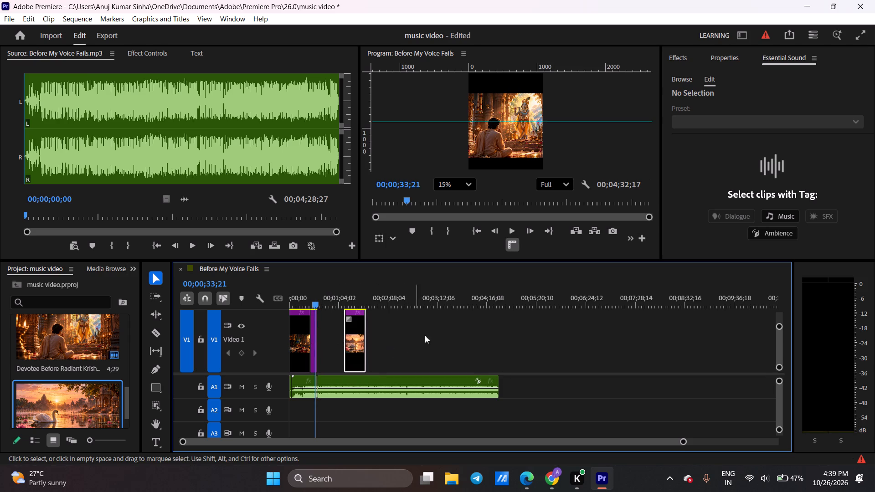
{"action": "key", "text": "ctrl+x"}
Replay the altar and devotee images past the 00;00;33;21 cut at closer timeline zoom to check its timing.
{"action": "left_click_drag", "start_coordinate": [682, 440], "coordinate": [623, 449]}
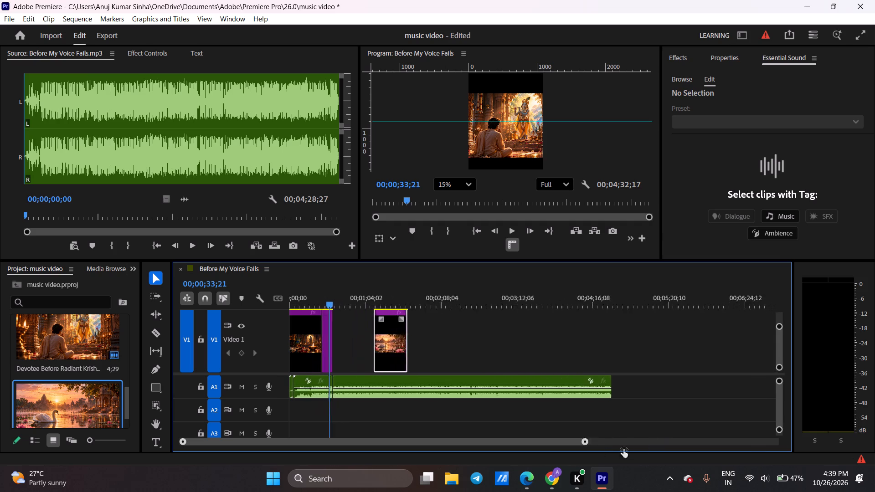
{"action": "left_click_drag", "start_coordinate": [623, 449], "coordinate": [532, 452]}
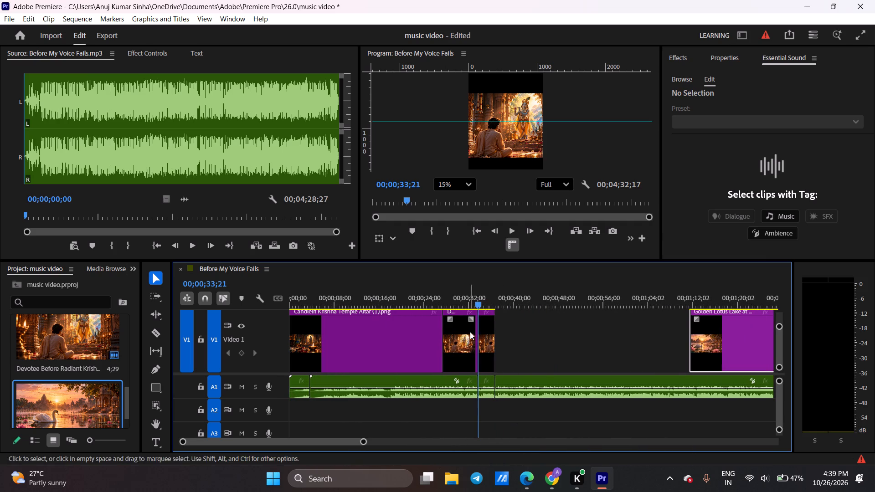
{"action": "left_click_drag", "start_coordinate": [478, 305], "coordinate": [411, 304]}
{"action": "key", "text": "space"}
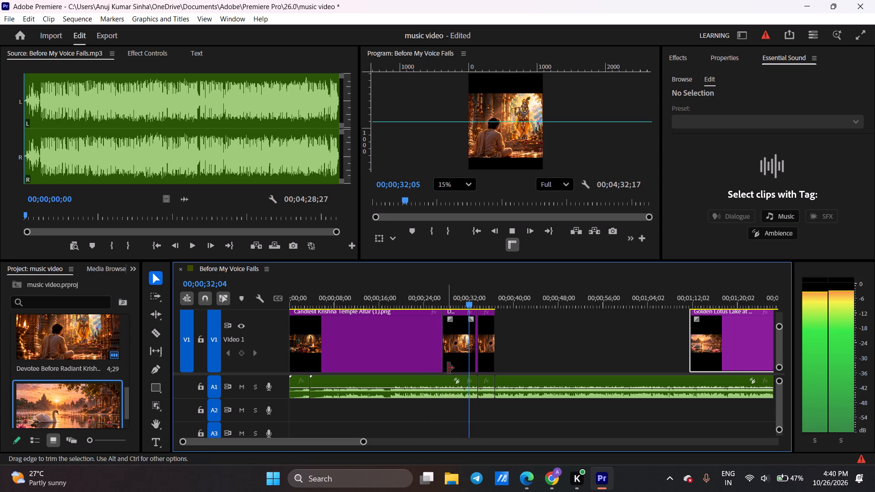
{"action": "key", "text": "space"}
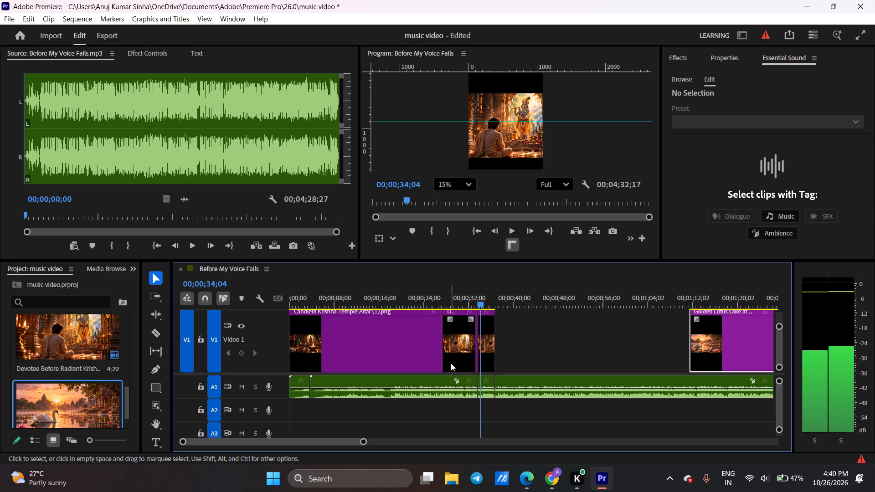
{"action": "left_click_drag", "start_coordinate": [483, 304], "coordinate": [472, 303]}
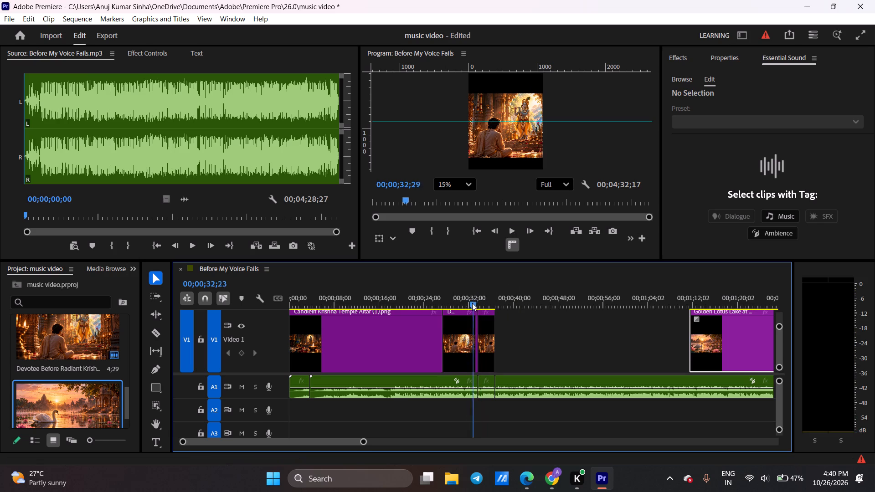
{"action": "left_click_drag", "start_coordinate": [472, 303], "coordinate": [467, 302]}
Delete the devotee image's portion after the 00;00;33;21 cut and move the Golden Lotus Lake clip directly against the remaining part.
{"action": "left_click", "coordinate": [495, 326]}
{"action": "left_click", "coordinate": [487, 345]}
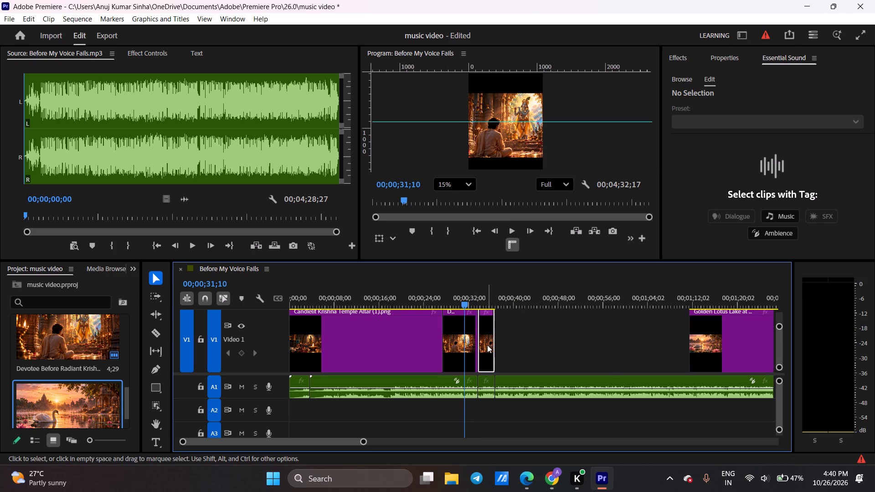
{"action": "key", "text": "BackSpace"}
{"action": "left_click_drag", "start_coordinate": [712, 347], "coordinate": [508, 353]}
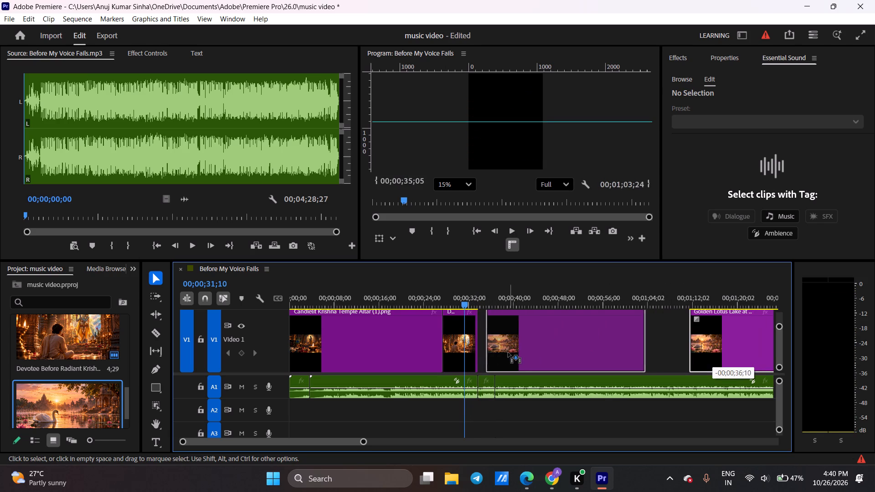
{"action": "left_click_drag", "start_coordinate": [508, 353], "coordinate": [499, 353]}
Play across the new change from the devotee image to the Golden Lotus Lake image.
{"action": "key", "text": "space"}
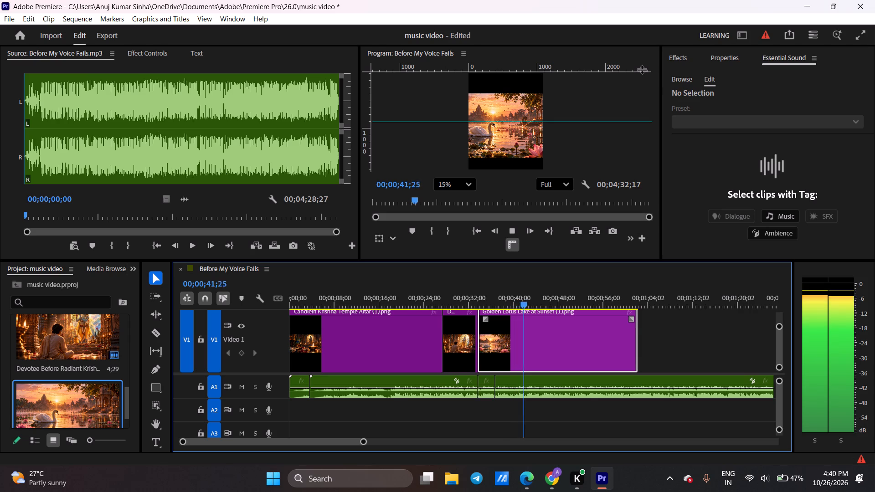
{"action": "key", "text": "space"}
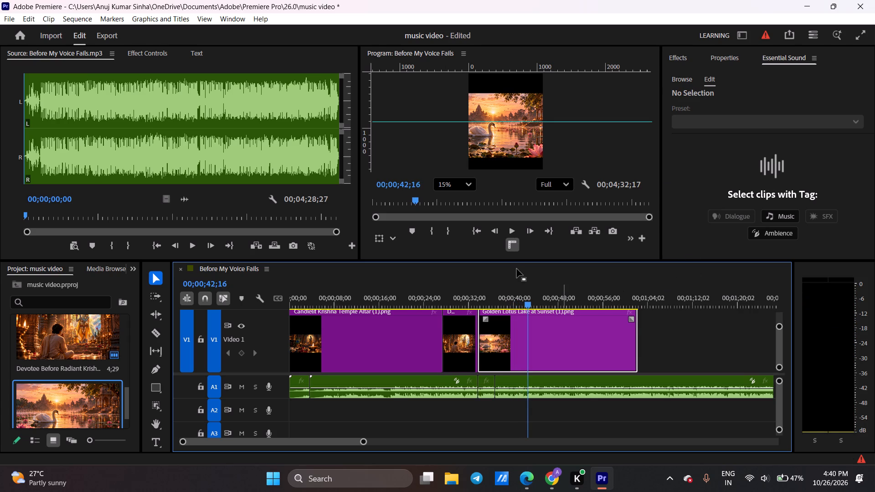
{"action": "left_click", "coordinate": [549, 479]}
{"action": "left_click", "coordinate": [723, 216]}
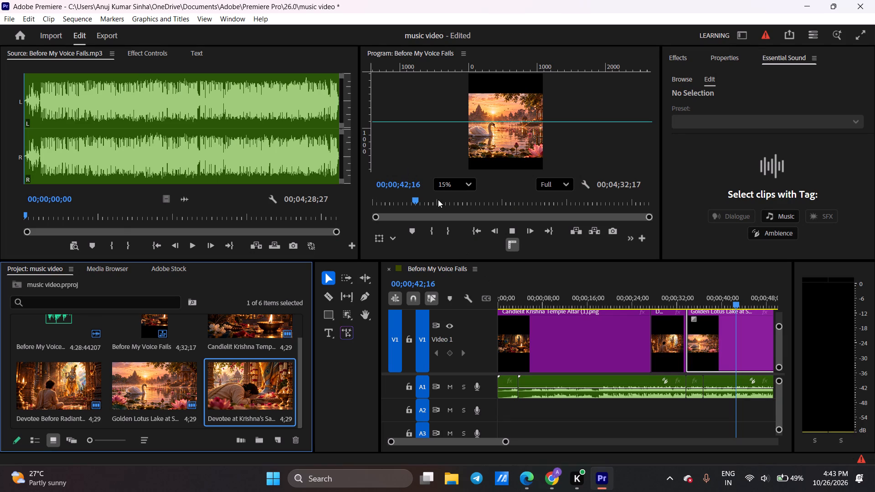
{"action": "left_click_drag", "start_coordinate": [743, 304], "coordinate": [712, 306]}
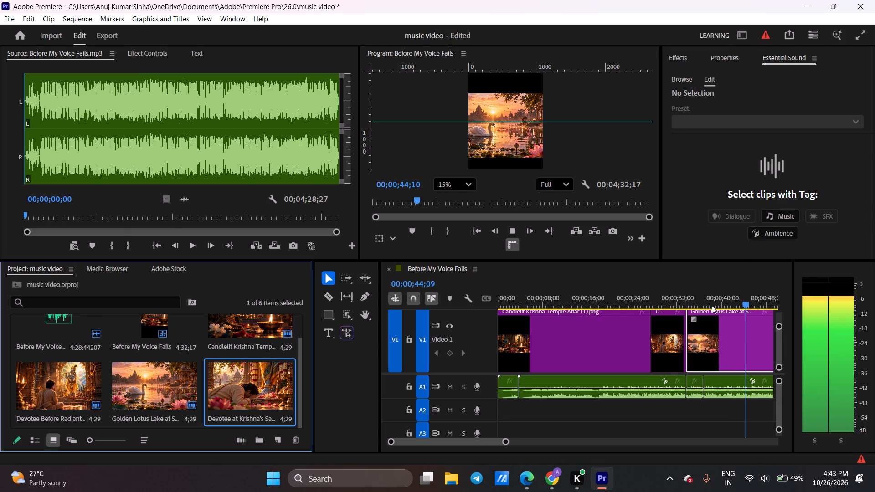
{"action": "left_click_drag", "start_coordinate": [712, 306], "coordinate": [689, 302]}
{"action": "key", "text": "space"}
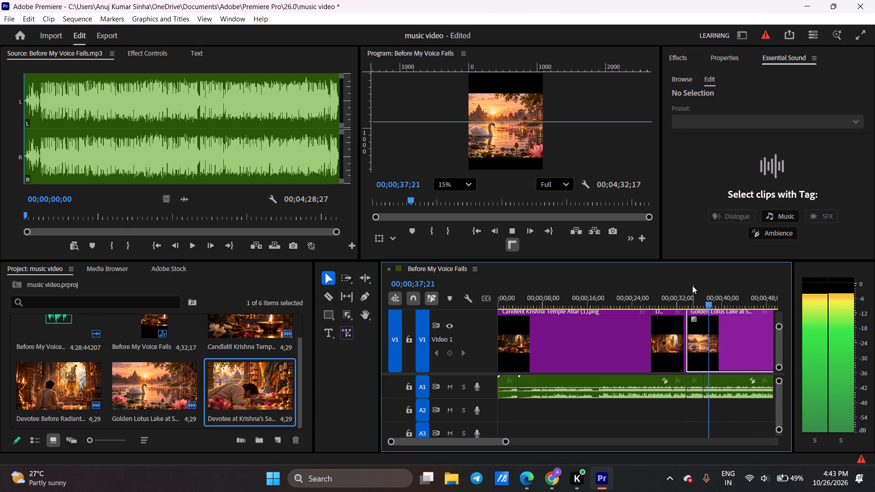
{"action": "key", "text": "space"}
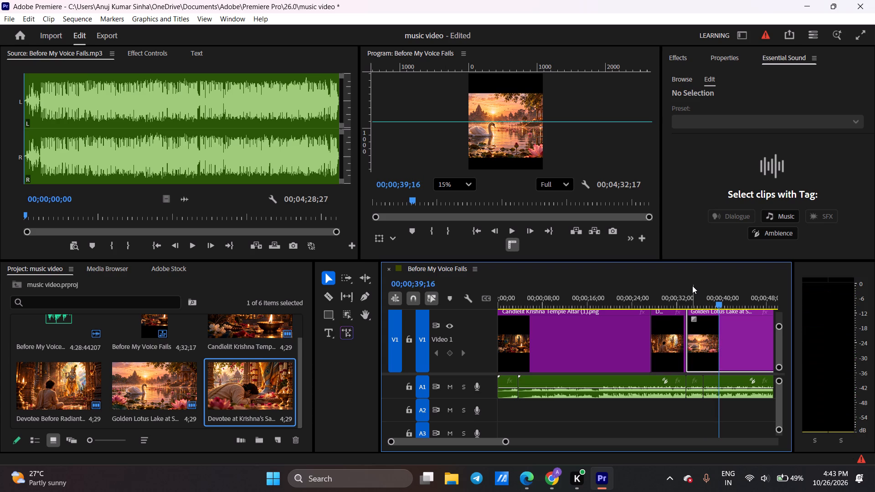
{"action": "left_click_drag", "start_coordinate": [712, 300], "coordinate": [614, 303]}
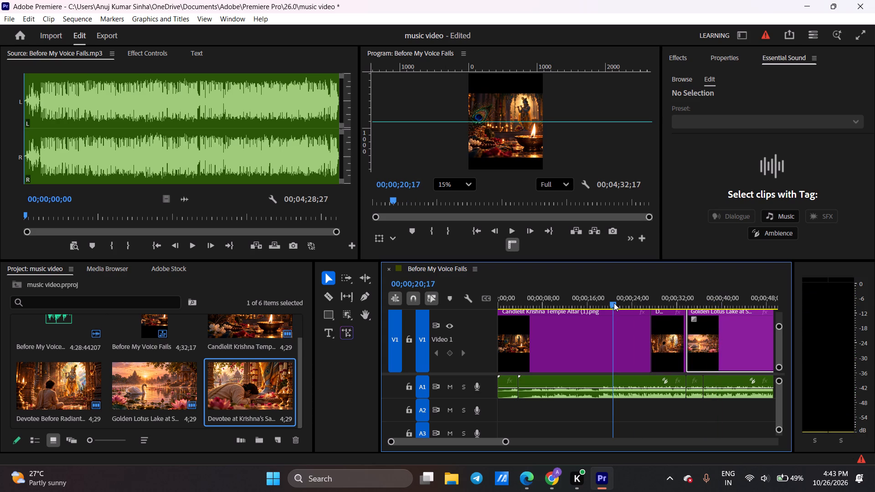
{"action": "left_click_drag", "start_coordinate": [614, 303], "coordinate": [647, 293]}
{"action": "key", "text": "space"}
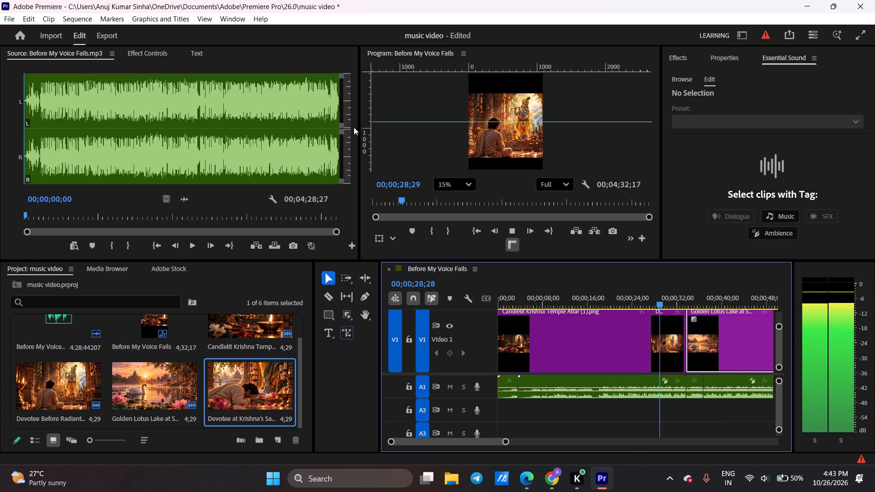
Widen the Program monitor by narrowing the Source monitor, and stop the playback.
{"action": "left_click_drag", "start_coordinate": [359, 129], "coordinate": [257, 127]}
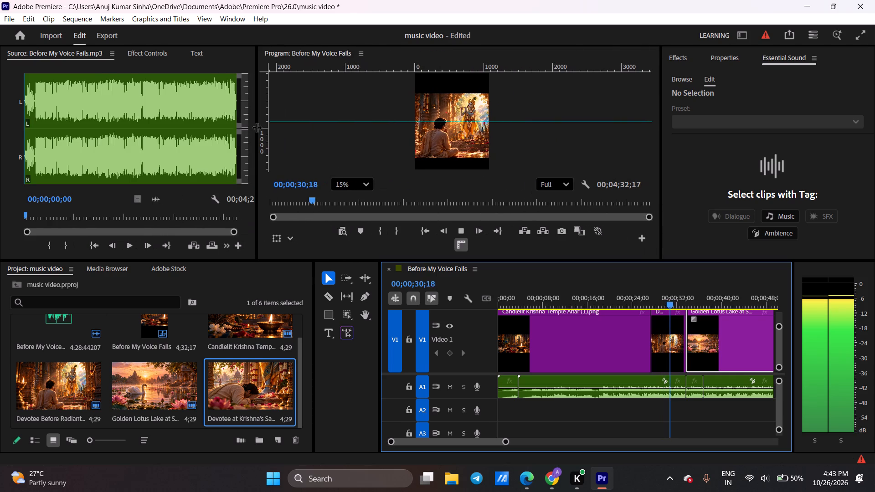
{"action": "key", "text": "space"}
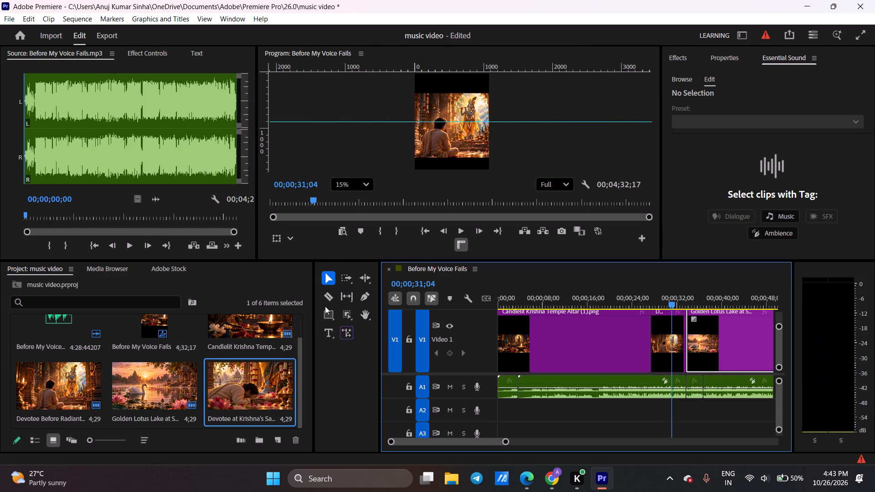
{"action": "scroll", "coordinate": [284, 424], "scroll_direction": "down", "scroll_amount": 5}
Return the playhead to 00;00;00;00, maximize the Program monitor, and enlarge the preview to 41% with the altar image in view.
{"action": "left_click_drag", "start_coordinate": [672, 302], "coordinate": [491, 282]}
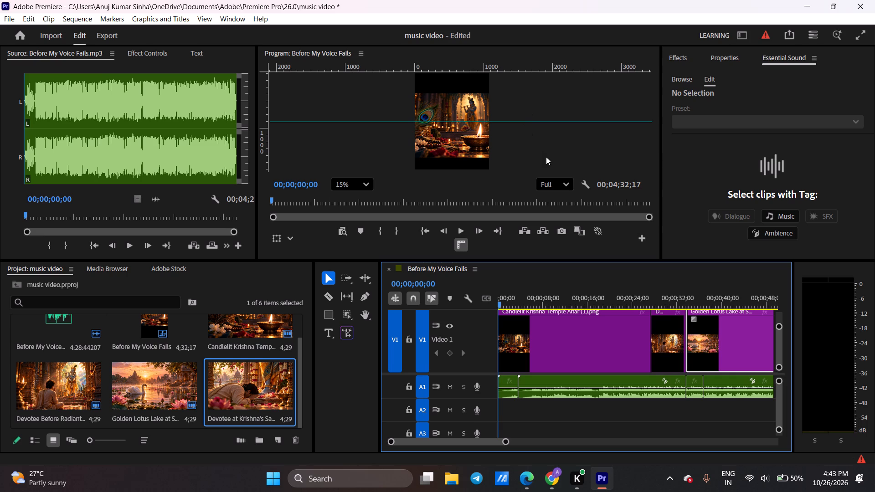
{"action": "left_click", "coordinate": [438, 137]}
{"action": "key", "text": "grave"}
{"action": "scroll", "coordinate": [469, 238], "scroll_direction": "up", "scroll_amount": 6}
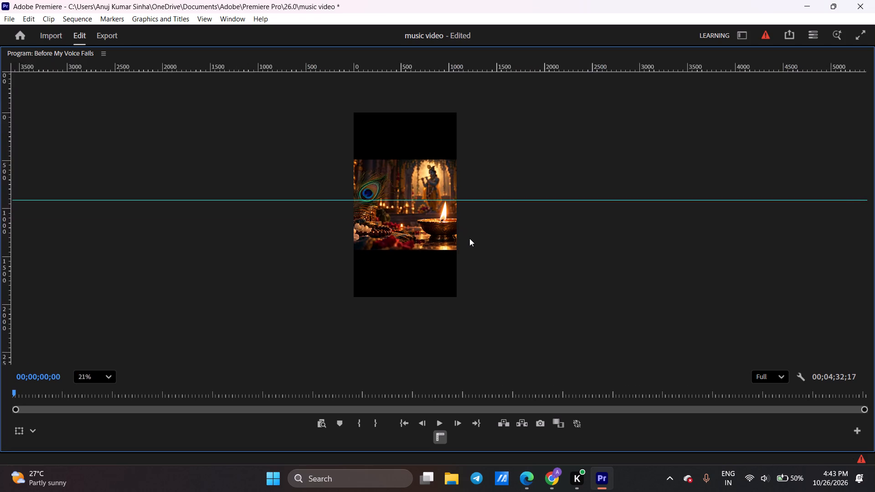
{"action": "scroll", "coordinate": [469, 238], "scroll_direction": "up", "scroll_amount": 6}
{"action": "scroll", "coordinate": [391, 183], "scroll_direction": "up", "scroll_amount": 1}
{"action": "middle_click_drag", "start_coordinate": [391, 183], "coordinate": [449, 257]}
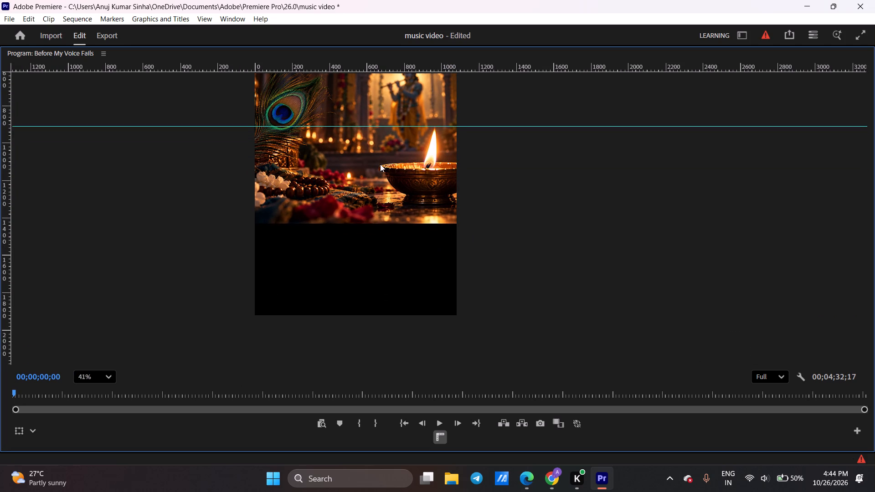
{"action": "middle_click_drag", "start_coordinate": [380, 164], "coordinate": [455, 276]}
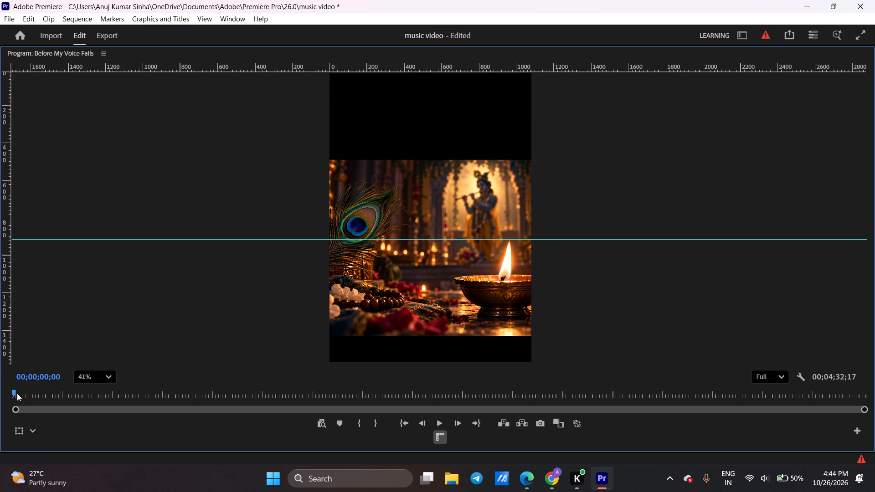
Scrub back and forth through the altar, devotee and swan lake images to examine their transitions, ending at the sequence start.
{"action": "left_click_drag", "start_coordinate": [17, 393], "coordinate": [157, 389]}
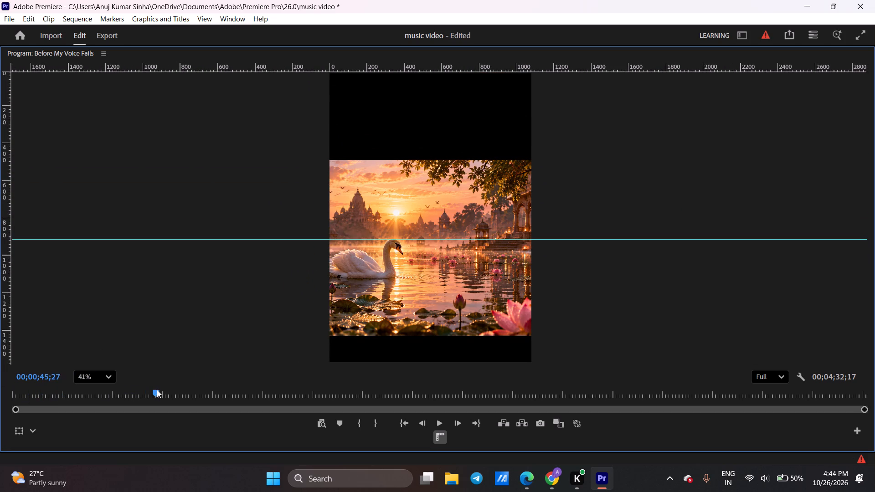
{"action": "left_click_drag", "start_coordinate": [157, 389], "coordinate": [80, 389]}
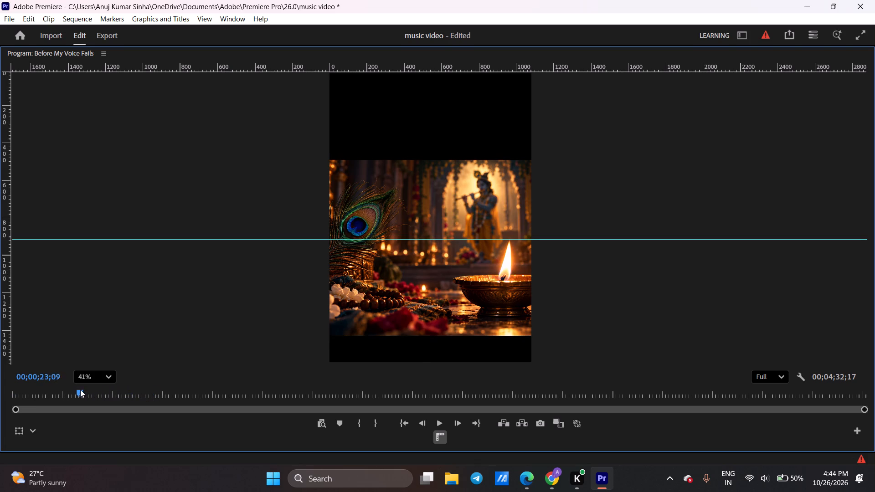
{"action": "left_click_drag", "start_coordinate": [80, 389], "coordinate": [119, 385]}
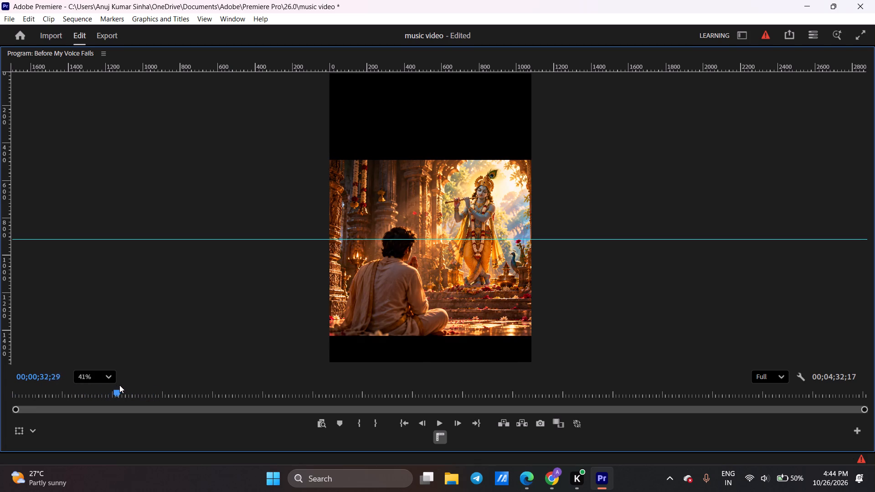
{"action": "left_click_drag", "start_coordinate": [119, 385], "coordinate": [86, 390]}
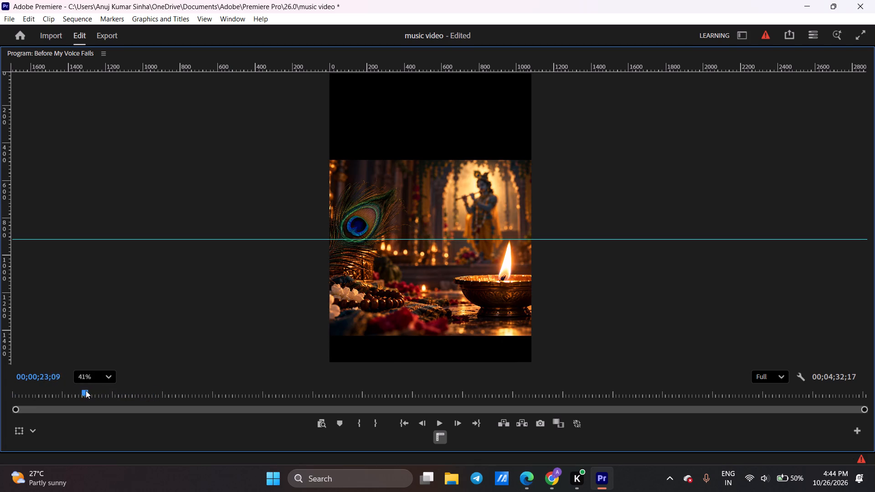
{"action": "left_click_drag", "start_coordinate": [86, 390], "coordinate": [129, 380]}
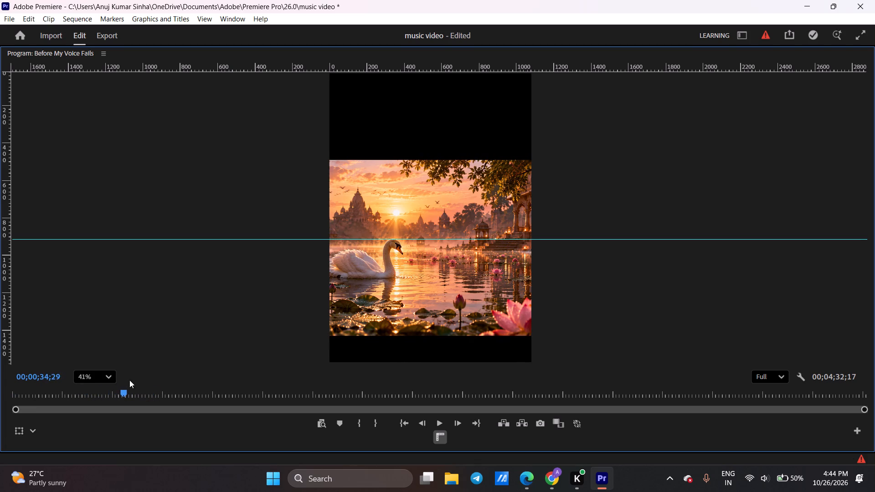
{"action": "left_click_drag", "start_coordinate": [129, 380], "coordinate": [80, 391]}
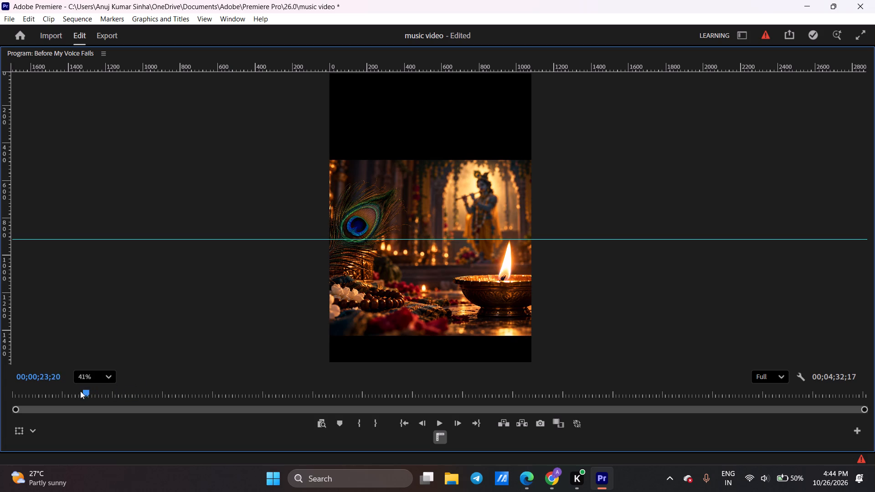
{"action": "left_click_drag", "start_coordinate": [80, 391], "coordinate": [141, 376]}
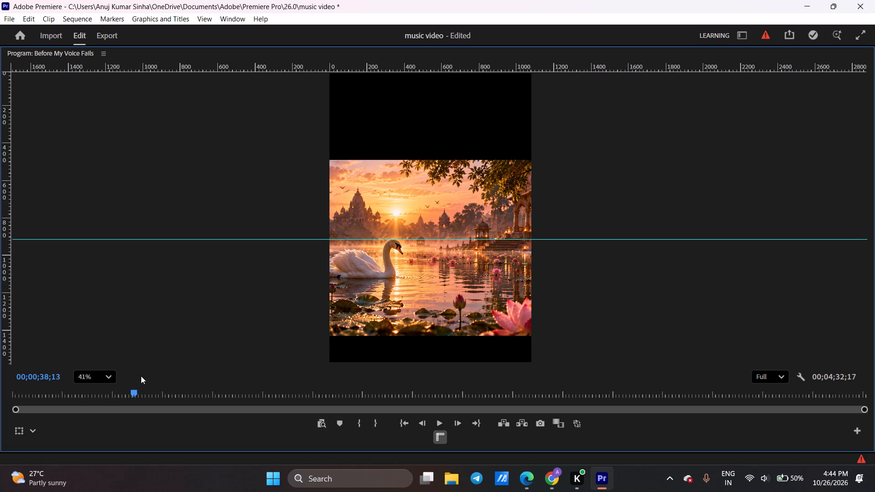
{"action": "left_click_drag", "start_coordinate": [141, 376], "coordinate": [66, 400]}
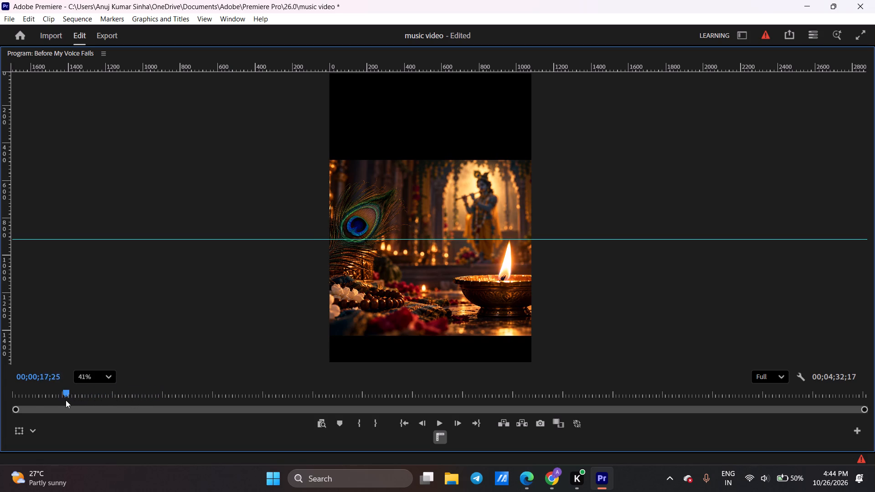
{"action": "left_click_drag", "start_coordinate": [66, 400], "coordinate": [0, 395]}
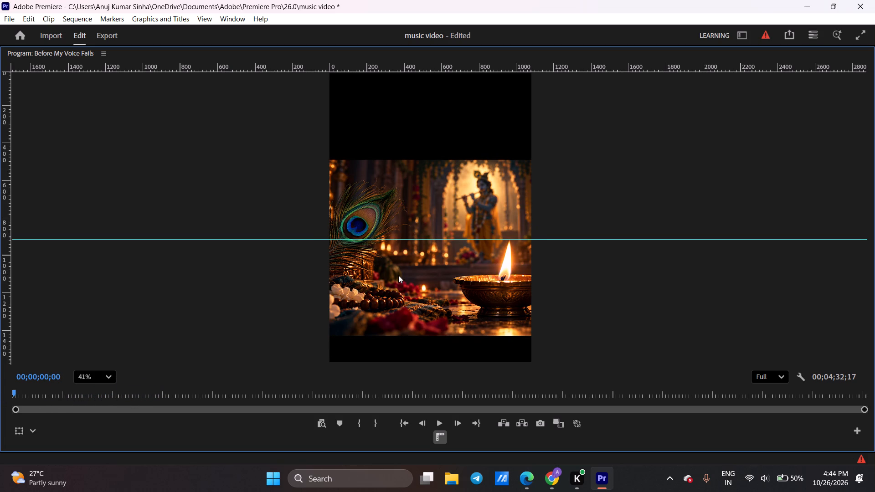
{"action": "scroll", "coordinate": [508, 291], "scroll_direction": "down", "scroll_amount": 1}
{"action": "scroll", "coordinate": [508, 291], "scroll_direction": "up", "scroll_amount": 2}
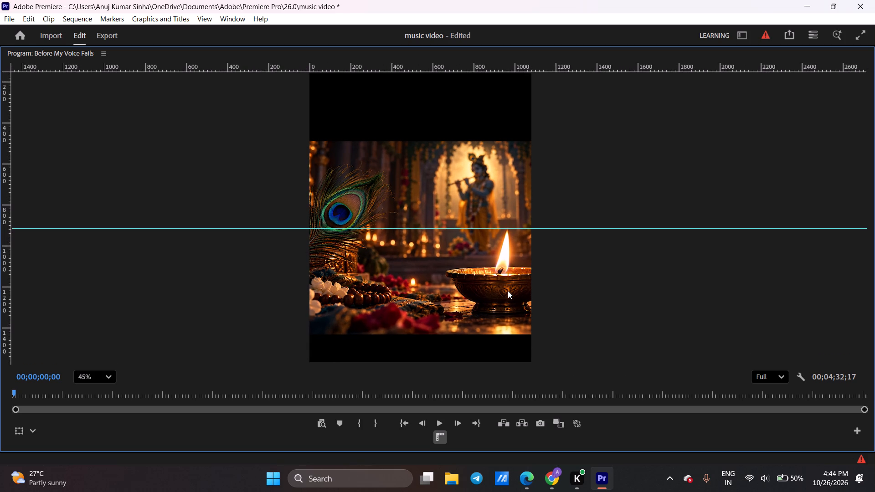
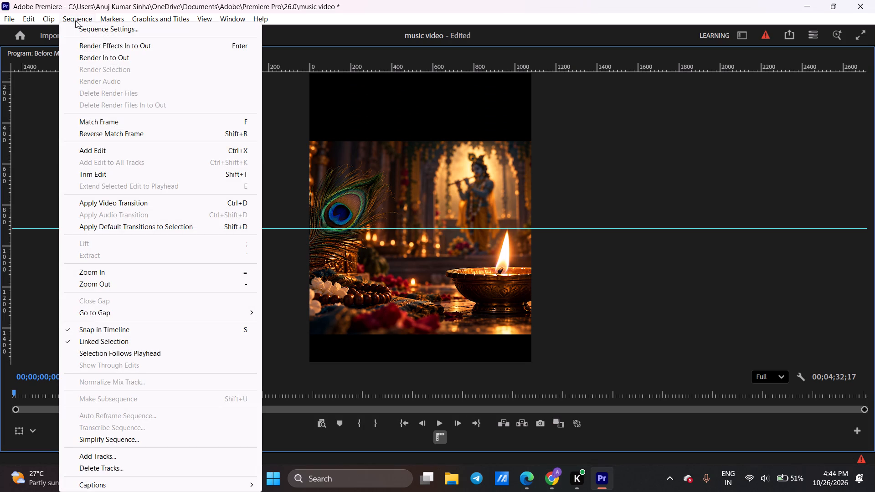
{"action": "left_click", "coordinate": [112, 31]}
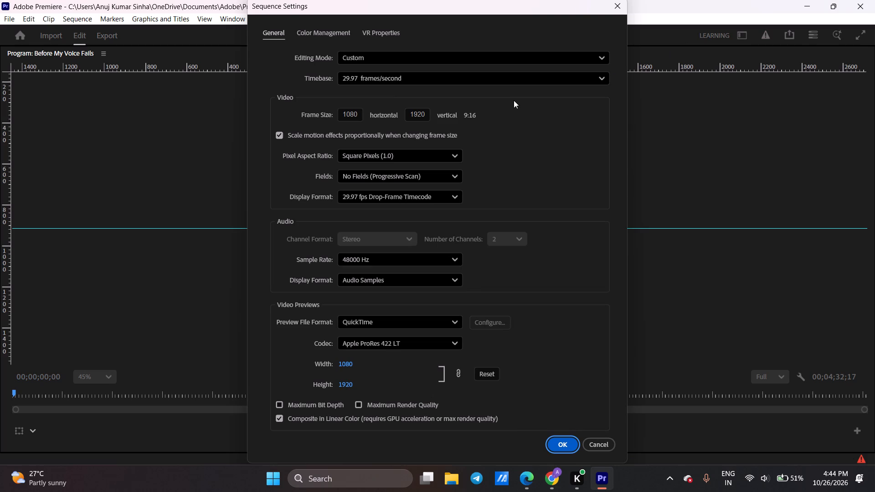
{"action": "left_click_drag", "start_coordinate": [357, 117], "coordinate": [322, 111]}
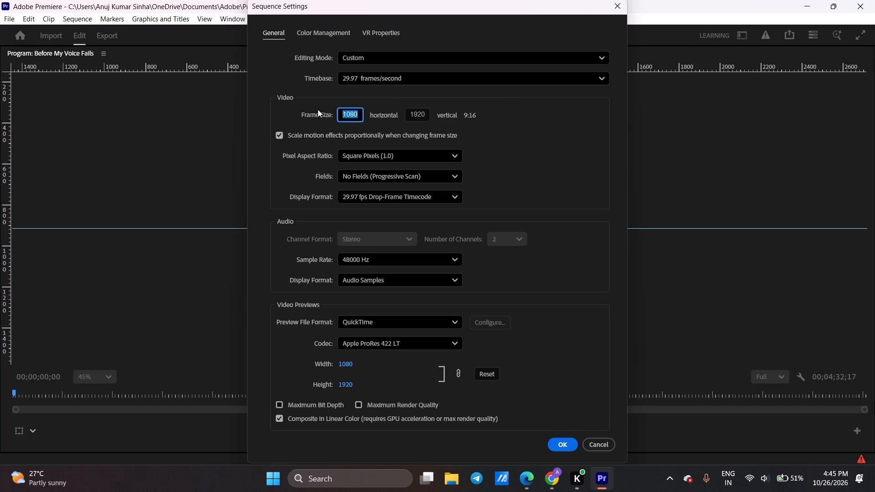
{"action": "type", "text": "1920"}
{"action": "left_click", "coordinate": [424, 112]}
{"action": "key", "text": "BackSpace"}
{"action": "key", "text": "BackSpace"}
{"action": "key", "text": "BackSpace"}
{"action": "key", "text": "BackSpace"}
{"action": "key", "text": "BackSpace"}
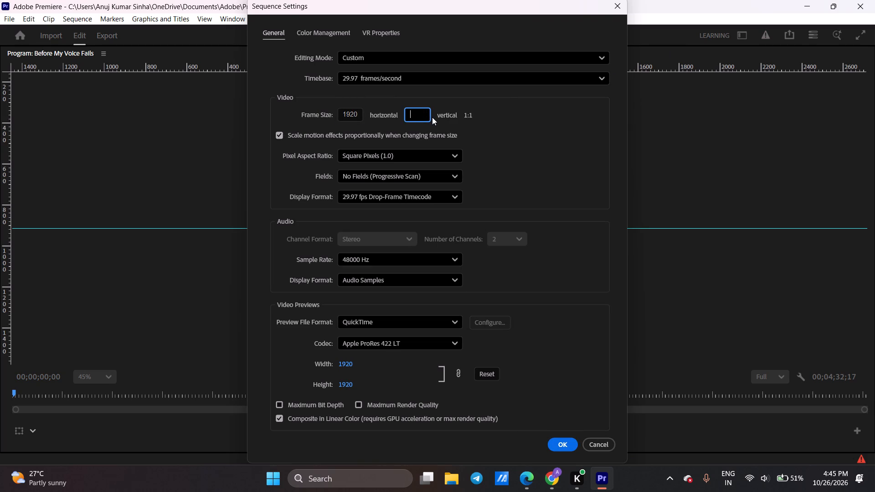
{"action": "type", "text": "1080"}
{"action": "left_click", "coordinate": [565, 444]}
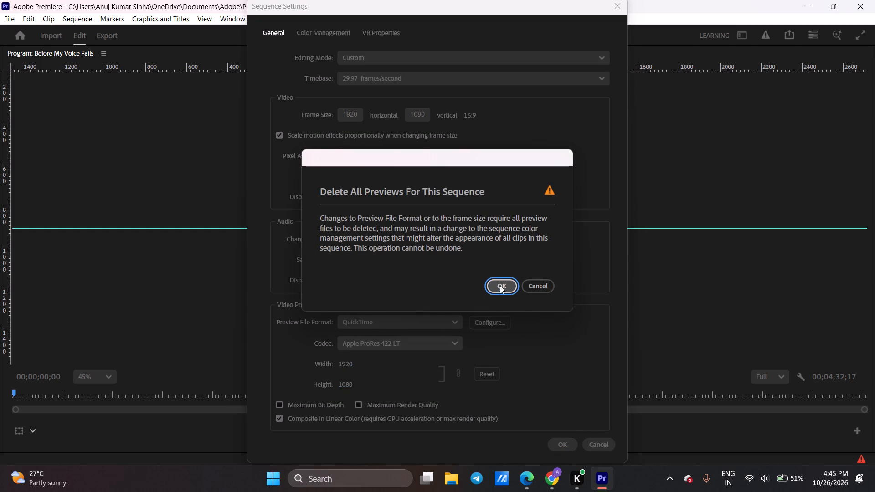
{"action": "left_click", "coordinate": [502, 290]}
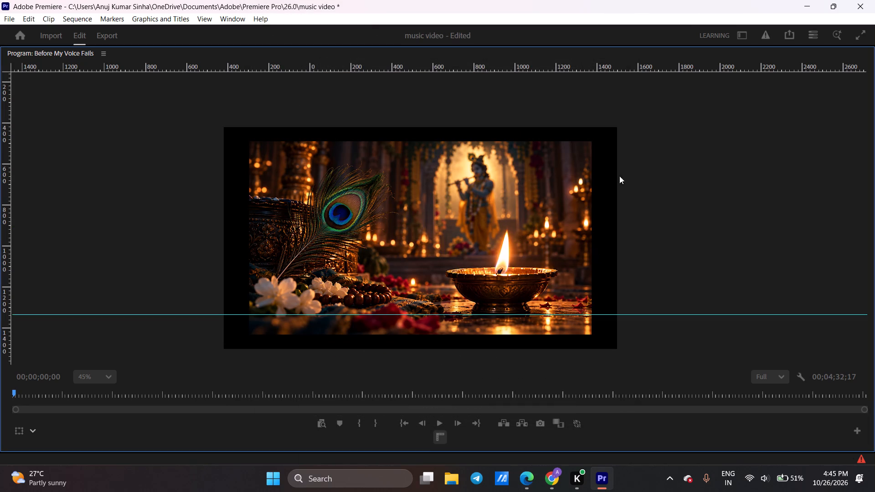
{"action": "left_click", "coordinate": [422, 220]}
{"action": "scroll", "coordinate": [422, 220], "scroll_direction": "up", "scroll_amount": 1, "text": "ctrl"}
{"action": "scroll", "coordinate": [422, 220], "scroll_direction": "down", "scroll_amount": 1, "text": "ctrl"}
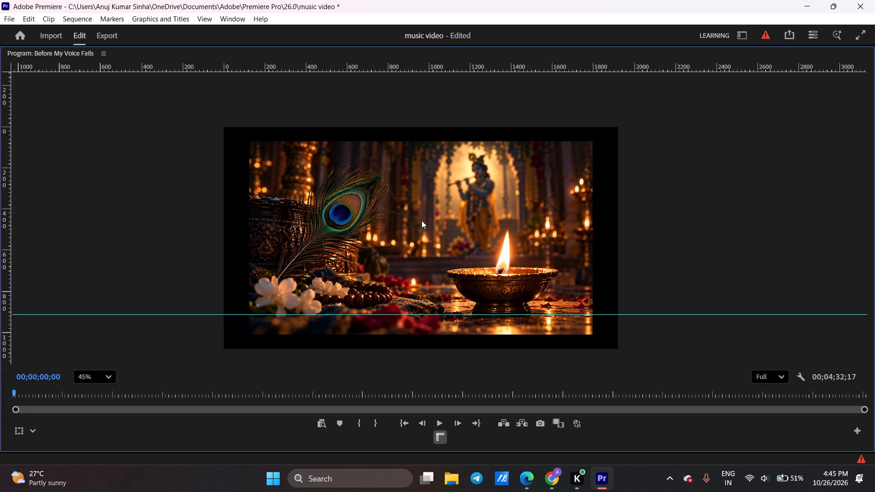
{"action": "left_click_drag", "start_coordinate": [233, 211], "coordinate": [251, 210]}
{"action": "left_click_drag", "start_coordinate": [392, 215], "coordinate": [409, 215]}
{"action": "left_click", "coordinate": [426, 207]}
Restore the Program monitor to its normal size and fit the altar image in it at 21% zoom.
{"action": "key", "text": "grave"}
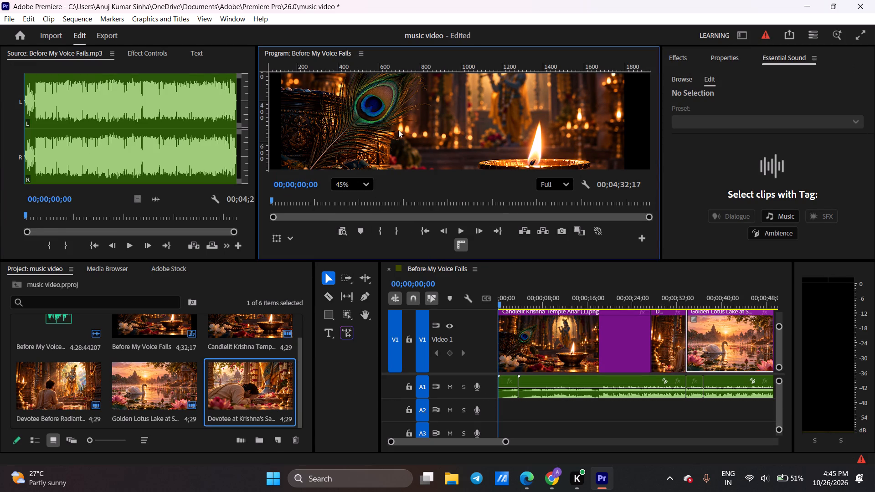
{"action": "scroll", "coordinate": [379, 133], "scroll_direction": "down", "scroll_amount": 9}
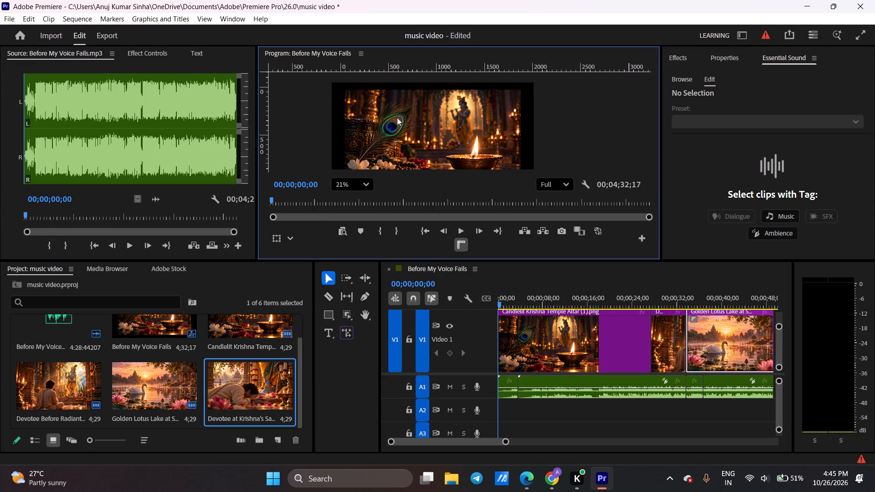
{"action": "left_click_drag", "start_coordinate": [453, 119], "coordinate": [468, 102]}
{"action": "middle_click_drag", "start_coordinate": [454, 122], "coordinate": [456, 120]}
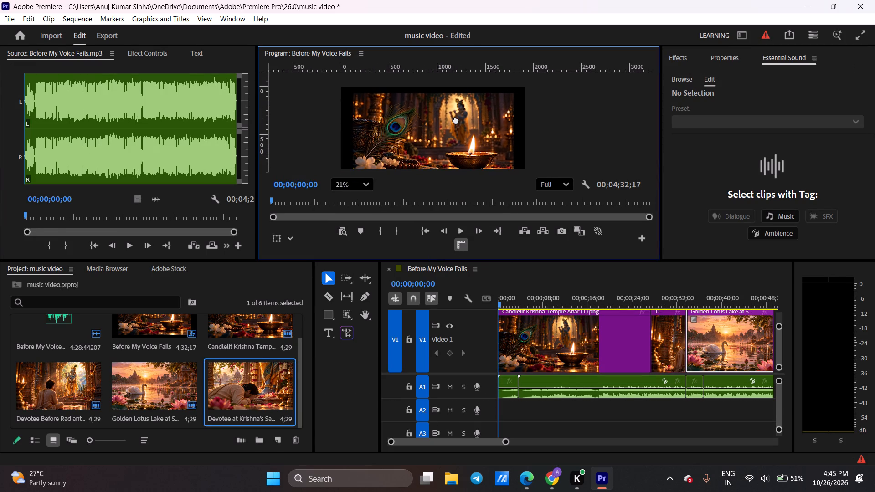
{"action": "middle_click_drag", "start_coordinate": [456, 120], "coordinate": [458, 110]}
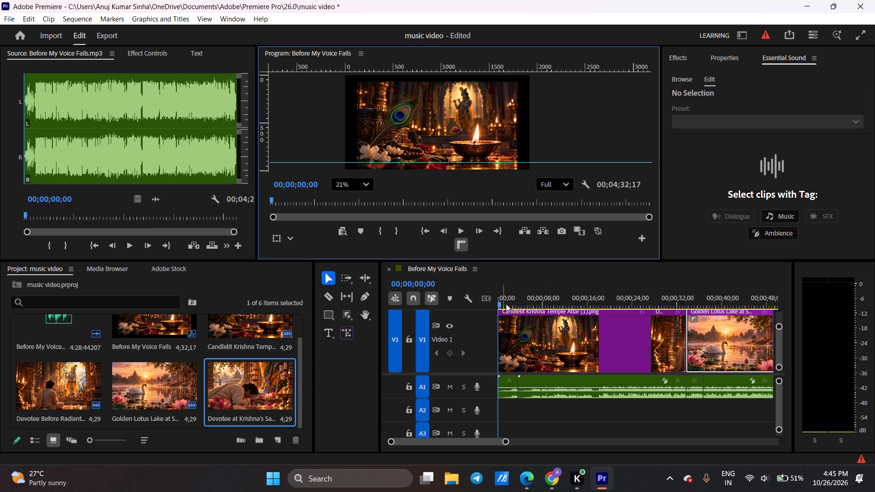
Scrub through the altar and devotee images to check how they sit in the widescreen frame.
{"action": "left_click_drag", "start_coordinate": [499, 302], "coordinate": [575, 297]}
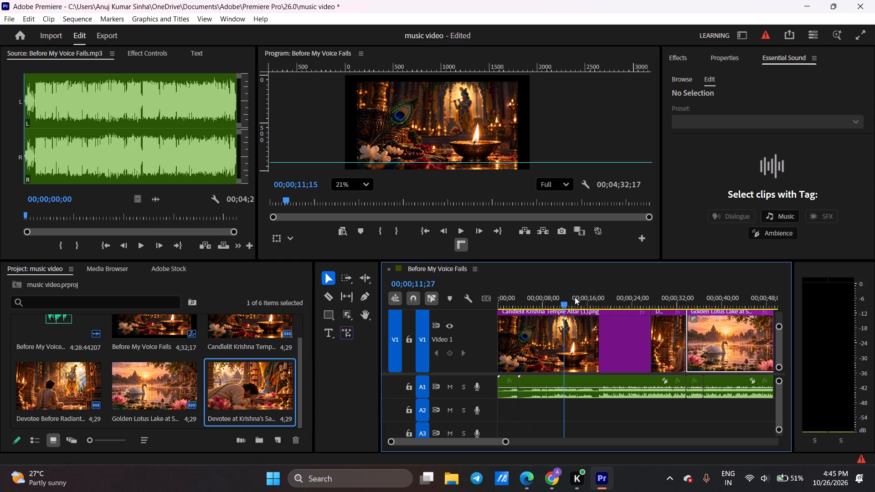
{"action": "left_click_drag", "start_coordinate": [575, 297], "coordinate": [679, 299]}
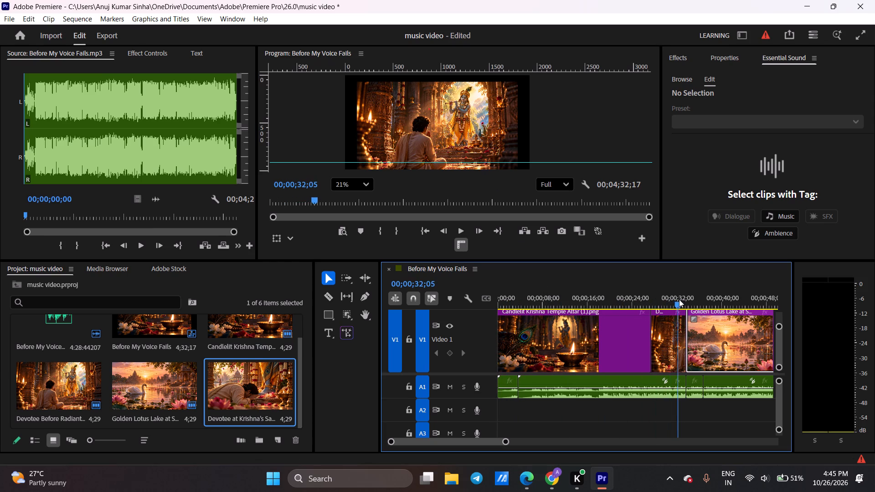
{"action": "left_click_drag", "start_coordinate": [679, 299], "coordinate": [592, 281]}
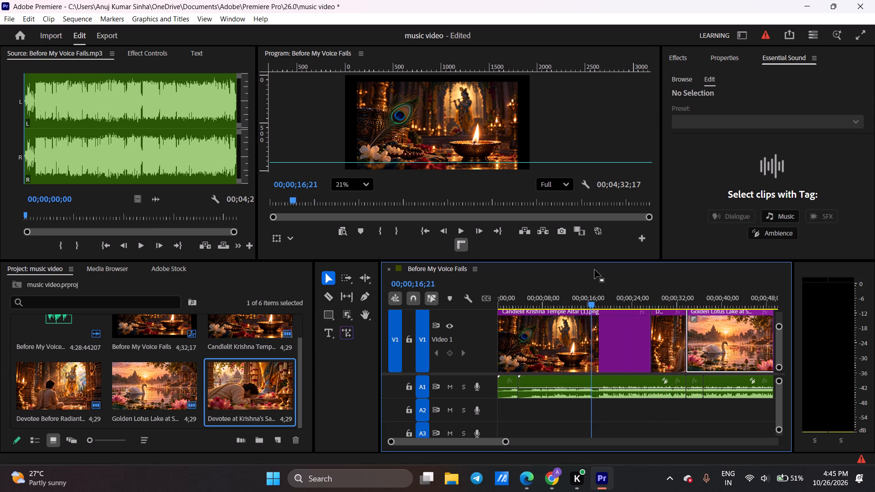
Search the effects for "film burn".
{"action": "left_click", "coordinate": [688, 56]}
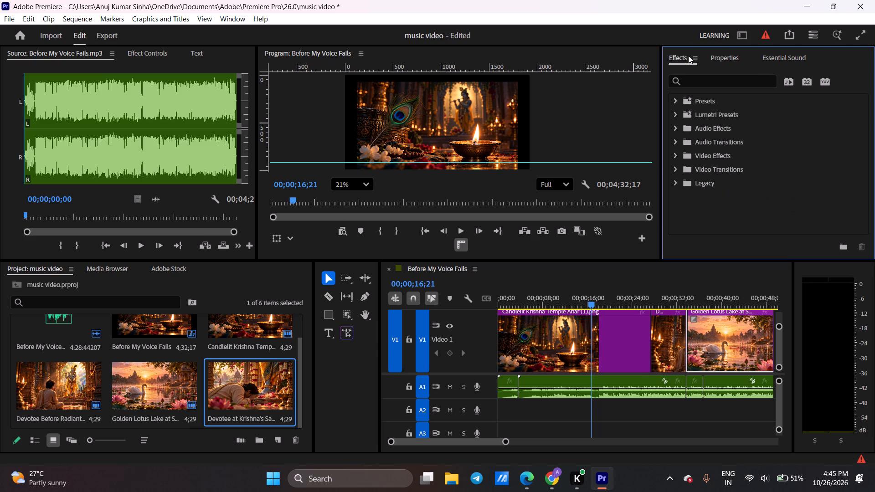
{"action": "left_click", "coordinate": [732, 85]}
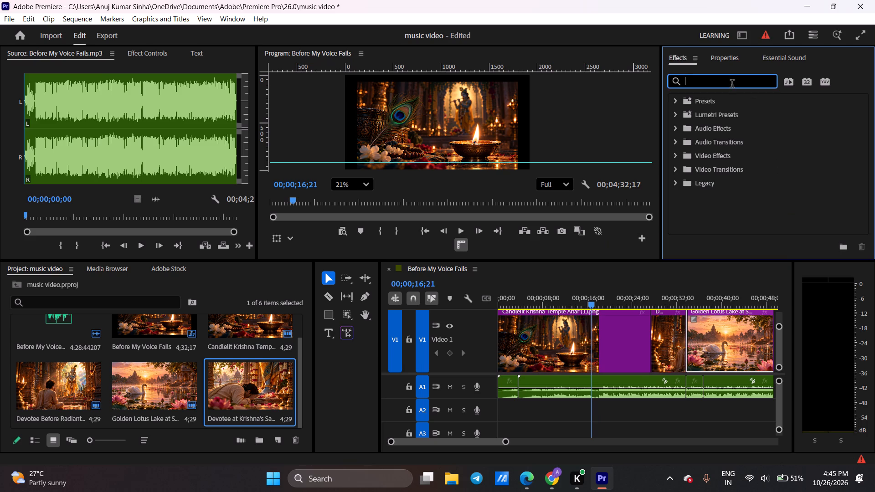
{"action": "type", "text": "film"}
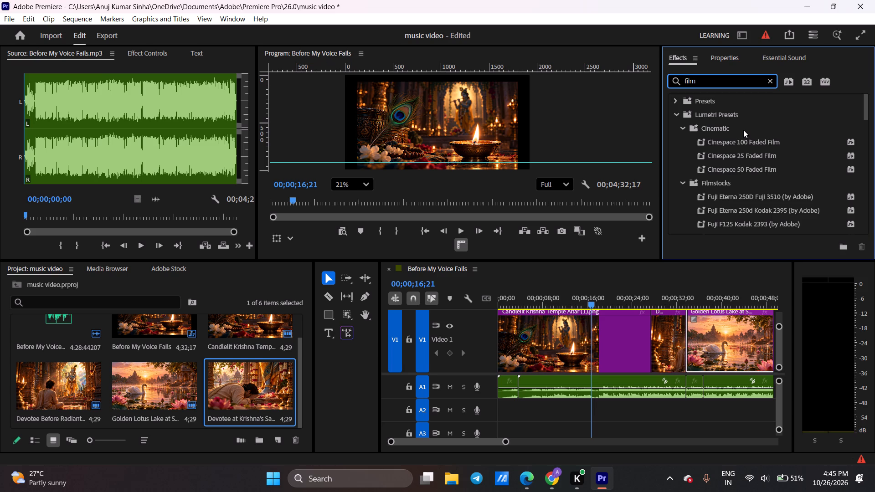
{"action": "key", "text": "space"}
{"action": "type", "text": "1"}
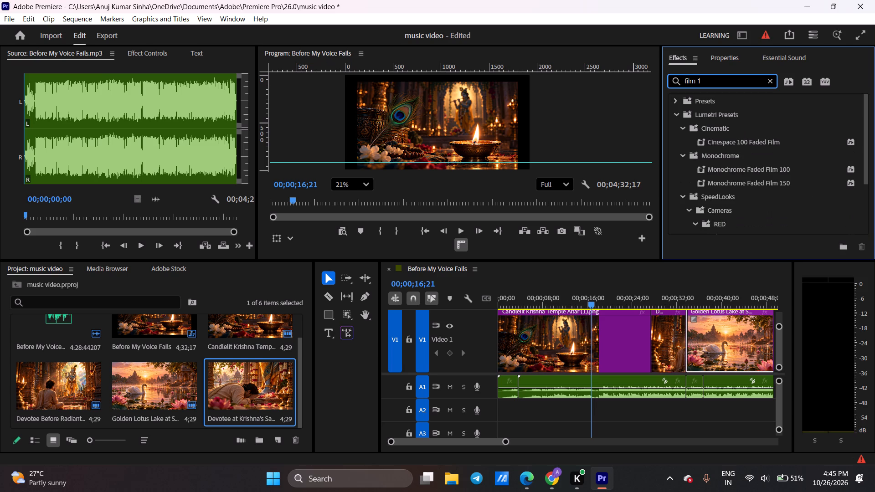
{"action": "key", "text": "BackSpace"}
{"action": "type", "text": "burn"}
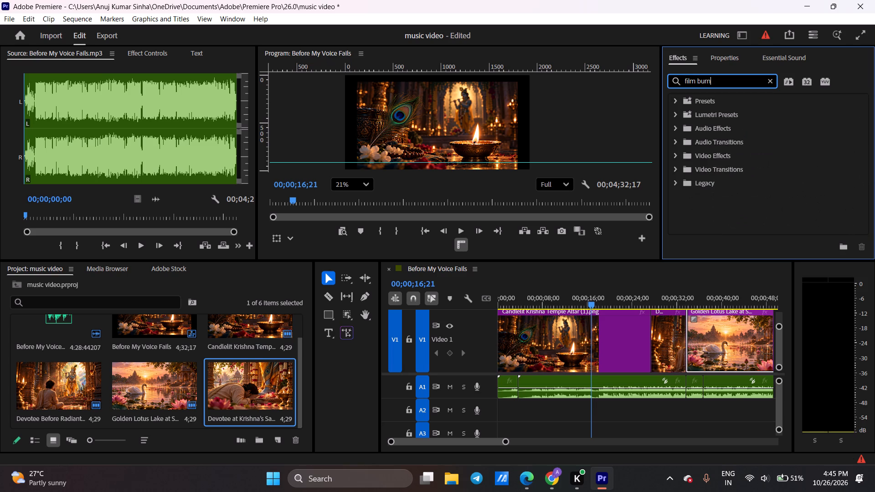
Shorten the effects search to "film" and apply the Film Dissolve transition at the cut between the altar and devotee images.
{"action": "key", "text": "BackSpace"}
{"action": "key", "text": "BackSpace"}
{"action": "key", "text": "BackSpace"}
{"action": "key", "text": "BackSpace"}
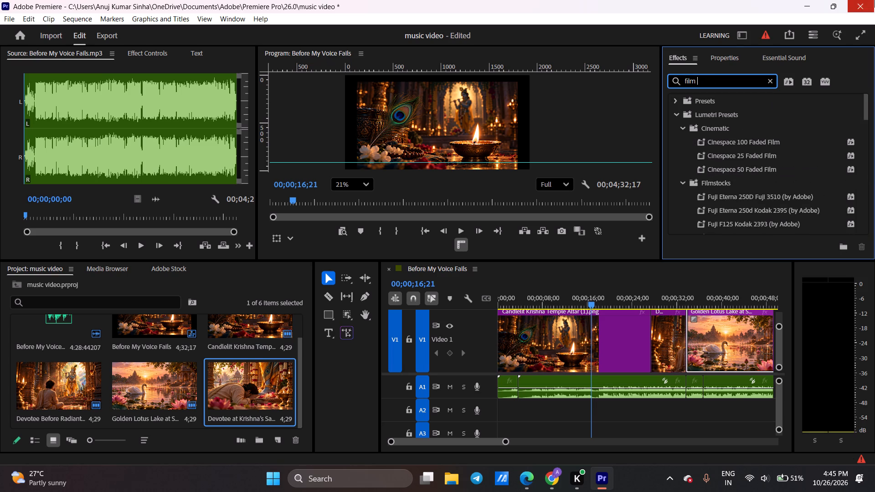
{"action": "scroll", "coordinate": [762, 212], "scroll_direction": "down", "scroll_amount": 13}
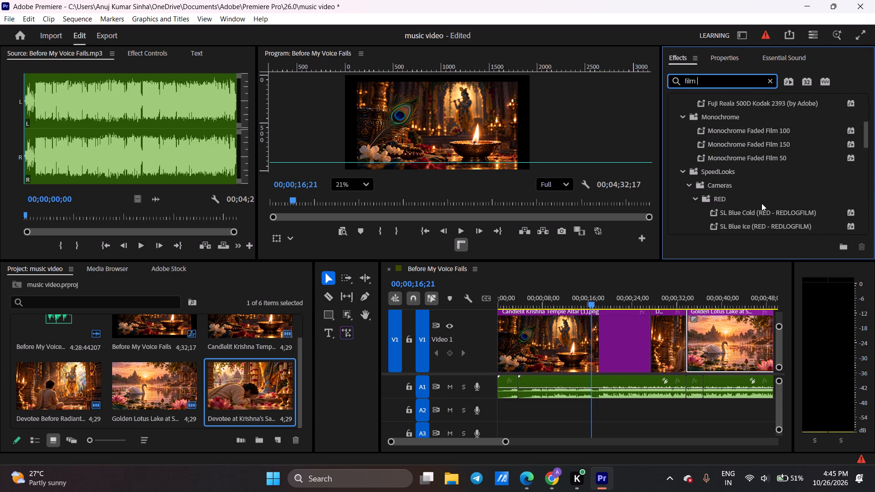
{"action": "scroll", "coordinate": [762, 203], "scroll_direction": "down", "scroll_amount": 19}
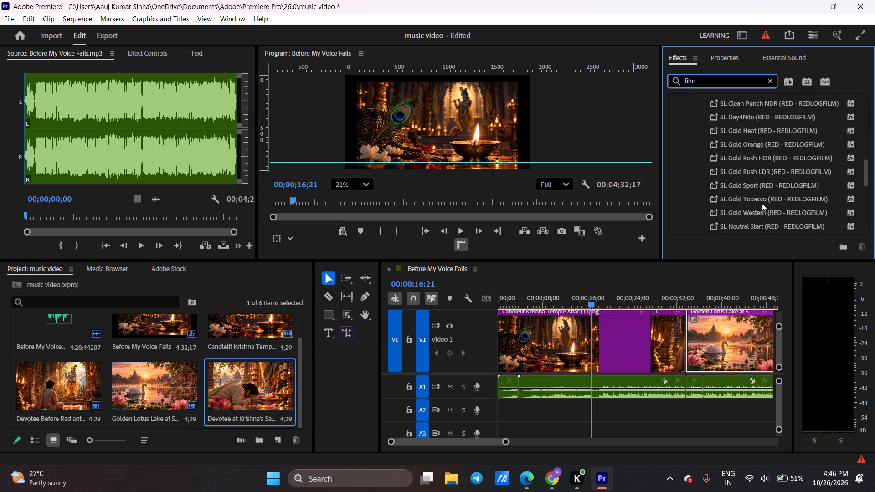
{"action": "scroll", "coordinate": [762, 203], "scroll_direction": "down", "scroll_amount": 19}
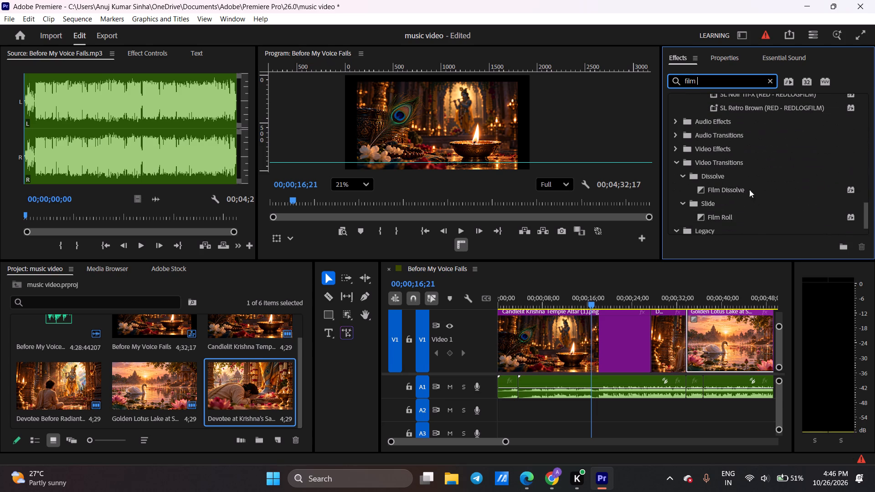
{"action": "left_click_drag", "start_coordinate": [710, 186], "coordinate": [652, 315]}
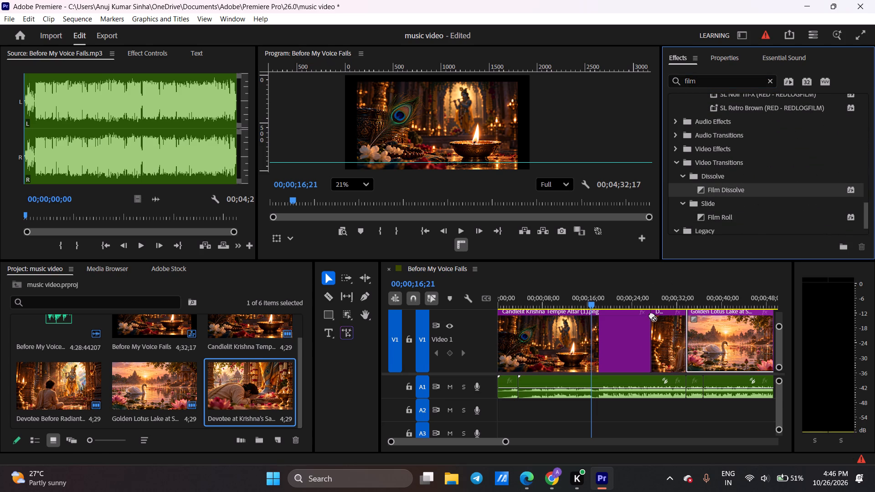
{"action": "left_click_drag", "start_coordinate": [652, 315], "coordinate": [650, 346]}
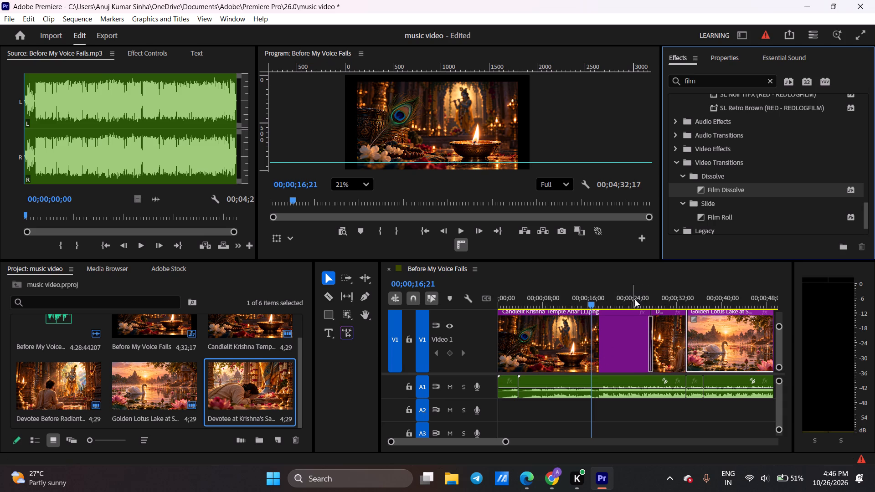
Play back the cut from the altar to the devotee image to check the Film Dissolve, and return the playhead before it.
{"action": "left_click", "coordinate": [636, 300]}
{"action": "key", "text": "space"}
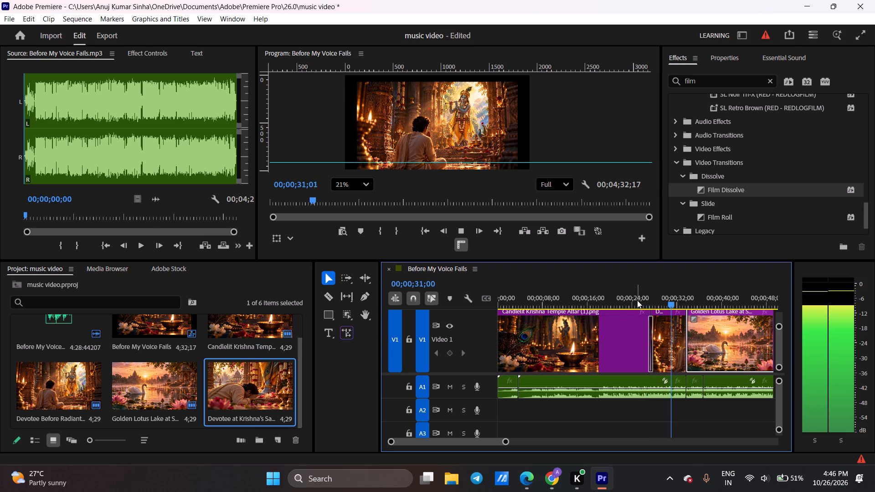
{"action": "key", "text": "space"}
{"action": "left_click", "coordinate": [644, 298]}
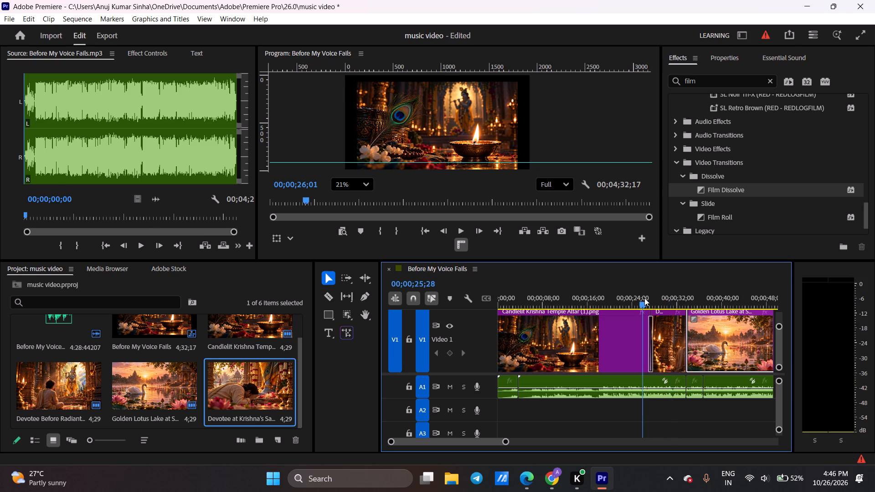
Scrub and play back the altar-to-devotee dissolve through to the lotus lake image, and return the playhead before it.
{"action": "left_click_drag", "start_coordinate": [642, 303], "coordinate": [652, 310]}
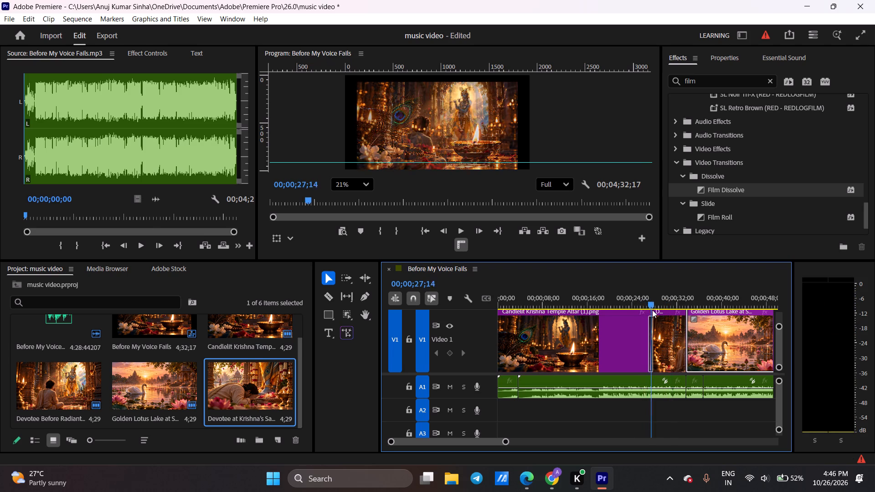
{"action": "left_click_drag", "start_coordinate": [652, 310], "coordinate": [648, 317]}
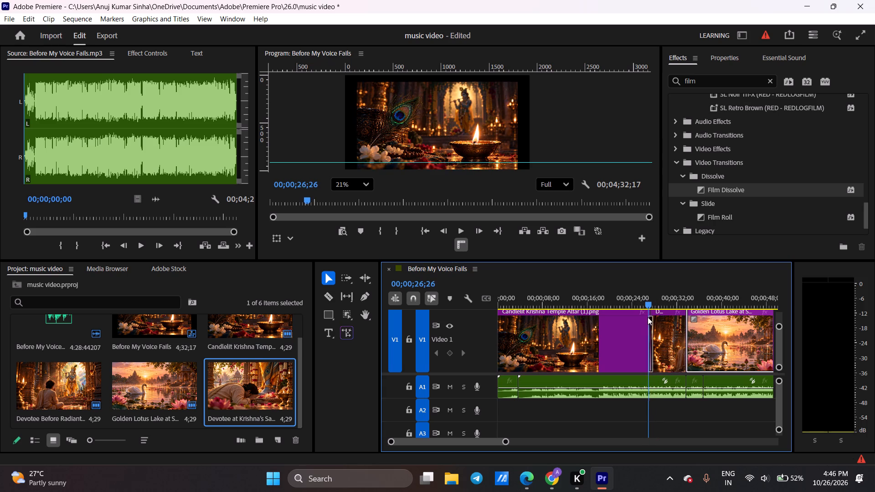
{"action": "left_click_drag", "start_coordinate": [648, 317], "coordinate": [658, 323]}
{"action": "key", "text": "space"}
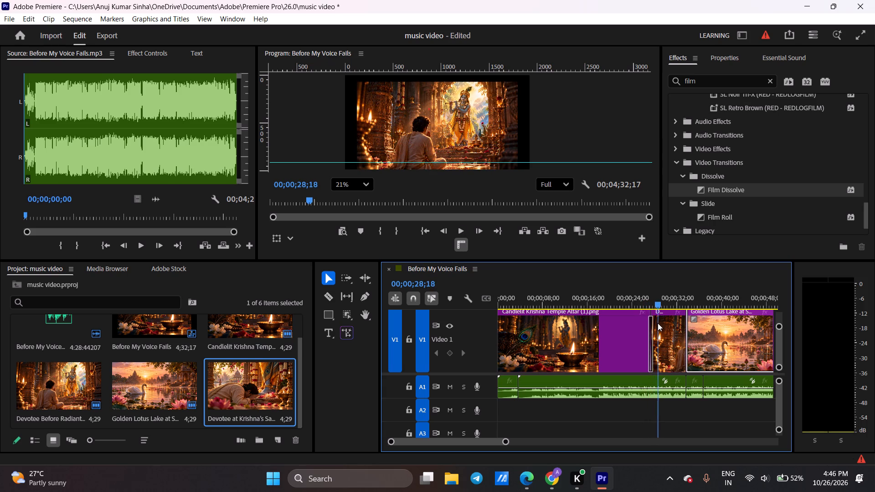
{"action": "left_click_drag", "start_coordinate": [658, 323], "coordinate": [644, 321]}
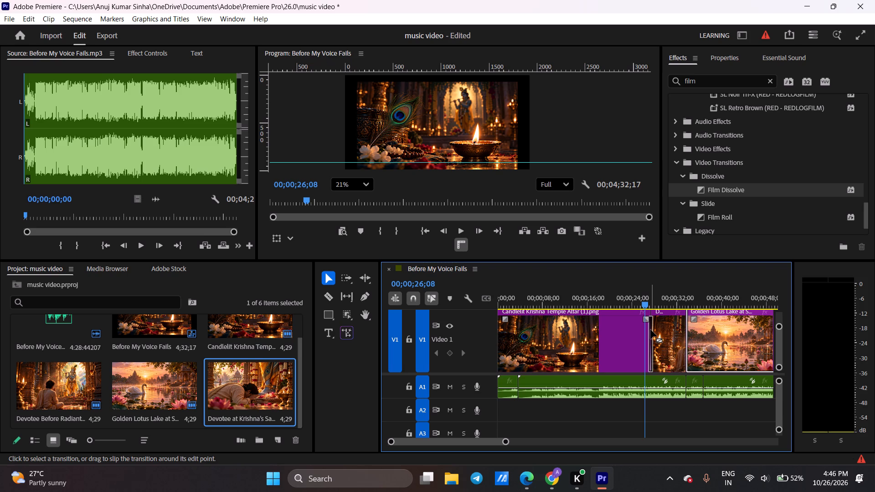
{"action": "key", "text": "space"}
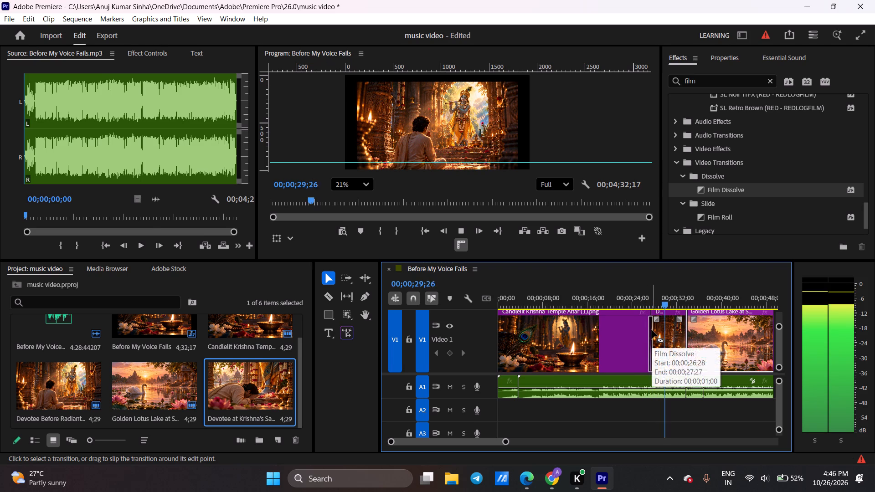
{"action": "key", "text": "space"}
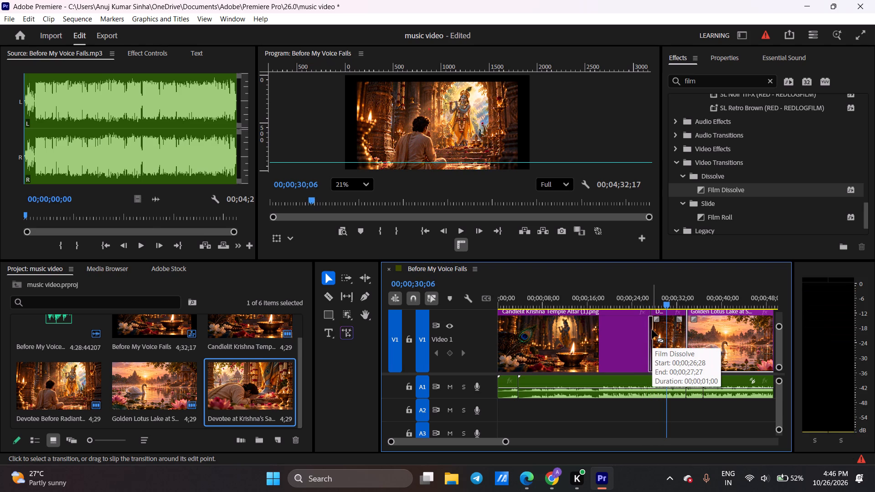
{"action": "key", "text": "space"}
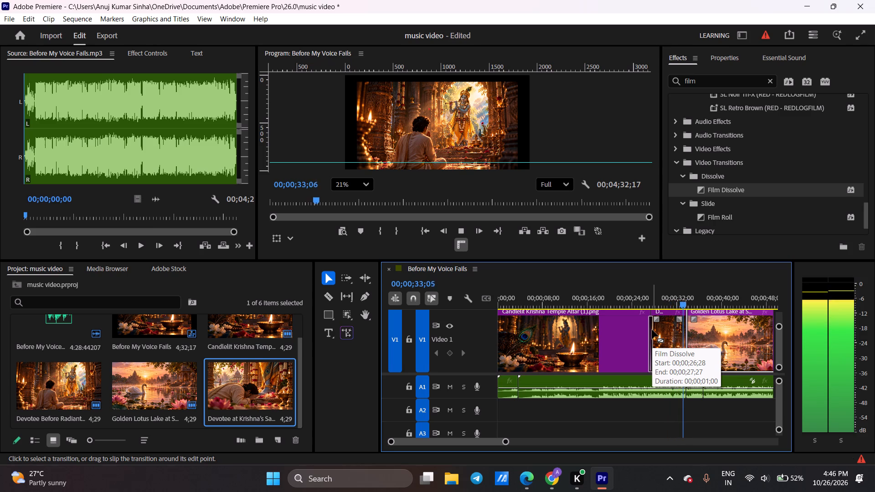
{"action": "key", "text": "space"}
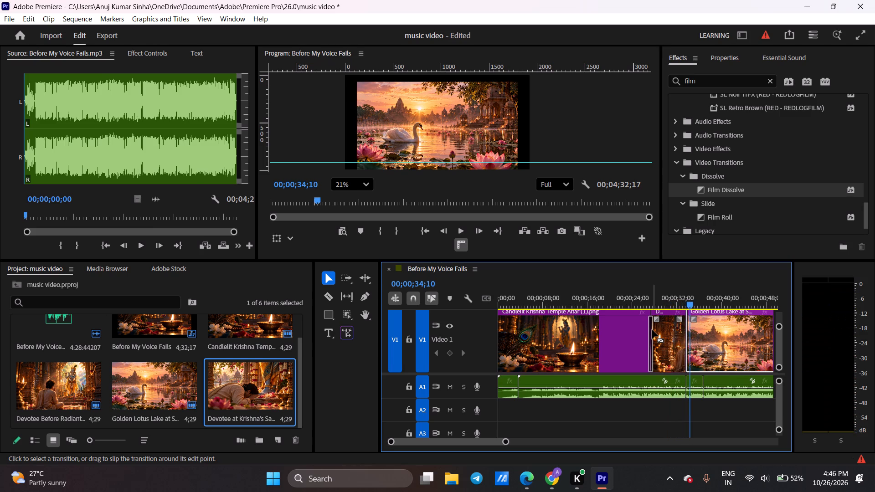
{"action": "left_click_drag", "start_coordinate": [690, 302], "coordinate": [649, 288]}
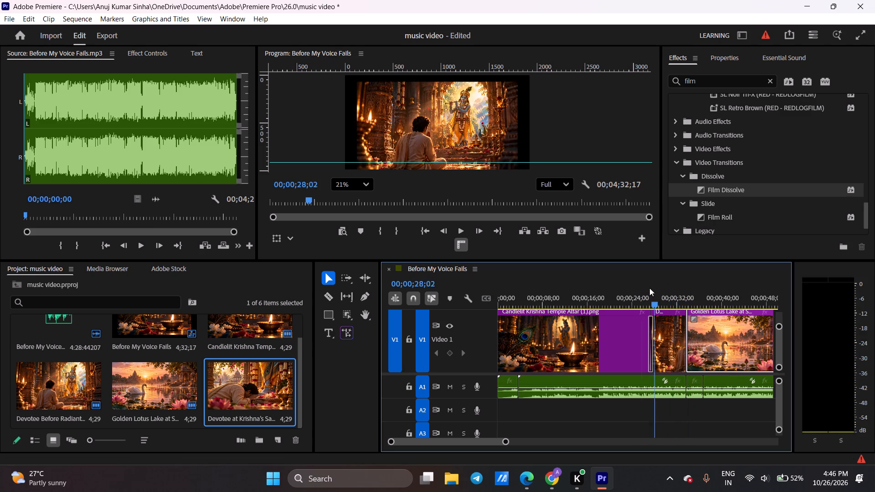
{"action": "left_click_drag", "start_coordinate": [649, 288], "coordinate": [615, 277]}
Apply the Film Dissolve transition at the cut between the seated devotee and Golden Lotus Lake images.
{"action": "left_click_drag", "start_coordinate": [716, 190], "coordinate": [716, 202]}
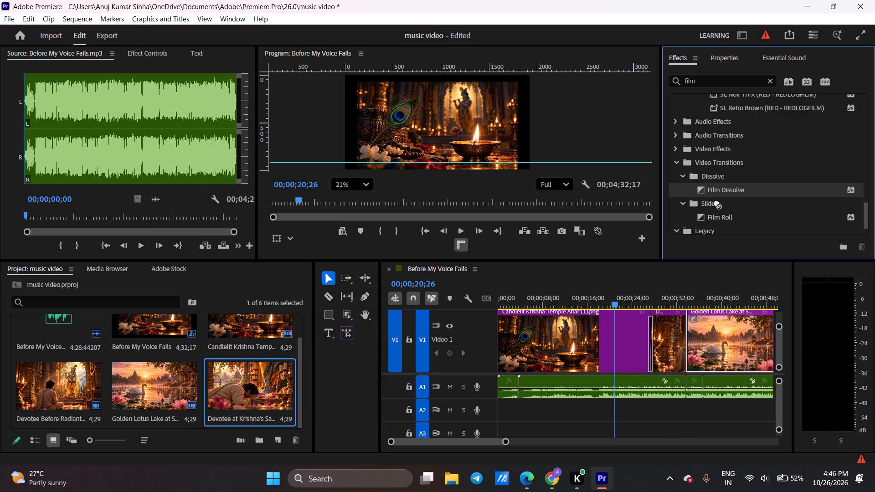
{"action": "left_click_drag", "start_coordinate": [716, 202], "coordinate": [683, 339]}
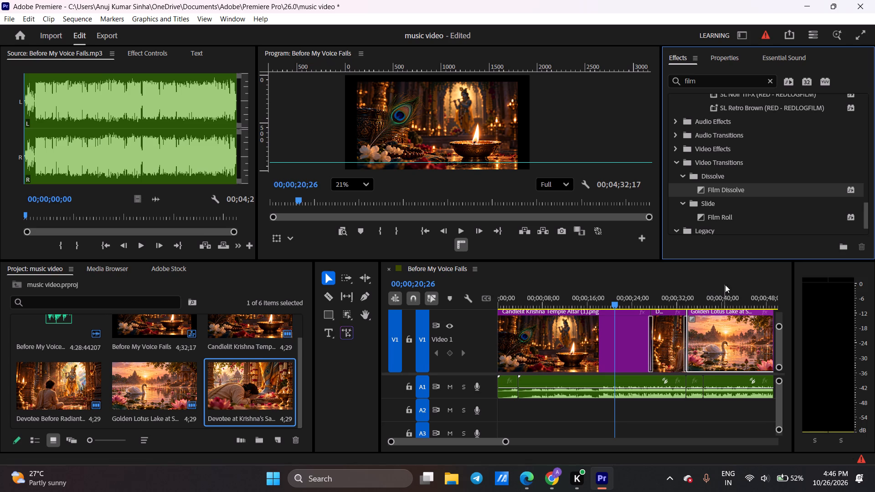
{"action": "key", "text": "space"}
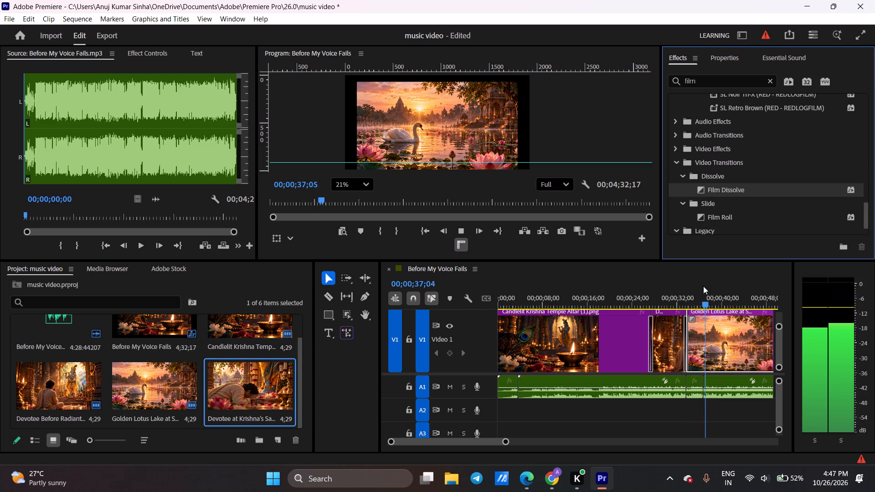
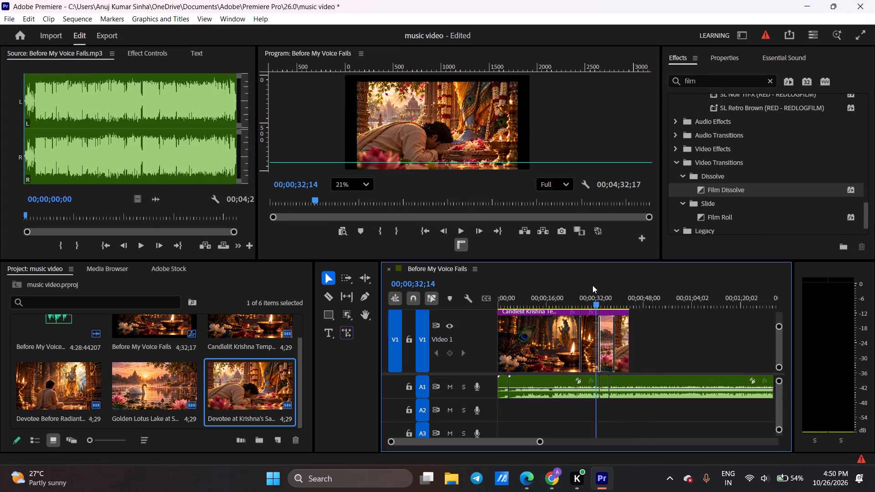
{"action": "left_click_drag", "start_coordinate": [592, 285], "coordinate": [581, 282]}
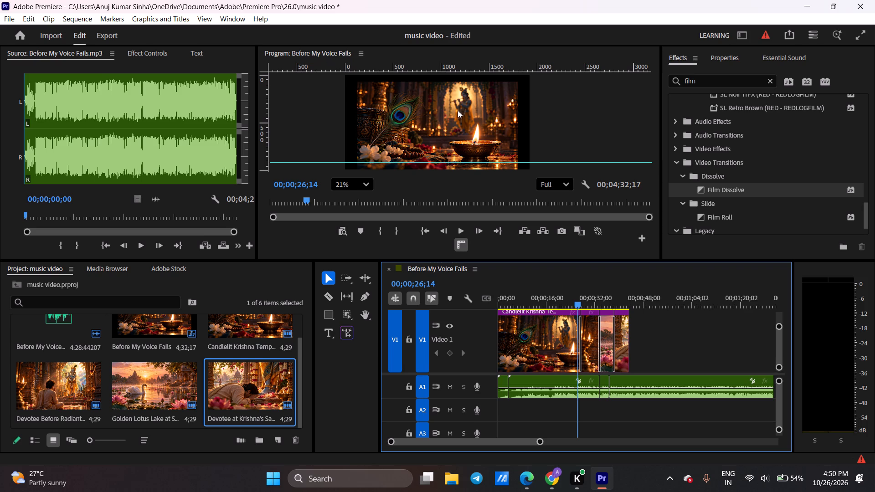
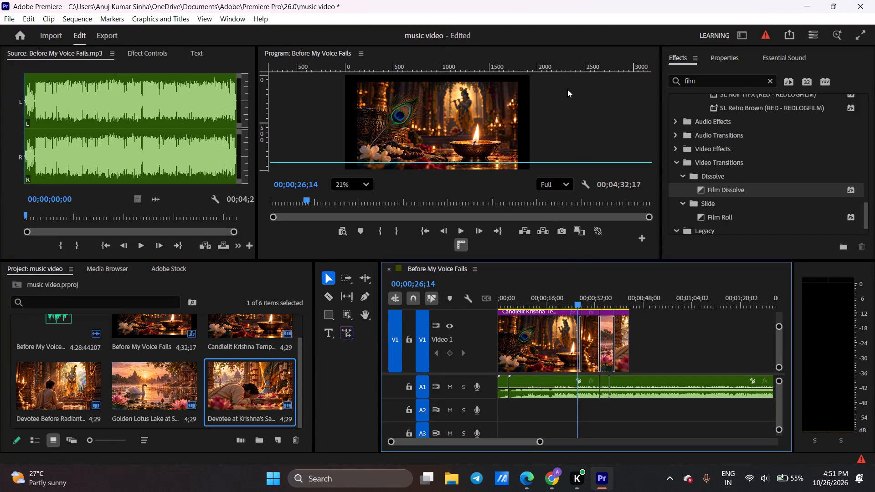
Play the sequence from 00;00;26;14 to the last image's end at 00;00;42;27, switching a narrowed project bin to Freeform view meanwhile.
{"action": "key", "text": "space"}
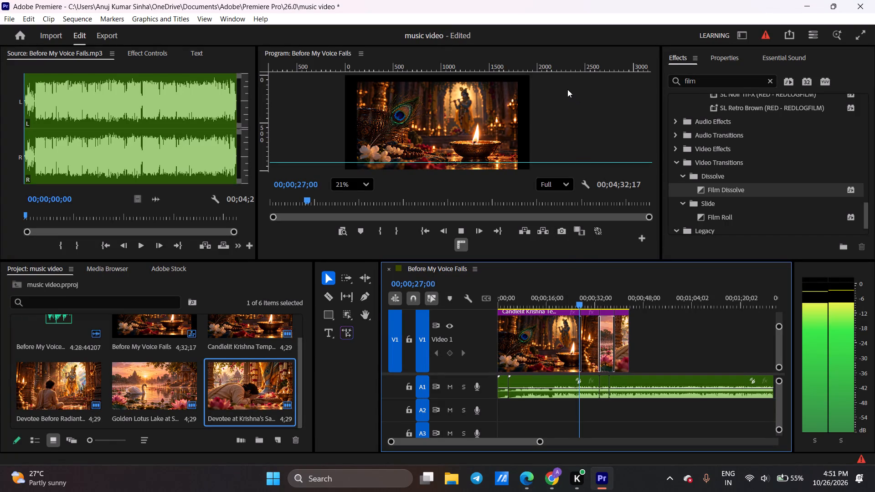
{"action": "scroll", "coordinate": [199, 390], "scroll_direction": "down", "scroll_amount": 5}
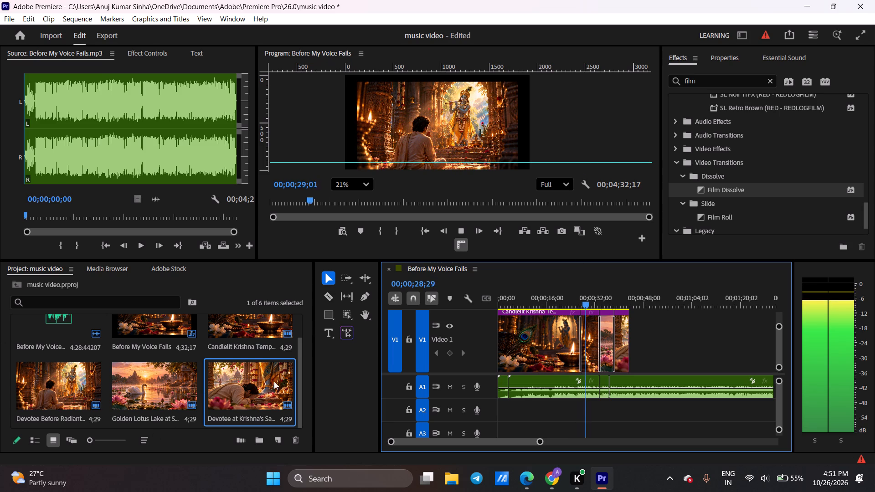
{"action": "left_click_drag", "start_coordinate": [314, 359], "coordinate": [293, 354]}
{"action": "left_click", "coordinate": [72, 441]}
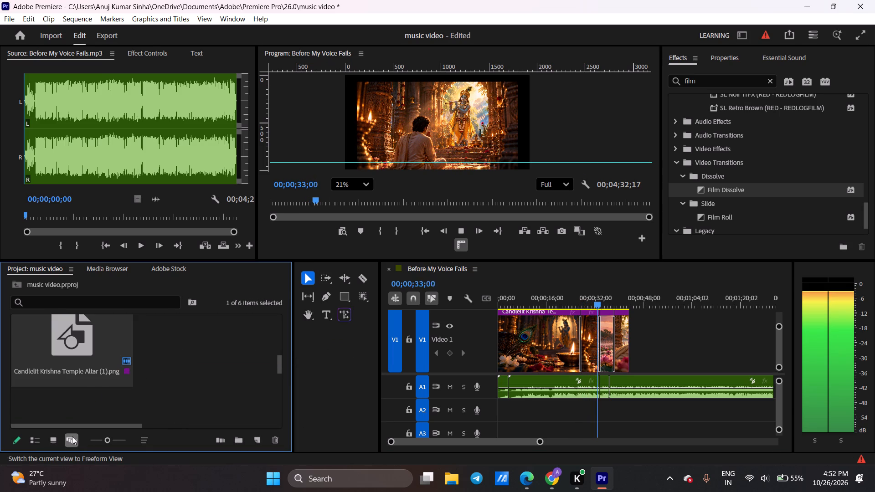
{"action": "right_click", "coordinate": [190, 356]}
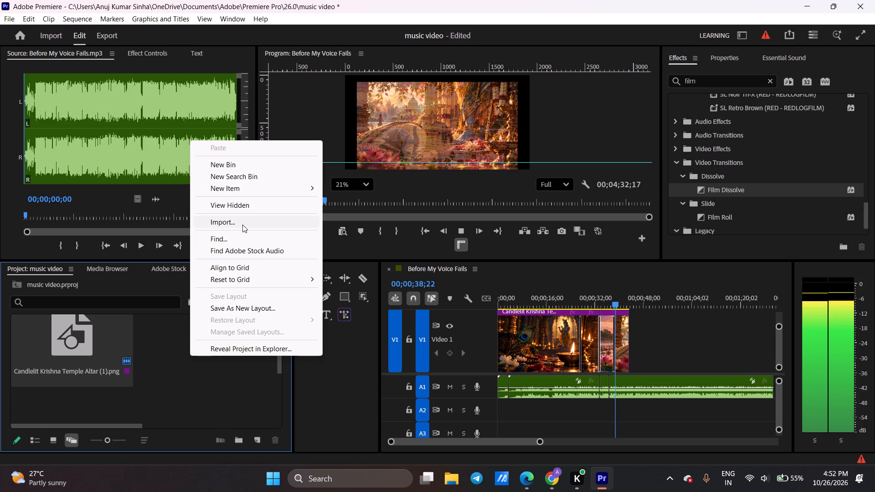
{"action": "left_click", "coordinate": [225, 389]}
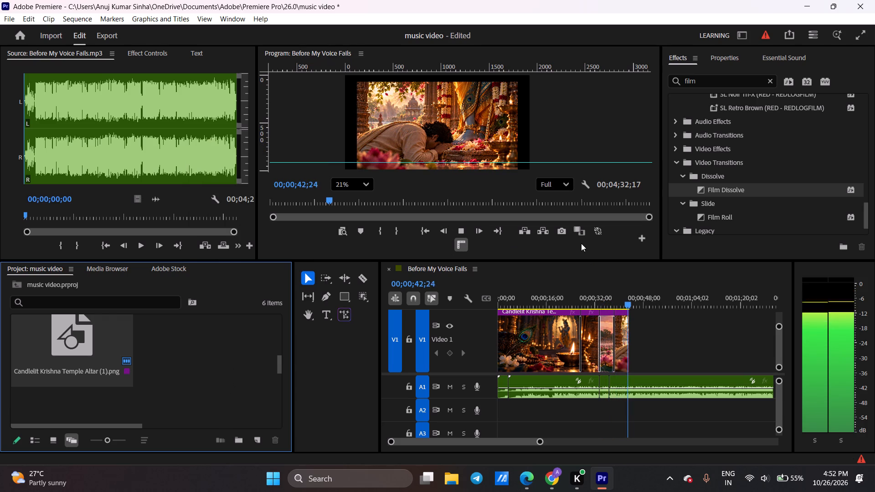
{"action": "key", "text": "space"}
Look through the image thumbnails in the project bin's Freeform view.
{"action": "scroll", "coordinate": [174, 371], "scroll_direction": "up", "scroll_amount": 1}
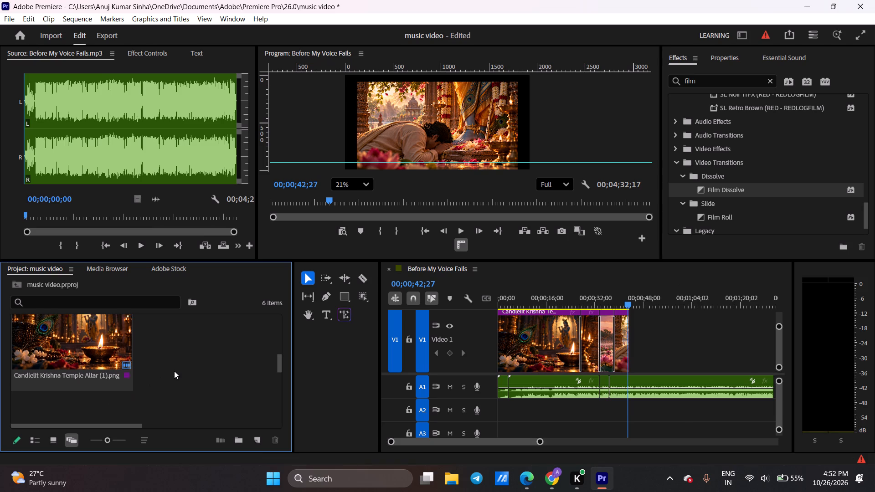
{"action": "scroll", "coordinate": [174, 371], "scroll_direction": "up", "scroll_amount": 16}
{"action": "scroll", "coordinate": [175, 371], "scroll_direction": "down", "scroll_amount": 14}
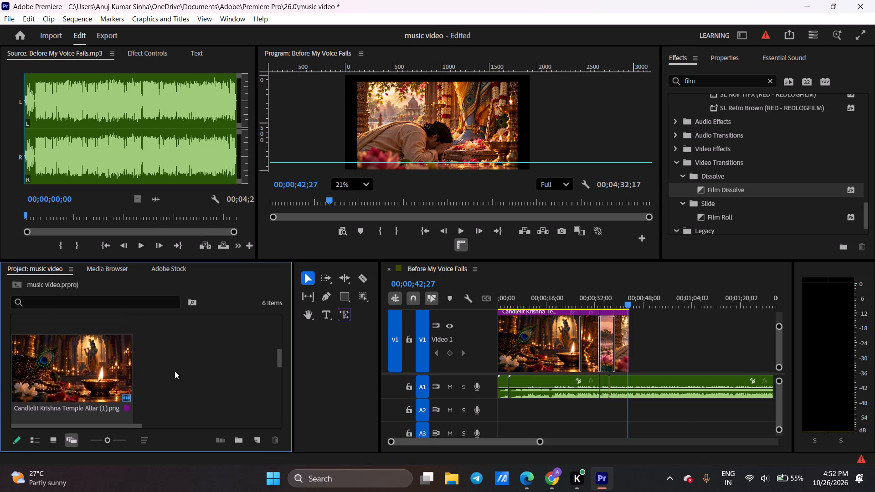
{"action": "scroll", "coordinate": [175, 371], "scroll_direction": "down", "scroll_amount": 15}
{"action": "scroll", "coordinate": [105, 360], "scroll_direction": "down", "scroll_amount": 19}
{"action": "scroll", "coordinate": [114, 359], "scroll_direction": "up", "scroll_amount": 12}
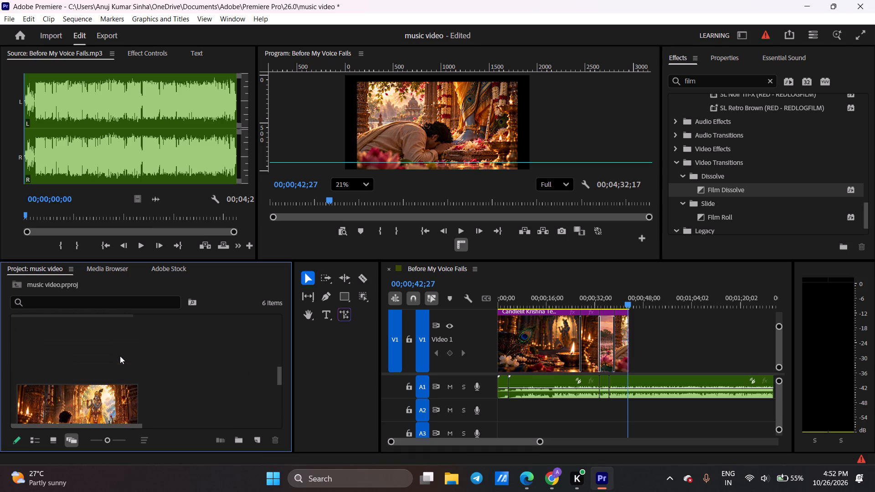
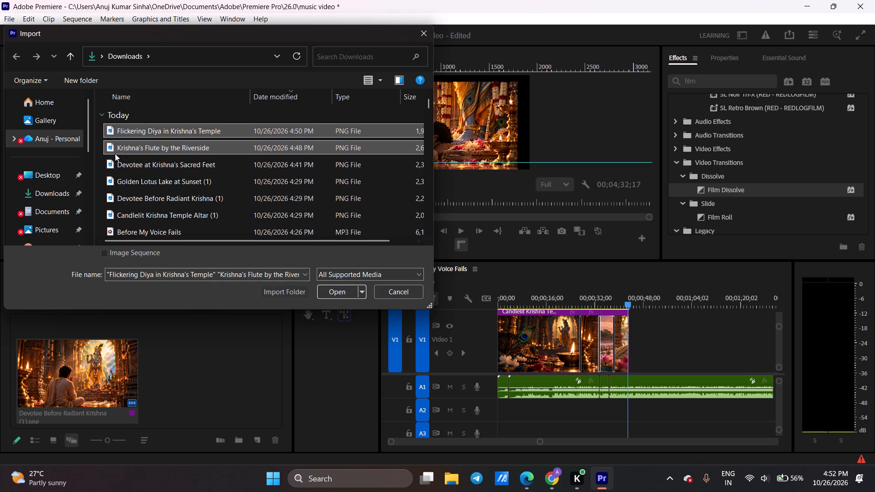
Import the images "Flickering Diya in Krishna's Temple" and "Krishna's Flute by the Riverside" into the project.
{"action": "left_click", "coordinate": [327, 291]}
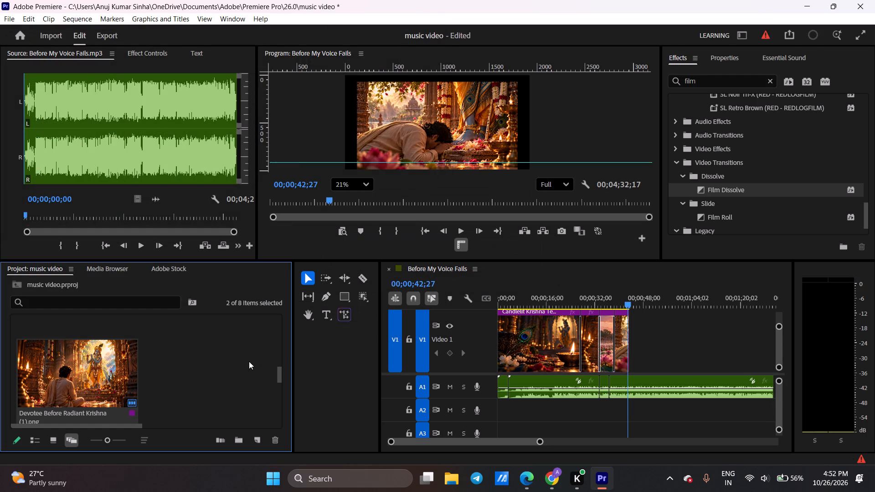
{"action": "scroll", "coordinate": [250, 359], "scroll_direction": "down", "scroll_amount": 20}
{"action": "scroll", "coordinate": [250, 359], "scroll_direction": "down", "scroll_amount": 20}
{"action": "scroll", "coordinate": [250, 359], "scroll_direction": "down", "scroll_amount": 19}
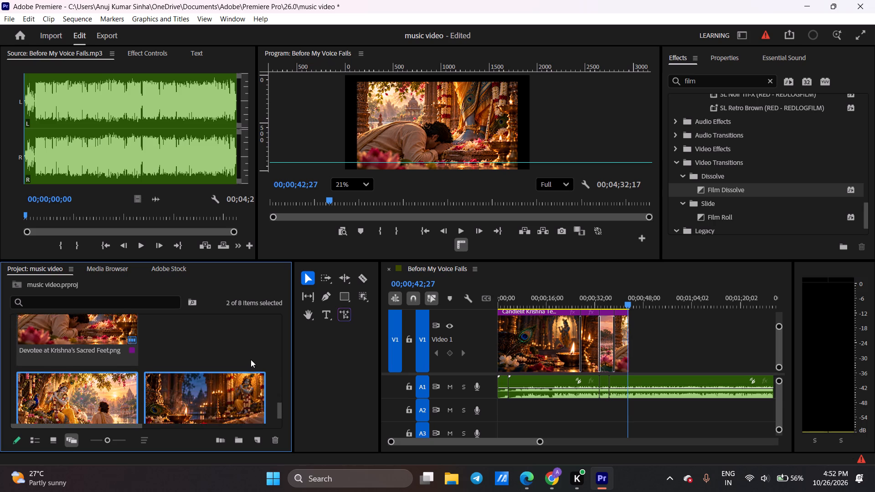
{"action": "scroll", "coordinate": [251, 359], "scroll_direction": "down", "scroll_amount": 20}
{"action": "scroll", "coordinate": [251, 359], "scroll_direction": "down", "scroll_amount": 9}
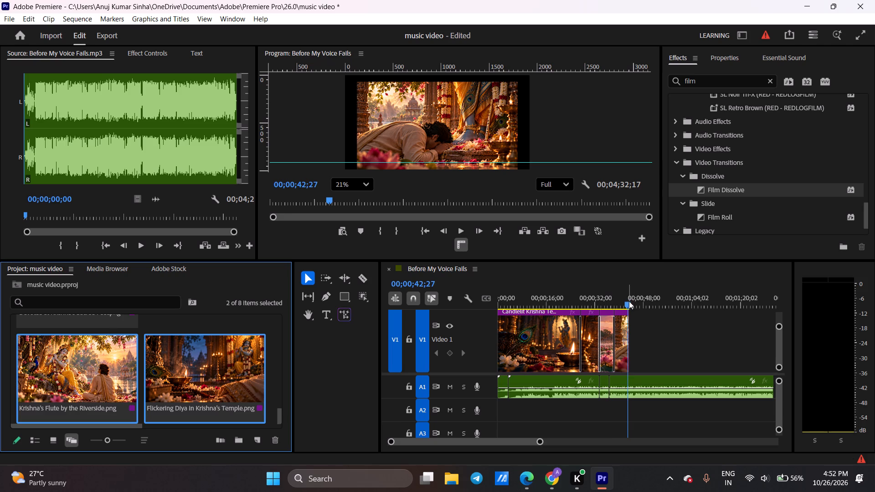
Play the sequence across the last image's end and stop at 00;00;44;29.
{"action": "left_click_drag", "start_coordinate": [628, 302], "coordinate": [617, 304]}
{"action": "key", "text": "space"}
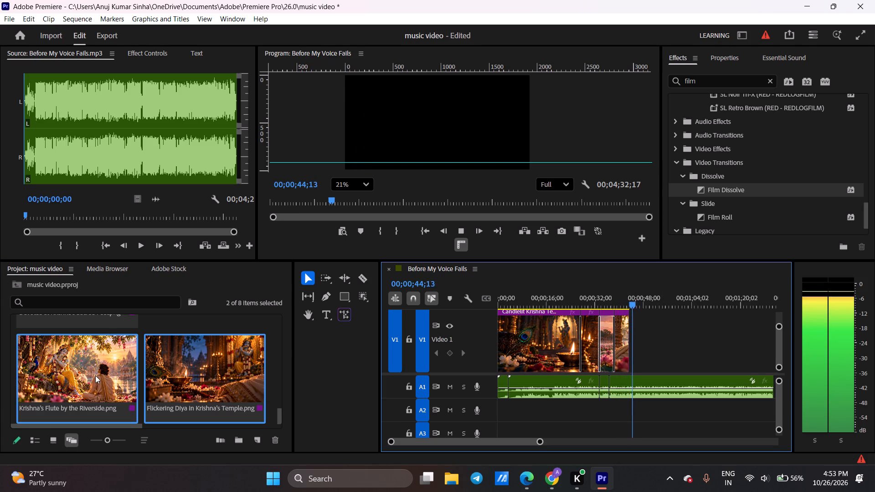
{"action": "key", "text": "space"}
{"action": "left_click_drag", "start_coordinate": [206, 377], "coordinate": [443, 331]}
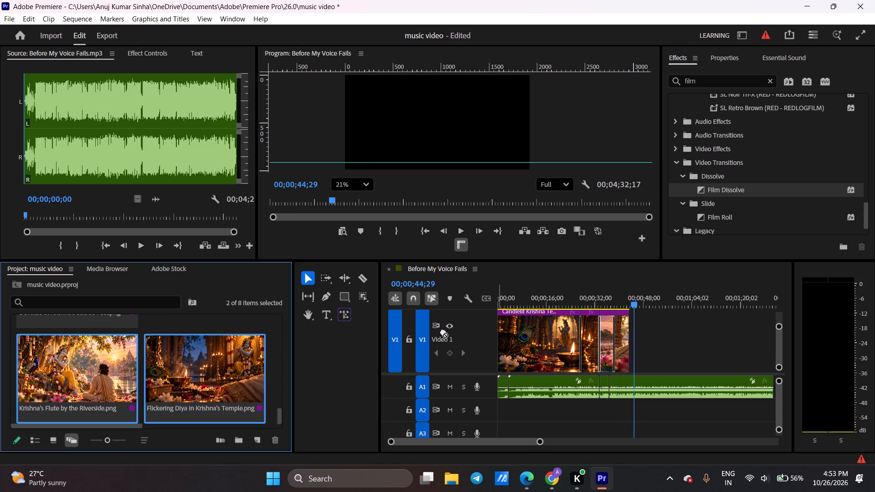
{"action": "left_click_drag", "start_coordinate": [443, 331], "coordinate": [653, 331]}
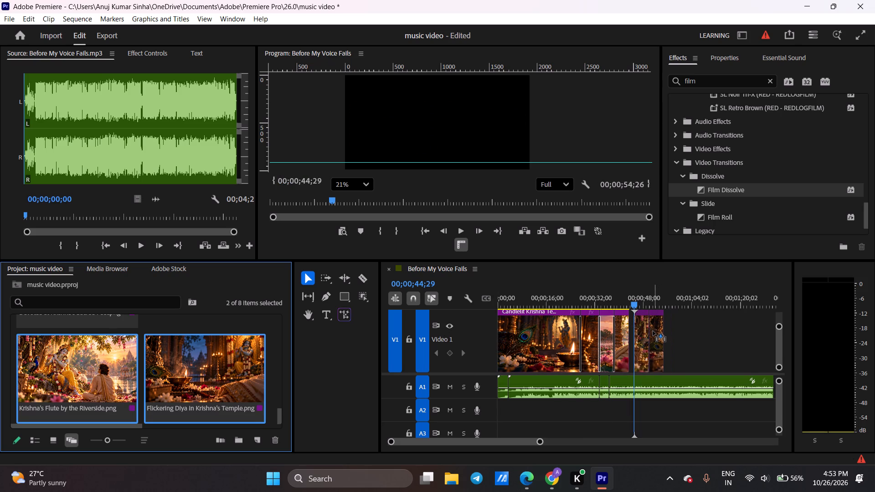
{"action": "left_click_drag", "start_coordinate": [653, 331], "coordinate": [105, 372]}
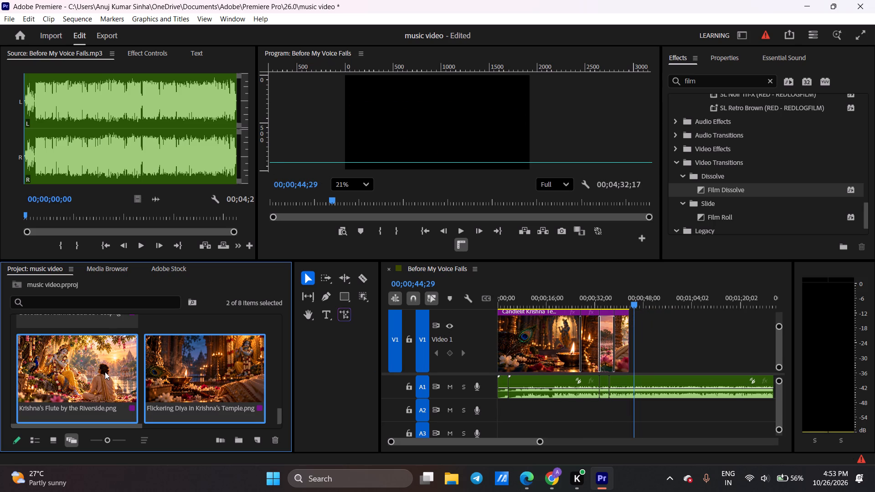
Switch the project bin to List view and place only the Flickering Diya image on V1 at 00;00;44;29.
{"action": "left_click", "coordinate": [33, 441]}
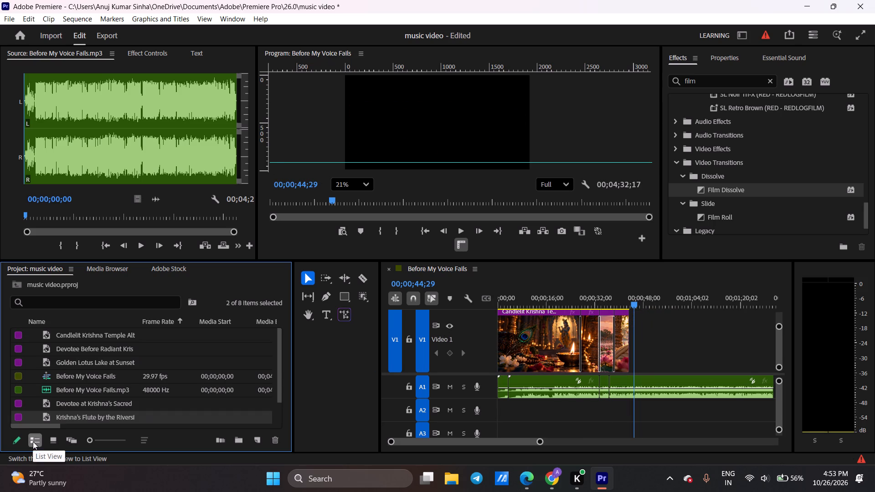
{"action": "scroll", "coordinate": [68, 405], "scroll_direction": "down", "scroll_amount": 13}
{"action": "left_click", "coordinate": [122, 415]}
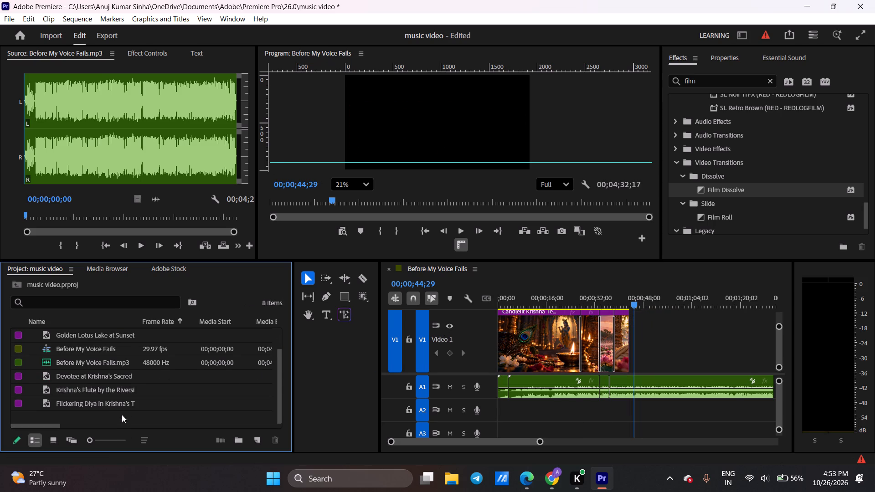
{"action": "left_click_drag", "start_coordinate": [116, 403], "coordinate": [592, 356]}
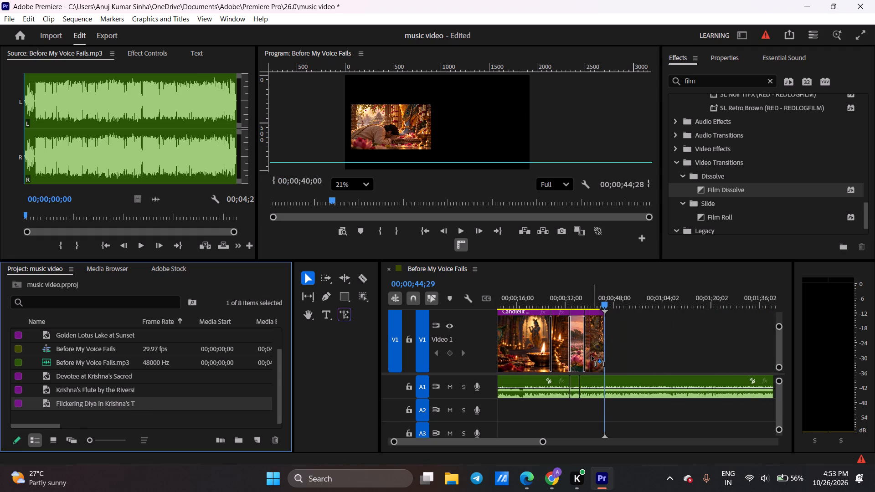
{"action": "left_click_drag", "start_coordinate": [592, 356], "coordinate": [605, 349]}
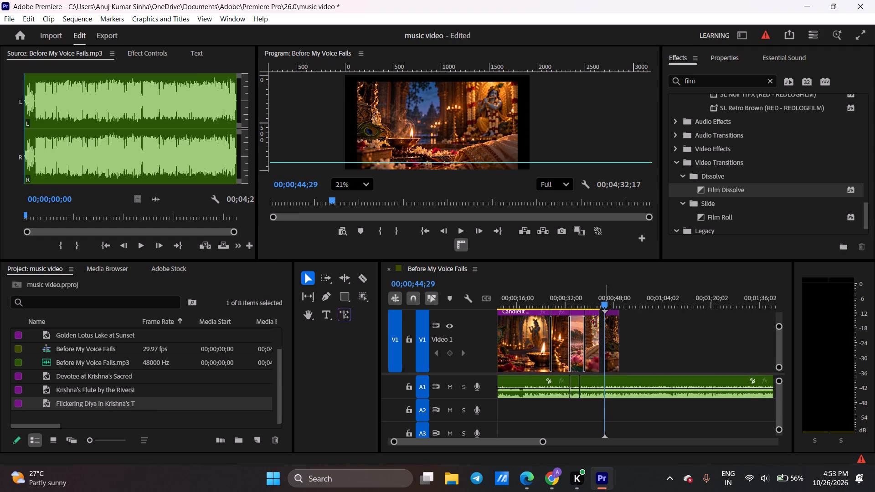
Play up to 00;00;42;25 and move the Flickering Diya clip there, closing the gap after the Devotee at Krishna's Sacred Feet image.
{"action": "left_click_drag", "start_coordinate": [602, 305], "coordinate": [579, 304]}
{"action": "key", "text": "space"}
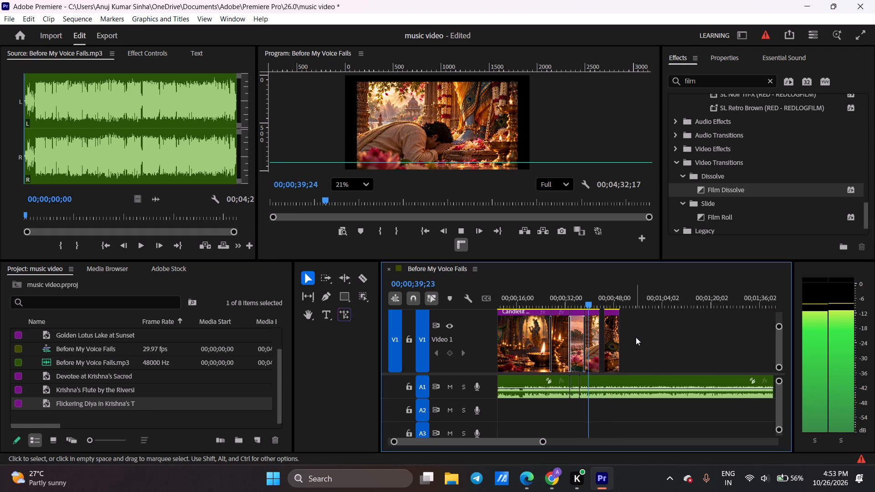
{"action": "key", "text": "space"}
{"action": "key", "text": "space"}
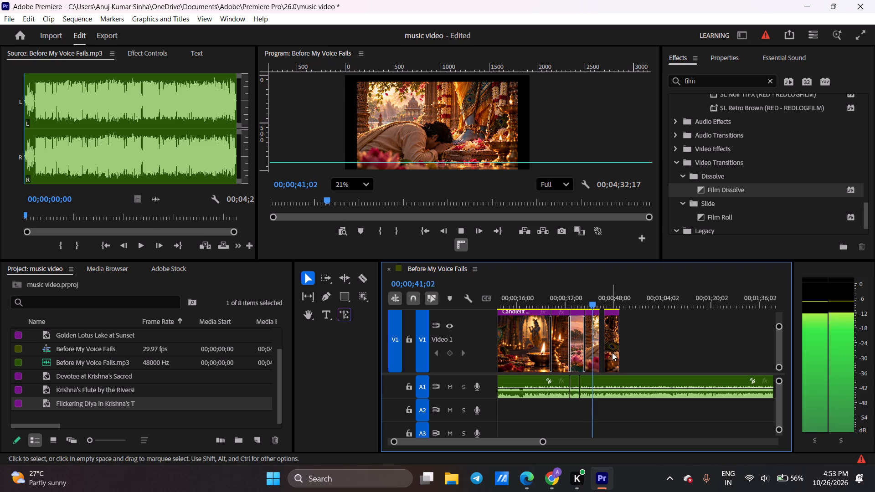
{"action": "key", "text": "space"}
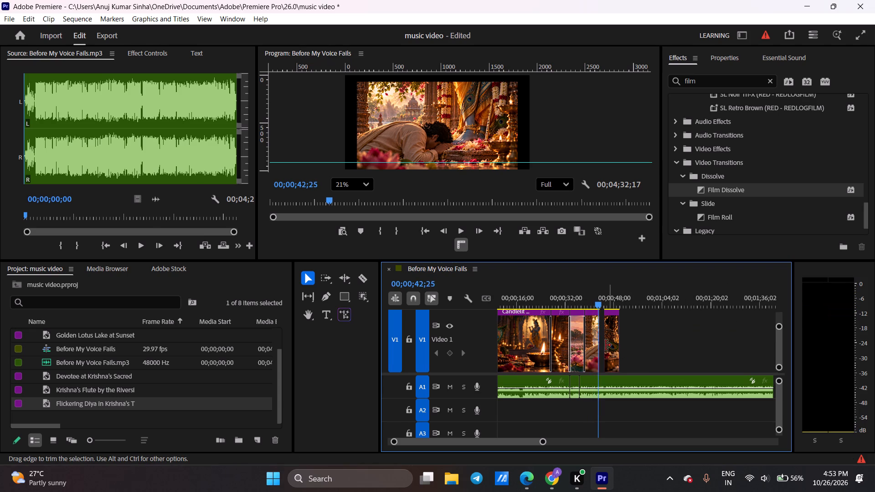
{"action": "left_click_drag", "start_coordinate": [611, 345], "coordinate": [607, 345]}
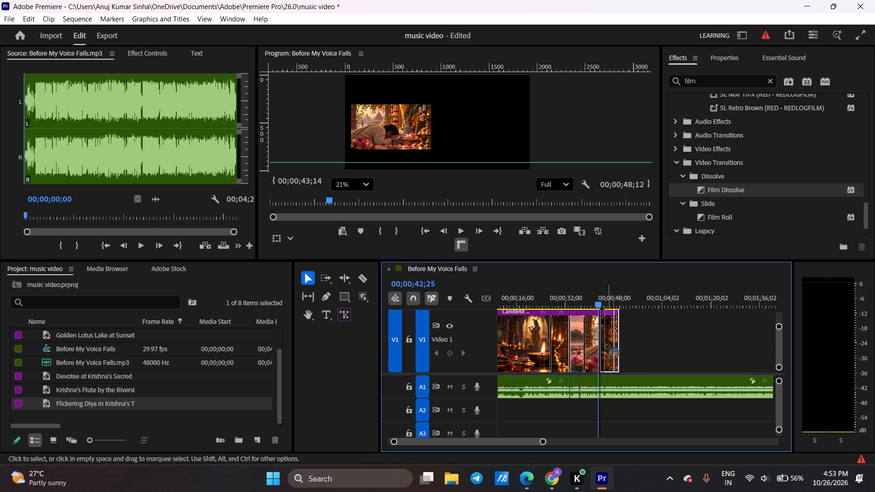
{"action": "left_click_drag", "start_coordinate": [607, 345], "coordinate": [604, 345]}
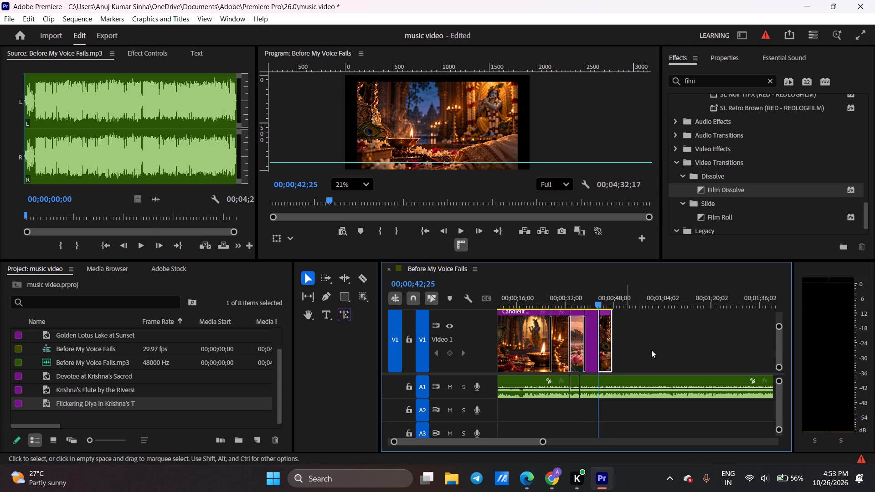
Play the sequence through the cut into the Flickering Diya clip, stopping at 00;00;46;20.
{"action": "key", "text": "space"}
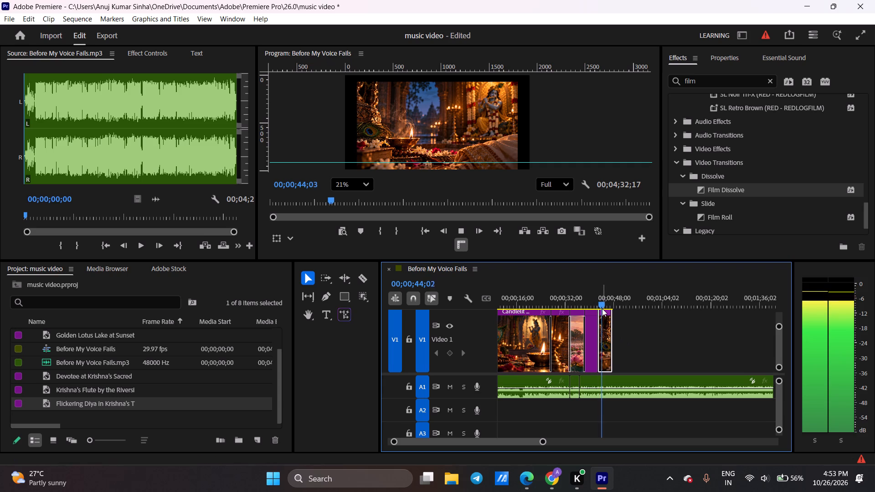
{"action": "left_click_drag", "start_coordinate": [602, 308], "coordinate": [595, 308]}
{"action": "left_click_drag", "start_coordinate": [606, 302], "coordinate": [596, 303]}
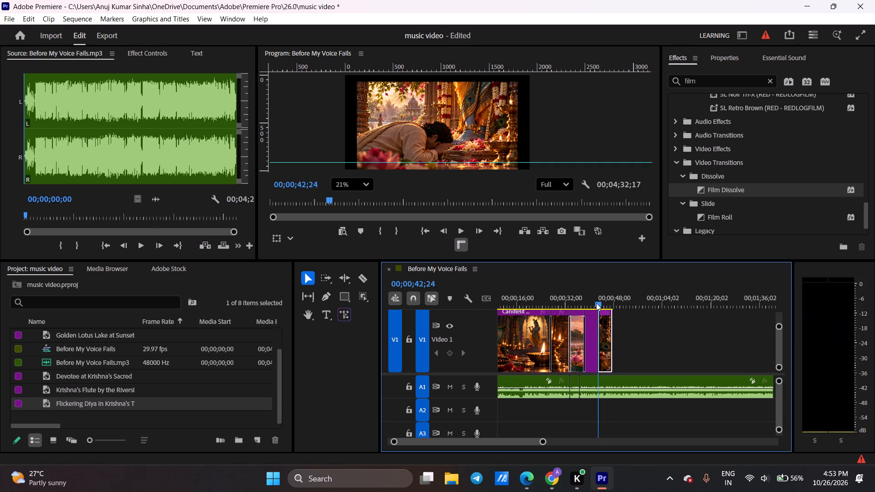
{"action": "left_click_drag", "start_coordinate": [596, 303], "coordinate": [579, 299]}
{"action": "key", "text": "space"}
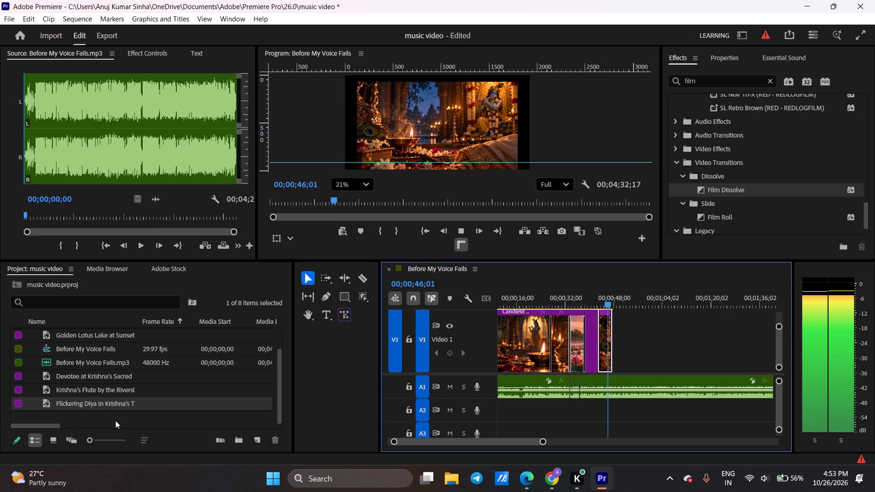
{"action": "key", "text": "space"}
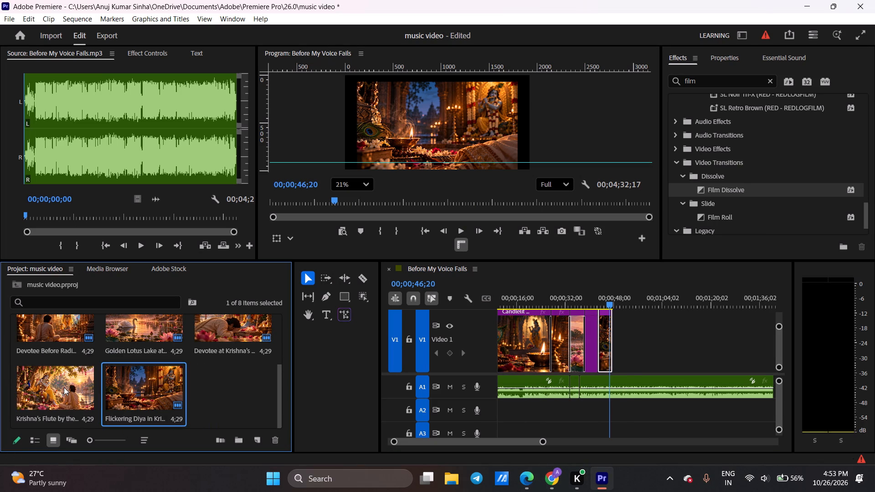
{"action": "left_click_drag", "start_coordinate": [64, 387], "coordinate": [639, 337]}
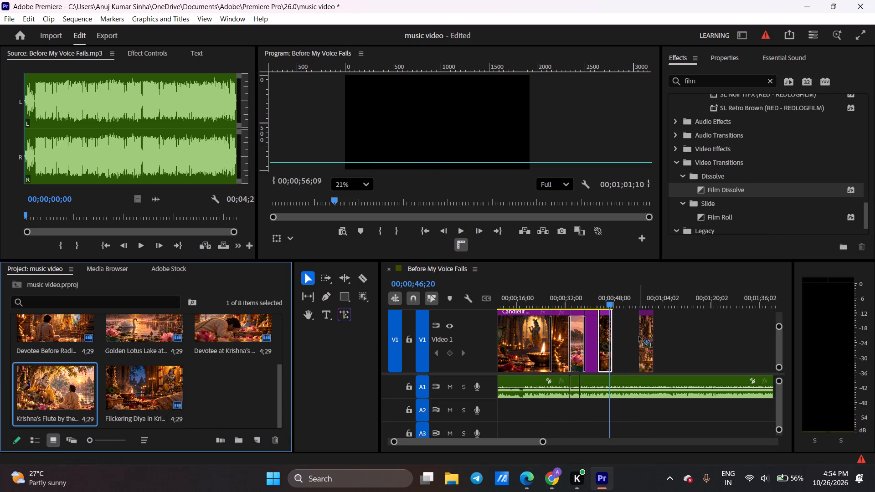
{"action": "left_click_drag", "start_coordinate": [639, 337], "coordinate": [614, 340]}
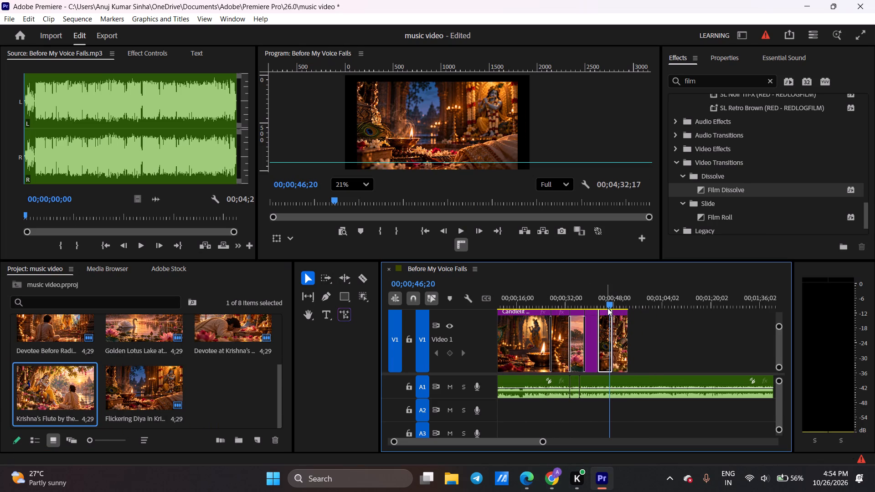
Play the sequence across the cut from the Flickering Diya clip to the Krishna's Flute clip, stopping at 00;00;48;21.
{"action": "left_click_drag", "start_coordinate": [607, 304], "coordinate": [602, 301]}
{"action": "key", "text": "space"}
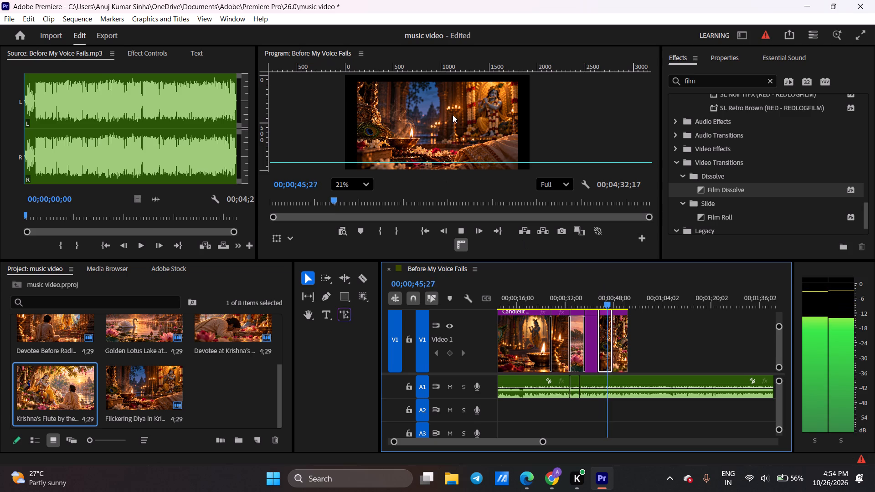
{"action": "scroll", "coordinate": [463, 113], "scroll_direction": "down", "scroll_amount": 2}
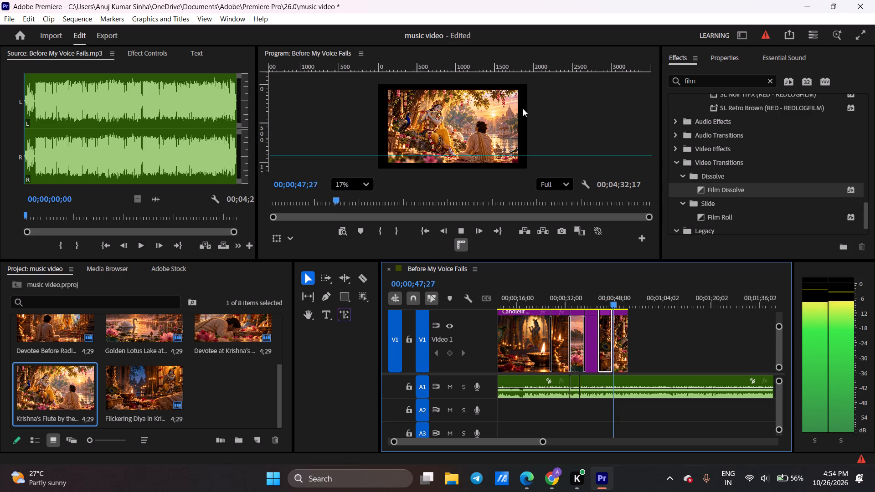
{"action": "key", "text": "space"}
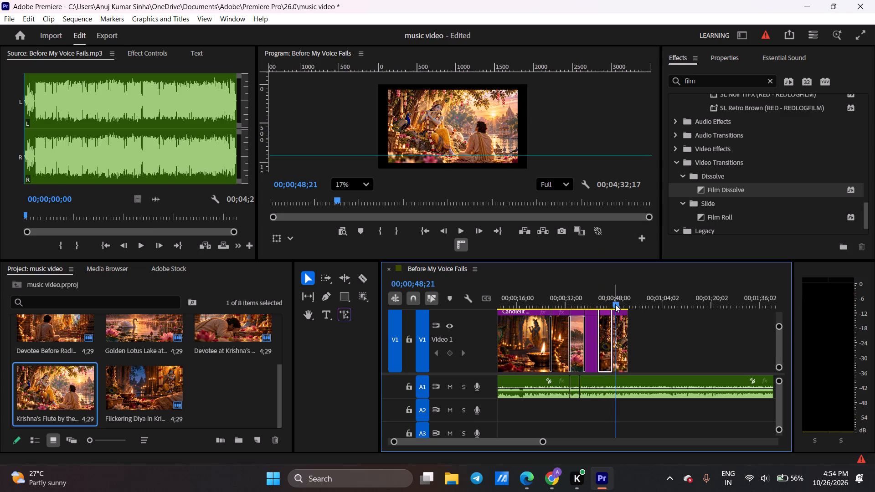
Play the sequence repeatedly across the cut from the Golden Lotus Lake clip to the Devotee at Krishna's clip, between 00;00;33;29 and 00;00;42;09.
{"action": "left_click_drag", "start_coordinate": [615, 304], "coordinate": [571, 304]}
{"action": "left_click_drag", "start_coordinate": [540, 440], "coordinate": [545, 440]}
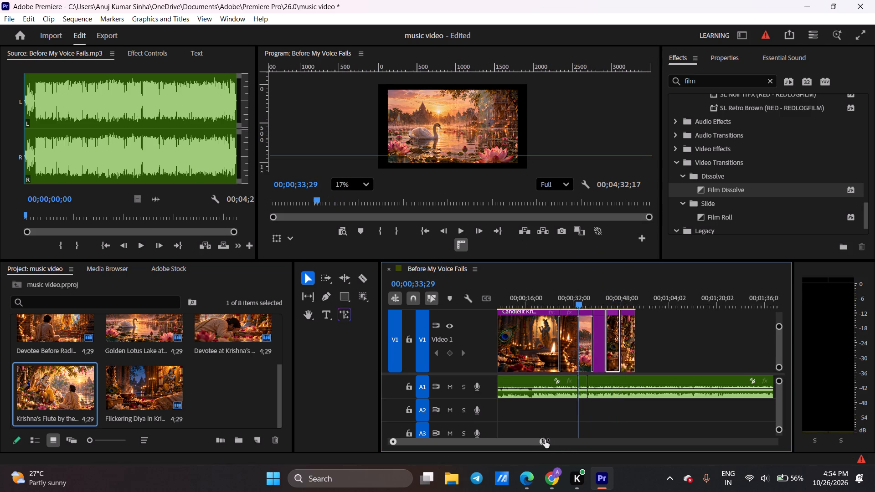
{"action": "left_click_drag", "start_coordinate": [545, 440], "coordinate": [519, 437]}
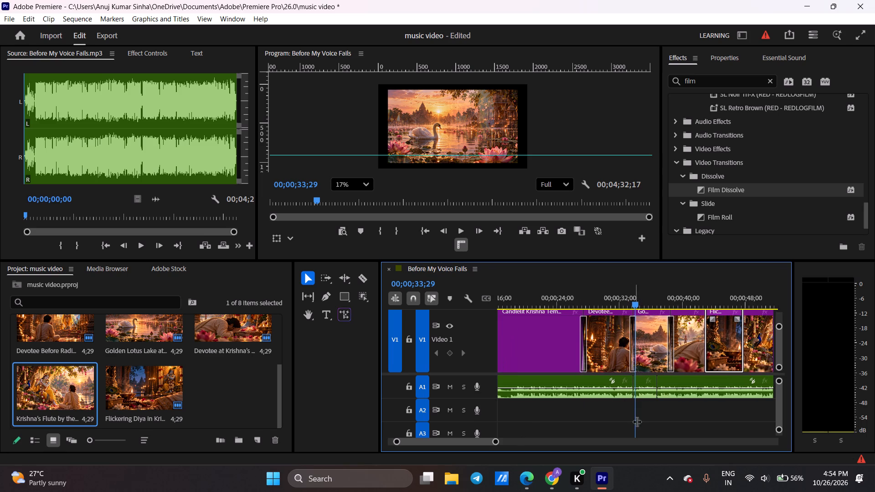
{"action": "scroll", "coordinate": [684, 419], "scroll_direction": "up", "scroll_amount": 3}
{"action": "scroll", "coordinate": [684, 419], "scroll_direction": "down", "scroll_amount": 13}
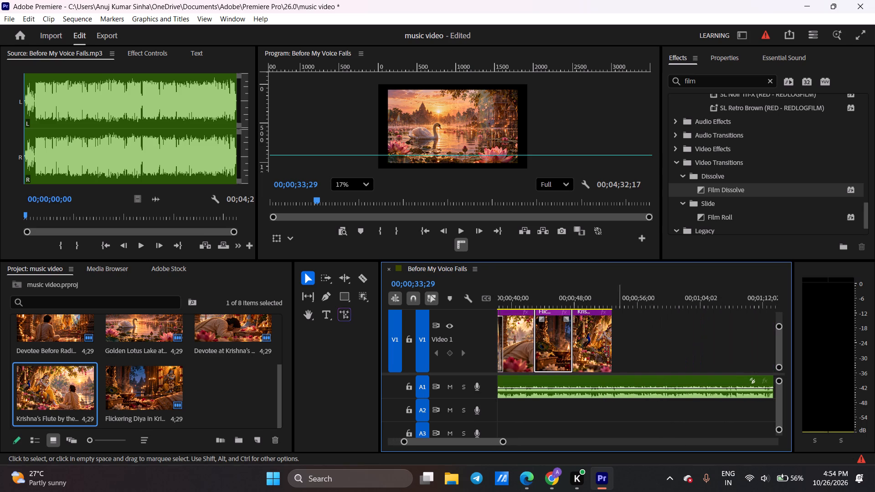
{"action": "key", "text": "space"}
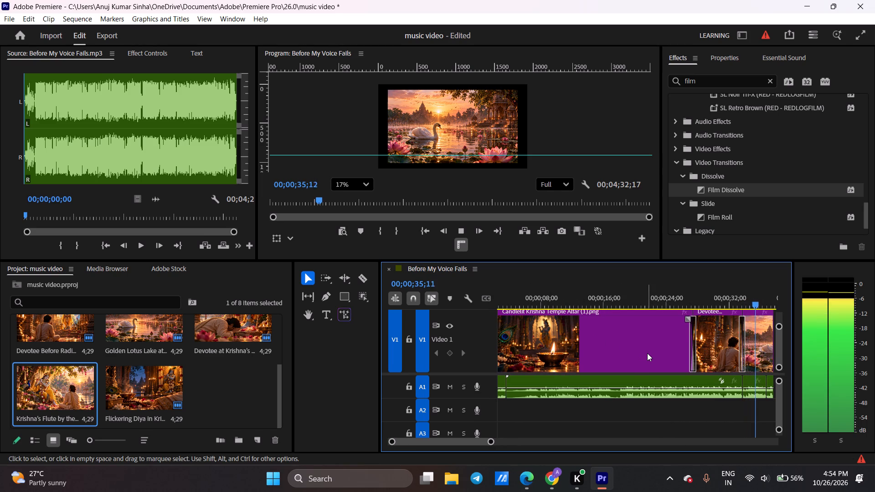
{"action": "left_click_drag", "start_coordinate": [468, 438], "coordinate": [475, 439]}
{"action": "key", "text": "space"}
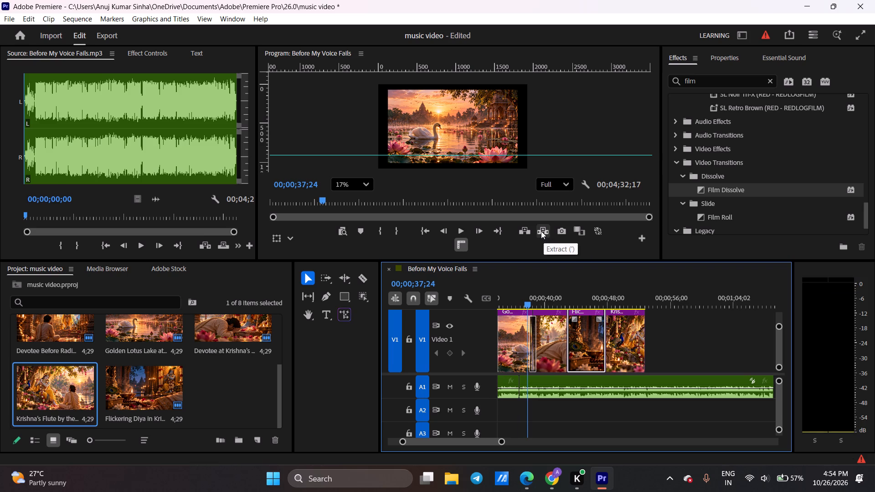
{"action": "key", "text": "space"}
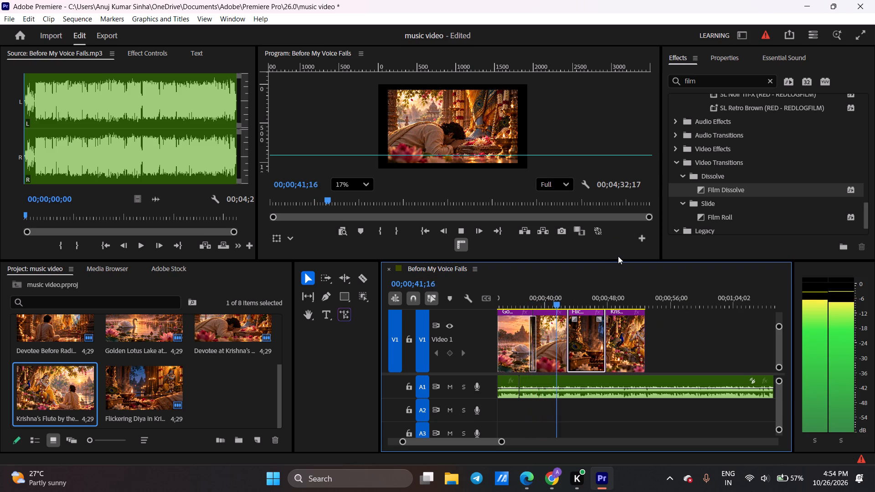
{"action": "key", "text": "space"}
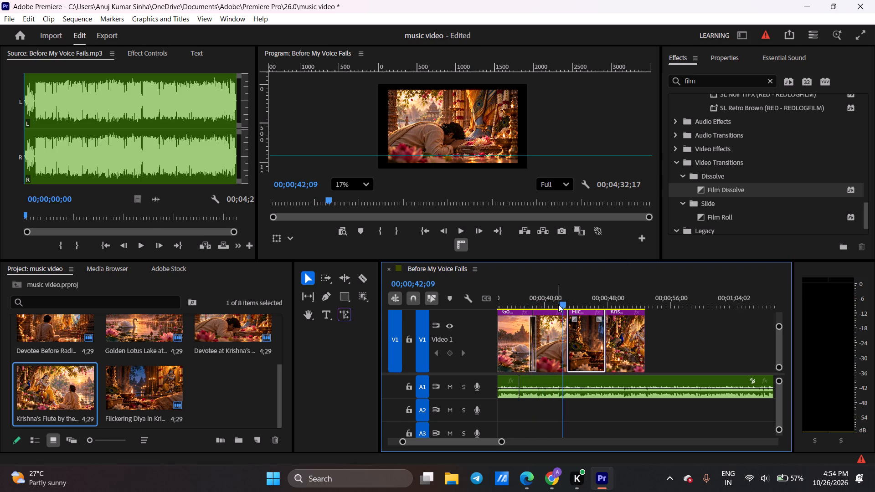
{"action": "left_click_drag", "start_coordinate": [558, 304], "coordinate": [520, 305]}
{"action": "key", "text": "space"}
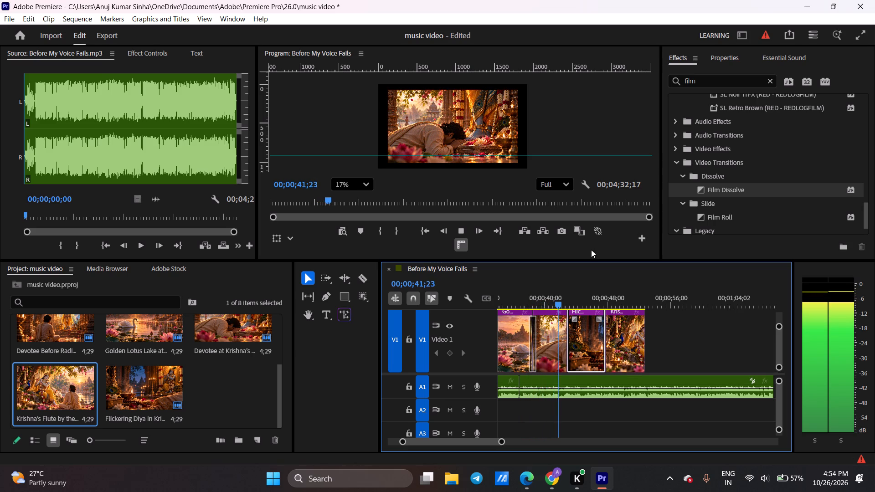
{"action": "key", "text": "space"}
Trim the end of the Golden Lotus Lake clip on V1 about 15 frames earlier, to a duration of 00;00;04;09.
{"action": "left_click_drag", "start_coordinate": [557, 304], "coordinate": [508, 301]}
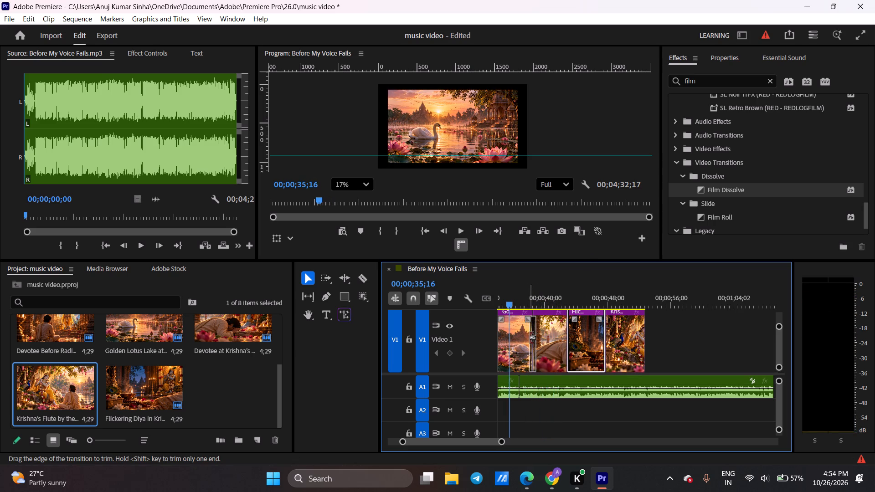
{"action": "left_click_drag", "start_coordinate": [528, 338], "coordinate": [525, 338]}
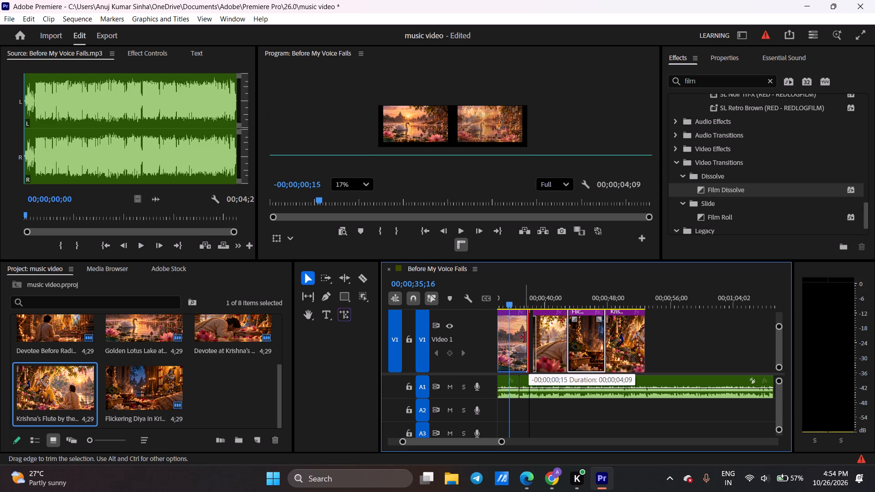
{"action": "left_click_drag", "start_coordinate": [525, 338], "coordinate": [522, 338]}
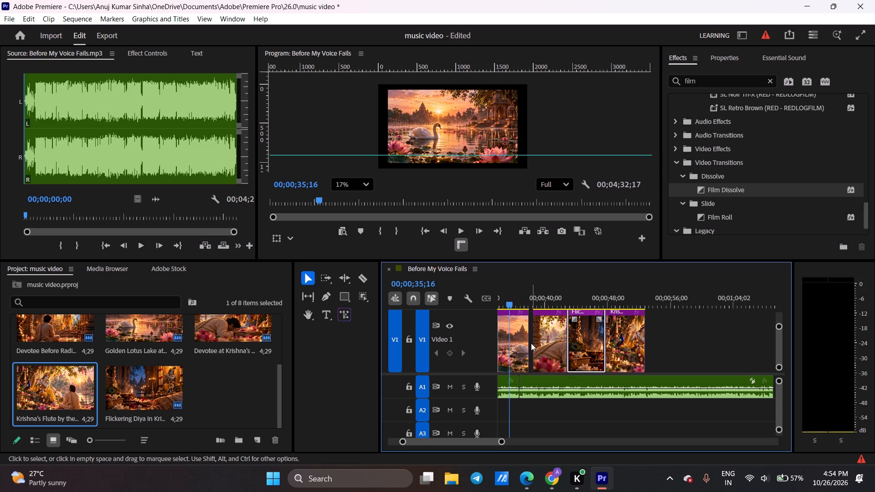
Play from 00;00;35;16 across the trimmed end of the Golden Lotus Lake clip, stopping at 00;00;39;20.
{"action": "key", "text": "space"}
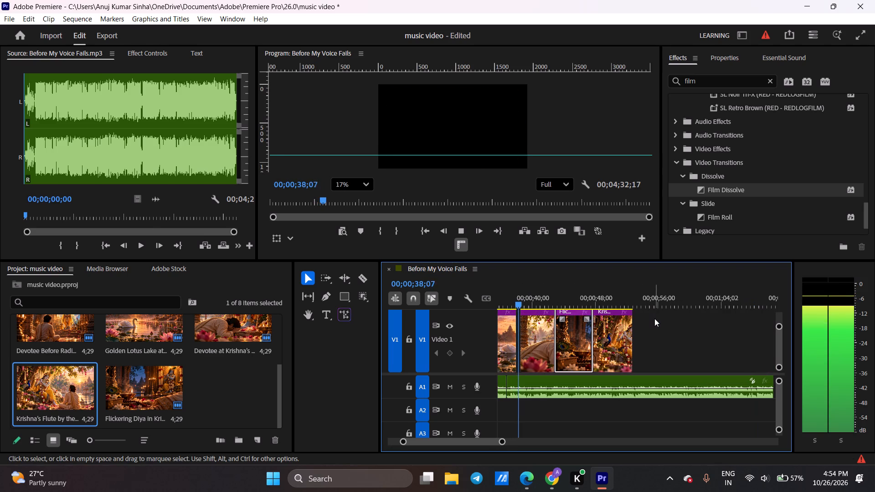
{"action": "key", "text": "space"}
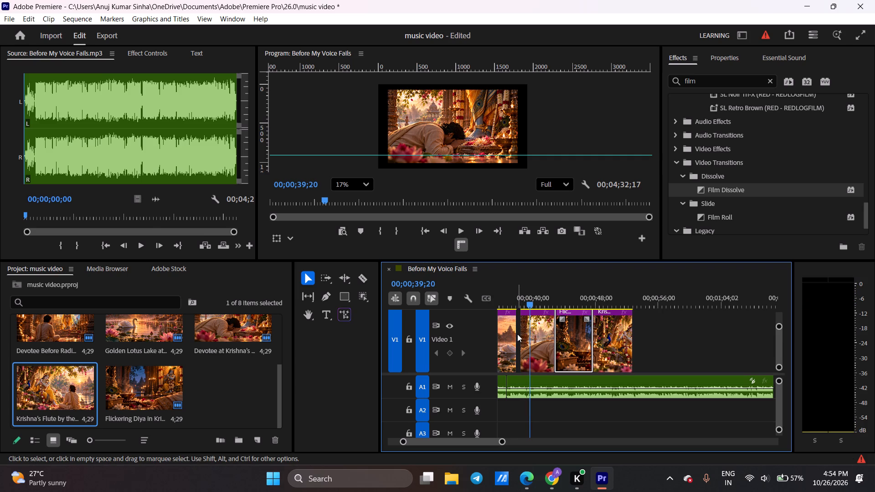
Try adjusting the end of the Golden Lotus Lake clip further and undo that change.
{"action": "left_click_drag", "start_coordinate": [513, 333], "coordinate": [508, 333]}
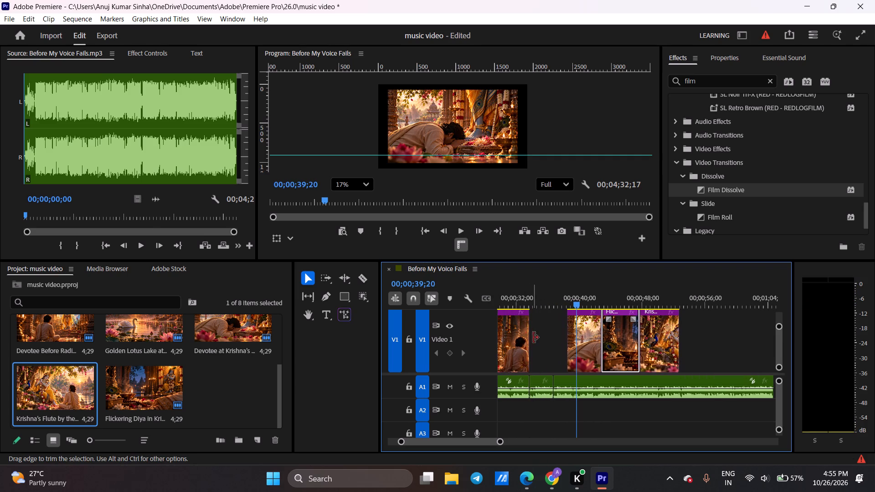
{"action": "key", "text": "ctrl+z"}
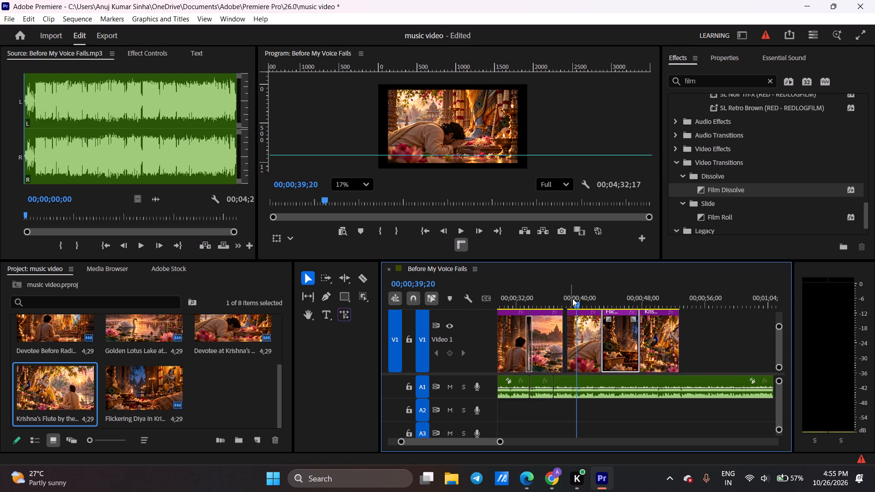
Move the Devotee at Krishna's clip 15 frames earlier on V1 so it starts directly at the Golden Lotus Lake clip's end.
{"action": "left_click_drag", "start_coordinate": [575, 303], "coordinate": [638, 302]}
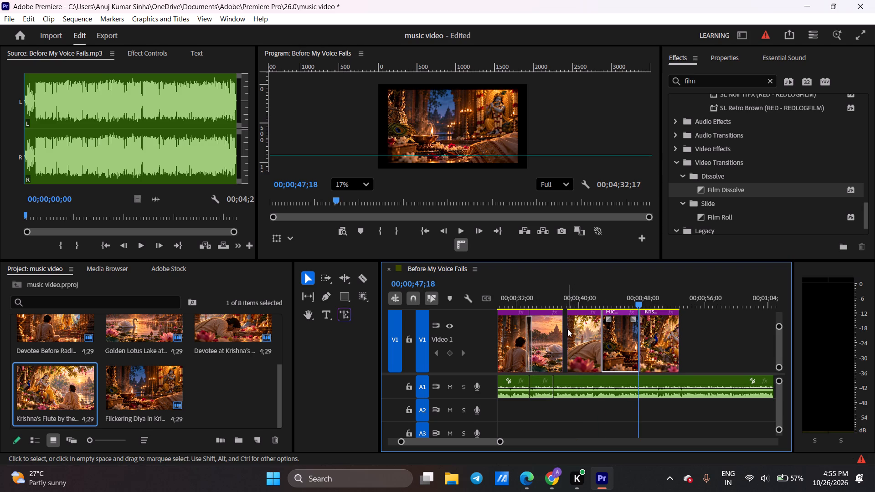
{"action": "left_click_drag", "start_coordinate": [580, 337], "coordinate": [574, 339]}
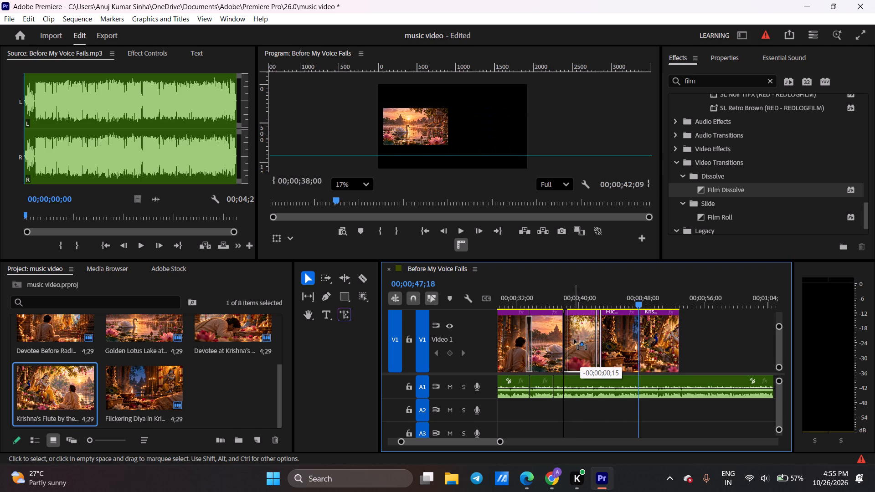
{"action": "left_click_drag", "start_coordinate": [574, 339], "coordinate": [572, 339]}
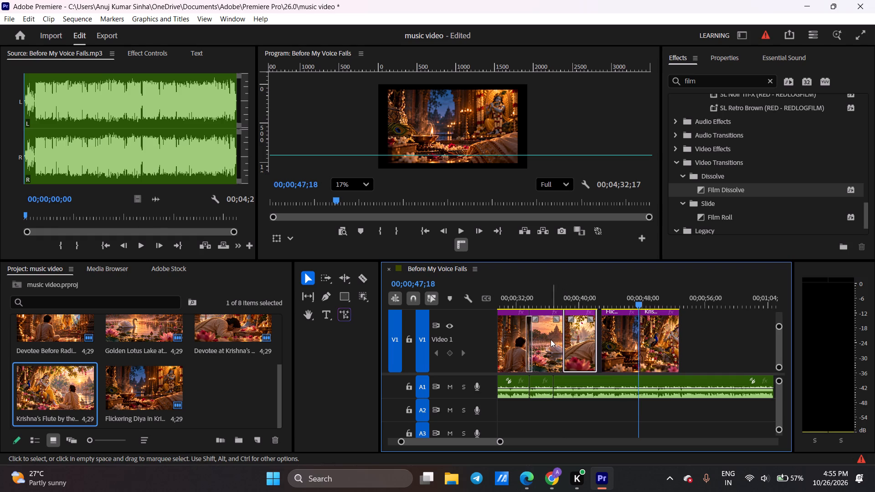
Play across the new cut from the Golden Lotus Lake clip to the Devotee at Krishna's clip, stopping at 00;00;39;07.
{"action": "left_click_drag", "start_coordinate": [640, 302], "coordinate": [628, 304]}
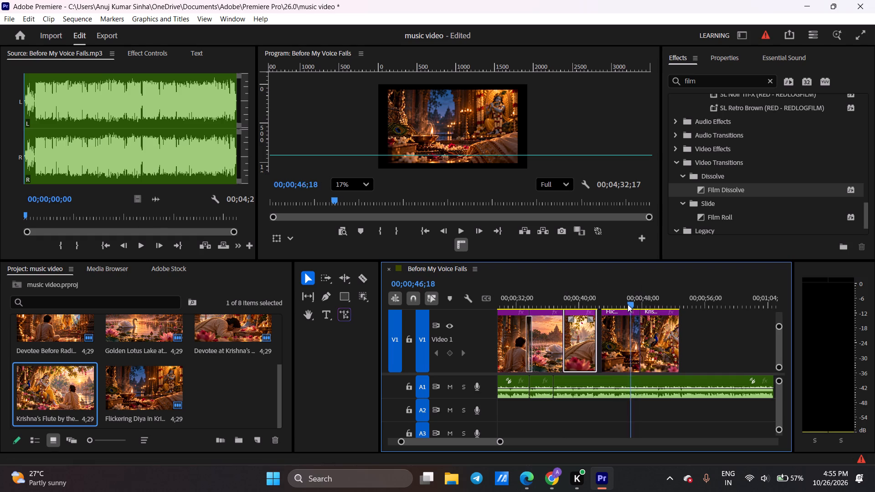
{"action": "left_click_drag", "start_coordinate": [628, 304], "coordinate": [549, 292]}
{"action": "key", "text": "space"}
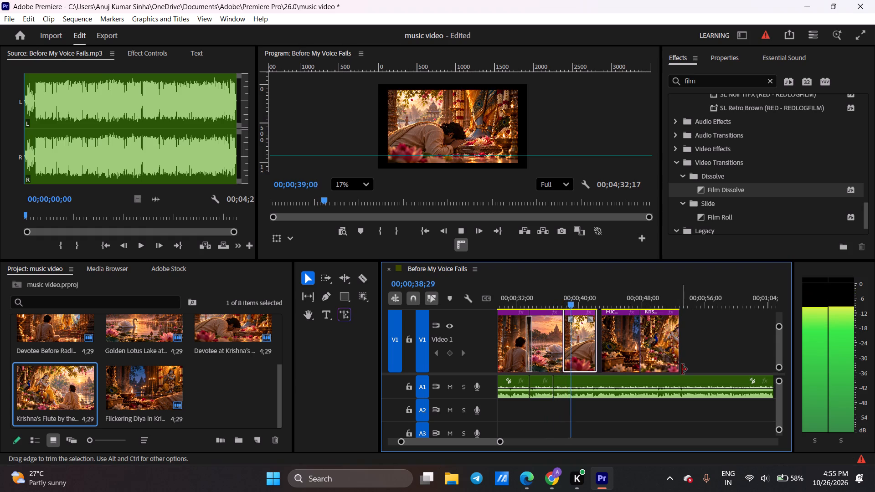
{"action": "key", "text": "space"}
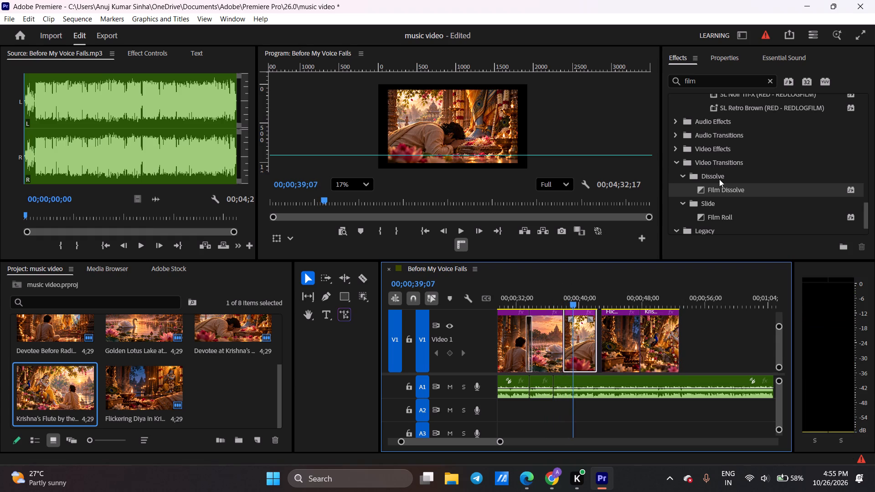
Apply a Film Dissolve transition at the cut between the Golden Lotus Lake and Devotee at Krishna's clips.
{"action": "left_click_drag", "start_coordinate": [723, 190], "coordinate": [562, 336]}
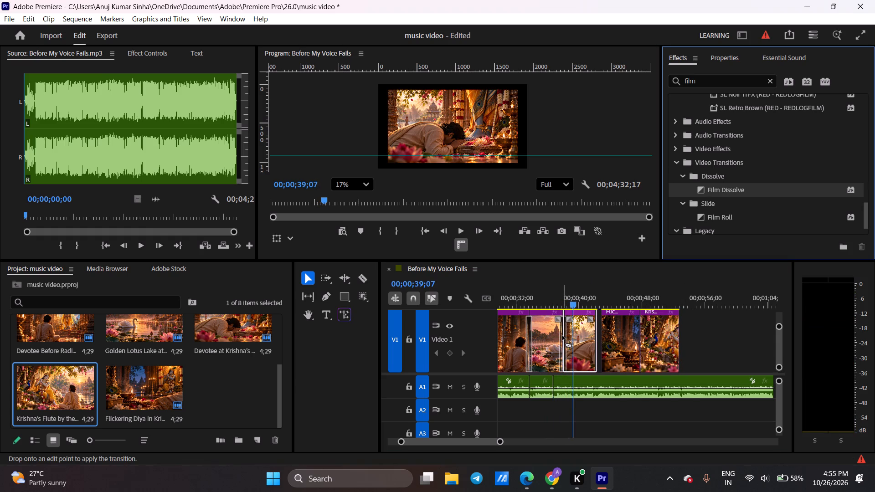
{"action": "left_click_drag", "start_coordinate": [562, 336], "coordinate": [564, 339]}
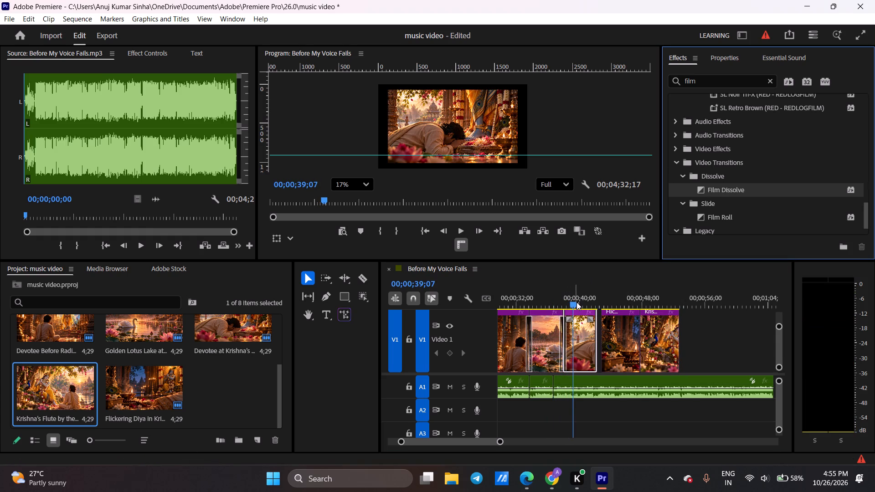
Play the sequence from before the new Film Dissolve into the Flickering Diya clip, pausing at 00;00;40;18 and stopping at 00;00;44;11.
{"action": "left_click_drag", "start_coordinate": [569, 303], "coordinate": [550, 304]}
{"action": "key", "text": "space"}
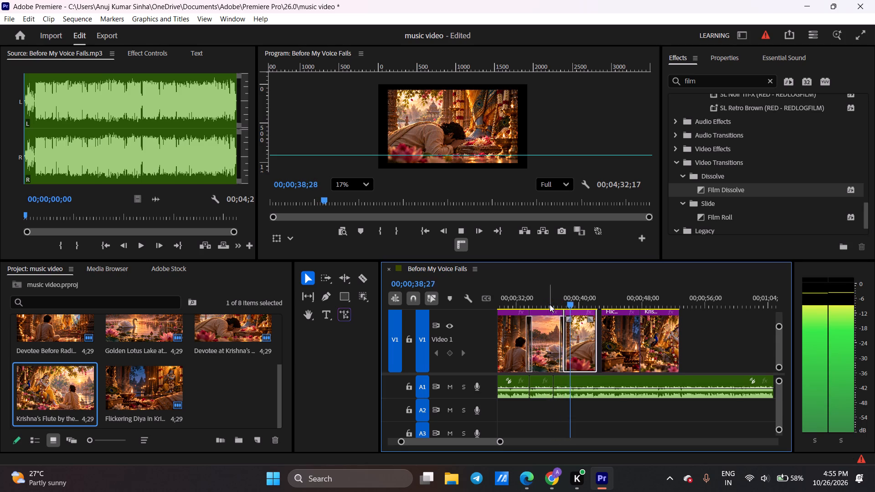
{"action": "key", "text": "space"}
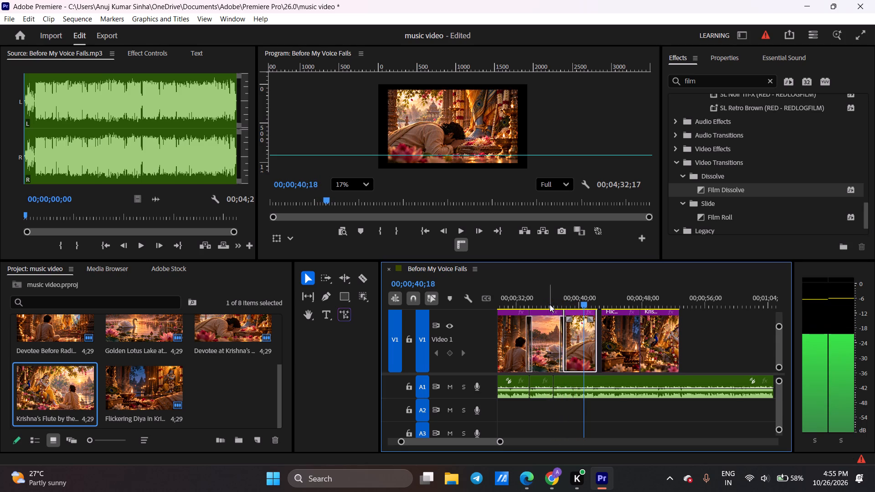
{"action": "key", "text": "space"}
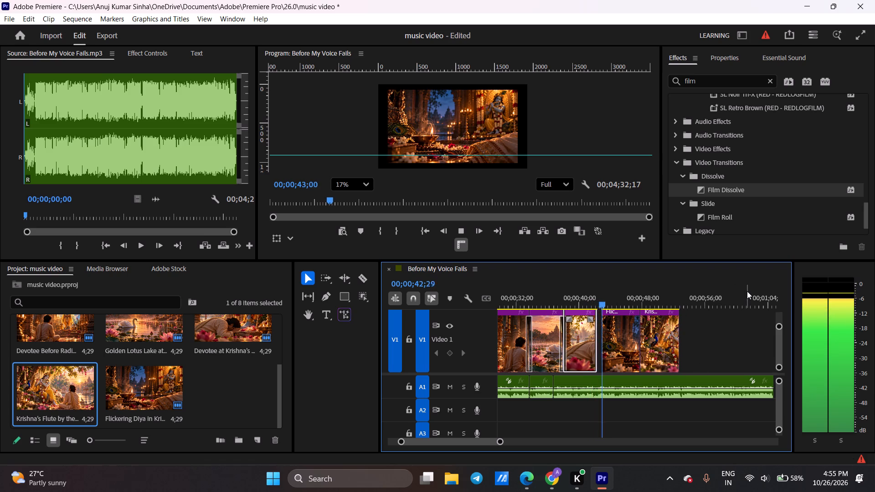
{"action": "key", "text": "space"}
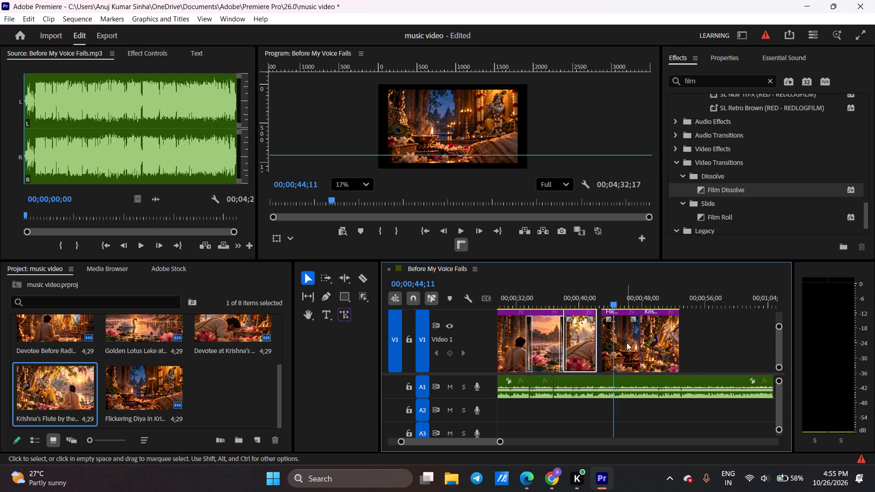
Extend the end of the Devotee at Krishna's clip to meet the start of the Flickering Diya clip, closing the gap on V1.
{"action": "left_click", "coordinate": [627, 341]}
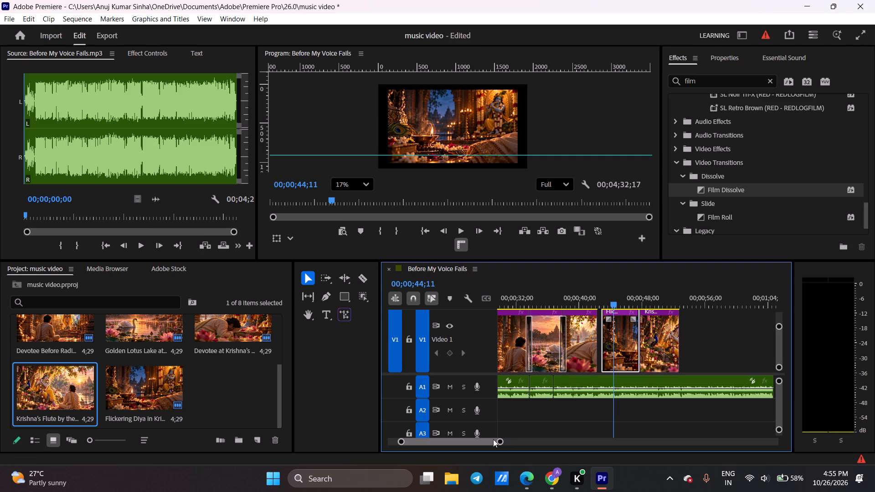
{"action": "left_click_drag", "start_coordinate": [501, 440], "coordinate": [479, 440]}
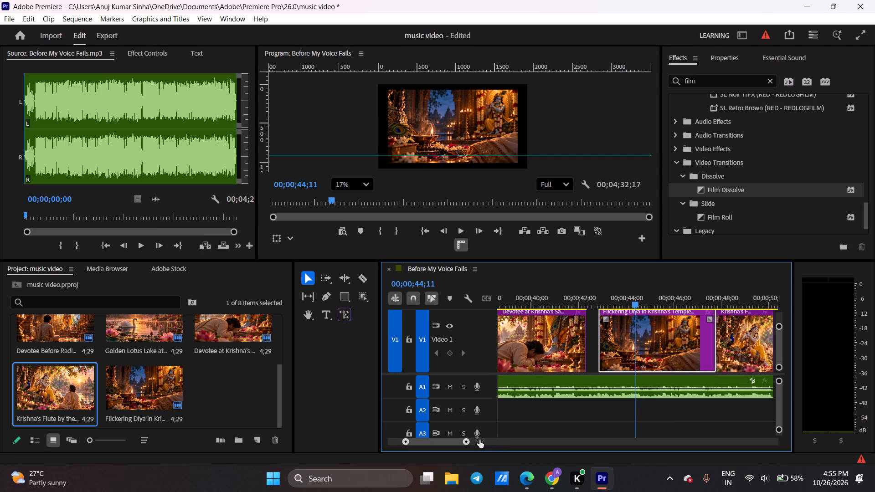
{"action": "left_click_drag", "start_coordinate": [479, 440], "coordinate": [475, 438]}
{"action": "left_click_drag", "start_coordinate": [555, 348], "coordinate": [556, 348]}
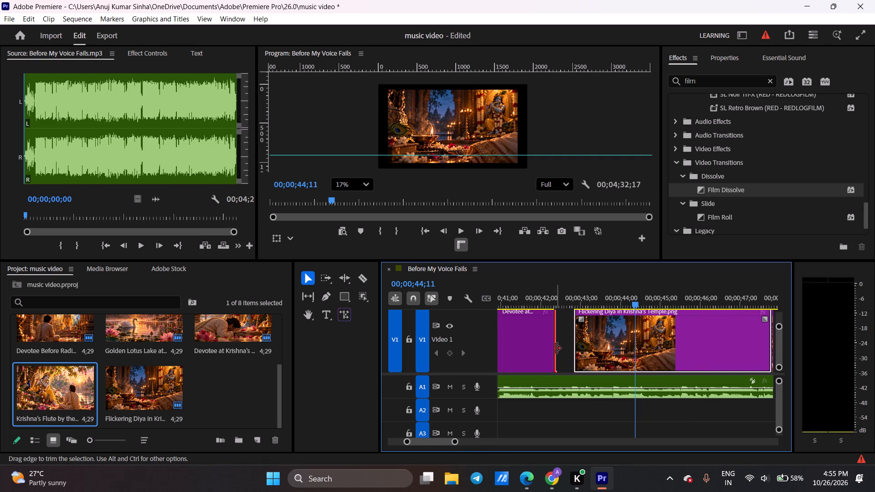
{"action": "left_click_drag", "start_coordinate": [556, 348], "coordinate": [571, 349]}
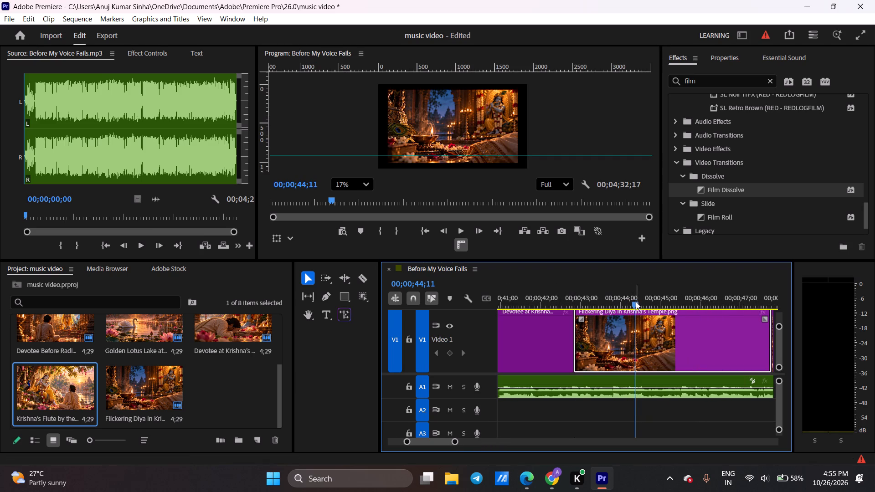
Play from the end of the Devotee at Krishna's clip through the Flickering Diya clip and into the Krishna's Flute clip.
{"action": "left_click_drag", "start_coordinate": [636, 302], "coordinate": [549, 297]}
{"action": "key", "text": "space"}
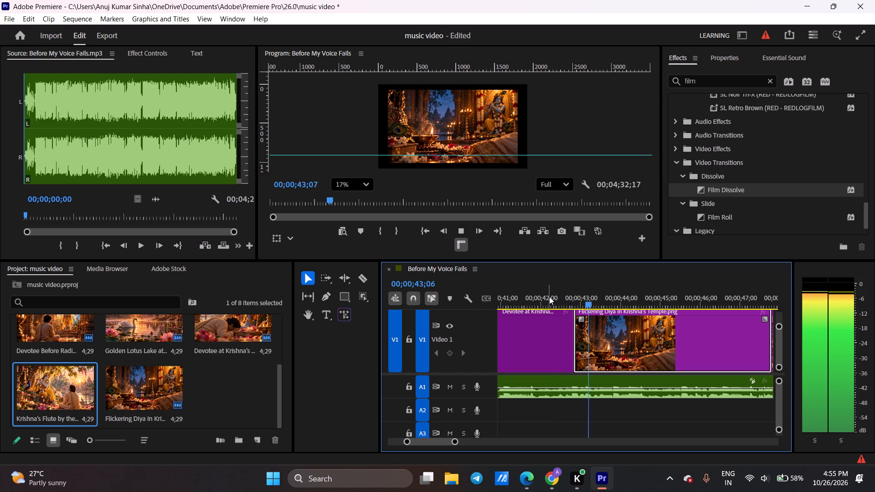
{"action": "key", "text": "space"}
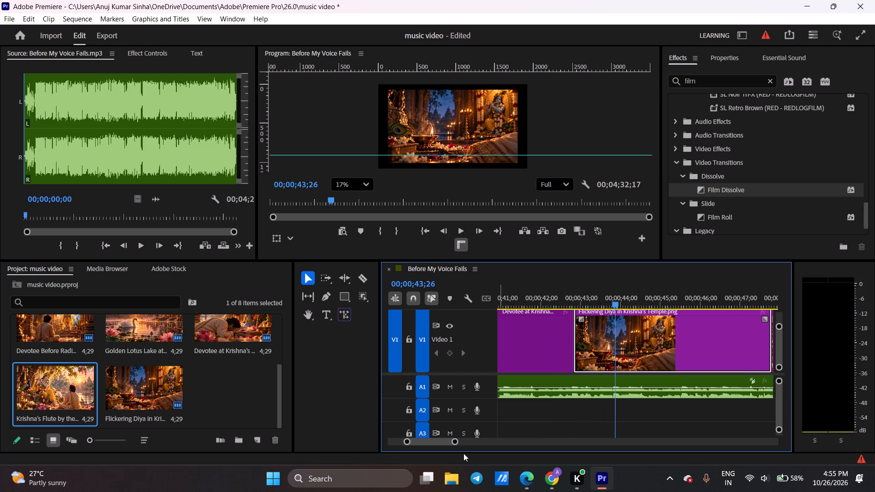
{"action": "left_click_drag", "start_coordinate": [455, 439], "coordinate": [486, 439]}
{"action": "key", "text": "space"}
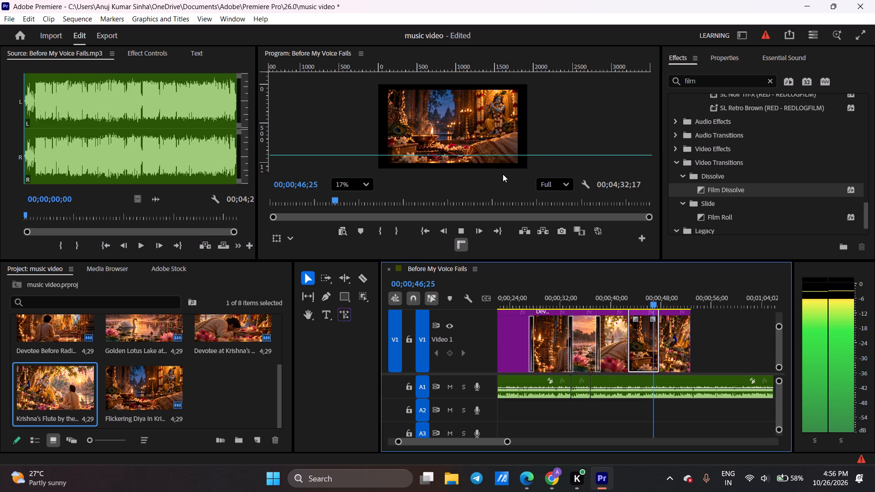
{"action": "key", "text": "space"}
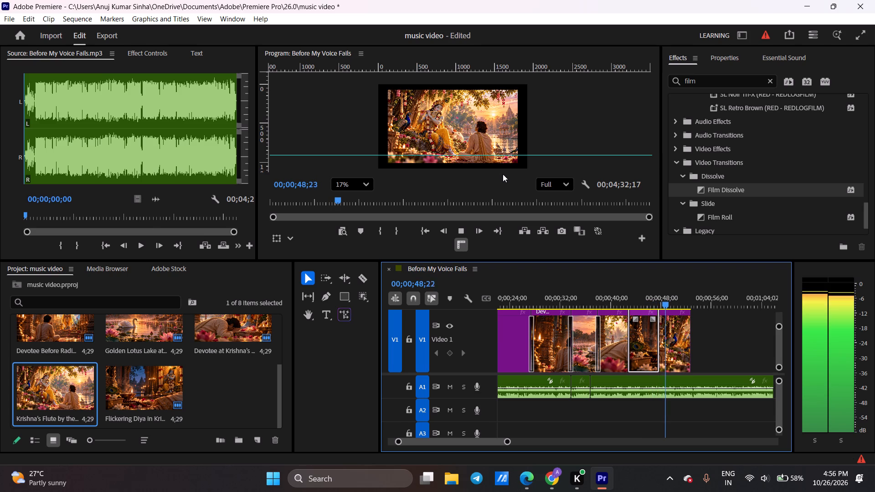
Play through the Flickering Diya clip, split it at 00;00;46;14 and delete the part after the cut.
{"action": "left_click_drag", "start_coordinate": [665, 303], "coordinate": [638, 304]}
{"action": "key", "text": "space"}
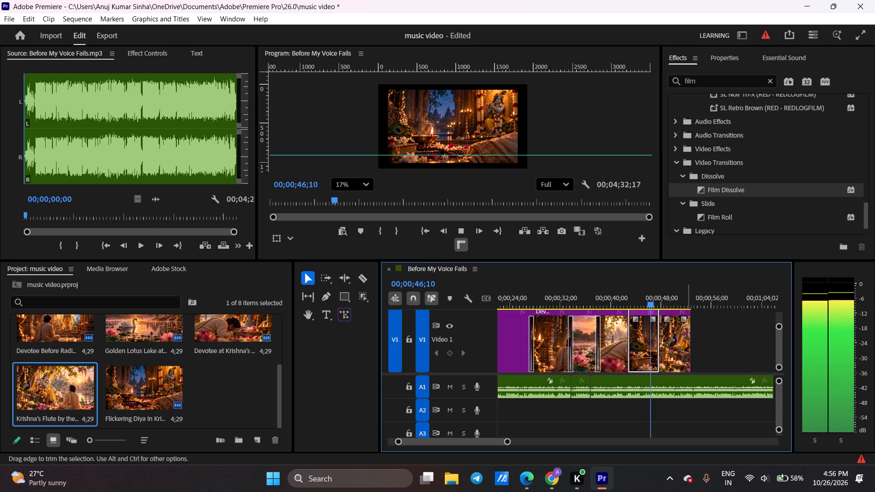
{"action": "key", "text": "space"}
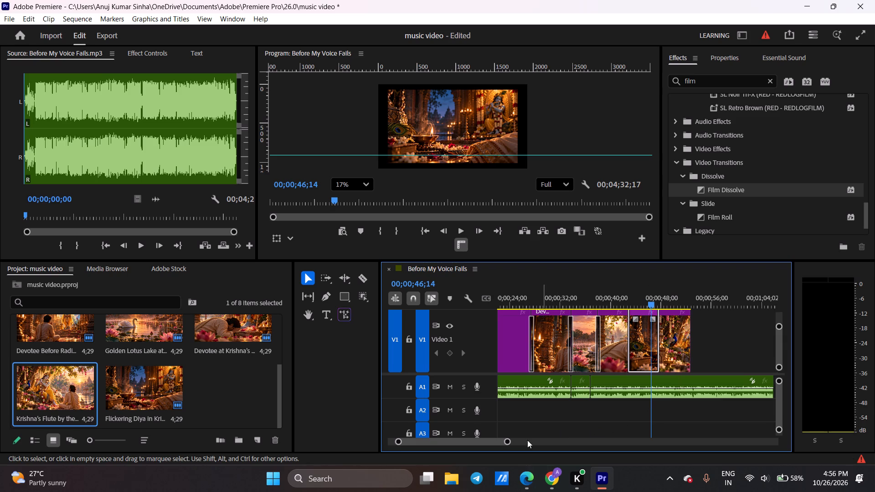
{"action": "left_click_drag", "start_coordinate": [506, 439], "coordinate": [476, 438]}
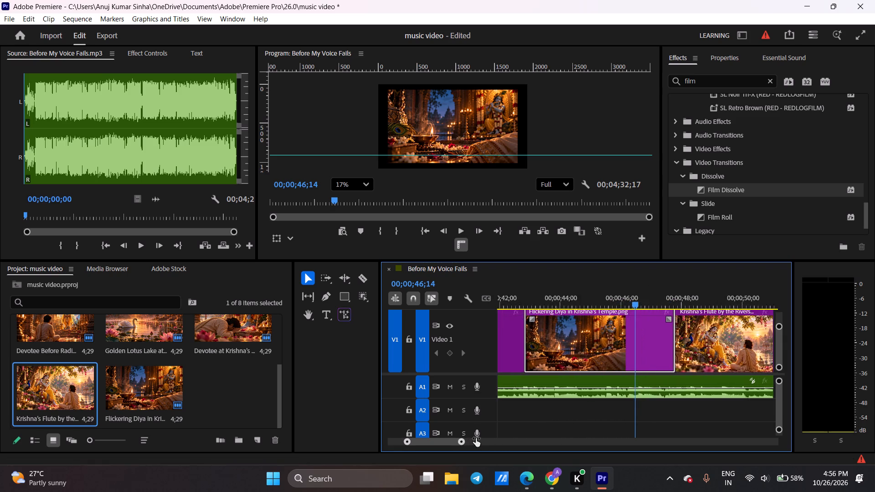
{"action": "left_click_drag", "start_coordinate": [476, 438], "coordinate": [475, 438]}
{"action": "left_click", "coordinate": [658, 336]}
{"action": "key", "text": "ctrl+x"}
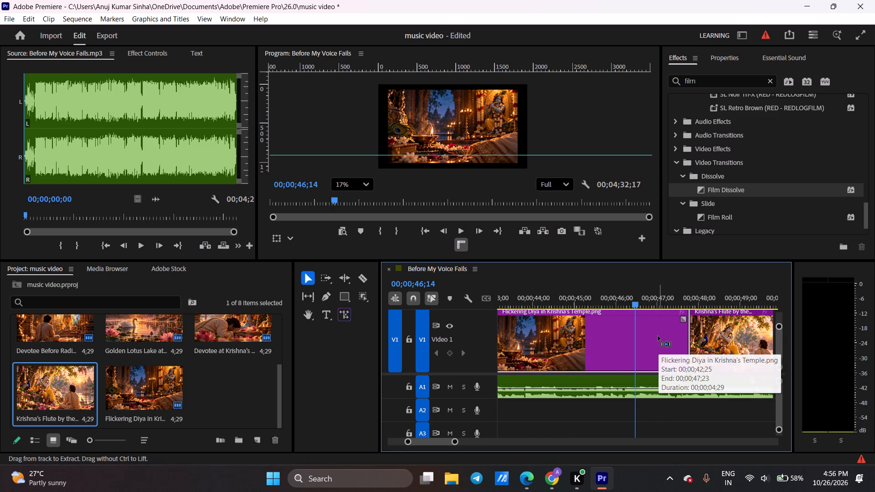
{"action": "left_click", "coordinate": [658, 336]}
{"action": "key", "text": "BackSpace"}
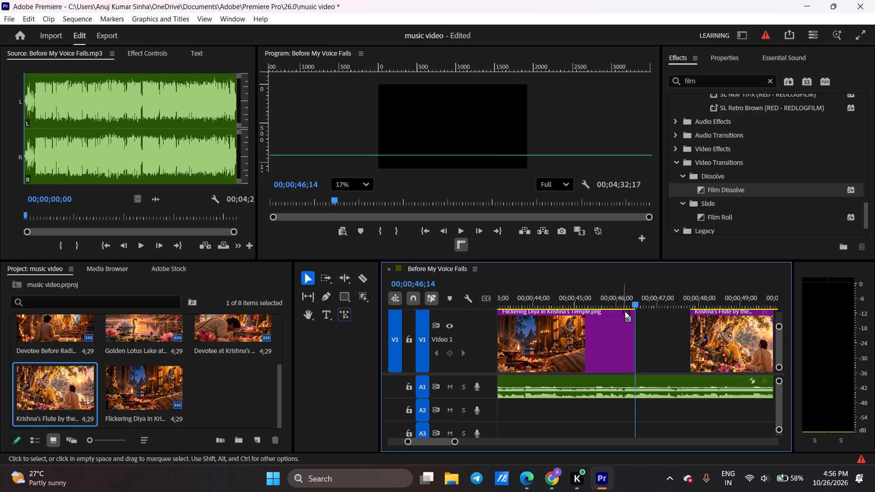
Replay the Flickering Diya clip against the song, split it at 00;00;45;04 and delete the part after the cut.
{"action": "left_click_drag", "start_coordinate": [633, 301], "coordinate": [588, 302]}
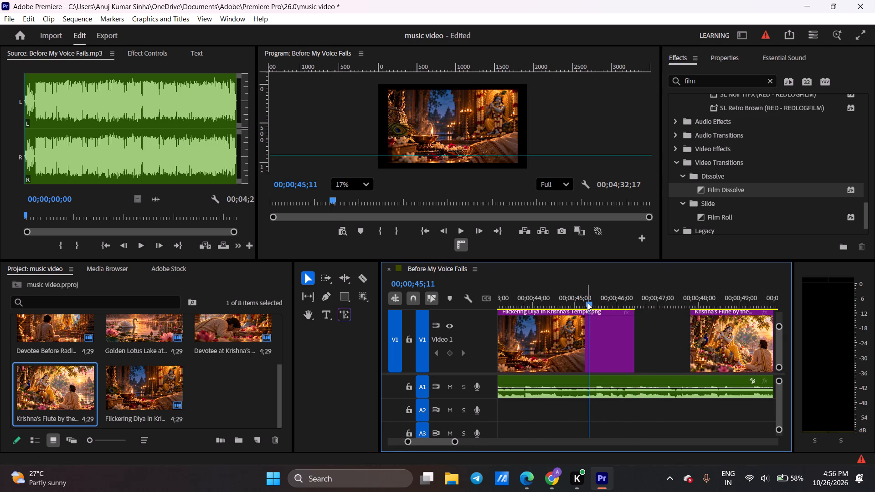
{"action": "key", "text": "space"}
{"action": "key", "text": "space"}
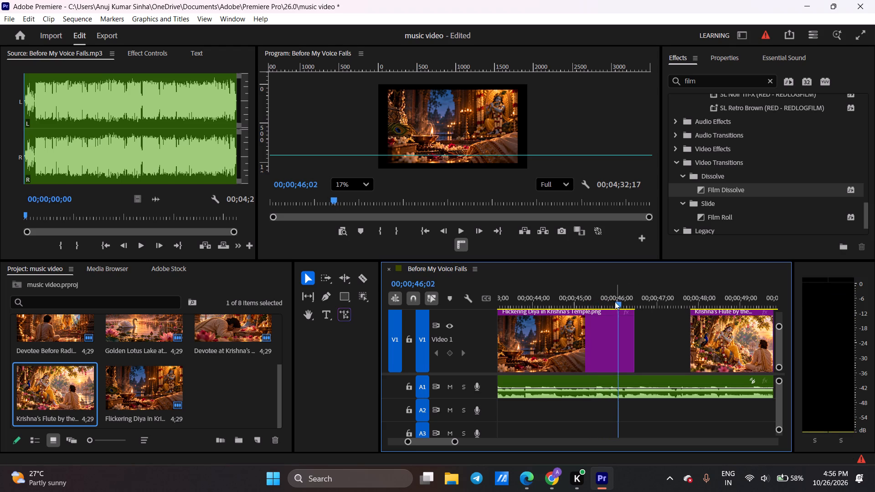
{"action": "left_click_drag", "start_coordinate": [613, 302], "coordinate": [521, 301]}
{"action": "key", "text": "space"}
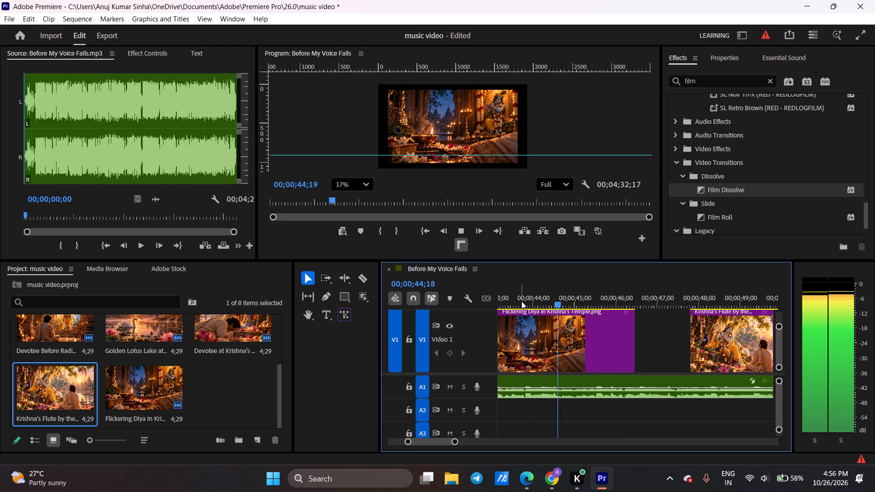
{"action": "key", "text": "space"}
{"action": "left_click", "coordinate": [622, 340]}
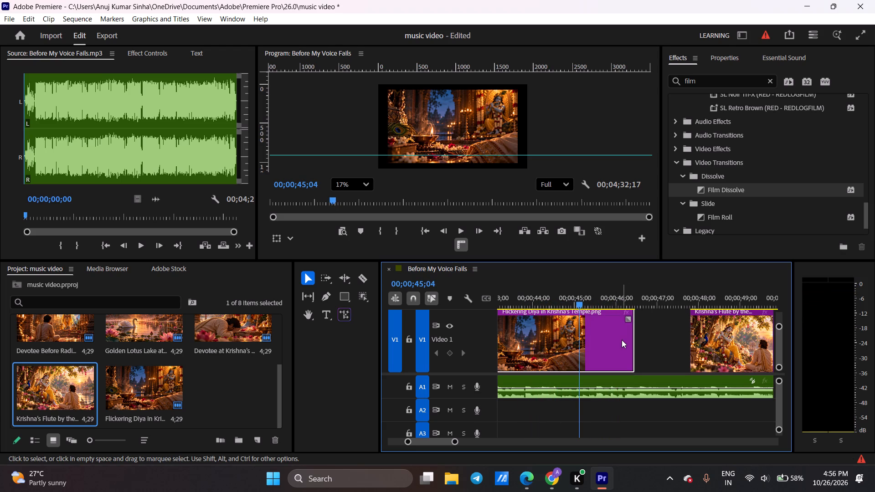
{"action": "key", "text": "ctrl+x"}
{"action": "left_click", "coordinate": [613, 335]}
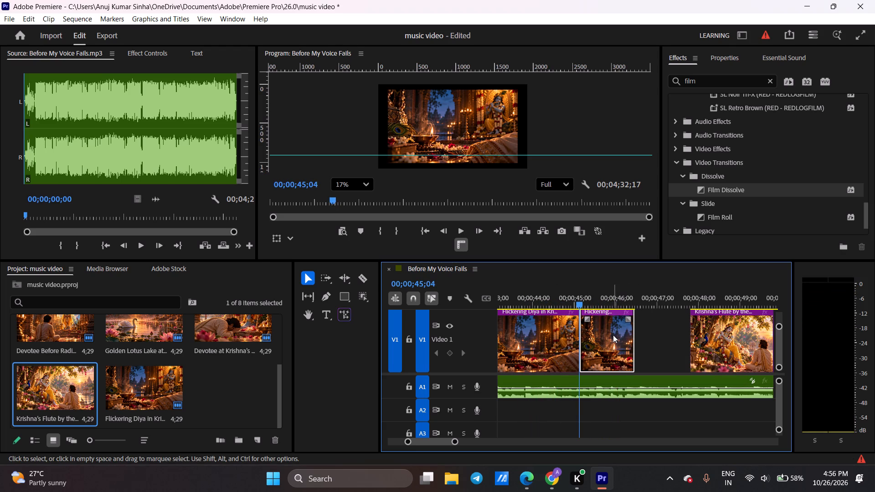
{"action": "key", "text": "BackSpace"}
Move the Krishna's Flute clip earlier on V1 so it starts at 00;00;45;04, directly after the Flickering Diya clip.
{"action": "left_click_drag", "start_coordinate": [721, 337], "coordinate": [669, 340]}
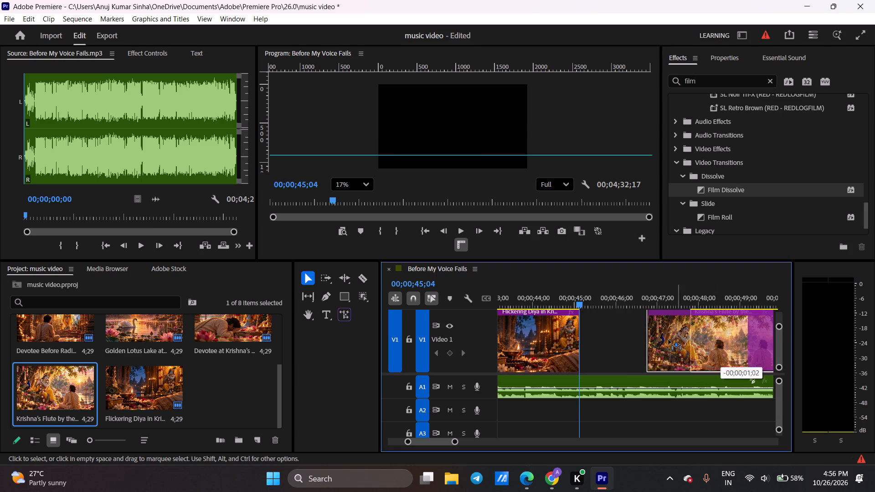
{"action": "left_click_drag", "start_coordinate": [669, 340], "coordinate": [607, 340]}
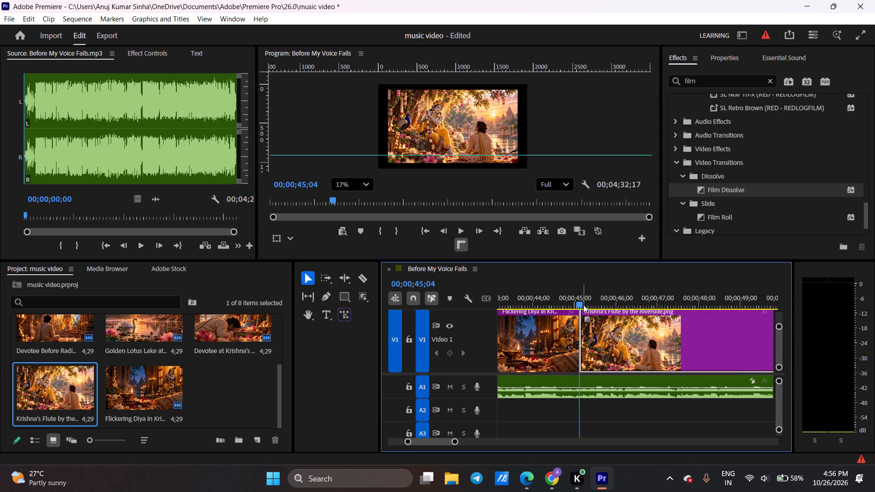
Play from the end of the Devotee at Krishna's clip into the Krishna's Flute clip, pausing at 00;00;48;14 and stopping at 00;00;49;13.
{"action": "left_click_drag", "start_coordinate": [573, 302], "coordinate": [530, 302]}
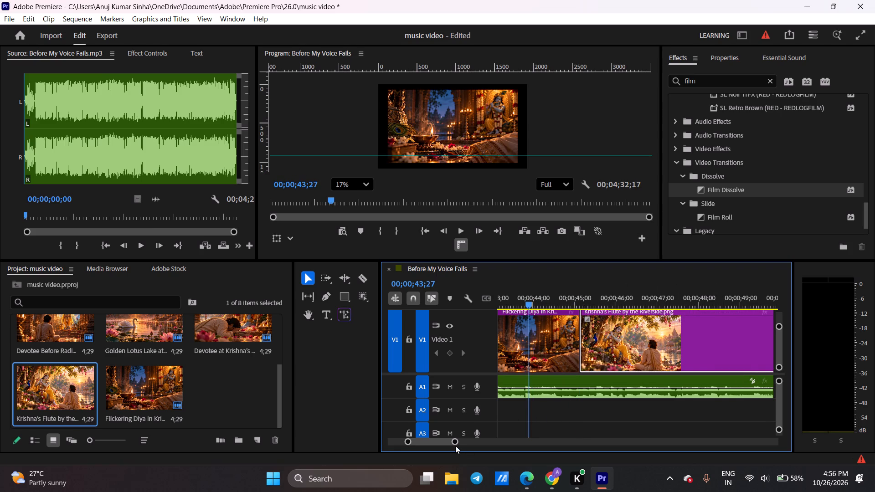
{"action": "left_click_drag", "start_coordinate": [455, 444], "coordinate": [465, 444]}
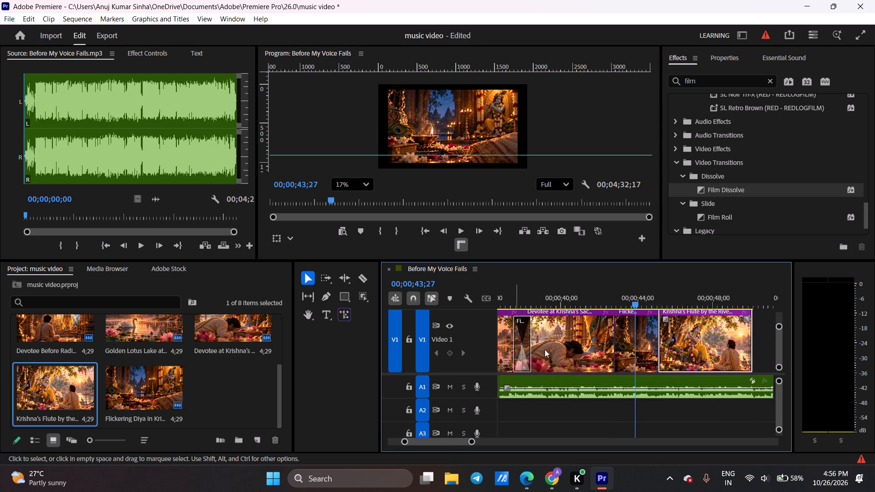
{"action": "left_click_drag", "start_coordinate": [636, 301], "coordinate": [612, 302]}
{"action": "key", "text": "space"}
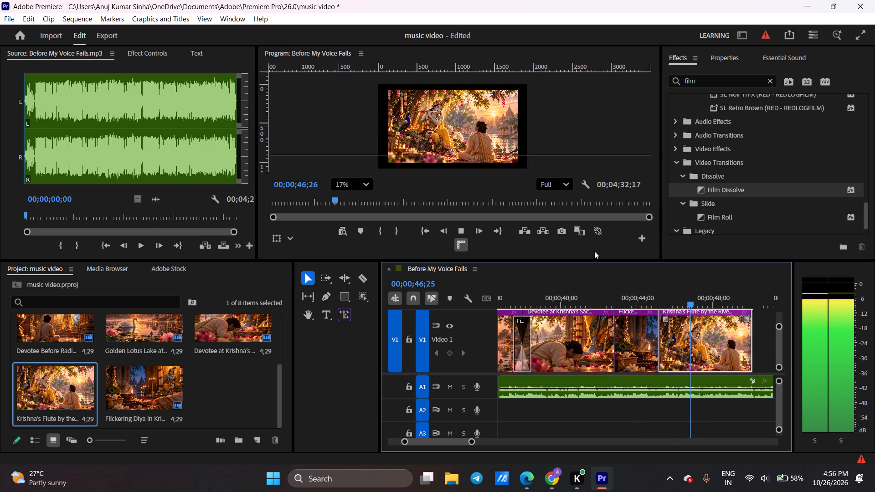
{"action": "key", "text": "space"}
{"action": "key", "text": "space"}
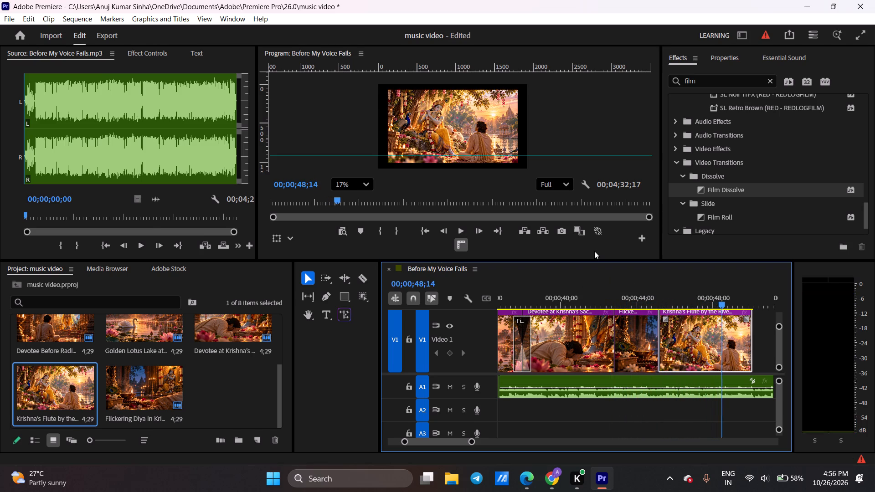
{"action": "key", "text": "space"}
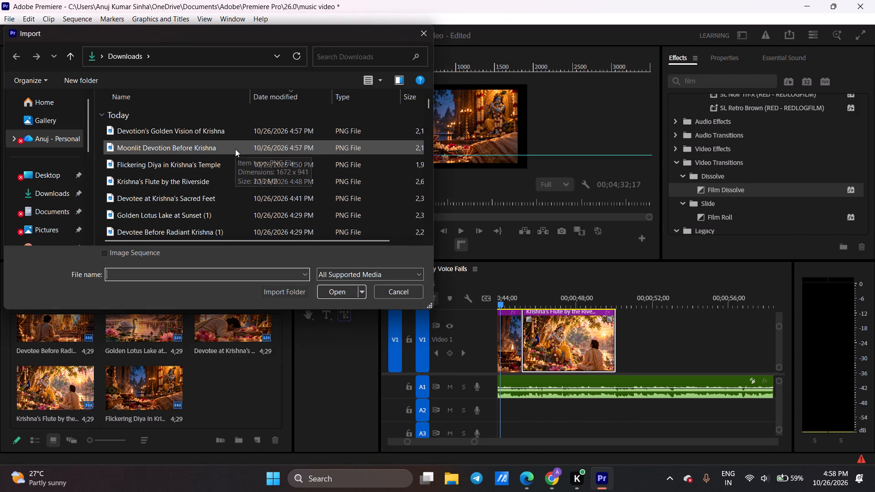
{"action": "left_click_drag", "start_coordinate": [98, 125], "coordinate": [99, 125]}
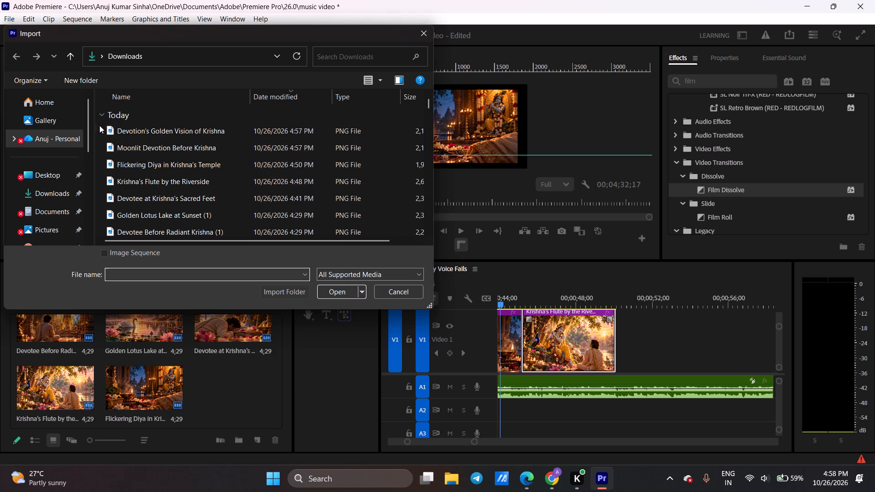
{"action": "left_click_drag", "start_coordinate": [99, 125], "coordinate": [125, 147]}
{"action": "left_click", "coordinate": [340, 290]}
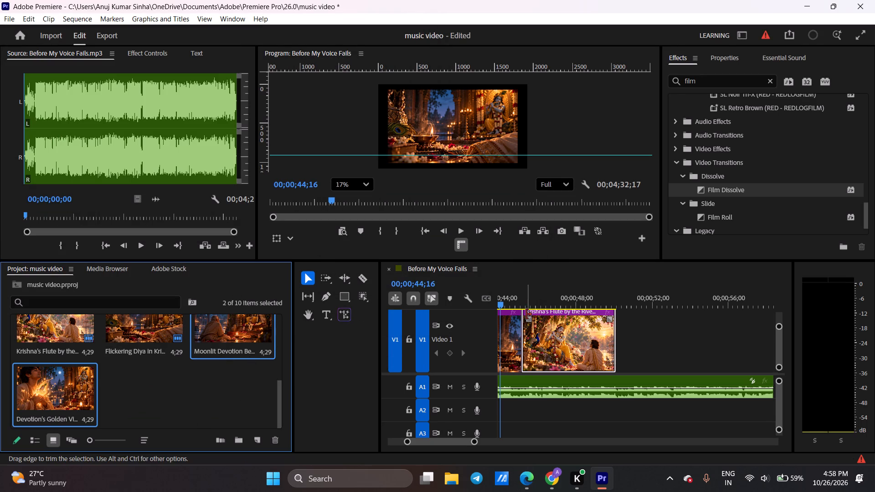
Play into the Krishna's Flute clip, split it at 00;00;48;23 and delete the piece after the cut.
{"action": "key", "text": "space"}
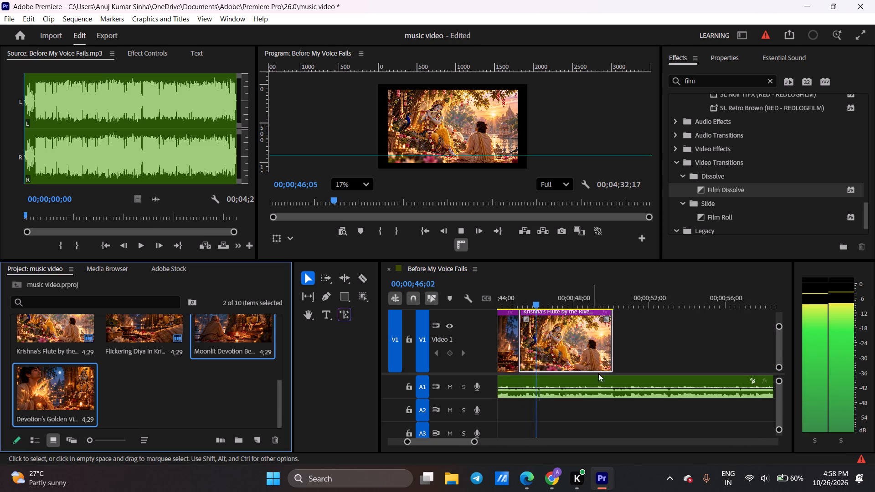
{"action": "left_click_drag", "start_coordinate": [478, 444], "coordinate": [505, 444]}
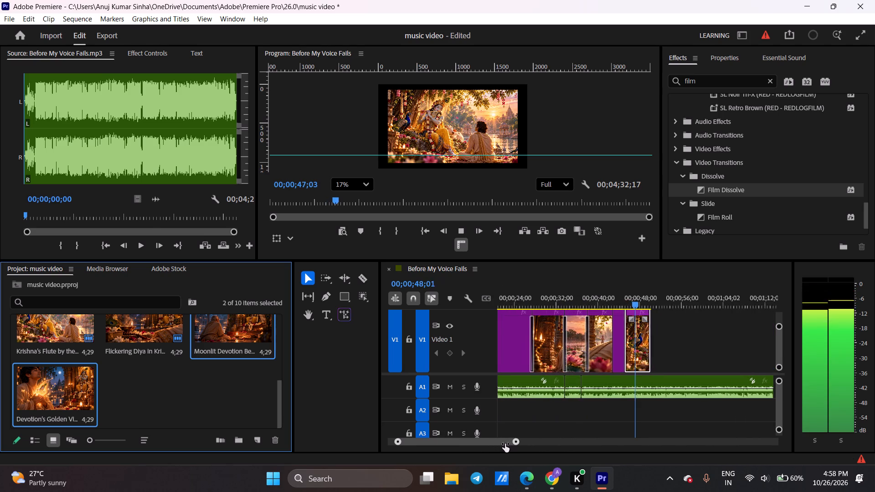
{"action": "left_click_drag", "start_coordinate": [505, 444], "coordinate": [505, 444]}
{"action": "key", "text": "space"}
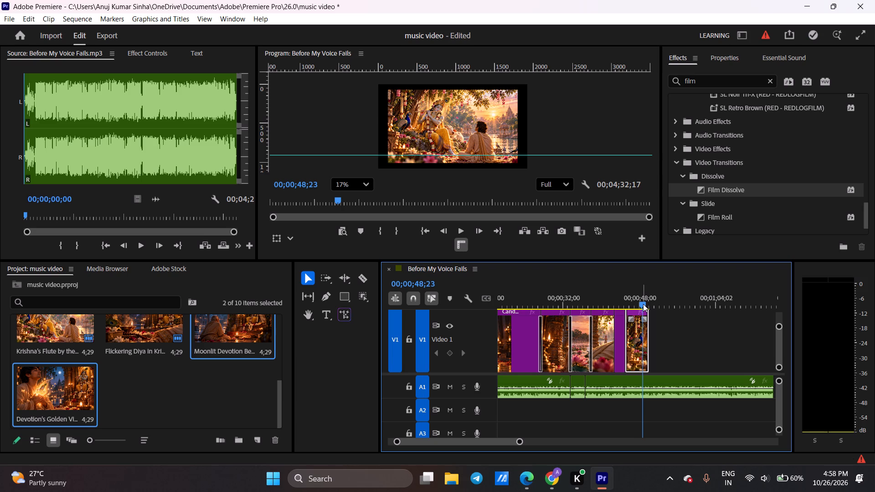
{"action": "key", "text": "ctrl+x"}
{"action": "left_click", "coordinate": [646, 350]}
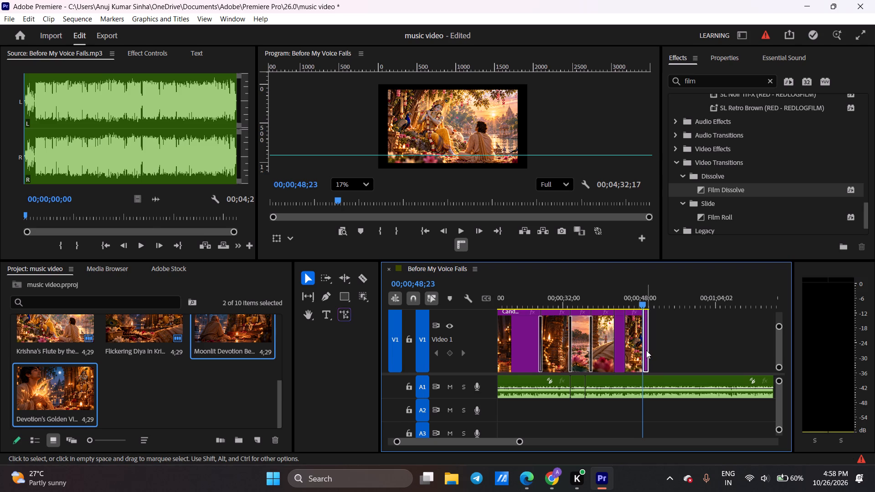
{"action": "key", "text": "BackSpace"}
Replay the end of the shortened Krishna's Flute clip, pausing at 00;00;47;09 and stopping at 00;00;48;05.
{"action": "left_click_drag", "start_coordinate": [520, 437], "coordinate": [510, 444]}
{"action": "left_click_drag", "start_coordinate": [517, 442], "coordinate": [503, 444]}
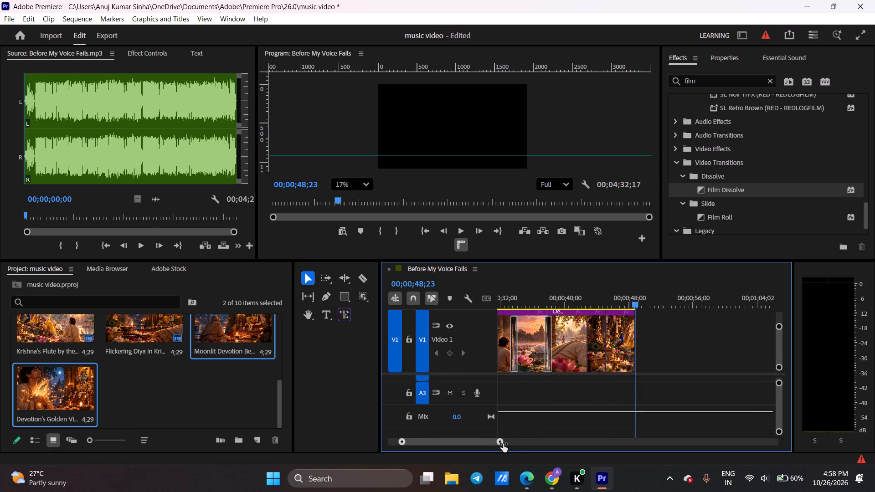
{"action": "left_click_drag", "start_coordinate": [503, 444], "coordinate": [502, 444]}
{"action": "left_click_drag", "start_coordinate": [633, 302], "coordinate": [618, 302]}
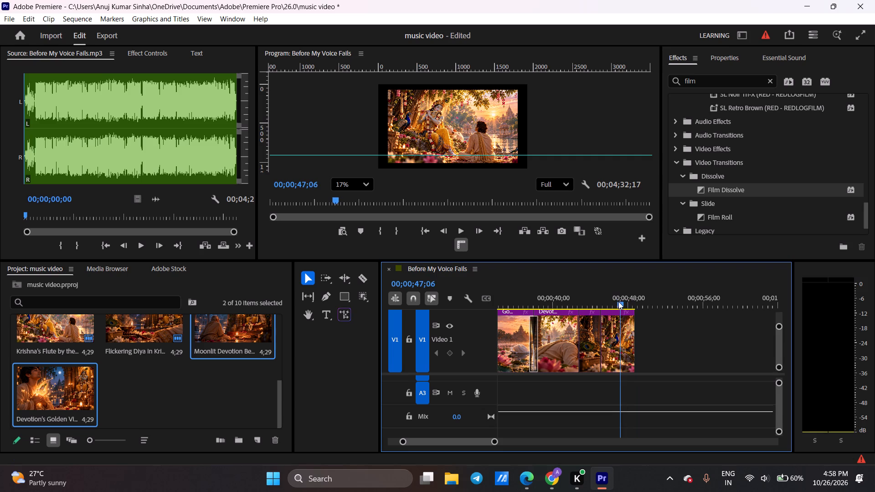
{"action": "left_click_drag", "start_coordinate": [618, 302], "coordinate": [602, 300]}
{"action": "key", "text": "space"}
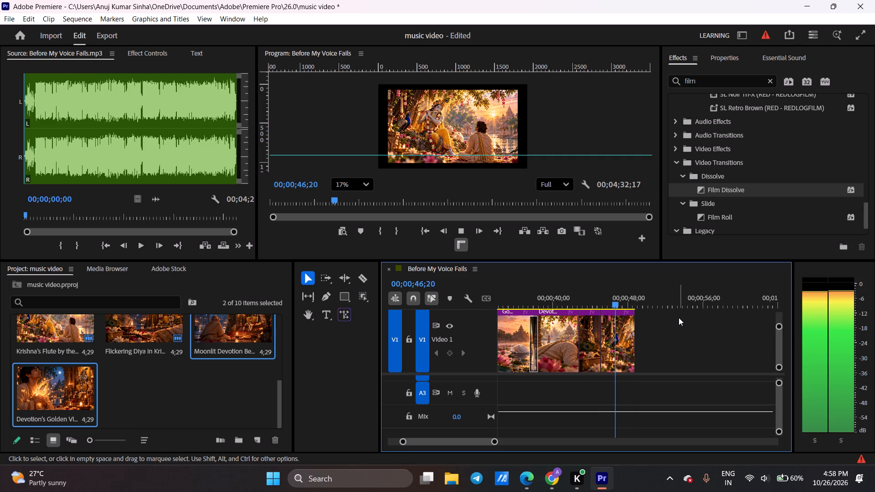
{"action": "key", "text": "space"}
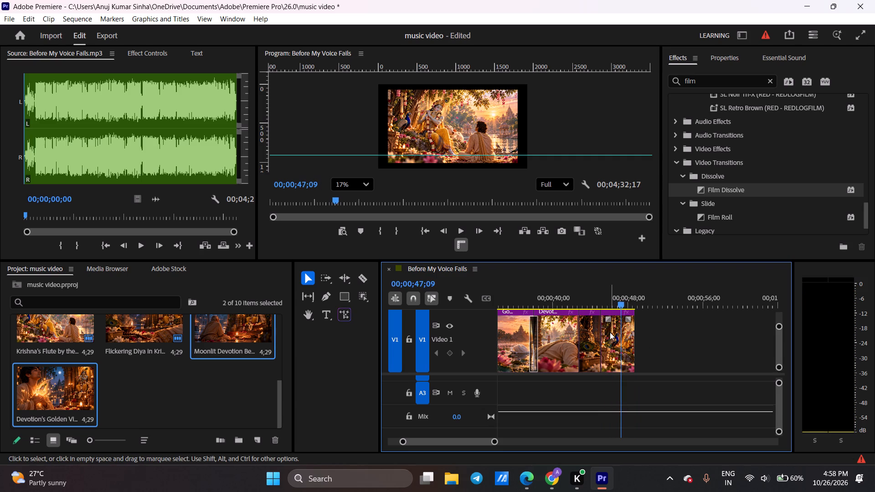
{"action": "key", "text": "space"}
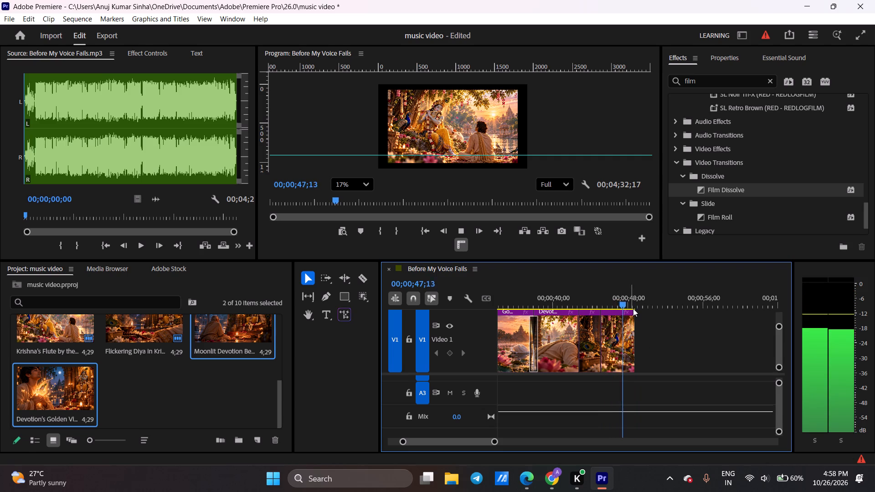
{"action": "key", "text": "space"}
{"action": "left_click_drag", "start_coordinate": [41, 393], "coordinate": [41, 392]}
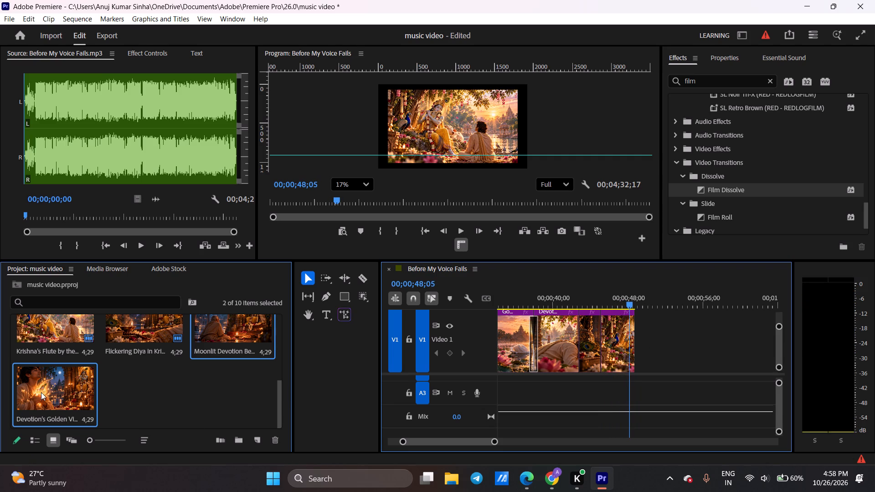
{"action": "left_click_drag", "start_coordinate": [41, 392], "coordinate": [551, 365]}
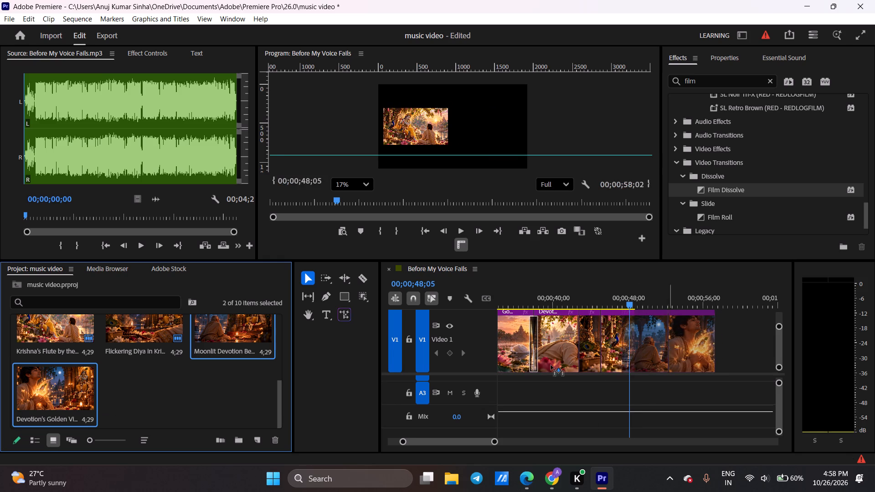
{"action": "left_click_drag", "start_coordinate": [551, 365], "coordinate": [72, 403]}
Place only the Devotion's Golden Vision image on V1 directly after the Krishna's Flute clip.
{"action": "left_click", "coordinate": [143, 407]}
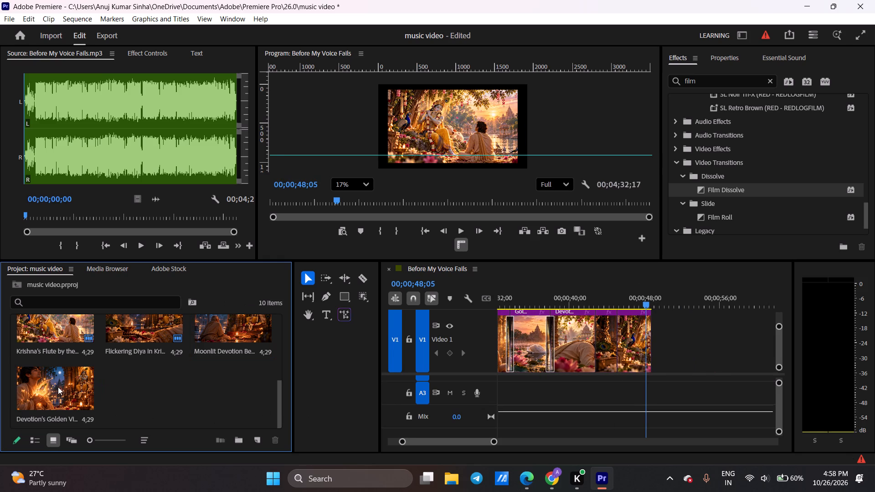
{"action": "left_click_drag", "start_coordinate": [55, 387], "coordinate": [651, 333]}
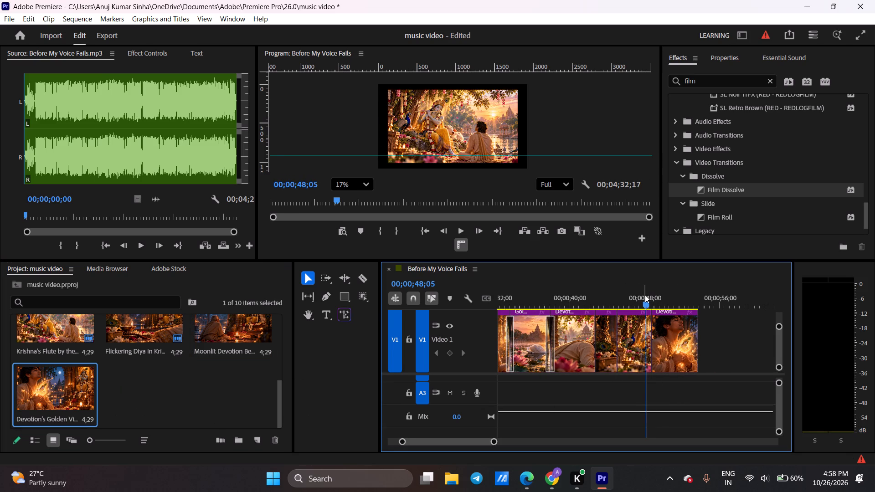
{"action": "left_click", "coordinate": [650, 329]}
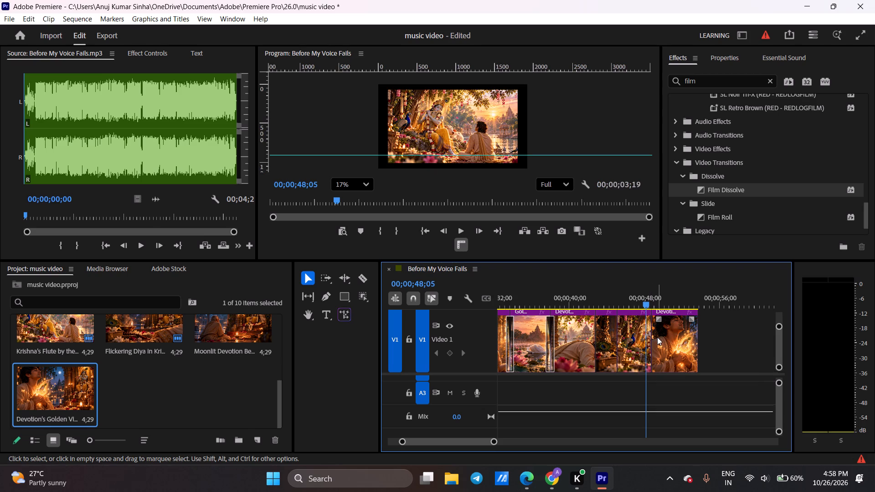
Play across the new cut to 00;00;49;13 and apply Film Dissolve between the Krishna's Flute and Devotion's Golden Vision clips.
{"action": "left_click_drag", "start_coordinate": [495, 441], "coordinate": [508, 441]}
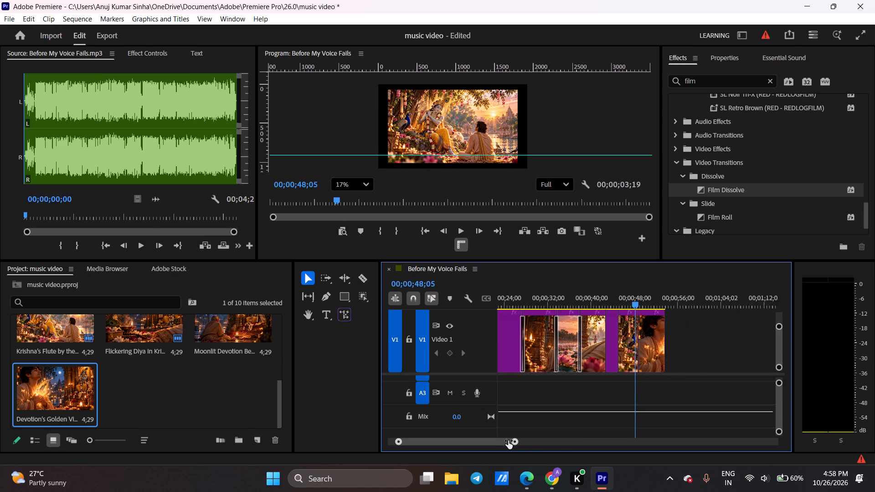
{"action": "left_click_drag", "start_coordinate": [508, 441], "coordinate": [476, 441]}
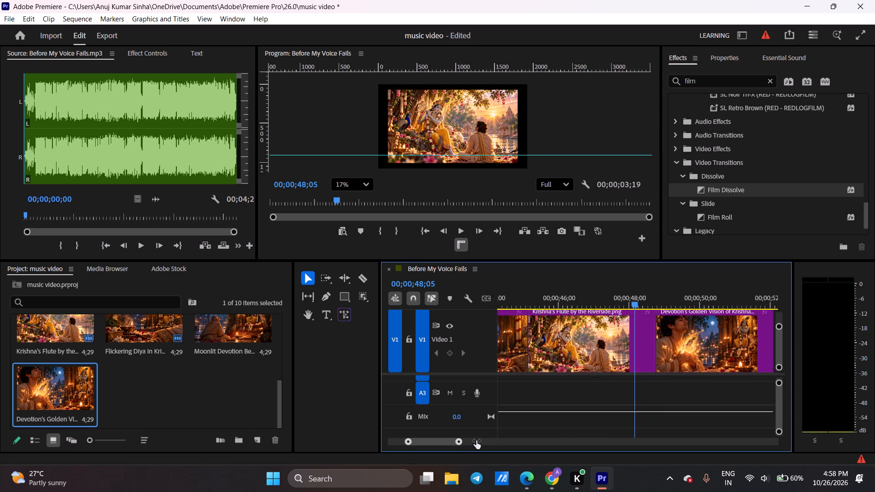
{"action": "left_click_drag", "start_coordinate": [476, 441], "coordinate": [481, 440]}
{"action": "key", "text": "space"}
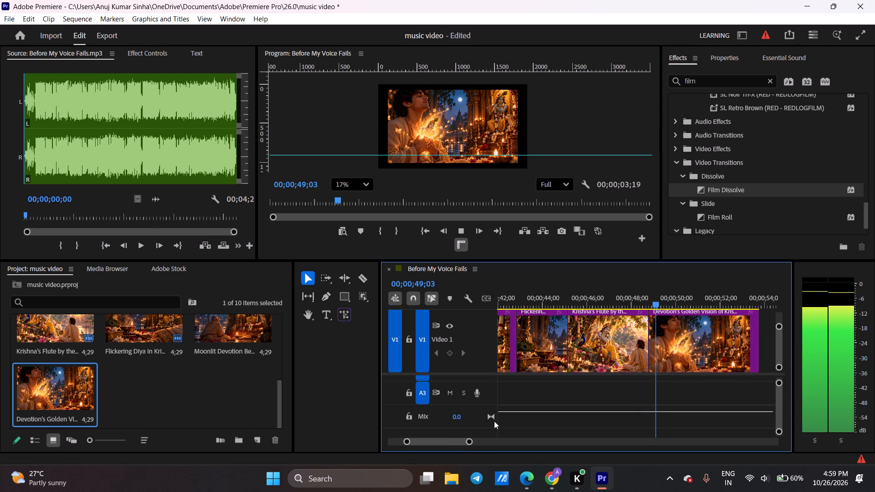
{"action": "key", "text": "space"}
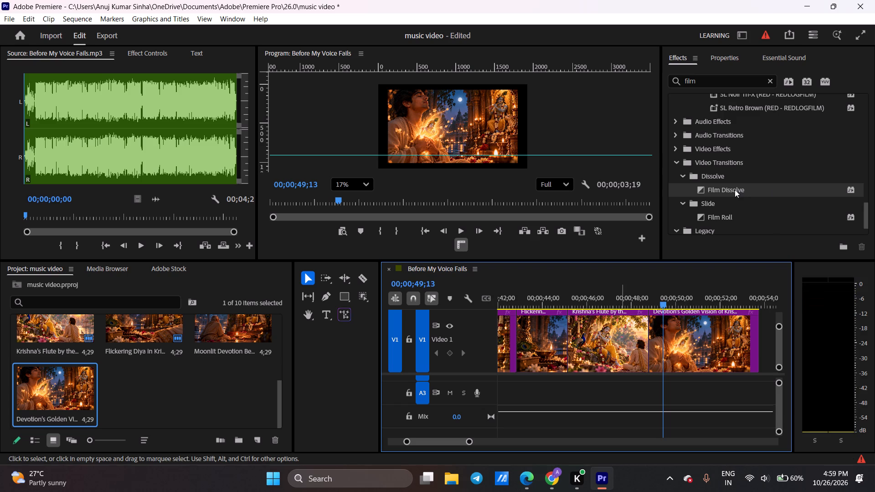
{"action": "left_click_drag", "start_coordinate": [735, 190], "coordinate": [644, 331]}
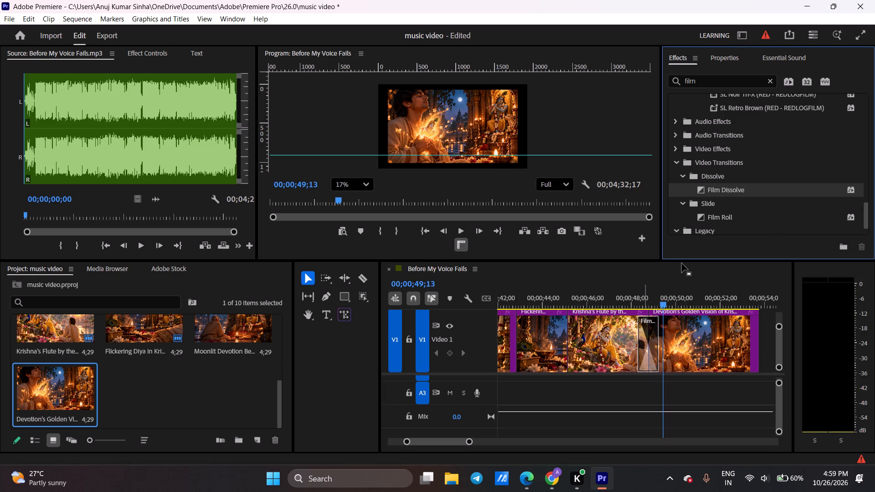
Play from within the Krishna's Flute clip through the new dissolve, pausing at 00;00;52;22 and stopping at 00;00;54;13.
{"action": "left_click_drag", "start_coordinate": [662, 302], "coordinate": [597, 303]}
{"action": "key", "text": "space"}
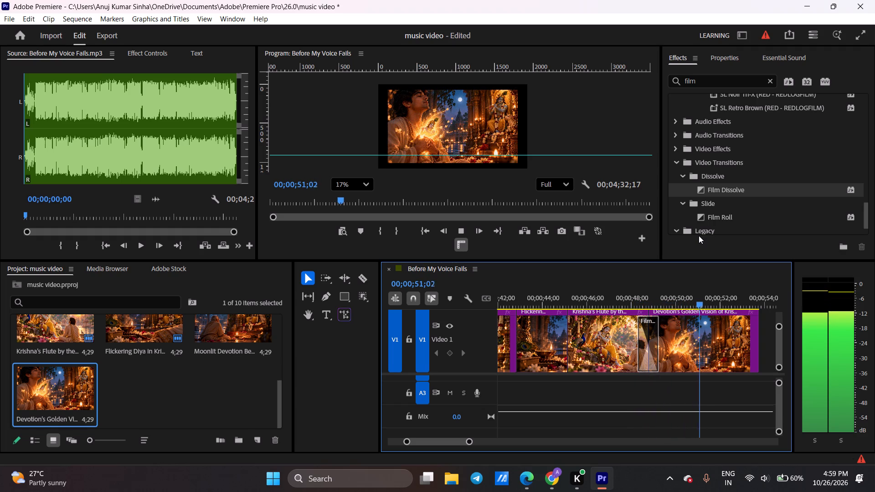
{"action": "key", "text": "space"}
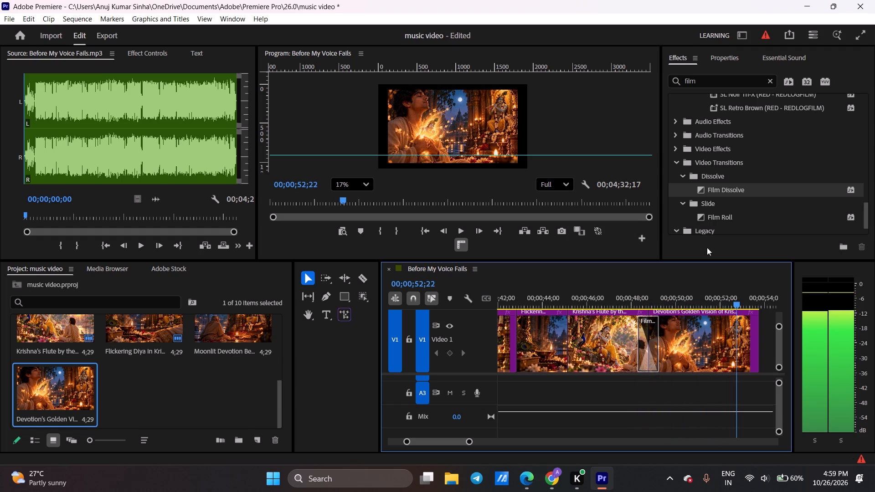
{"action": "left_click_drag", "start_coordinate": [470, 443], "coordinate": [479, 440]}
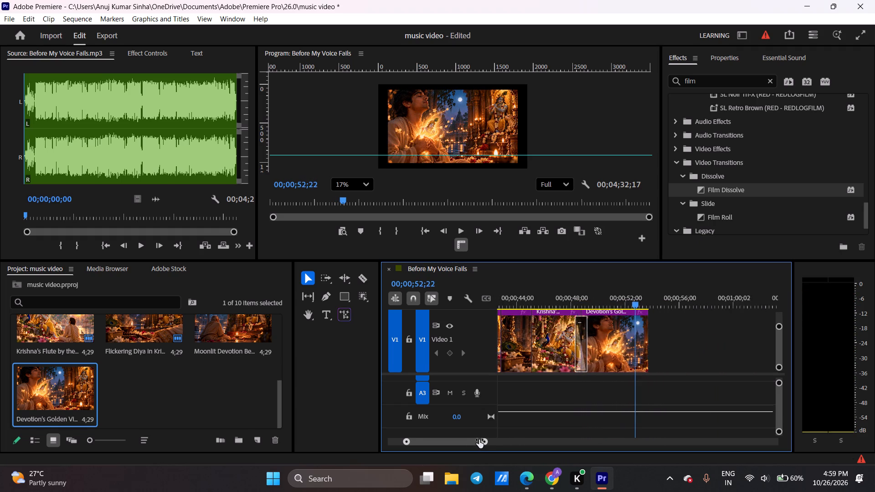
{"action": "left_click_drag", "start_coordinate": [479, 440], "coordinate": [480, 440]}
{"action": "key", "text": "space"}
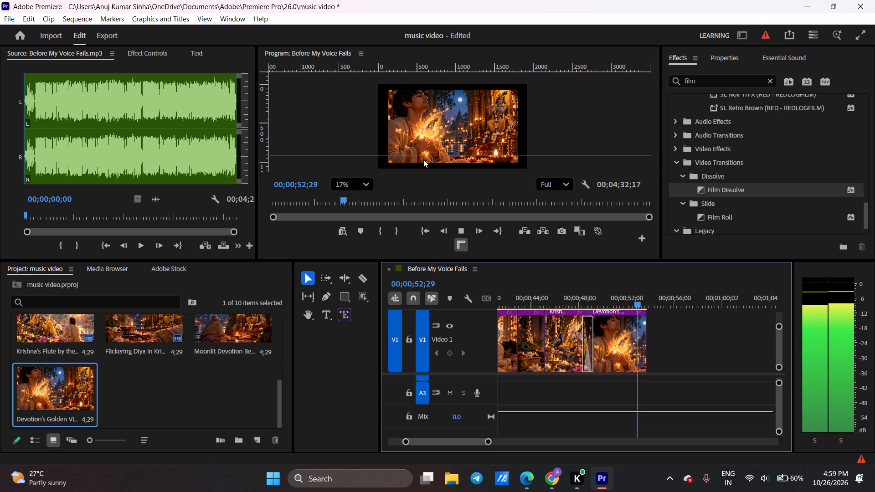
{"action": "key", "text": "space"}
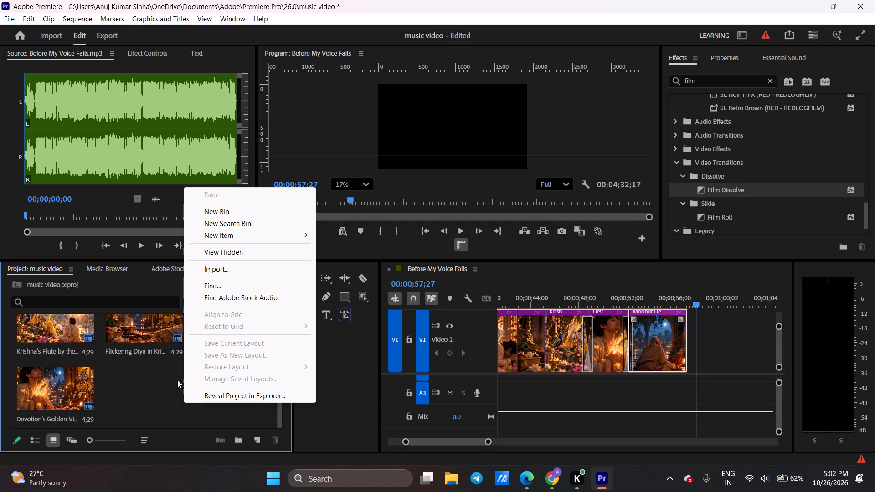
{"action": "left_click", "coordinate": [233, 271]}
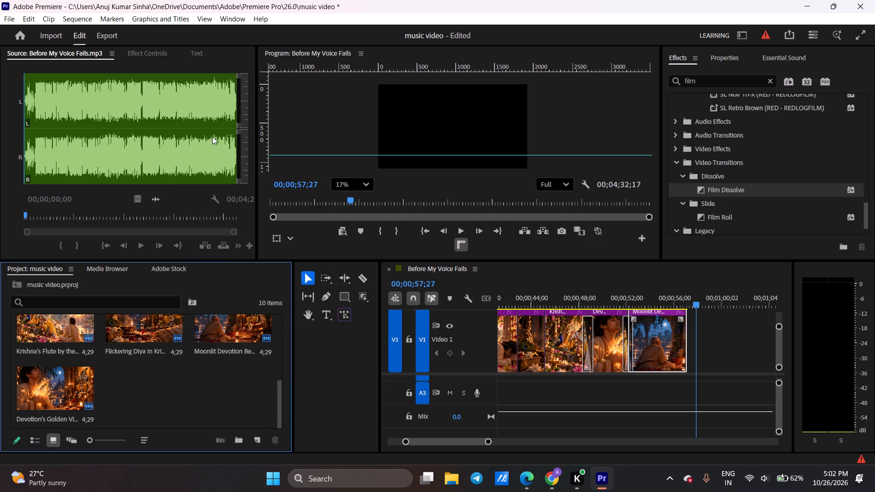
{"action": "double_click", "coordinate": [160, 134]}
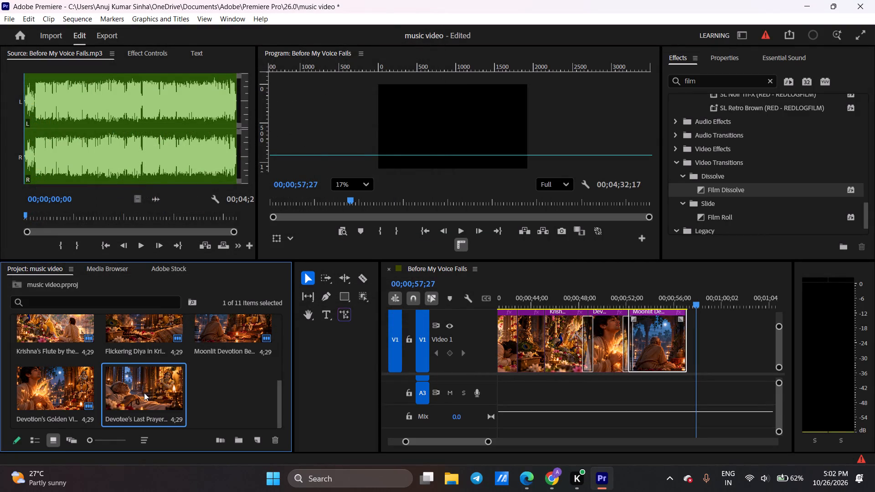
Play back the end of the Moonlit Devotion clip against the song and trim its end to about 00;00;55;26.
{"action": "left_click_drag", "start_coordinate": [696, 304], "coordinate": [661, 298]}
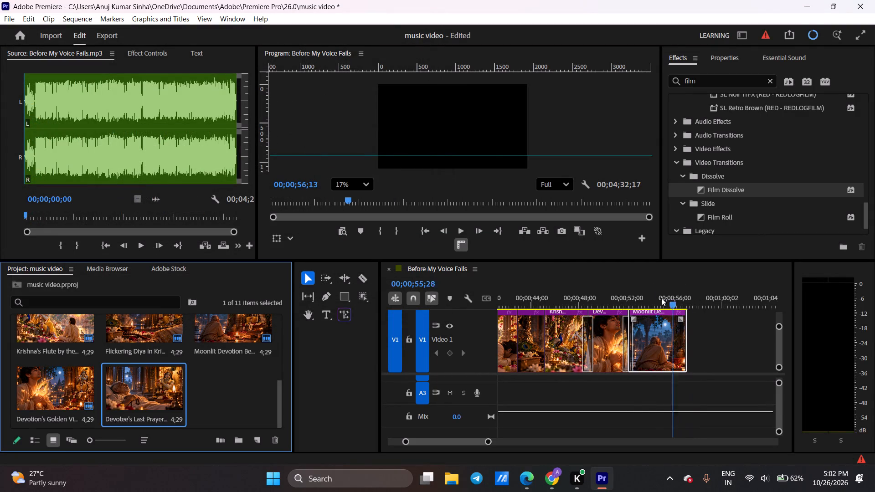
{"action": "left_click_drag", "start_coordinate": [661, 298], "coordinate": [641, 292]}
{"action": "key", "text": "space"}
{"action": "key", "text": "space"}
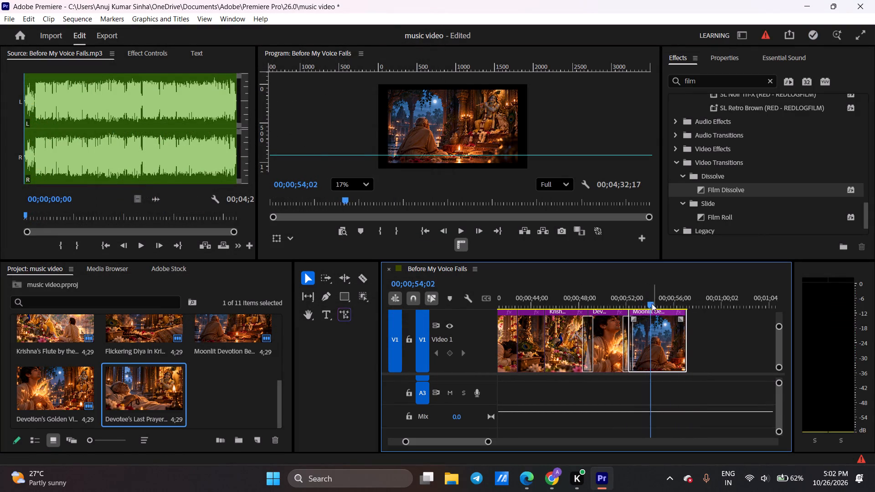
{"action": "left_click_drag", "start_coordinate": [649, 303], "coordinate": [610, 299]}
{"action": "key", "text": "space"}
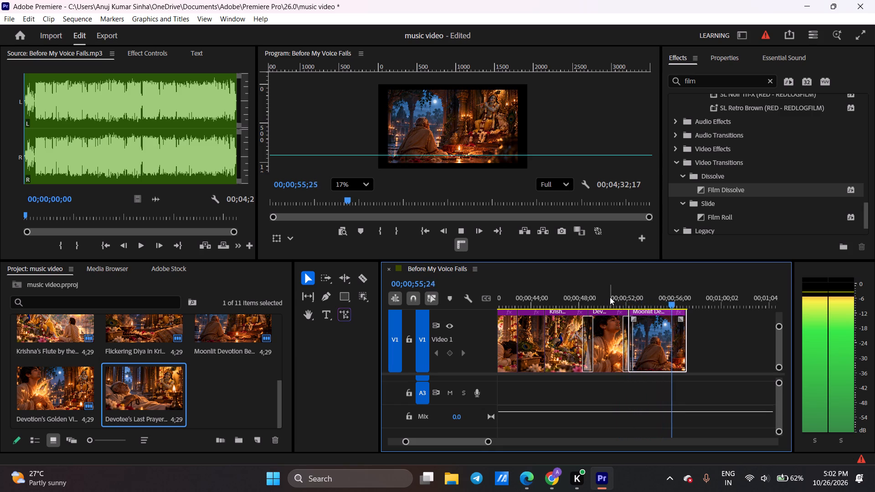
{"action": "key", "text": "space"}
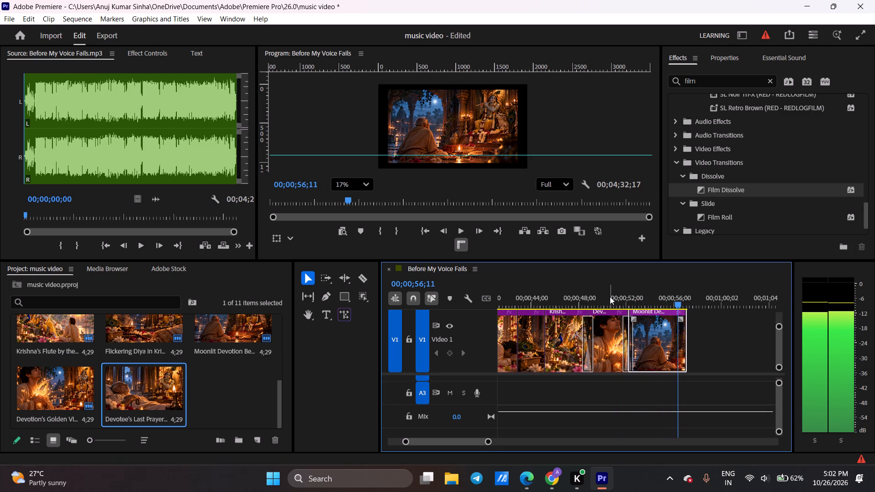
{"action": "left_click_drag", "start_coordinate": [676, 307], "coordinate": [662, 300]}
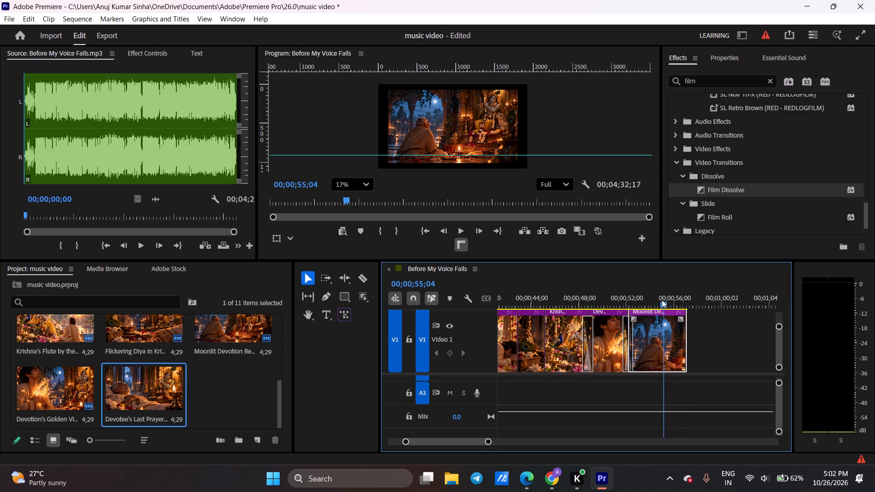
{"action": "left_click_drag", "start_coordinate": [662, 300], "coordinate": [632, 284]}
{"action": "key", "text": "space"}
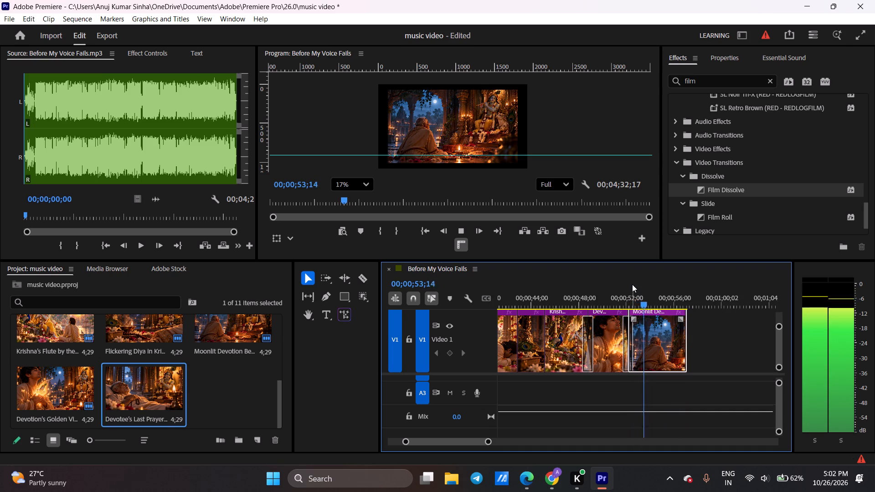
{"action": "key", "text": "space"}
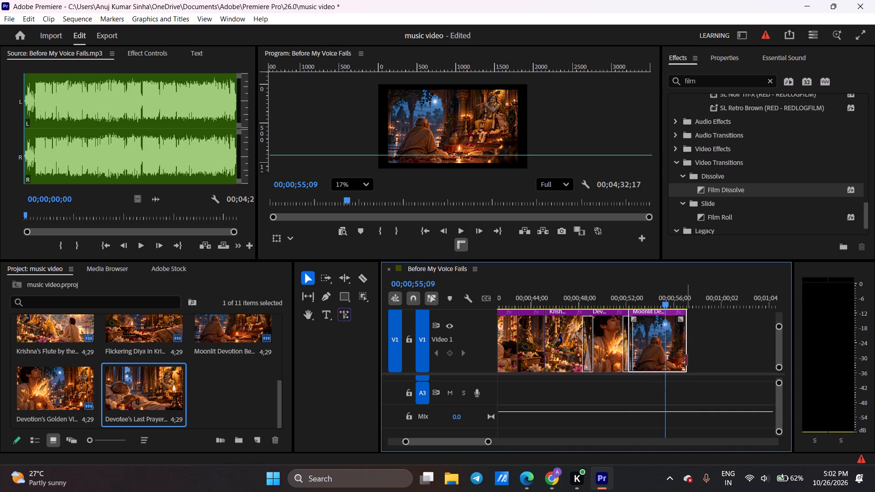
{"action": "left_click_drag", "start_coordinate": [664, 303], "coordinate": [591, 296]}
{"action": "key", "text": "space"}
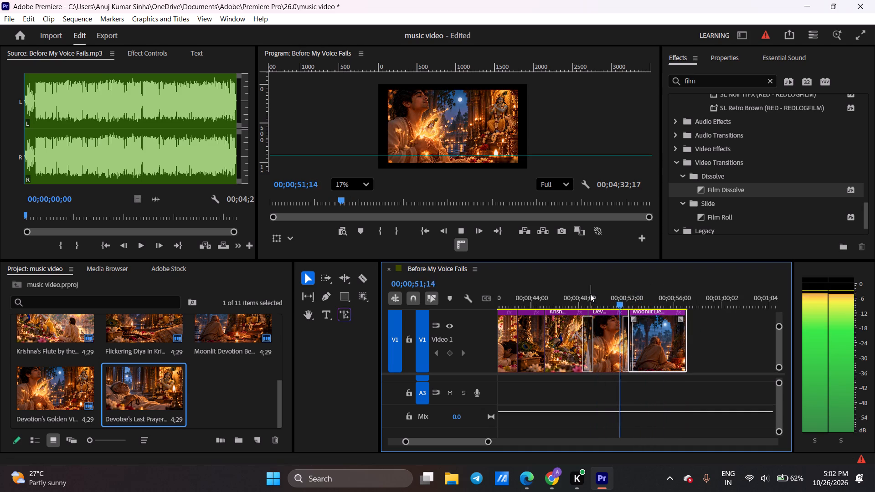
{"action": "key", "text": "space"}
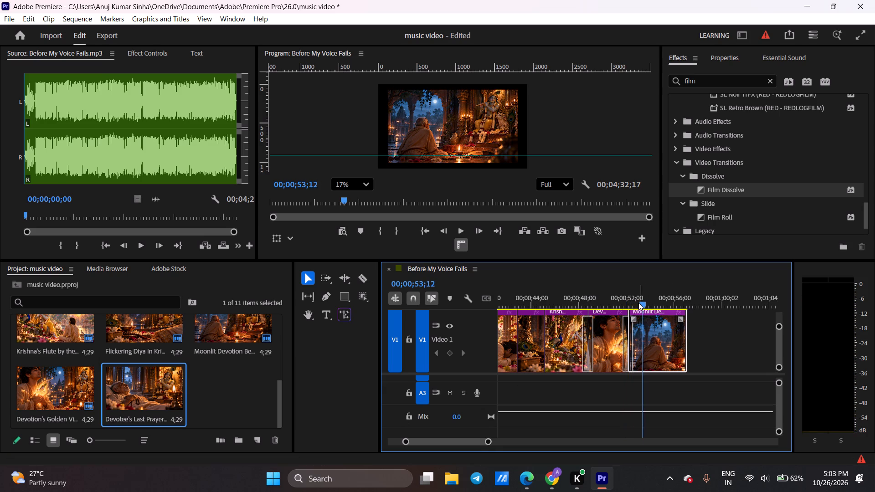
{"action": "key", "text": "space"}
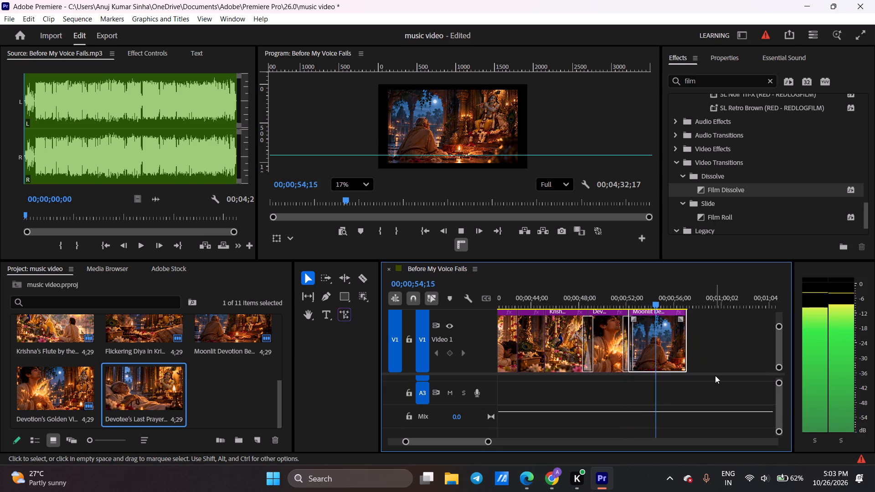
{"action": "key", "text": "space"}
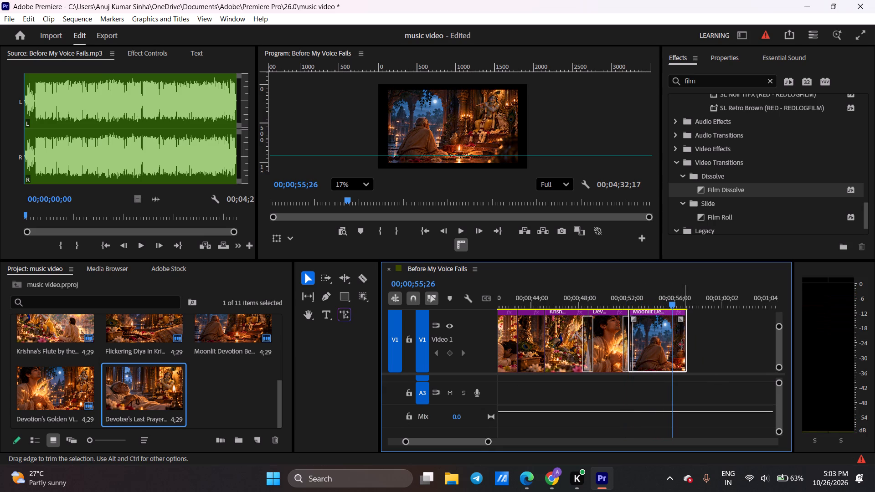
{"action": "left_click_drag", "start_coordinate": [685, 338], "coordinate": [675, 334]}
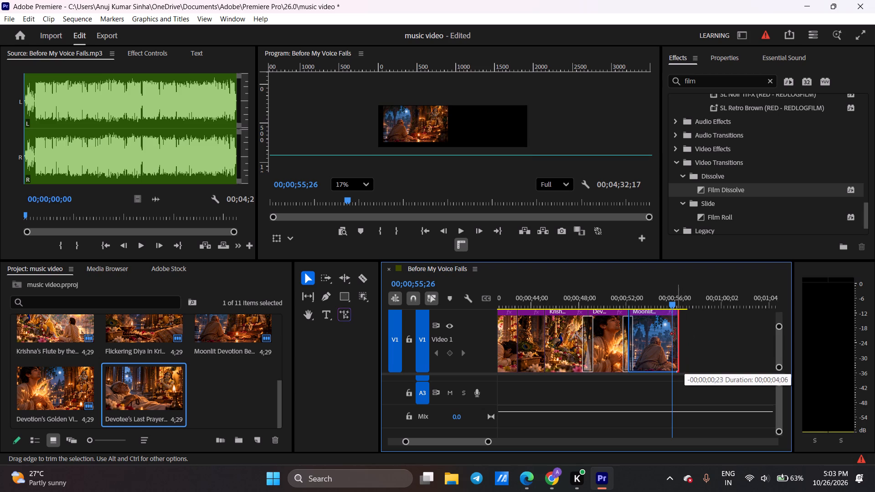
{"action": "left_click_drag", "start_coordinate": [675, 334], "coordinate": [674, 333]}
Place the Devotee's Last Prayer image on Video 1 directly after the Moonlit Devotion clip.
{"action": "left_click_drag", "start_coordinate": [127, 398], "coordinate": [602, 326]}
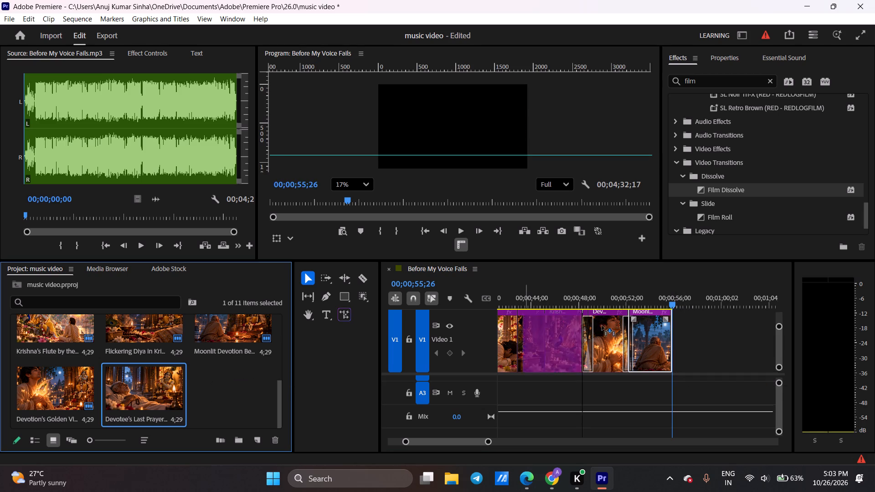
Drop the Devotee's Last Prayer image on Video 1 at 00;00;55;26, against the end of the Moonlit Devotion clip.
{"action": "left_click_drag", "start_coordinate": [602, 326], "coordinate": [674, 328]}
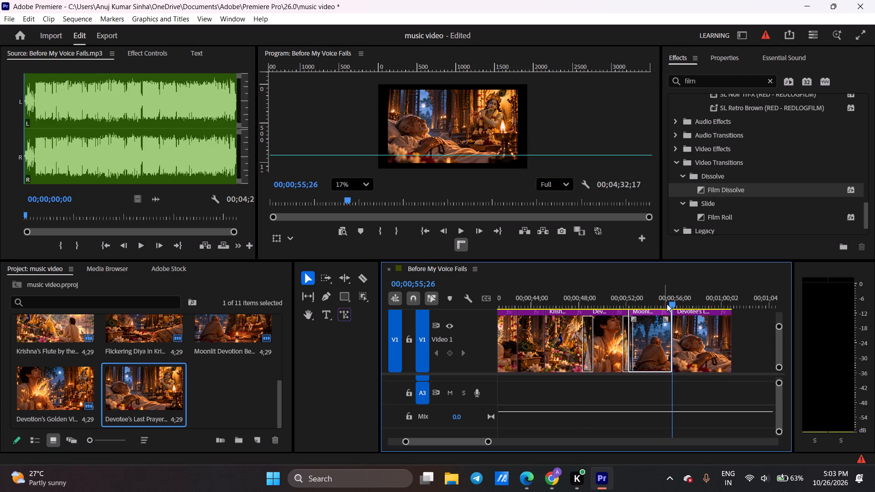
Play through the cut between the Moonlit Devotion and Devotee's Last Prayer clips and apply a Film Dissolve transition there.
{"action": "left_click_drag", "start_coordinate": [672, 303], "coordinate": [661, 300]}
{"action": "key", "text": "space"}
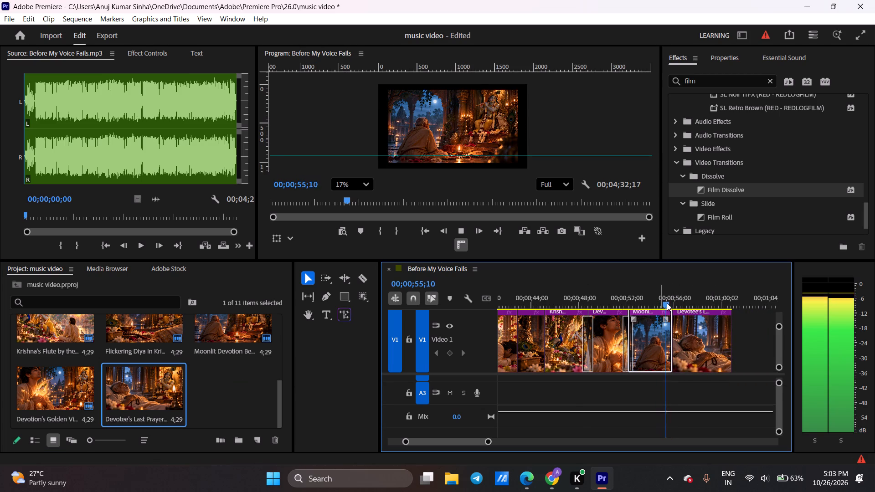
{"action": "left_click_drag", "start_coordinate": [668, 303], "coordinate": [616, 284]}
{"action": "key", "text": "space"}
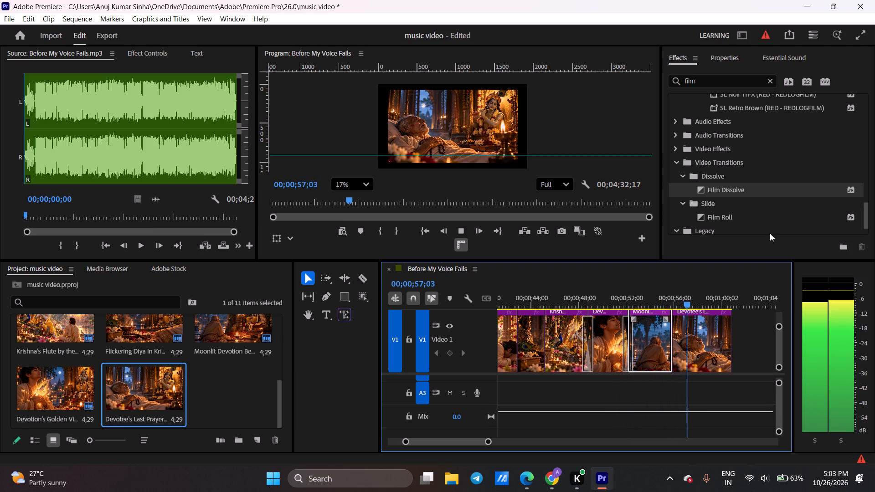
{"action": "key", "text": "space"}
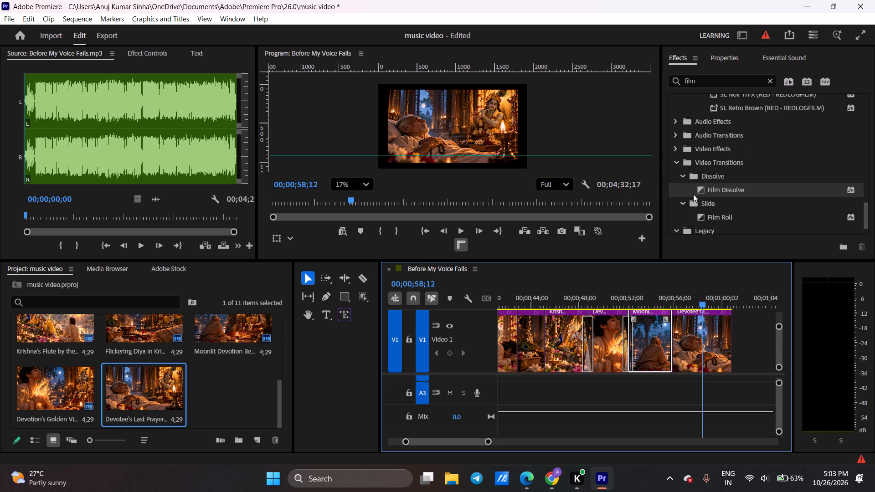
{"action": "left_click_drag", "start_coordinate": [732, 190], "coordinate": [726, 225]}
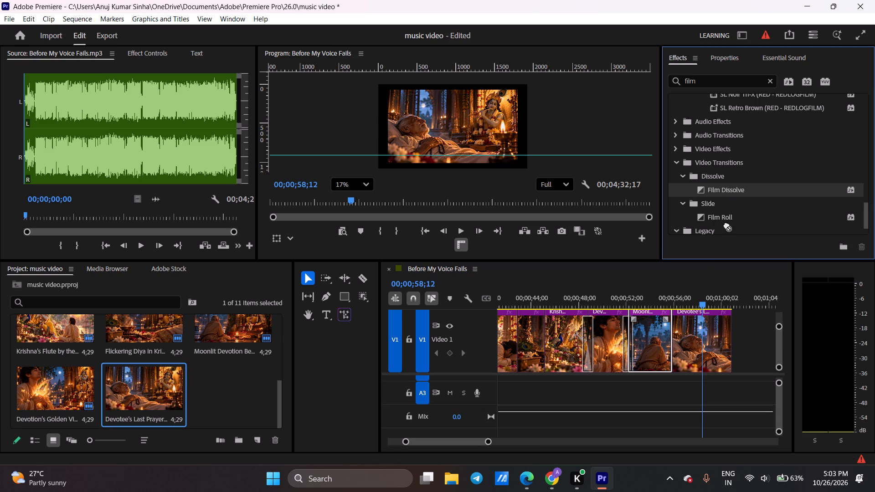
{"action": "left_click_drag", "start_coordinate": [726, 225], "coordinate": [671, 348]}
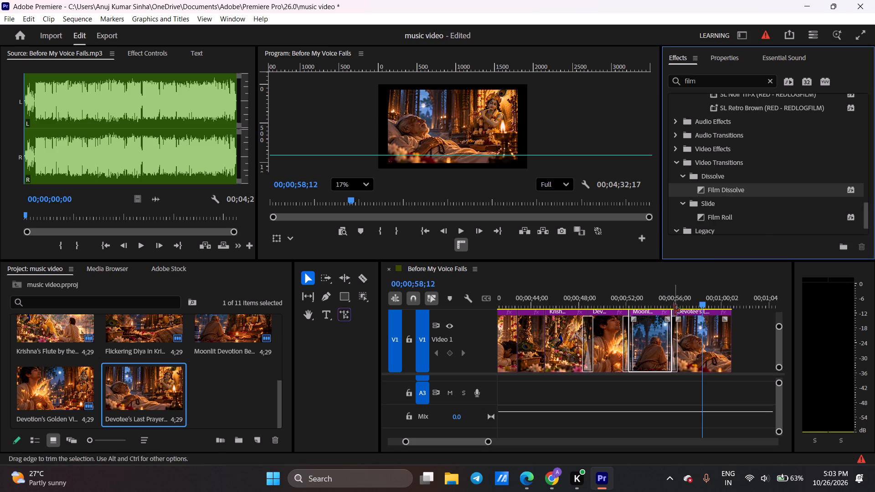
Play back the Film Dissolve and the Devotee's Last Prayer clip against the song.
{"action": "left_click_drag", "start_coordinate": [702, 300], "coordinate": [658, 299]}
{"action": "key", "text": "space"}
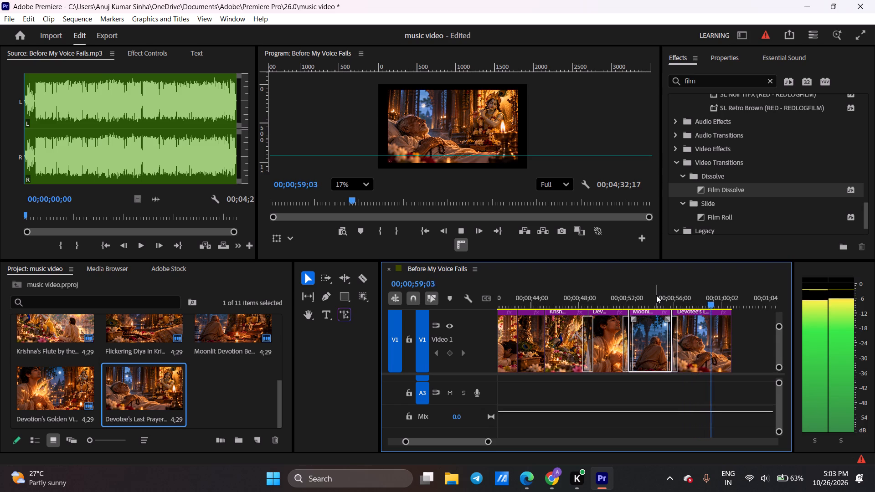
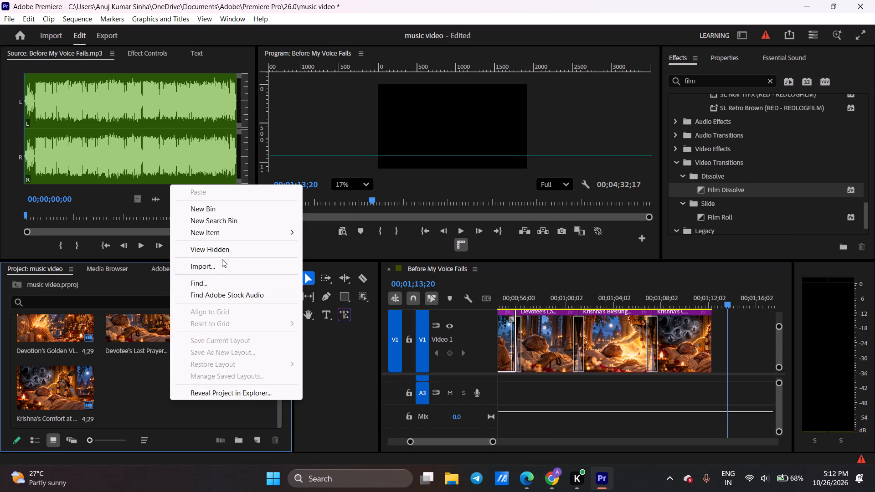
{"action": "left_click", "coordinate": [226, 264]}
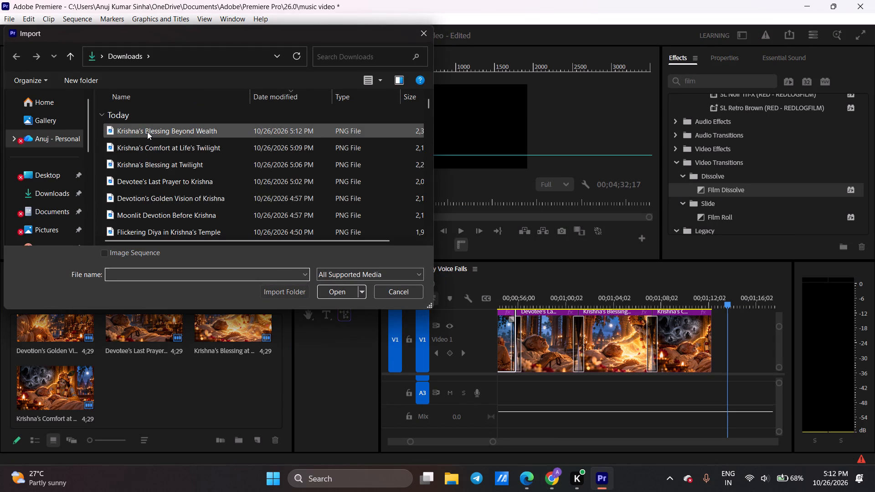
{"action": "double_click", "coordinate": [147, 132]}
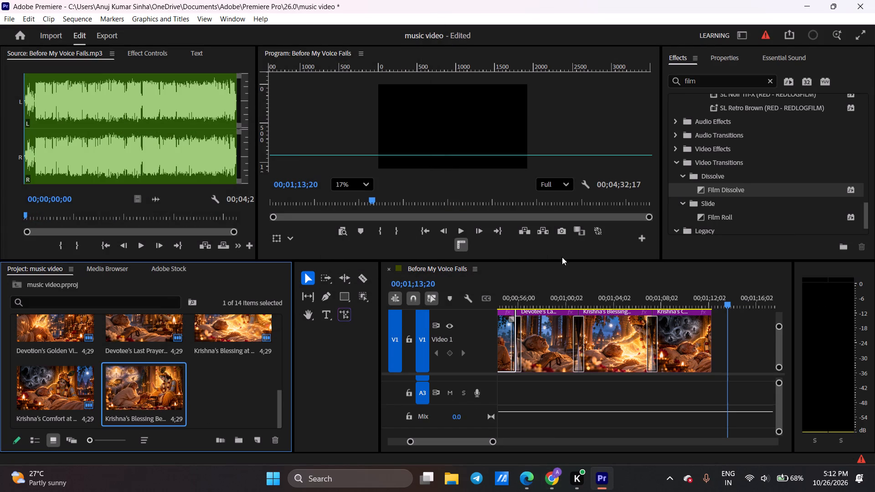
Play through the final clip to judge its timing and append the Krishna's Blessing Beyond Wealth image directly after it on V1.
{"action": "left_click_drag", "start_coordinate": [726, 303], "coordinate": [659, 291]}
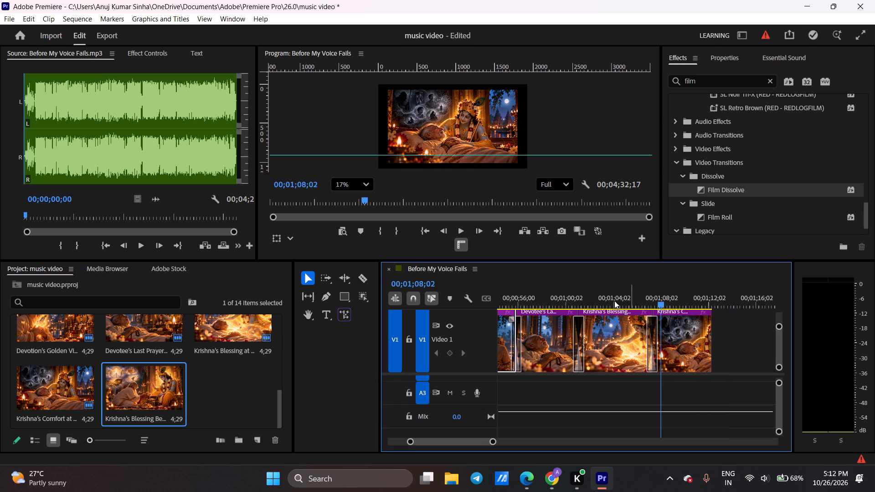
{"action": "key", "text": "space"}
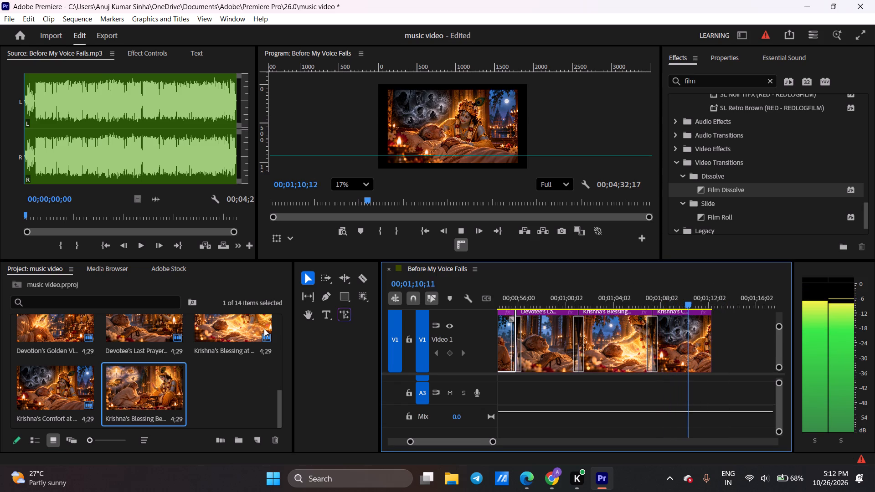
{"action": "key", "text": "space"}
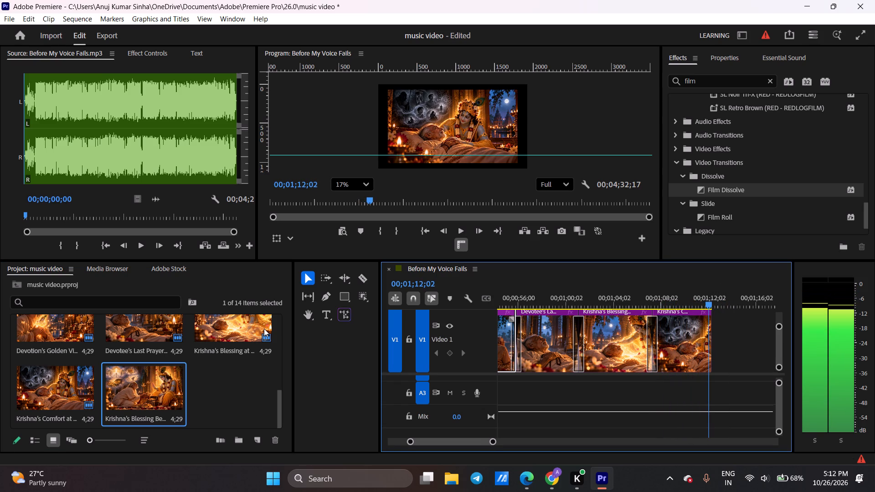
{"action": "key", "text": "space"}
{"action": "key", "text": "space"}
{"action": "key", "text": "space"}
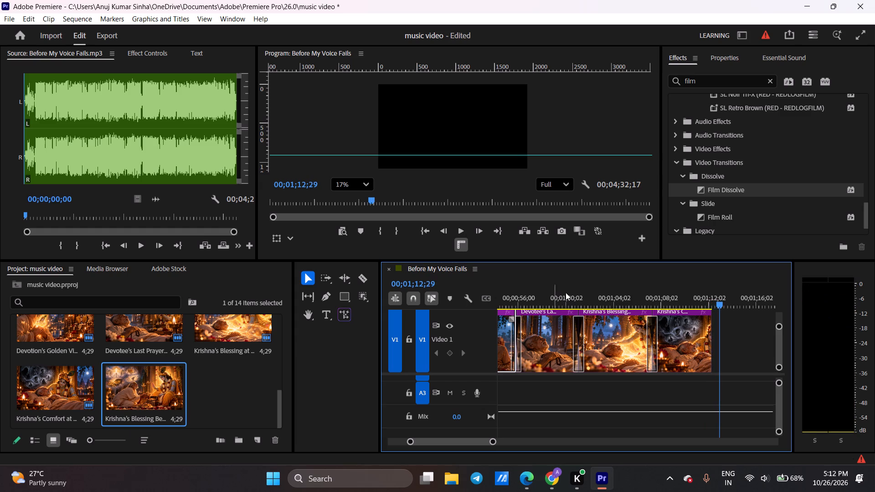
{"action": "left_click_drag", "start_coordinate": [733, 300], "coordinate": [659, 300]}
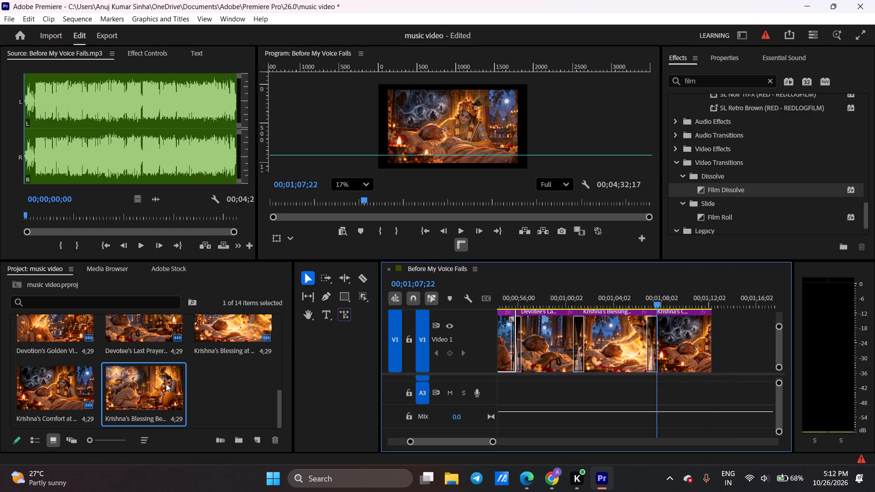
{"action": "left_click_drag", "start_coordinate": [166, 384], "coordinate": [715, 350]}
Apply a Film Dissolve transition at the cut between the Krishna's Comfort clip and the Krishna's Blessing Beyond Wealth clip.
{"action": "key", "text": "space"}
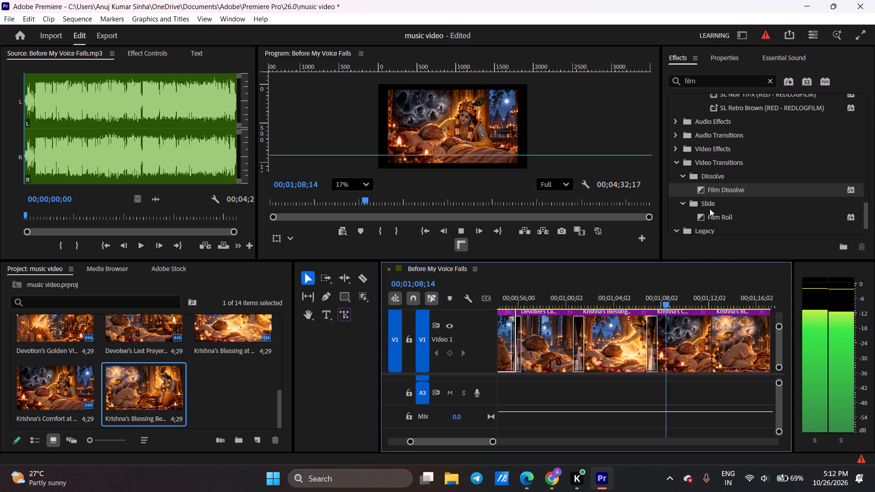
{"action": "key", "text": "space"}
{"action": "left_click_drag", "start_coordinate": [714, 188], "coordinate": [713, 341]}
Play back the newly added dissolve and the last clip on the timeline through to its end.
{"action": "key", "text": "space"}
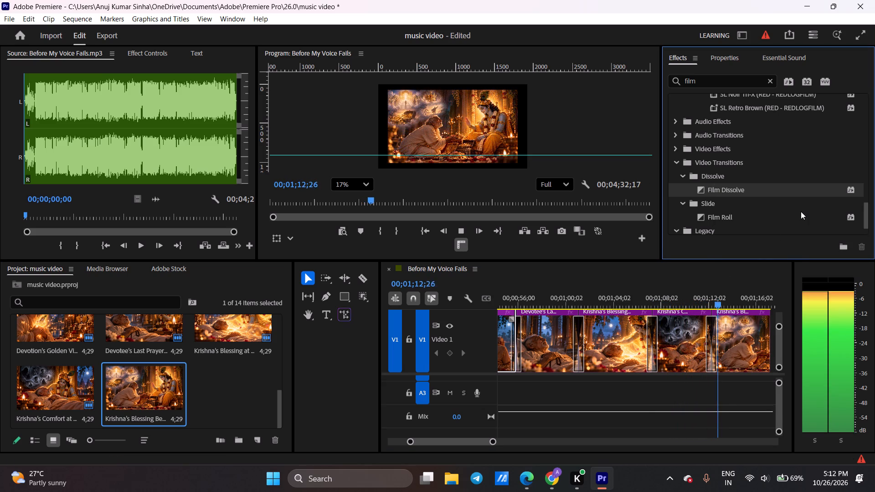
{"action": "key", "text": "space"}
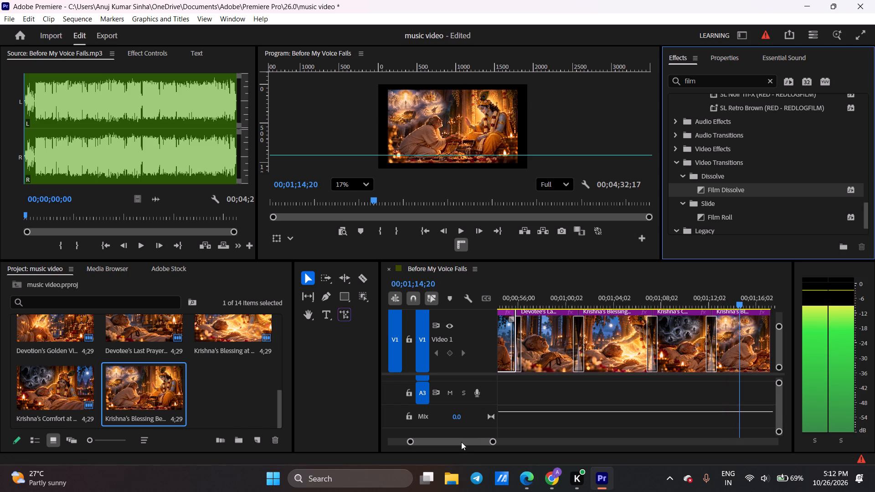
{"action": "left_click_drag", "start_coordinate": [493, 442], "coordinate": [503, 440]}
{"action": "key", "text": "space"}
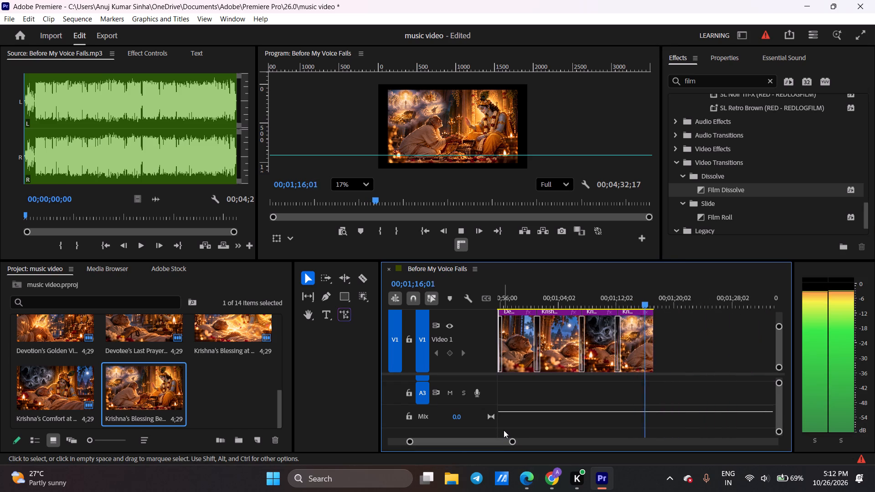
{"action": "key", "text": "space"}
{"action": "key", "text": "space"}
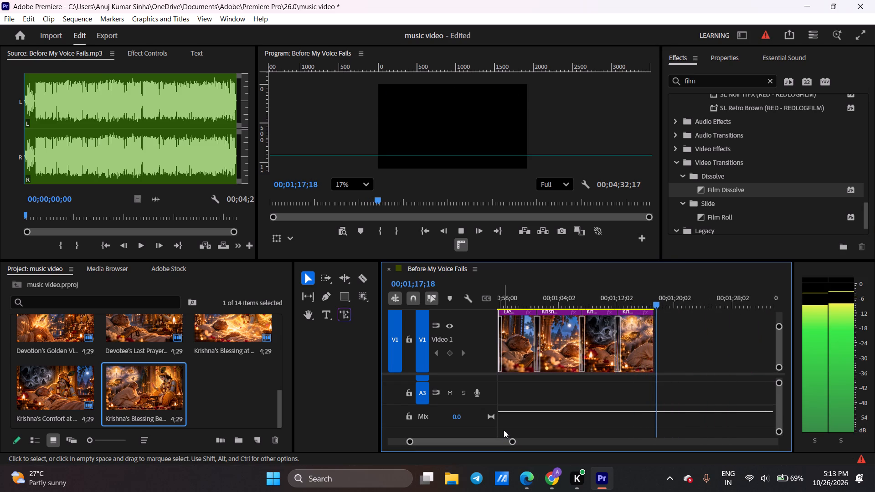
{"action": "key", "text": "space"}
{"action": "left_click_drag", "start_coordinate": [656, 304], "coordinate": [598, 306]}
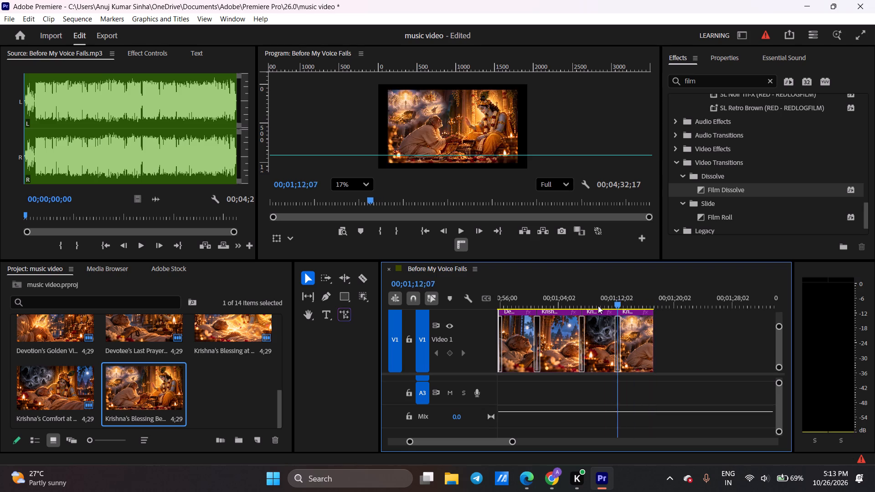
Add Film Dissolve transitions to the two cuts still lacking one on V1, at about 43 and 45 seconds.
{"action": "left_click_drag", "start_coordinate": [598, 306], "coordinate": [402, 302]}
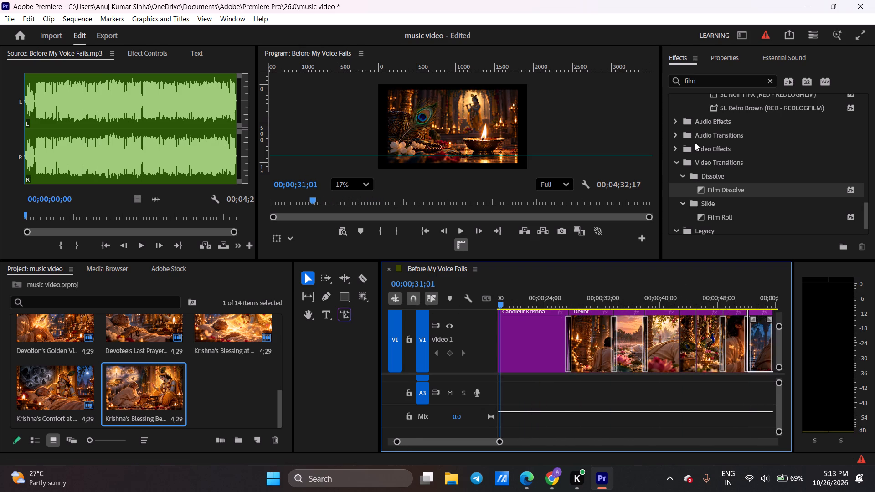
{"action": "left_click_drag", "start_coordinate": [721, 191], "coordinate": [715, 305]}
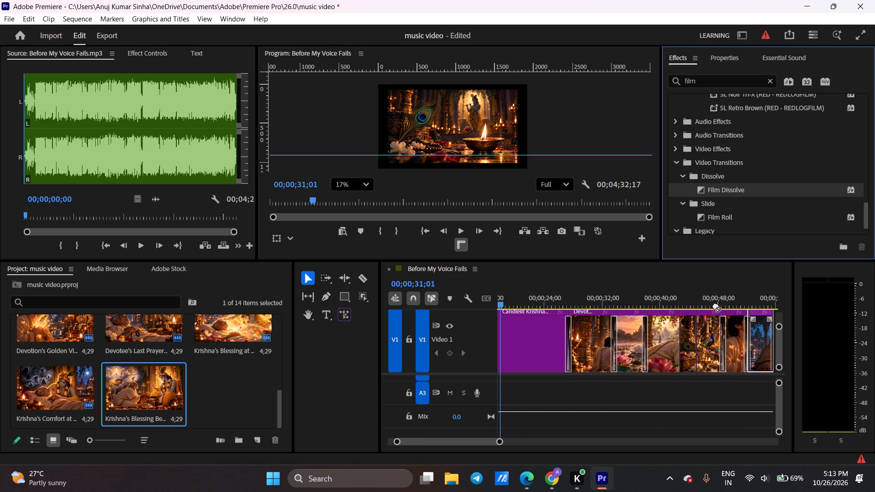
{"action": "left_click_drag", "start_coordinate": [715, 305], "coordinate": [699, 342]}
{"action": "left_click_drag", "start_coordinate": [695, 189], "coordinate": [696, 210]}
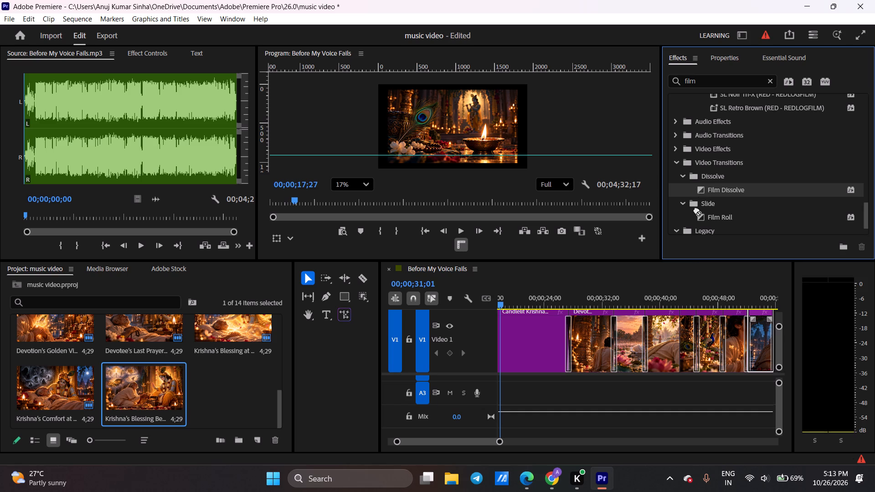
{"action": "left_click_drag", "start_coordinate": [696, 210], "coordinate": [682, 331]}
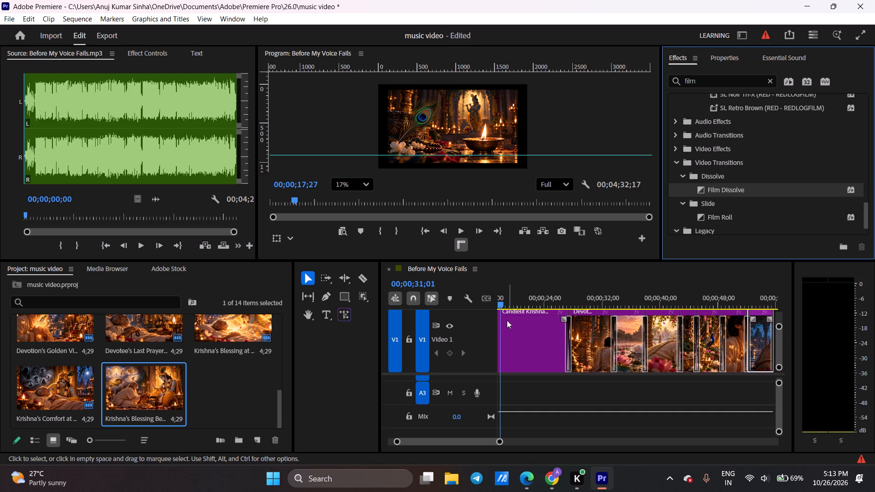
Play the sequence from its beginning to about 32 seconds to review the opening images and their first transition.
{"action": "left_click_drag", "start_coordinate": [499, 297], "coordinate": [491, 300]}
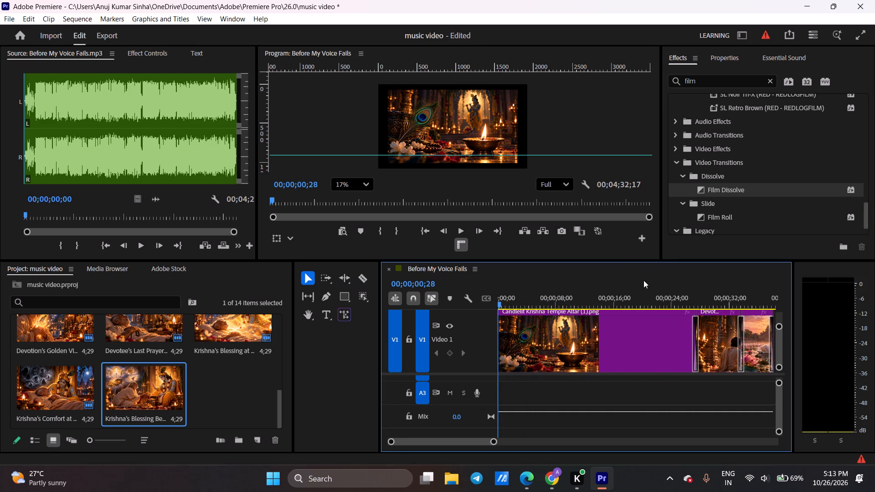
{"action": "left_click_drag", "start_coordinate": [493, 441], "coordinate": [520, 443]}
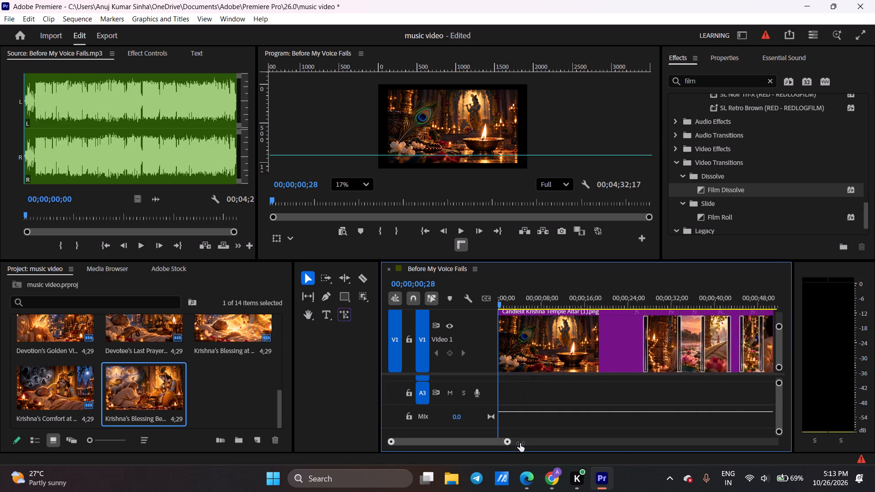
{"action": "left_click_drag", "start_coordinate": [520, 443], "coordinate": [560, 445]}
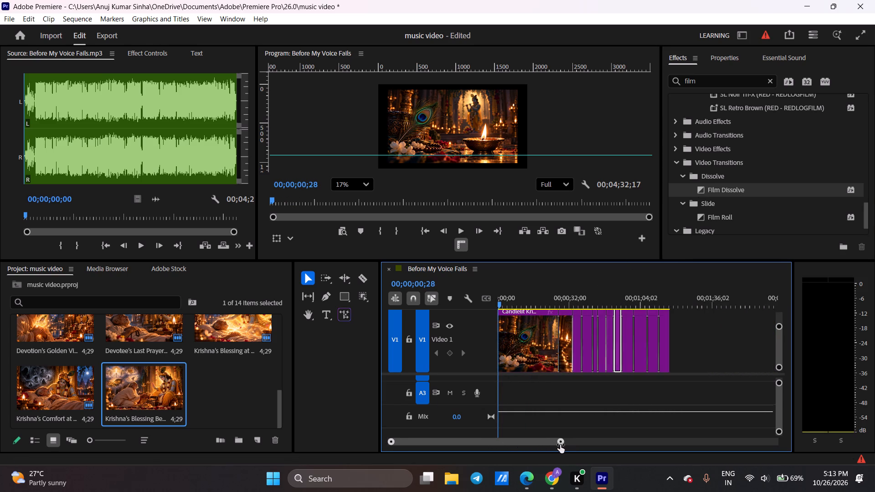
{"action": "left_click_drag", "start_coordinate": [560, 445], "coordinate": [539, 446]}
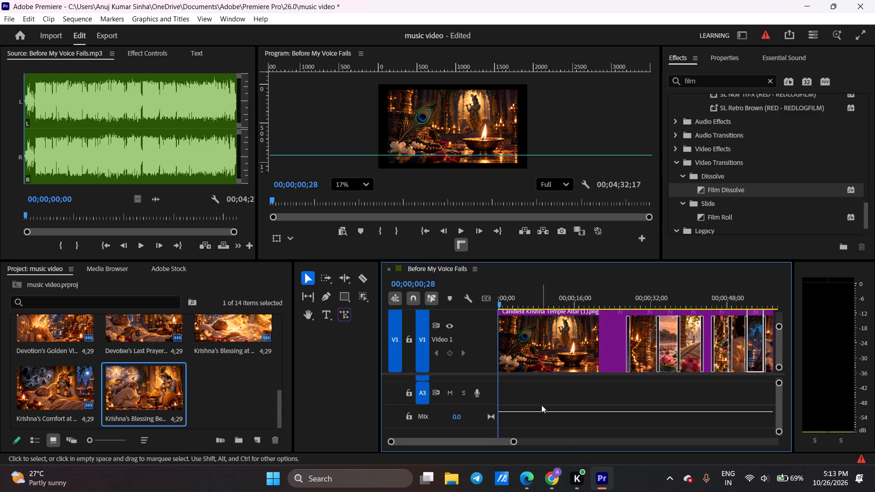
{"action": "scroll", "coordinate": [604, 353], "scroll_direction": "down", "scroll_amount": 6}
{"action": "scroll", "coordinate": [604, 353], "scroll_direction": "up", "scroll_amount": 18}
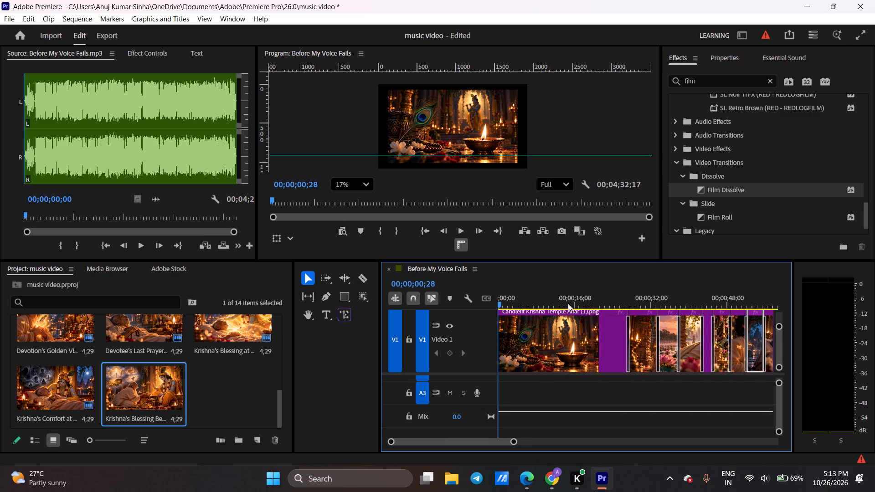
{"action": "key", "text": "space"}
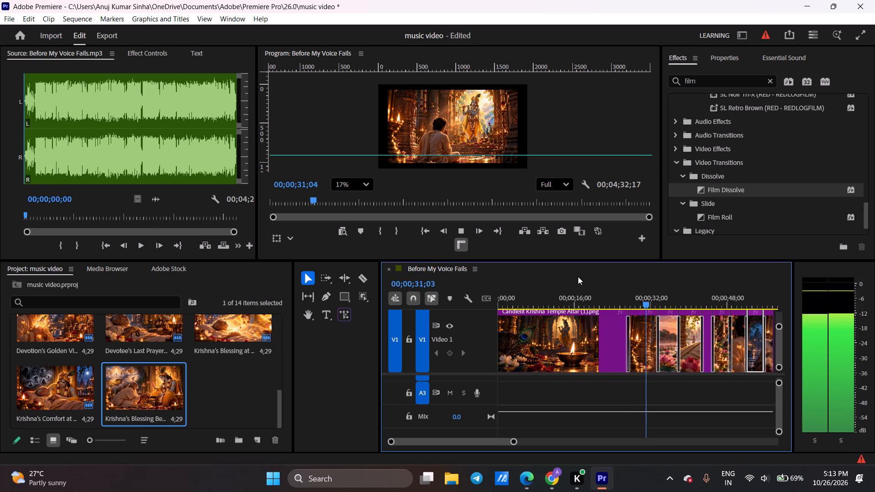
{"action": "key", "text": "space"}
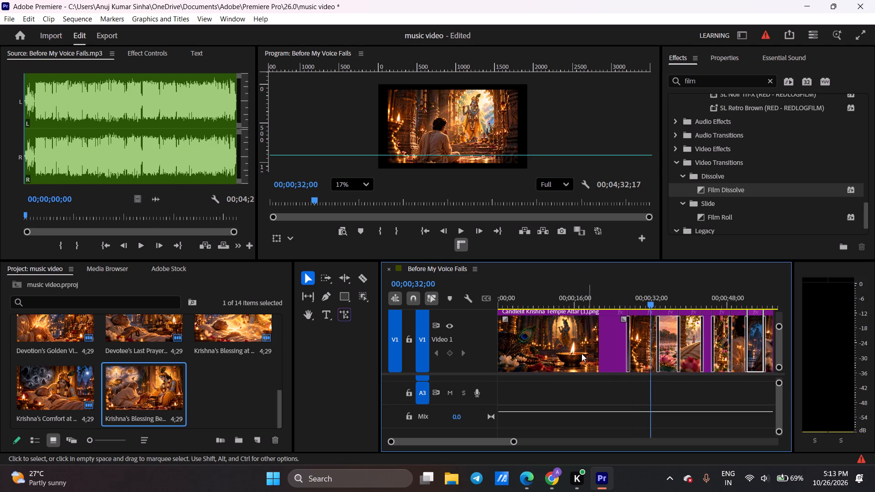
Return to the ChatGPT conversation in Chrome, close the enlarged image and look back through the earlier generated scenes.
{"action": "left_click", "coordinate": [547, 473]}
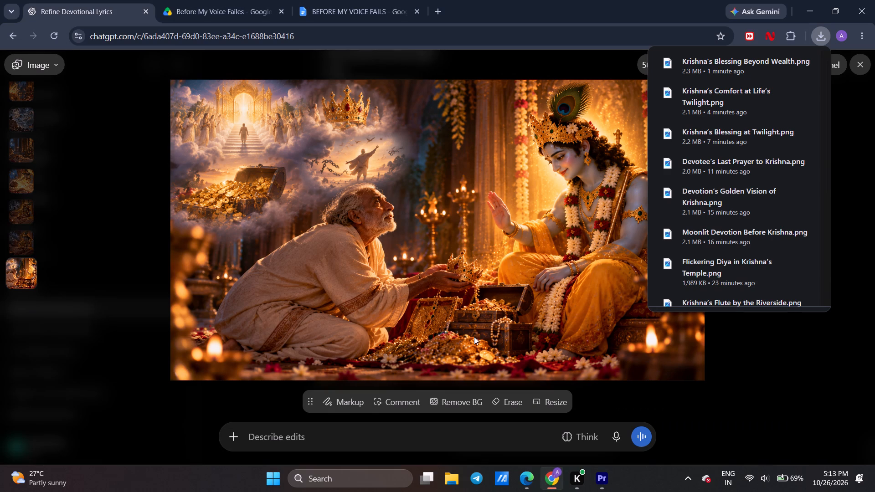
{"action": "left_click", "coordinate": [782, 396]}
{"action": "left_click", "coordinate": [757, 372]}
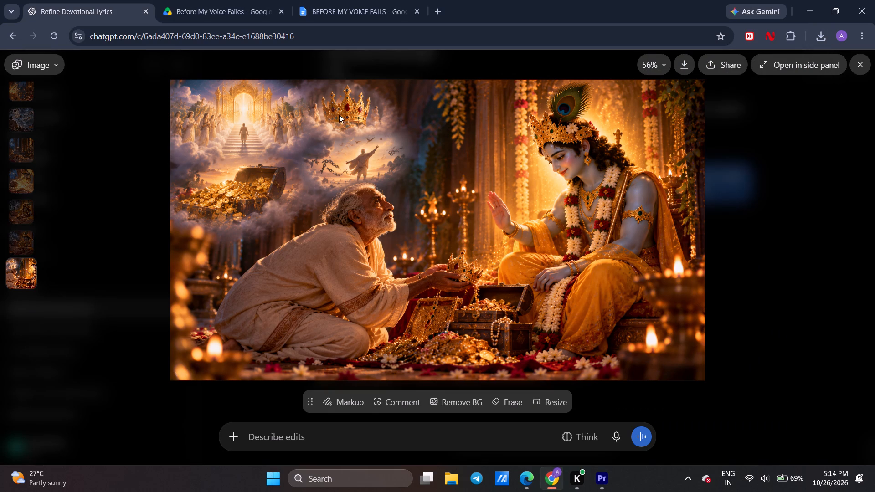
{"action": "left_click", "coordinate": [129, 179]}
{"action": "left_click", "coordinate": [67, 105]}
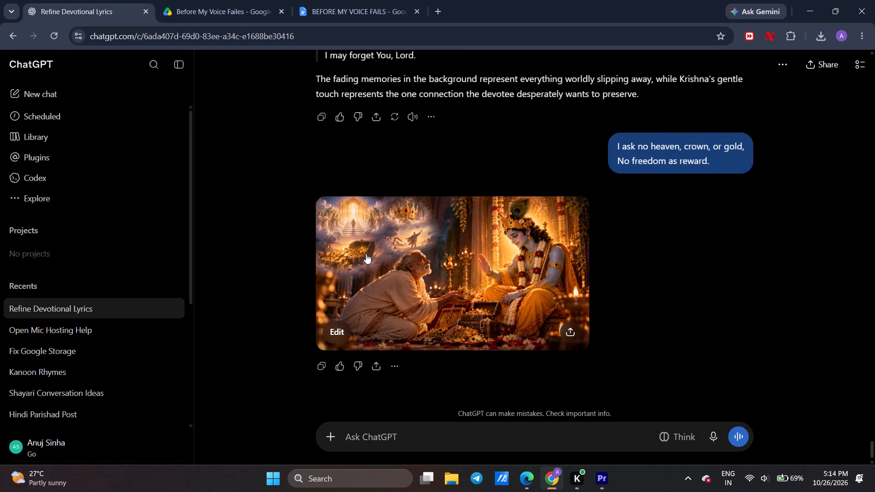
{"action": "left_click_drag", "start_coordinate": [874, 446], "coordinate": [871, 396]}
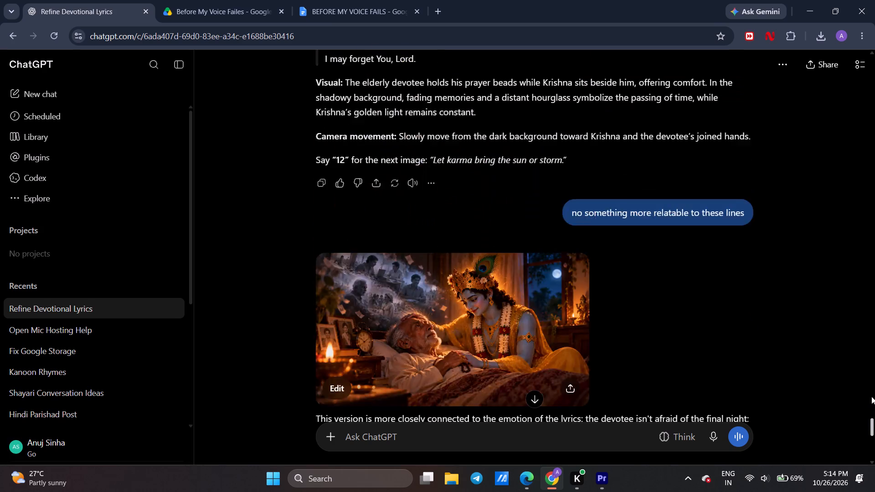
{"action": "left_click_drag", "start_coordinate": [871, 396], "coordinate": [866, 91]}
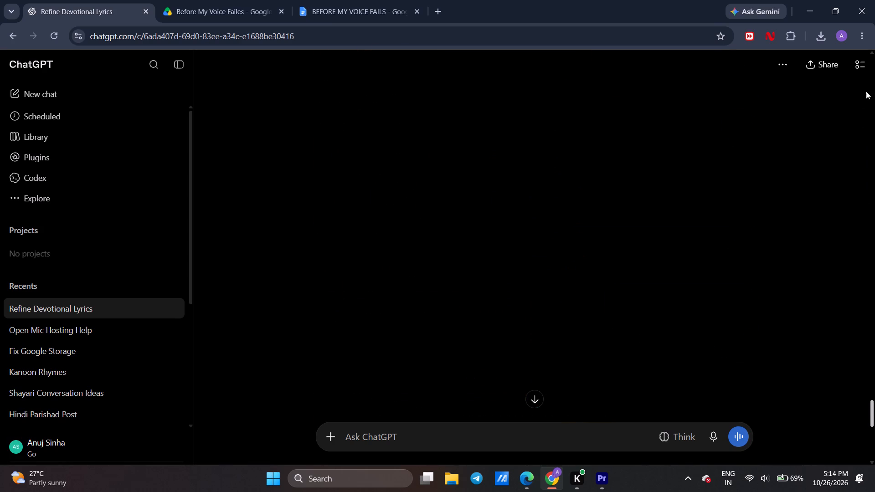
{"action": "left_click_drag", "start_coordinate": [866, 91], "coordinate": [864, 56]}
{"action": "left_click", "coordinate": [323, 0]}
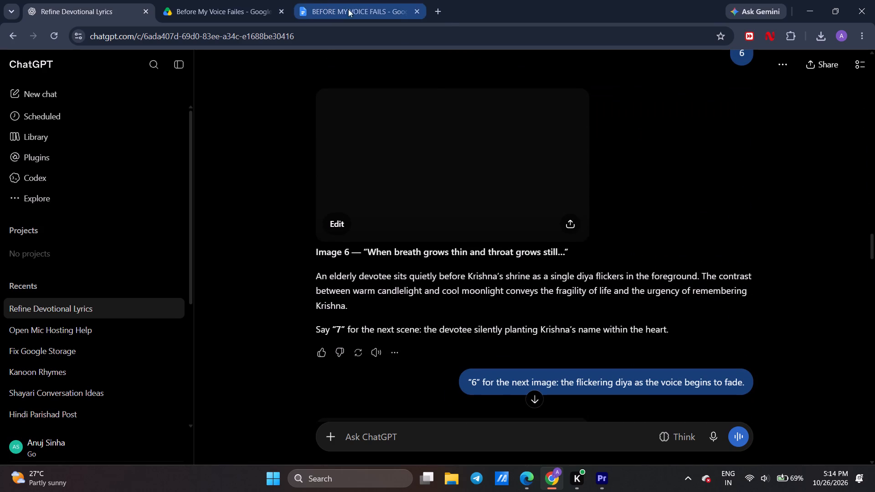
{"action": "scroll", "coordinate": [443, 268], "scroll_direction": "up", "scroll_amount": 5}
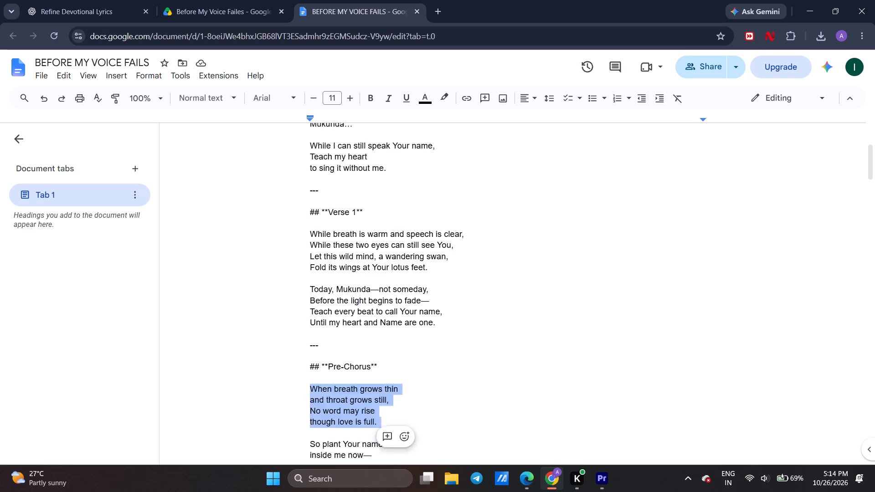
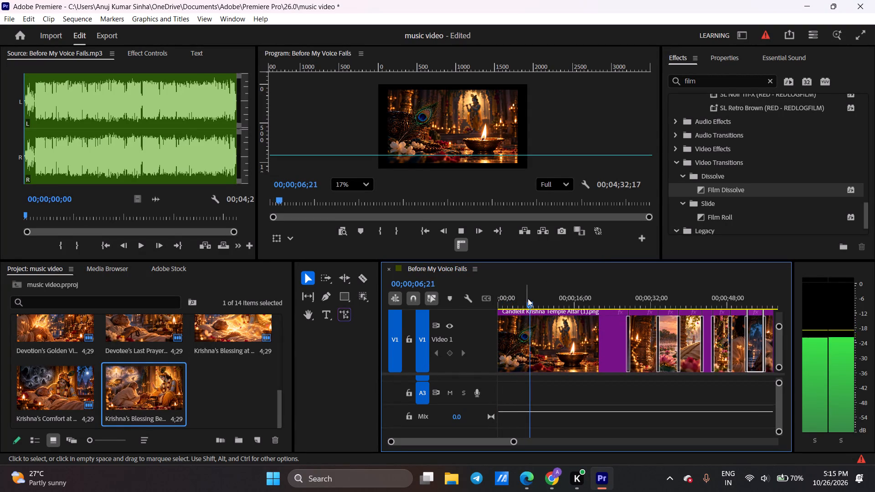
Replay the opening seconds of the Before My Voice Fails sequence from the start.
{"action": "left_click_drag", "start_coordinate": [528, 298], "coordinate": [438, 301]}
{"action": "key", "text": "space"}
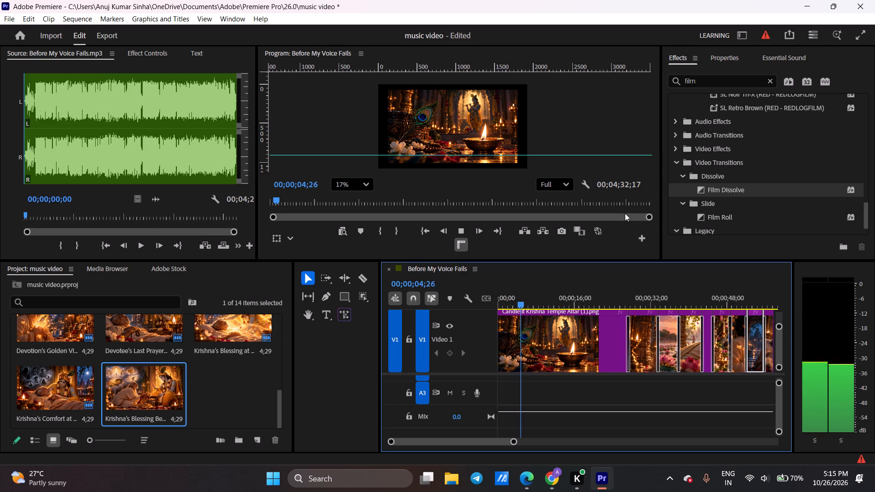
{"action": "key", "text": "space"}
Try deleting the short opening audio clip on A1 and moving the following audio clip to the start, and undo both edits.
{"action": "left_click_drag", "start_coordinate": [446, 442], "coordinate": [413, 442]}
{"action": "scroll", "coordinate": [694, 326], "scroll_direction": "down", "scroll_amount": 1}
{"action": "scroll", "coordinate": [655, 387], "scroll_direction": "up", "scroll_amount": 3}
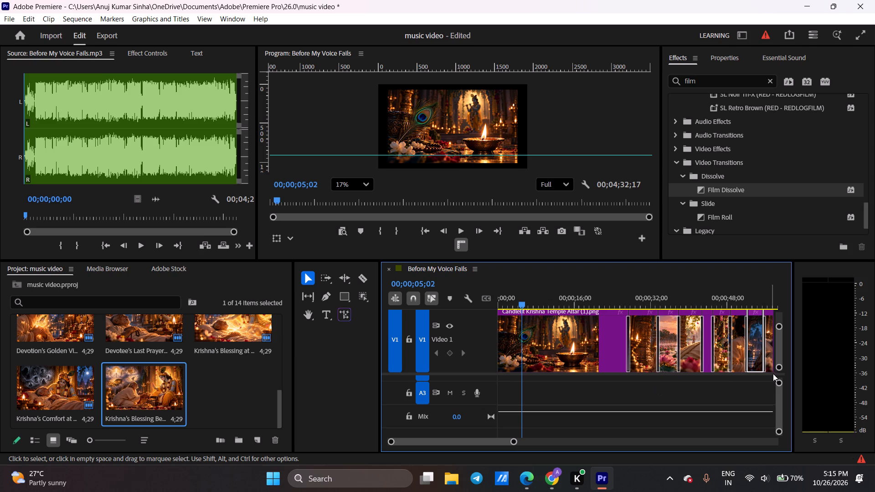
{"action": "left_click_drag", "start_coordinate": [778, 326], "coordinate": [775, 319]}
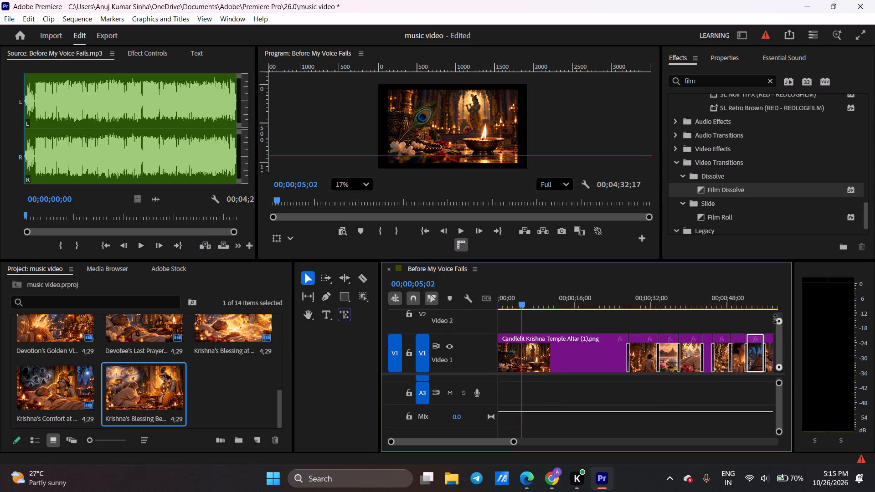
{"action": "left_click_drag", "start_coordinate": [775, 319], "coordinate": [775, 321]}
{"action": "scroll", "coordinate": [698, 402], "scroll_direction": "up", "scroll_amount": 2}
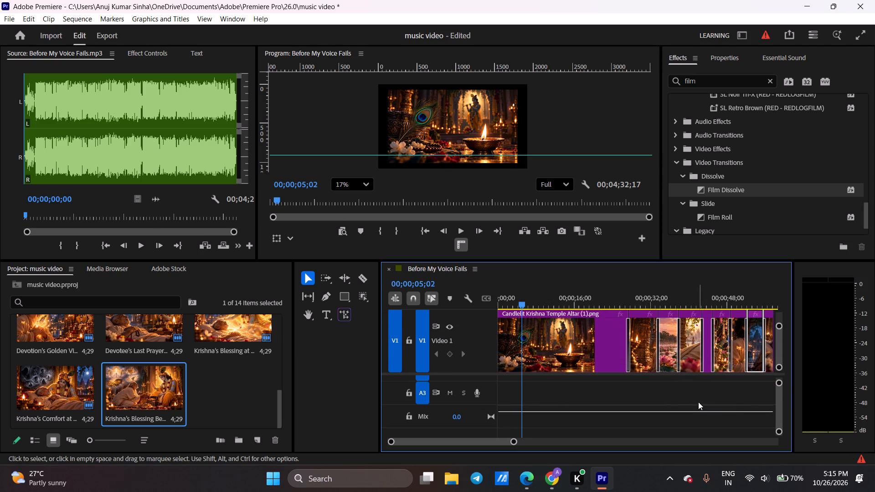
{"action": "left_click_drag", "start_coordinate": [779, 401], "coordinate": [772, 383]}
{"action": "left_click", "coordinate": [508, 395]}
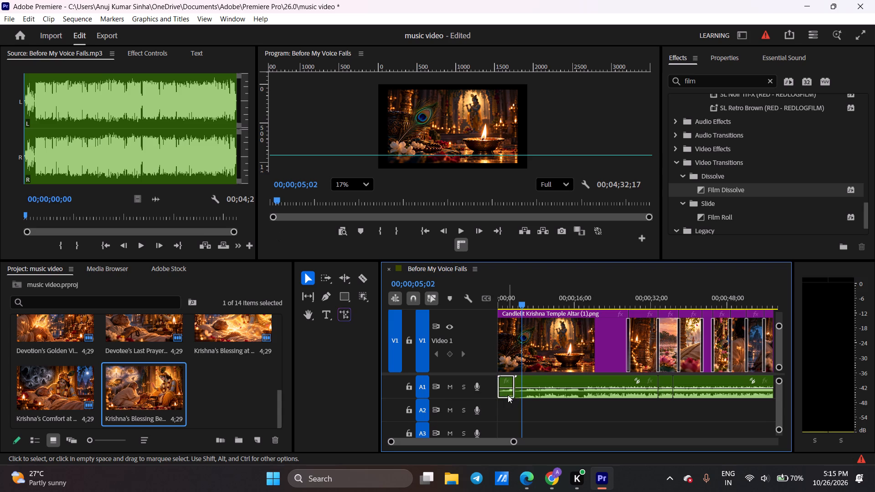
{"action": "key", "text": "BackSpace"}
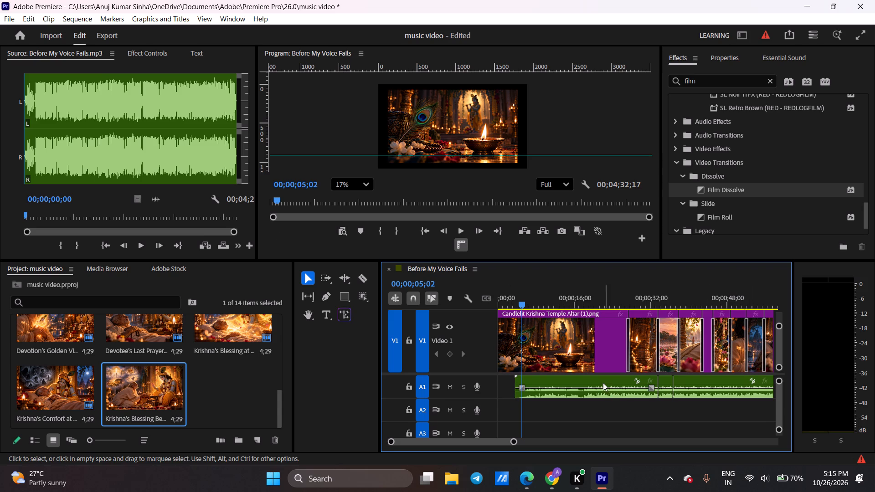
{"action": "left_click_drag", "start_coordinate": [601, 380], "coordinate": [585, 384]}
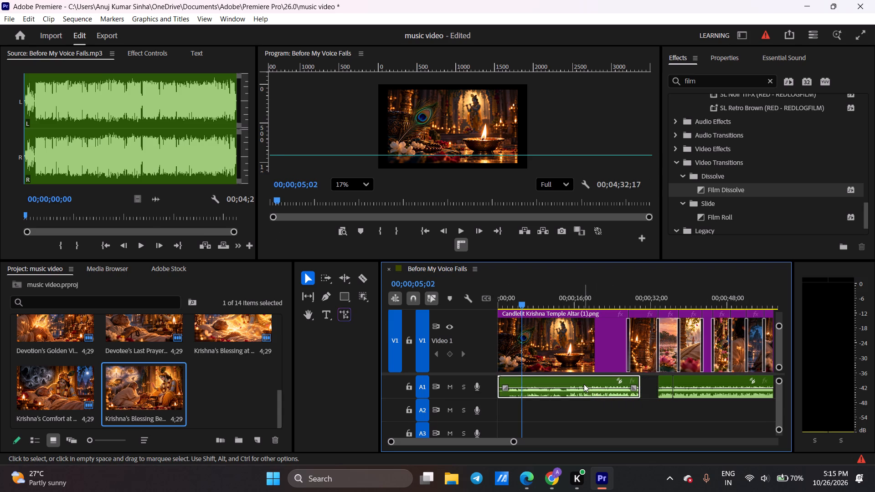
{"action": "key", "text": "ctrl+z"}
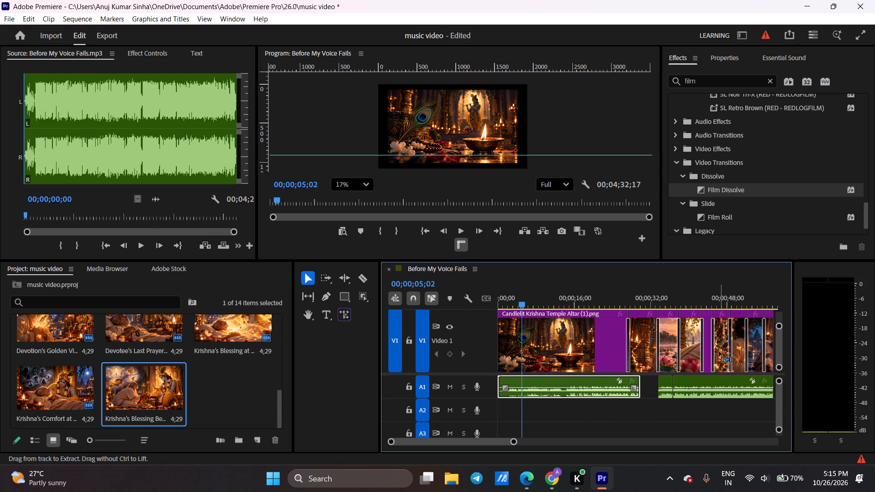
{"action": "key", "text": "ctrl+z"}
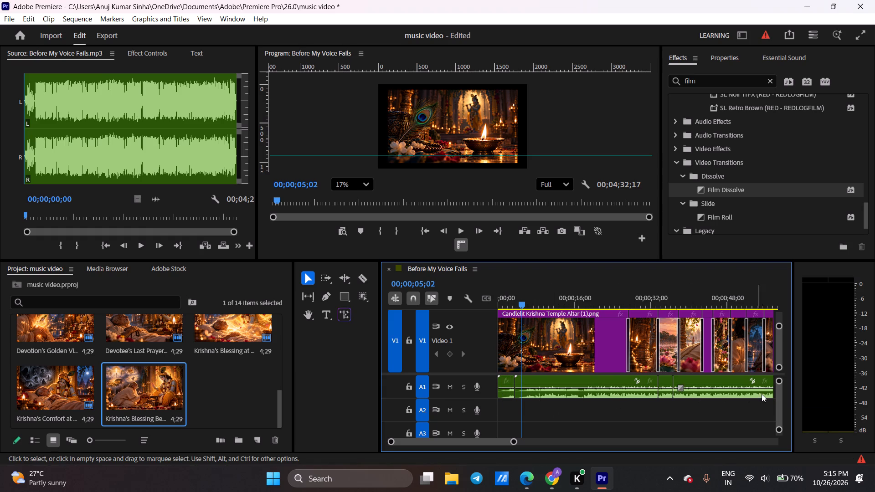
Play the opening and split the Candlelit Krishna Temple Altar clip at 00;00;03;20, in line with the end of the first audio clip.
{"action": "left_click_drag", "start_coordinate": [446, 442], "coordinate": [466, 441]}
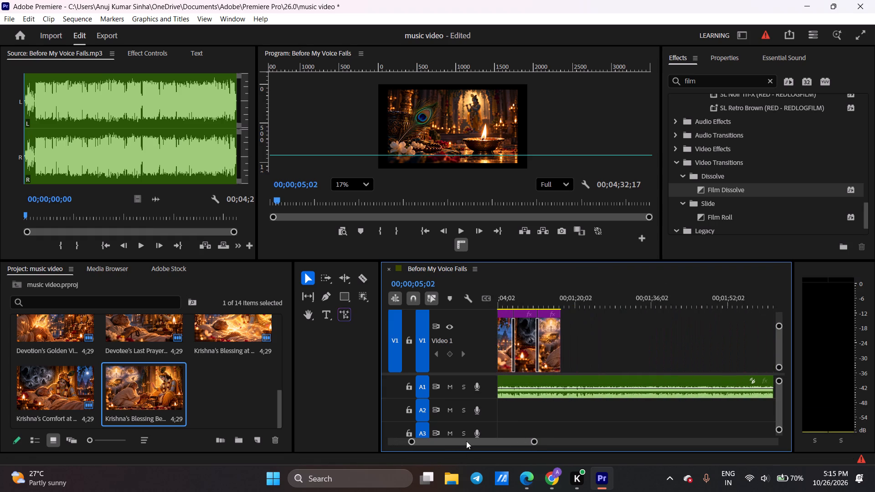
{"action": "left_click_drag", "start_coordinate": [466, 441], "coordinate": [463, 442]}
{"action": "left_click_drag", "start_coordinate": [463, 442], "coordinate": [400, 432]}
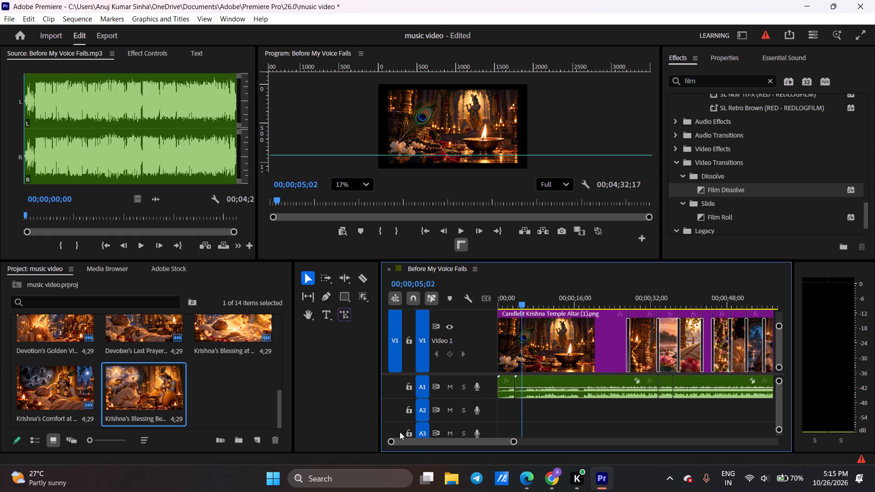
{"action": "left_click_drag", "start_coordinate": [400, 432], "coordinate": [400, 432]}
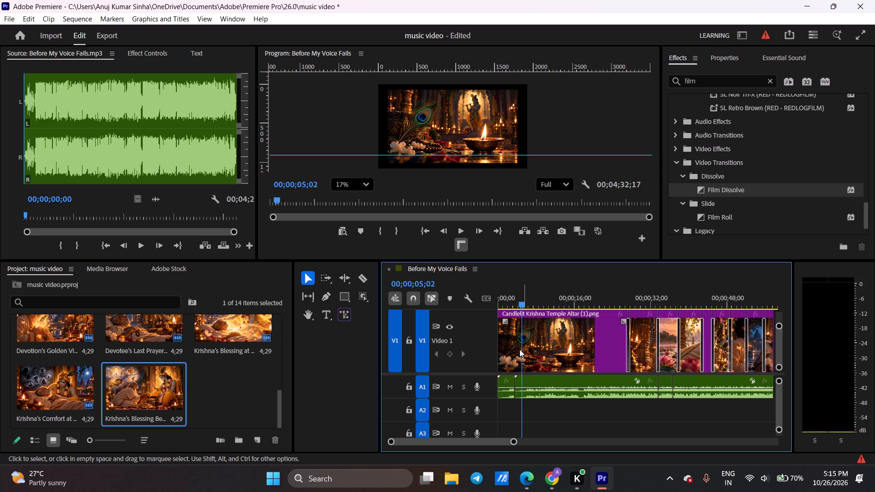
{"action": "left_click", "coordinate": [546, 336]}
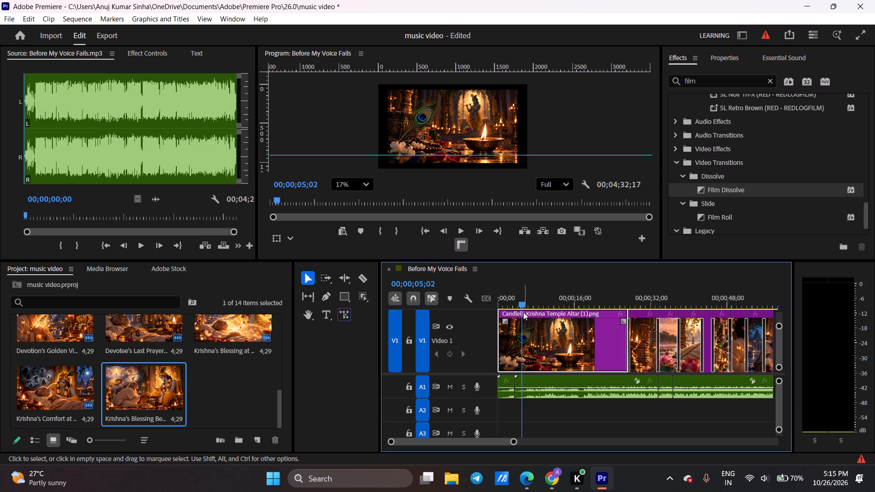
{"action": "left_click_drag", "start_coordinate": [520, 303], "coordinate": [445, 307]}
{"action": "key", "text": "space"}
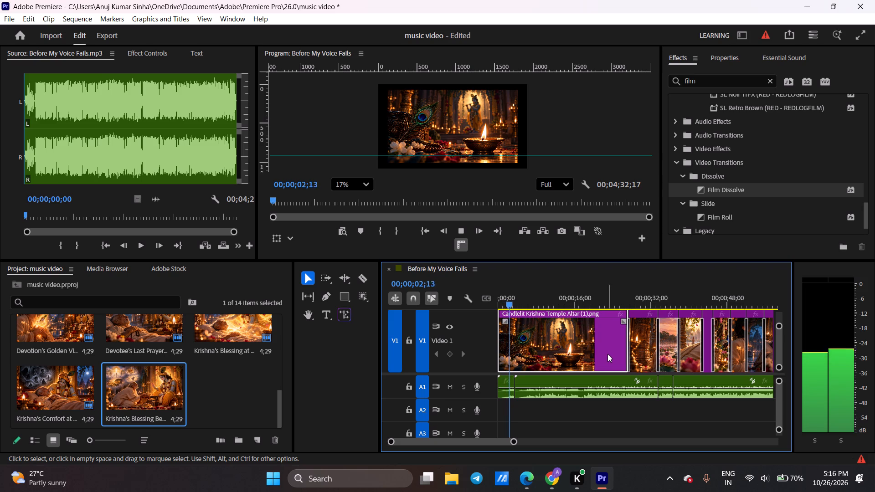
{"action": "key", "text": "space"}
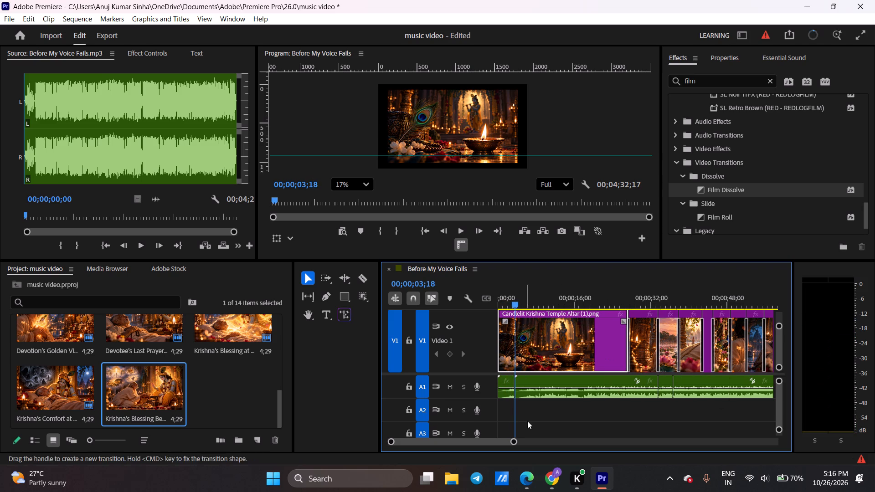
{"action": "left_click_drag", "start_coordinate": [514, 443], "coordinate": [480, 440]}
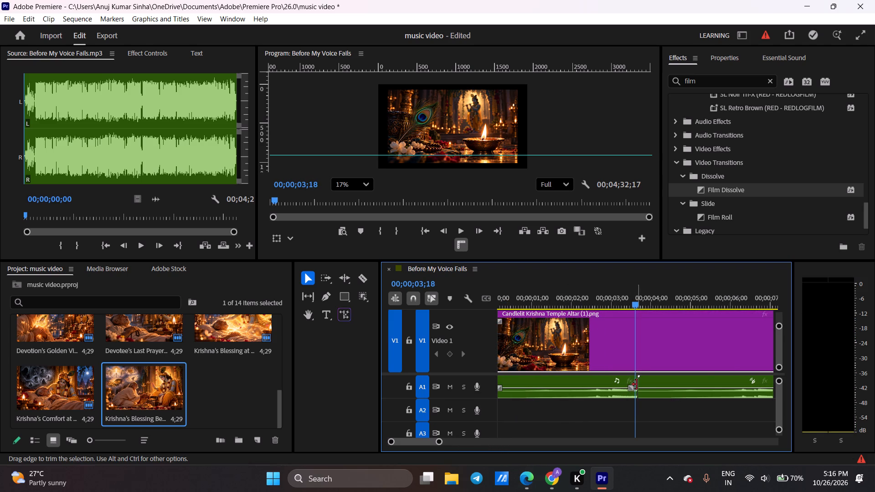
{"action": "left_click_drag", "start_coordinate": [634, 417], "coordinate": [638, 417]}
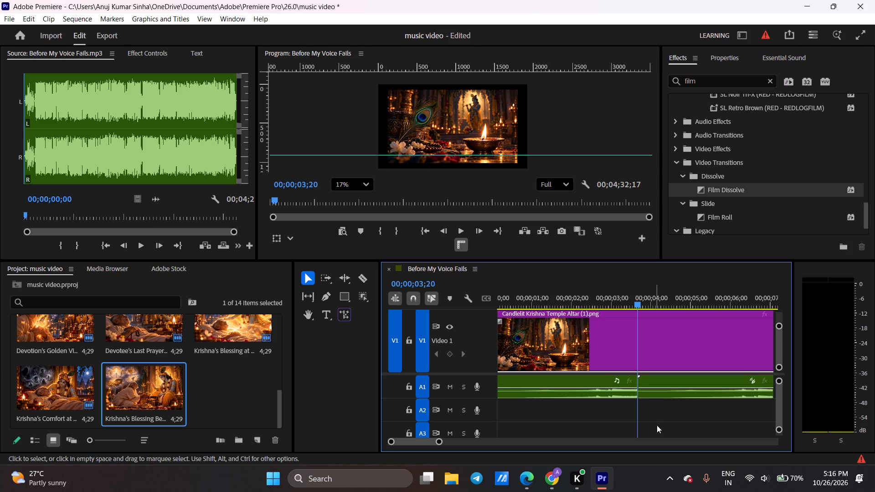
{"action": "left_click", "coordinate": [600, 341]}
{"action": "key", "text": "ctrl+x"}
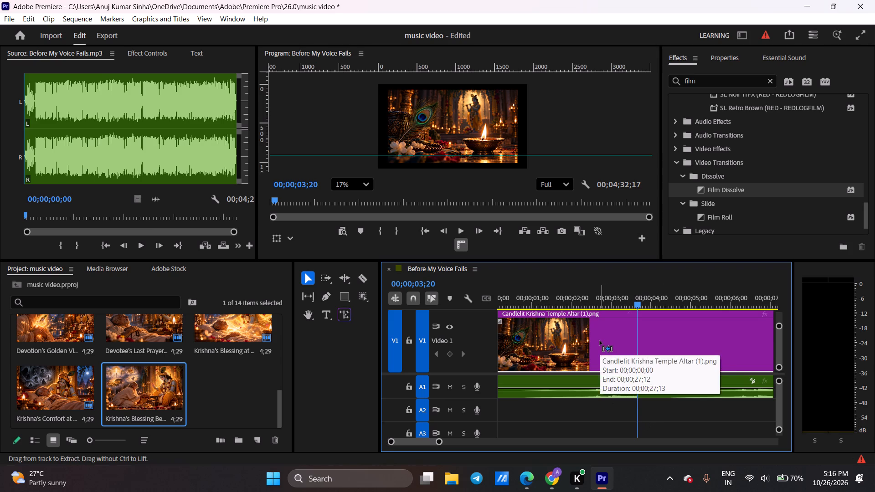
Delete the opening video piece on V1 and the short audio clip on A1 before 00;00;03;20.
{"action": "left_click", "coordinate": [594, 341]}
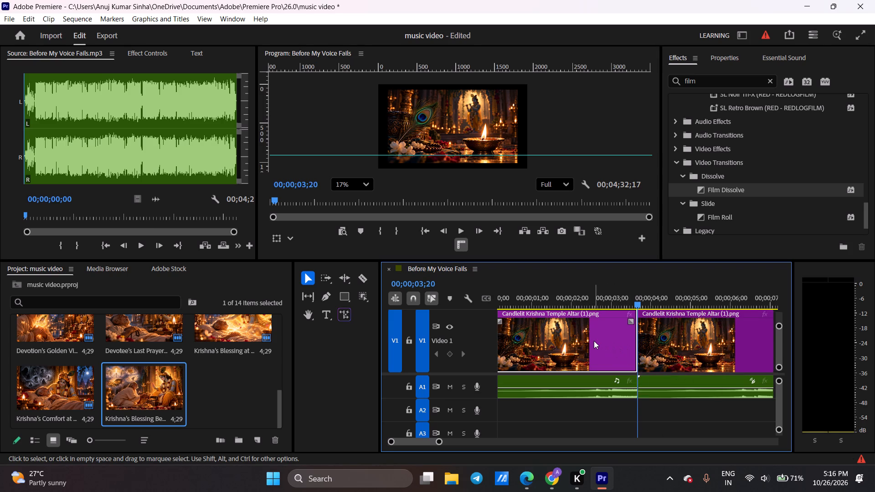
{"action": "key", "text": "BackSpace"}
{"action": "left_click", "coordinate": [588, 379]}
{"action": "key", "text": "BackSpace"}
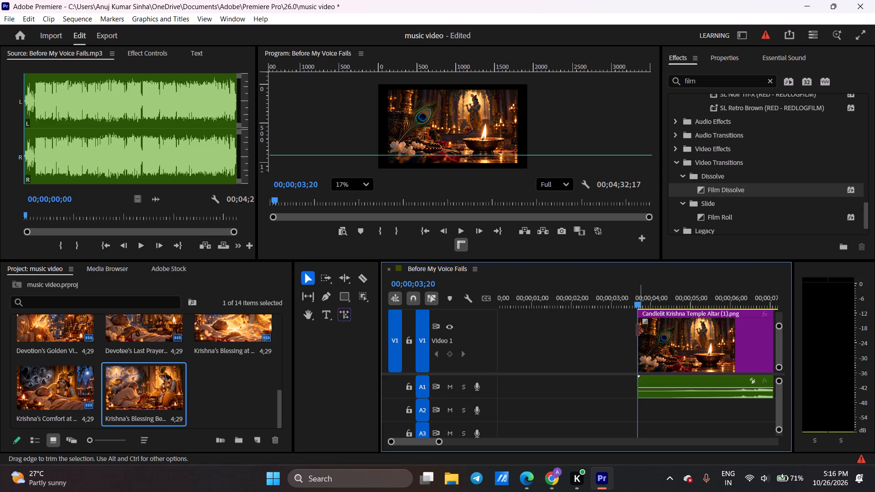
Select all the remaining video and audio clips and move them together to the sequence start, closing the opening gap.
{"action": "scroll", "coordinate": [660, 344], "scroll_direction": "down", "scroll_amount": 1, "text": "ctrl"}
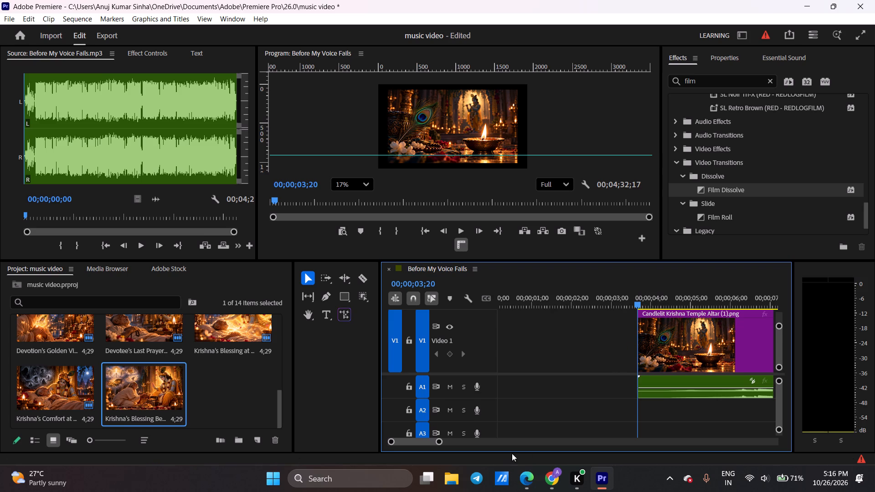
{"action": "left_click_drag", "start_coordinate": [440, 441], "coordinate": [461, 442]}
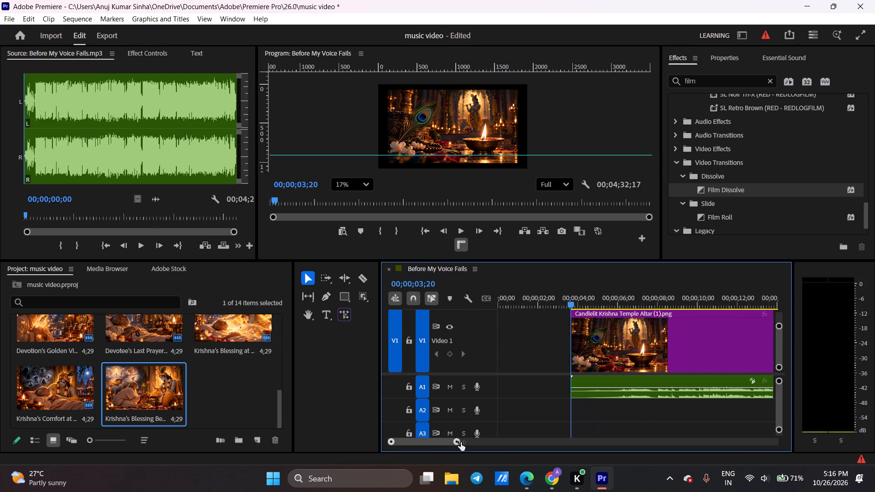
{"action": "left_click_drag", "start_coordinate": [461, 442], "coordinate": [500, 444]}
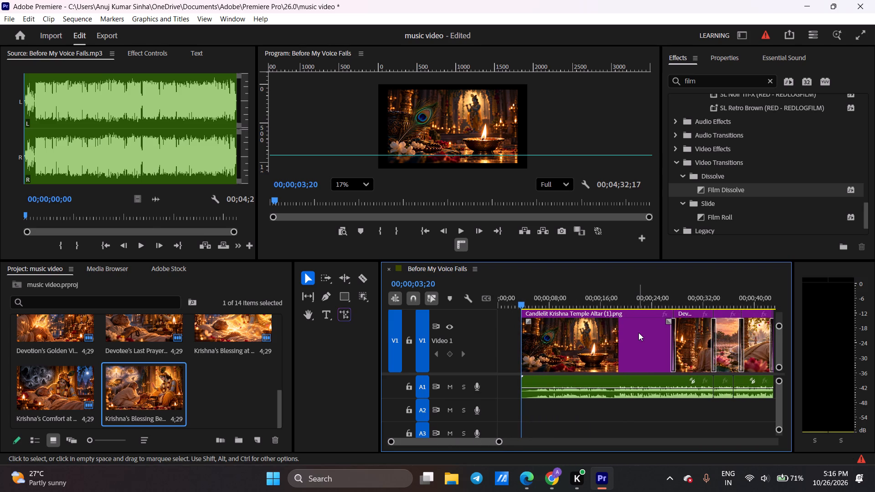
{"action": "left_click_drag", "start_coordinate": [501, 342], "coordinate": [679, 390]}
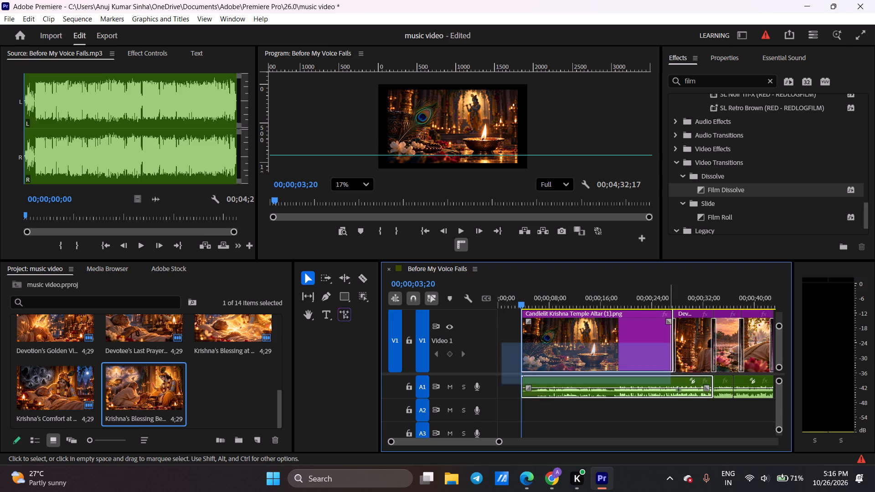
{"action": "left_click_drag", "start_coordinate": [679, 390], "coordinate": [826, 382]}
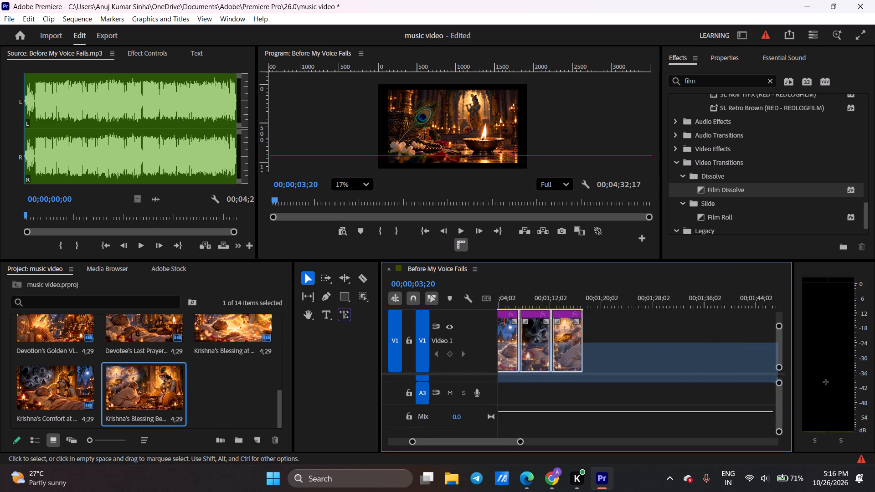
{"action": "left_click_drag", "start_coordinate": [826, 382], "coordinate": [839, 454]}
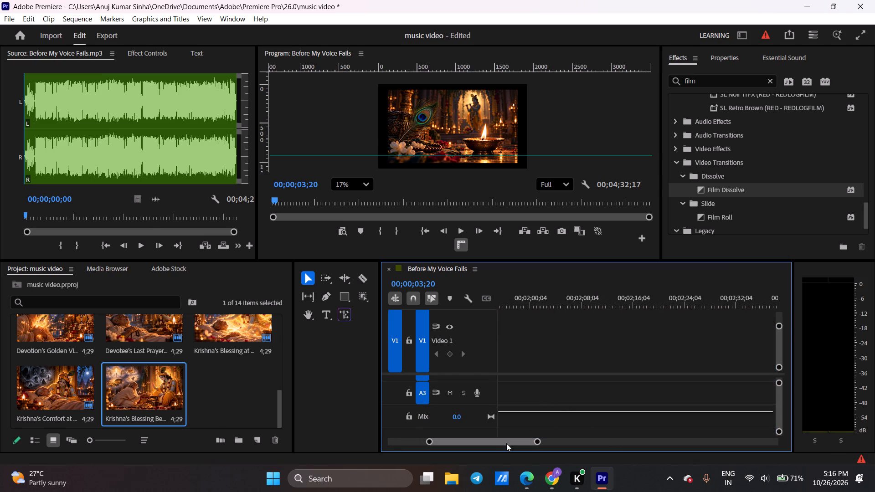
{"action": "left_click_drag", "start_coordinate": [506, 443], "coordinate": [270, 446]}
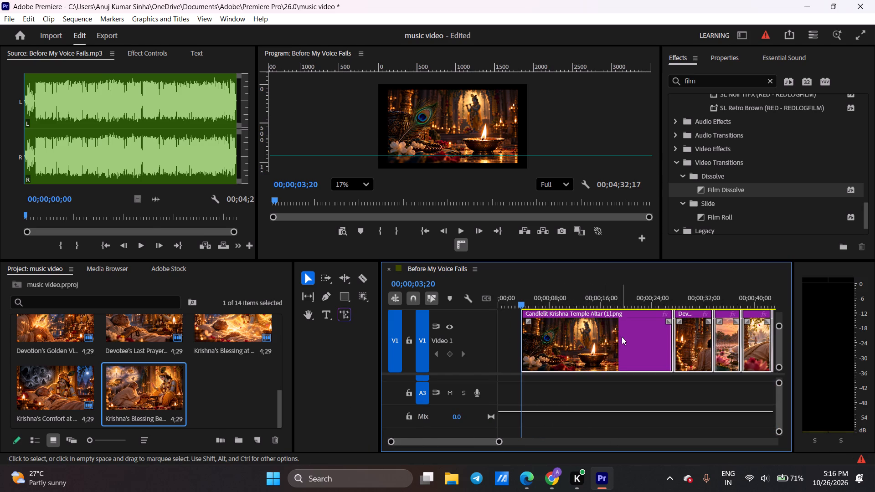
{"action": "left_click_drag", "start_coordinate": [639, 337], "coordinate": [612, 339]}
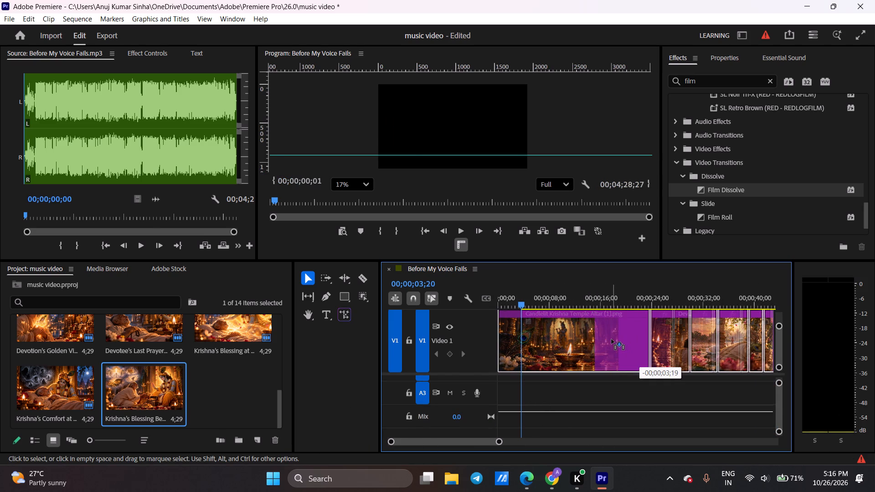
{"action": "left_click_drag", "start_coordinate": [781, 394], "coordinate": [768, 379]}
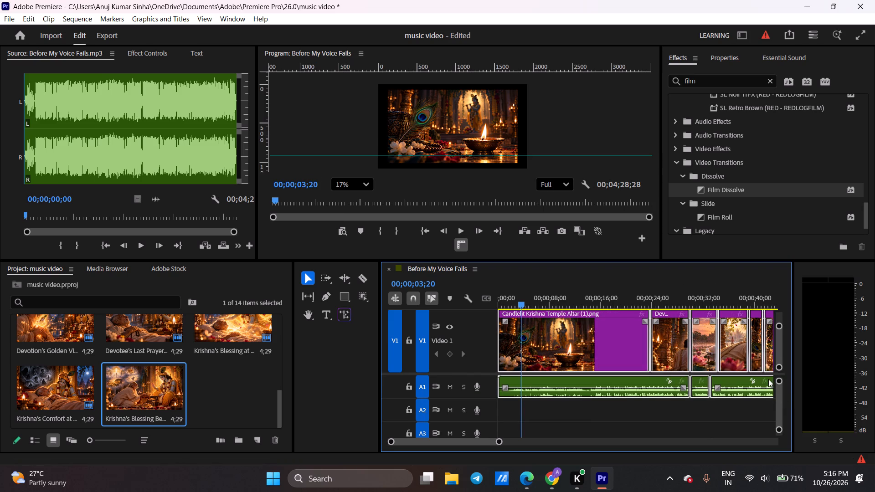
{"action": "left_click_drag", "start_coordinate": [768, 379], "coordinate": [760, 358]}
{"action": "left_click_drag", "start_coordinate": [520, 303], "coordinate": [490, 302]}
{"action": "key", "text": "space"}
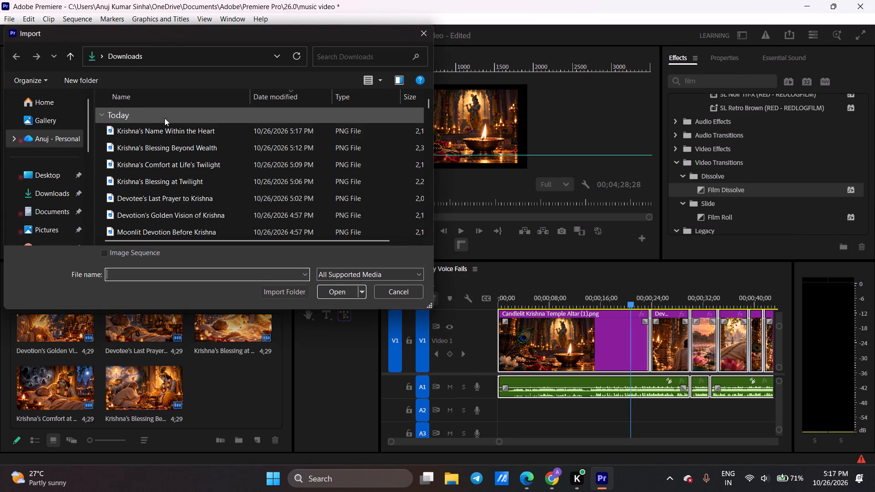
{"action": "double_click", "coordinate": [167, 128]}
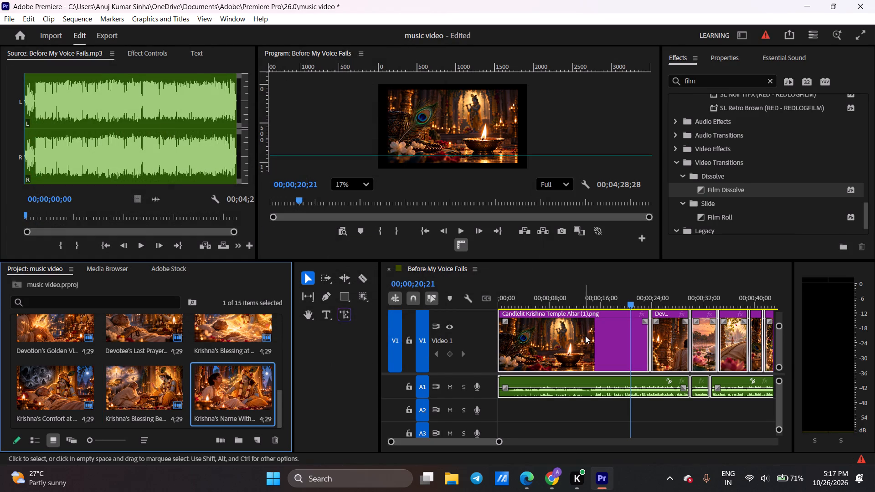
Play the opening images from about 4 seconds on and replay the first image to judge where it should change.
{"action": "left_click_drag", "start_coordinate": [631, 299], "coordinate": [529, 290]}
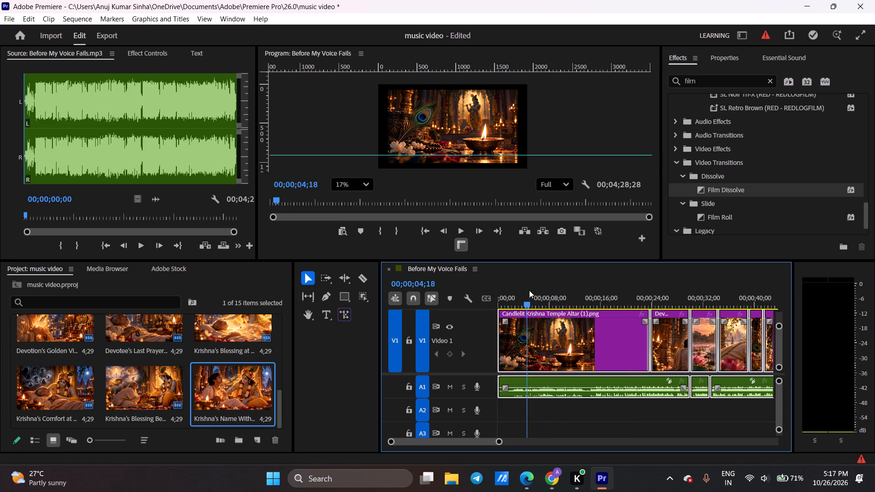
{"action": "key", "text": "space"}
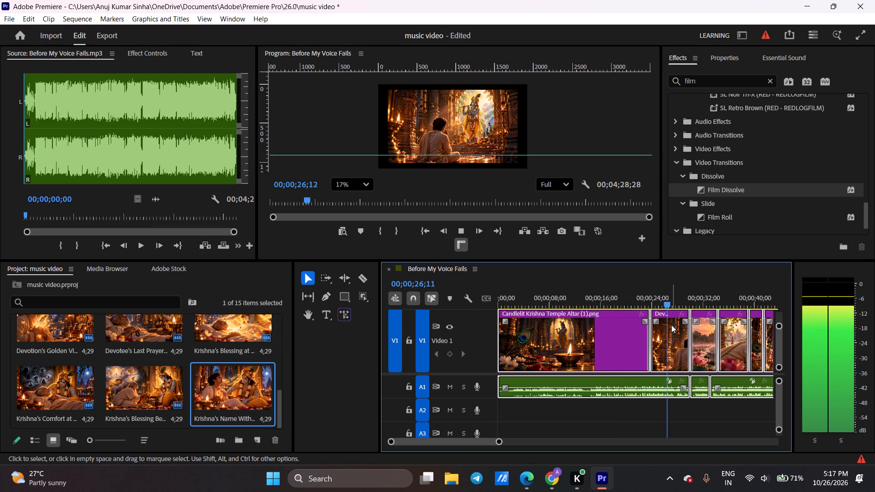
{"action": "key", "text": "space"}
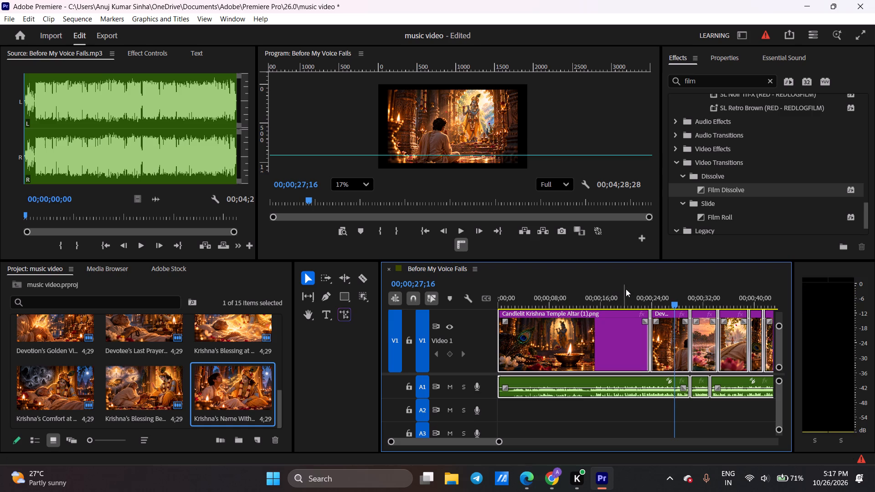
{"action": "left_click_drag", "start_coordinate": [606, 283], "coordinate": [550, 282]}
{"action": "left_click", "coordinate": [543, 289]}
{"action": "key", "text": "space"}
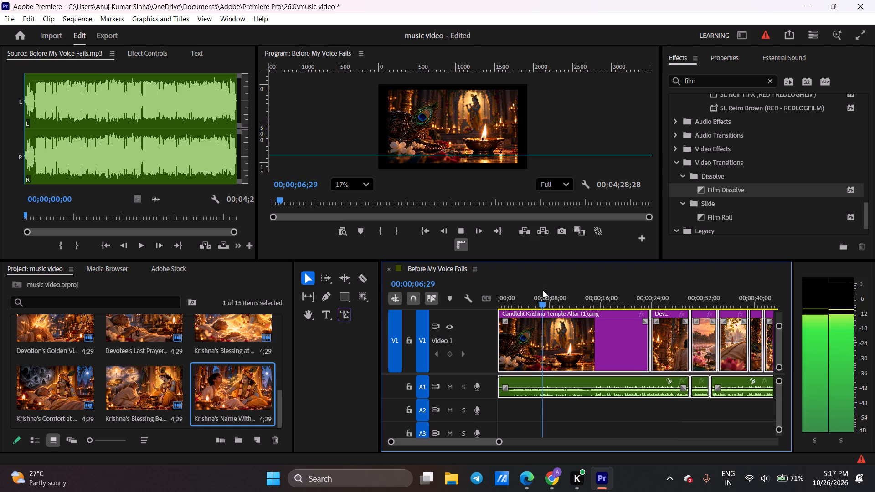
{"action": "key", "text": "space"}
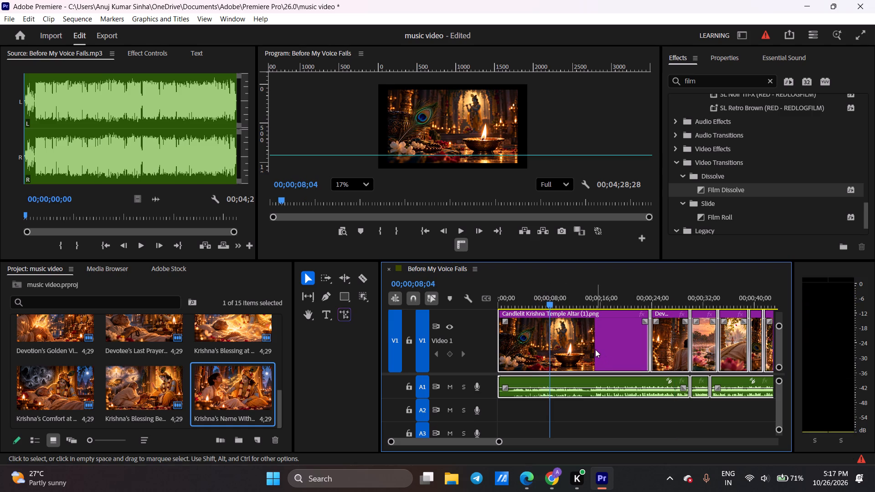
{"action": "key", "text": "space"}
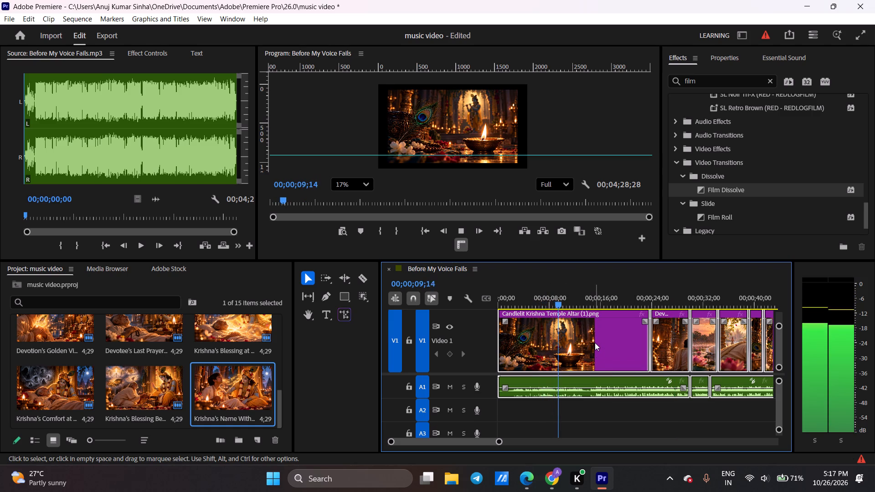
{"action": "left_click", "coordinate": [595, 343]}
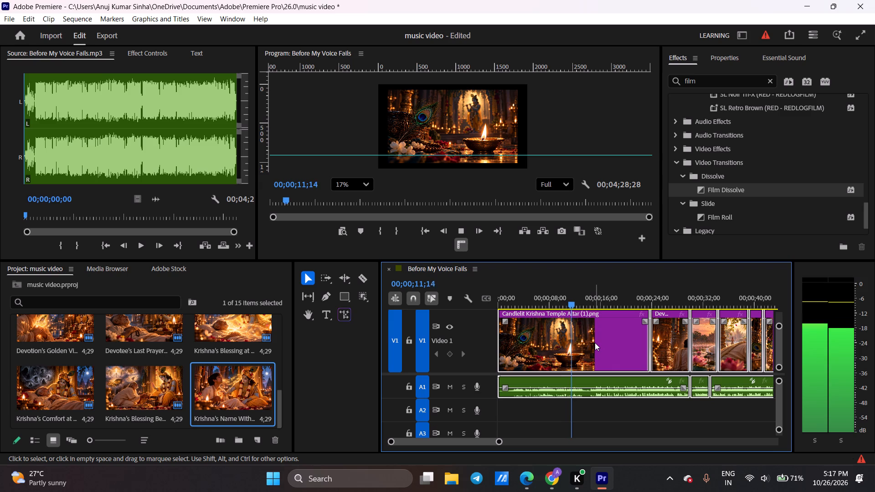
{"action": "key", "text": "space"}
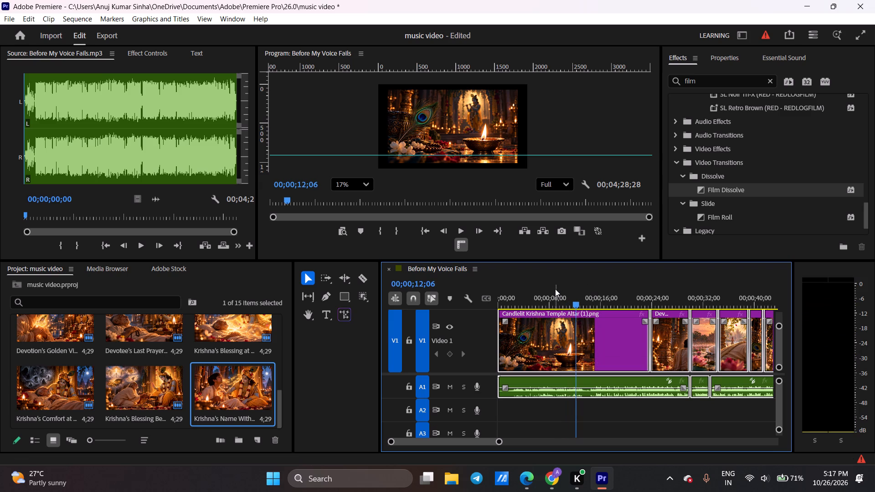
Split the clips at 00;00;10;08 and delete the part of the Candlelit Krishna Temple Altar image after the cut.
{"action": "left_click", "coordinate": [555, 289]}
{"action": "key", "text": "space"}
{"action": "key", "text": "space"}
{"action": "key", "text": "space"}
{"action": "key", "text": "space"}
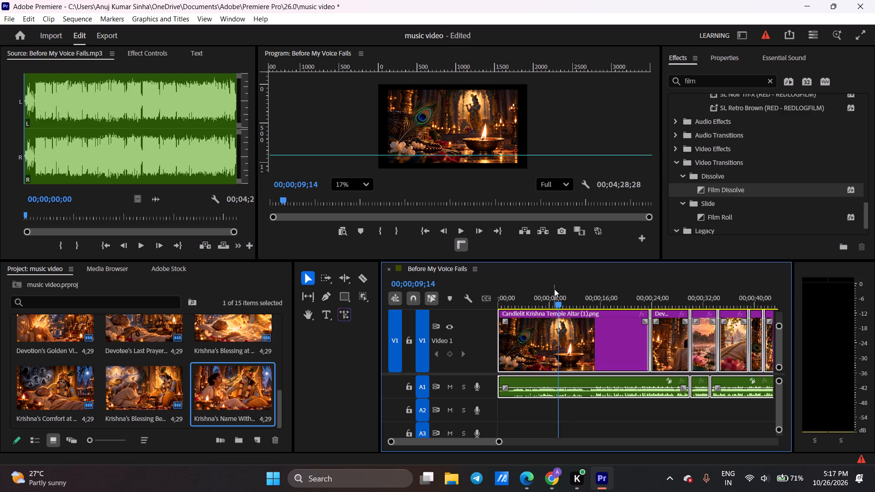
{"action": "key", "text": "space"}
{"action": "key", "text": "space"}
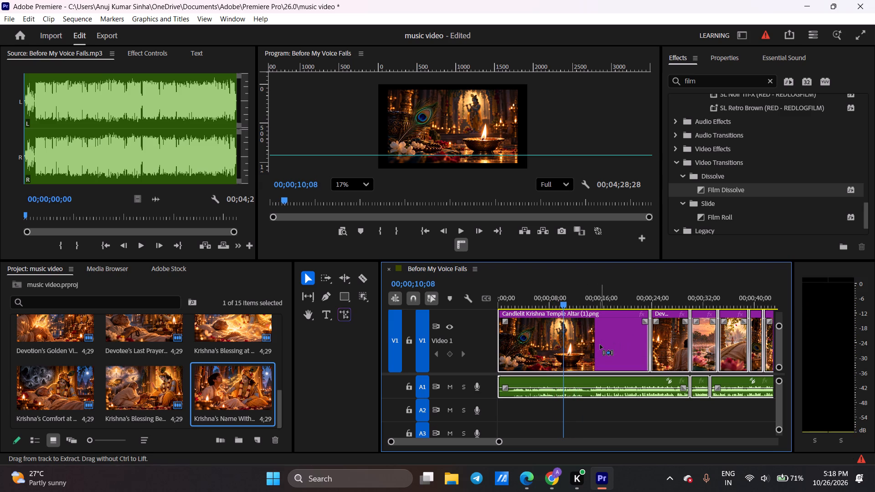
{"action": "key", "text": "ctrl+x"}
{"action": "left_click", "coordinate": [592, 337]}
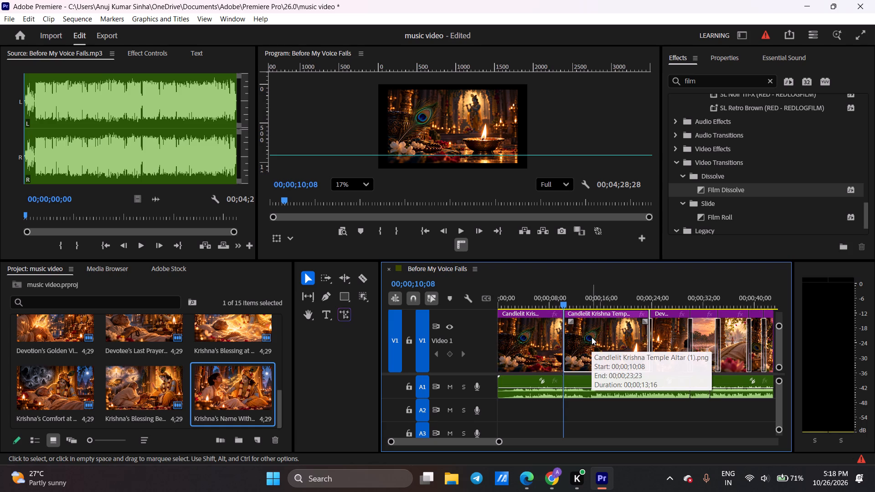
{"action": "key", "text": "BackSpace"}
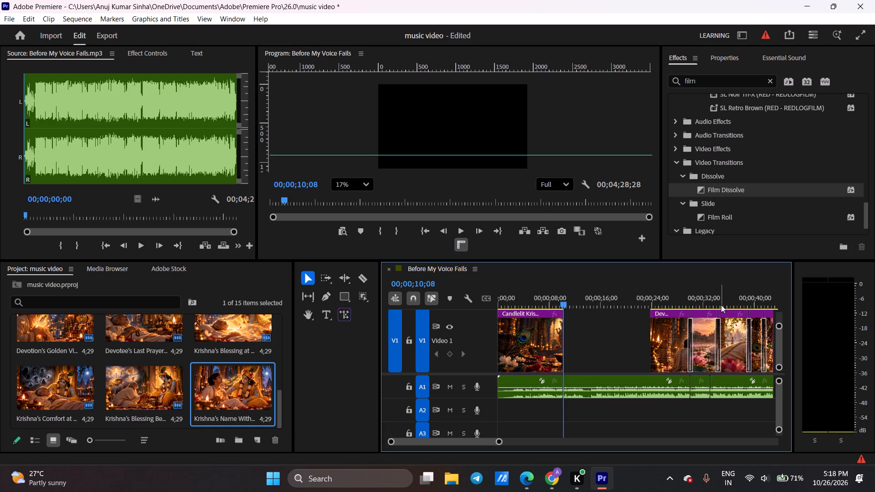
Place the "Krishna's Name Within the Heart" image on V1 directly after the shortened altar image at 00;00;10;08.
{"action": "key", "text": "space"}
{"action": "key", "text": "space"}
{"action": "left_click_drag", "start_coordinate": [568, 303], "coordinate": [500, 301]}
{"action": "left_click_drag", "start_coordinate": [232, 391], "coordinate": [562, 340]}
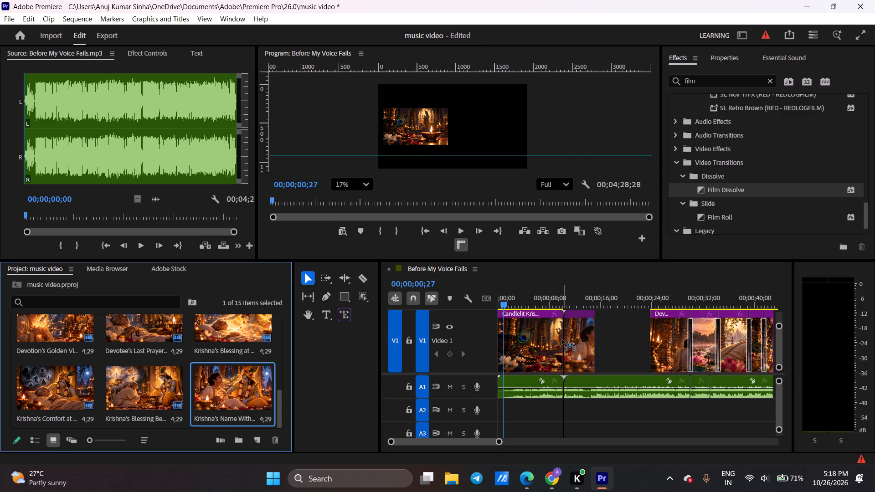
{"action": "left_click_drag", "start_coordinate": [562, 340], "coordinate": [563, 340]}
{"action": "key", "text": "space"}
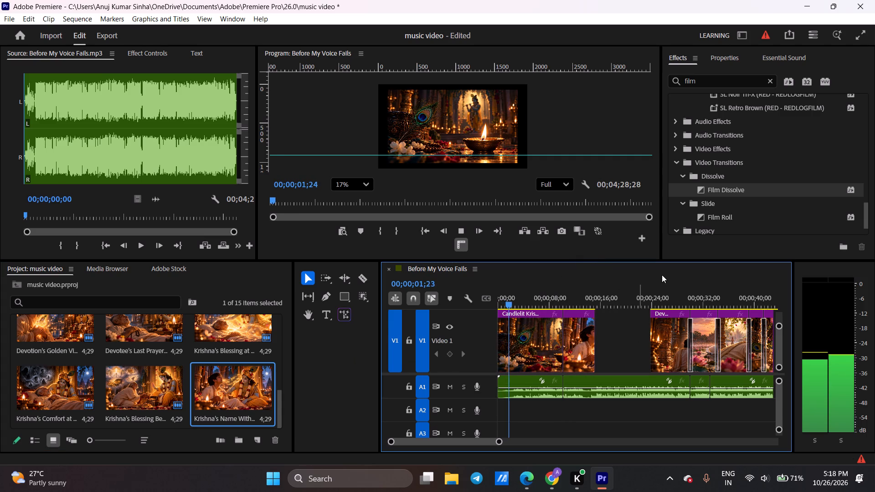
{"action": "key", "text": "space"}
Add a Film Dissolve between the altar image and "Krishna's Name Within the Heart", and play through the transition.
{"action": "left_click_drag", "start_coordinate": [715, 186], "coordinate": [566, 335]}
{"action": "key", "text": "space"}
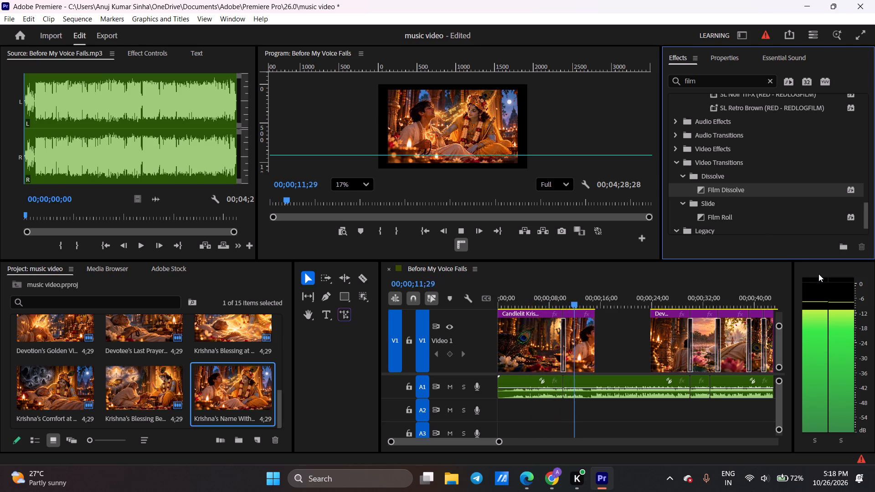
{"action": "key", "text": "space"}
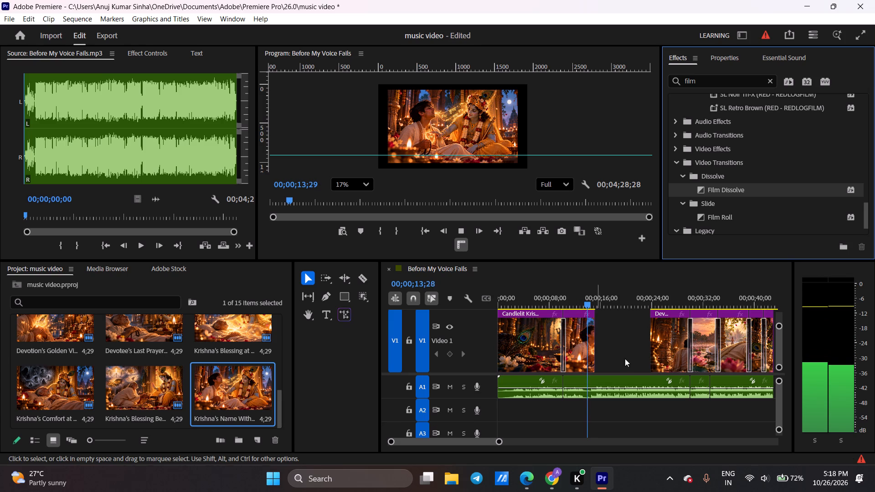
Extend the end of the "Krishna's Name Within the Heart" clip to meet the following devotee image, closing the gap on V1.
{"action": "left_click_drag", "start_coordinate": [597, 339], "coordinate": [643, 335]}
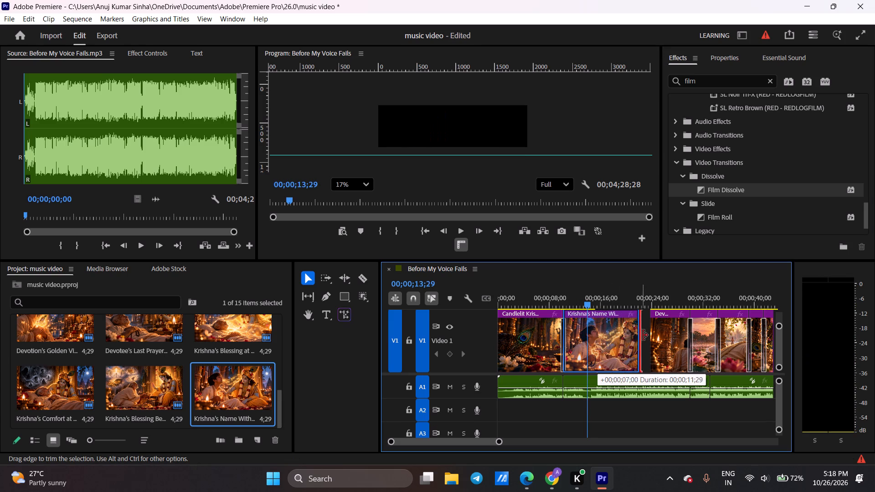
{"action": "left_click_drag", "start_coordinate": [643, 335], "coordinate": [649, 334]}
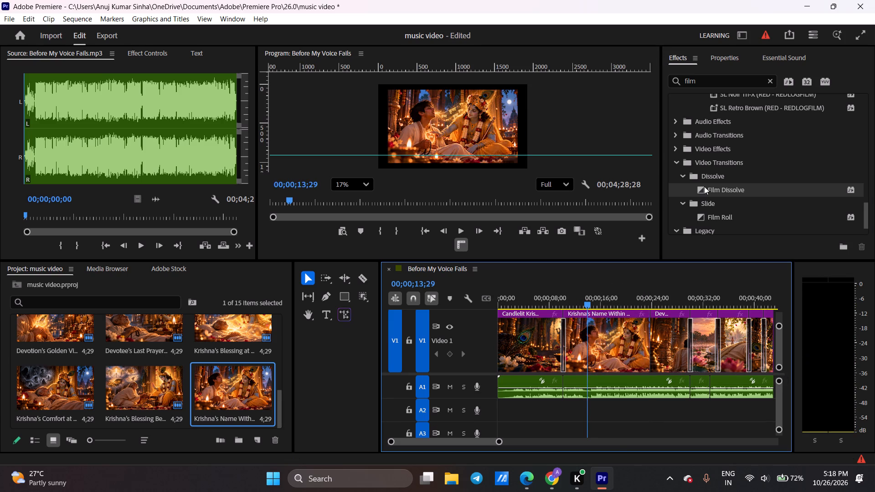
Add a Film Dissolve between "Krishna's Name Within the Heart" and the following devotee image, and replay the section from about 9 seconds.
{"action": "left_click_drag", "start_coordinate": [705, 186], "coordinate": [651, 320]}
{"action": "key", "text": "space"}
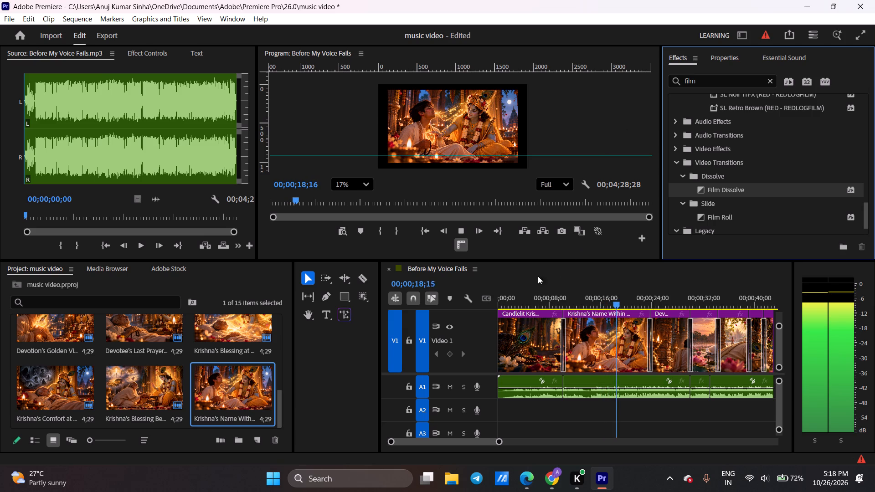
{"action": "left_click", "coordinate": [556, 288]}
{"action": "key", "text": "space"}
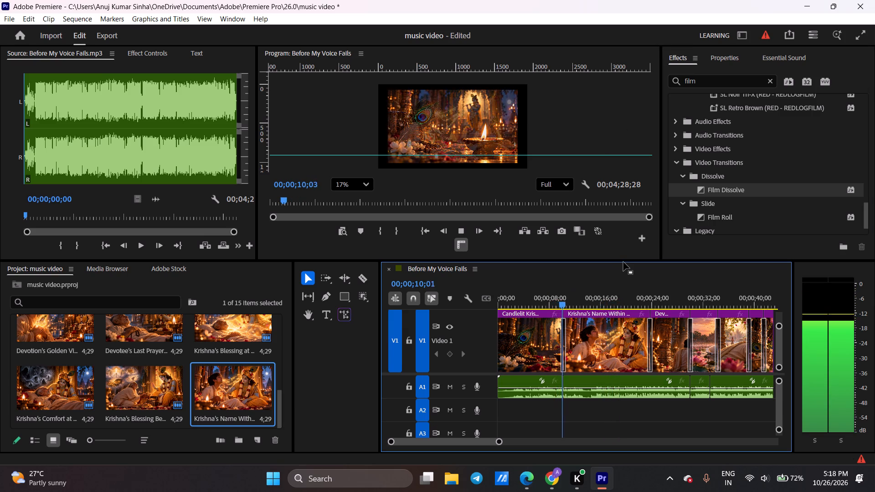
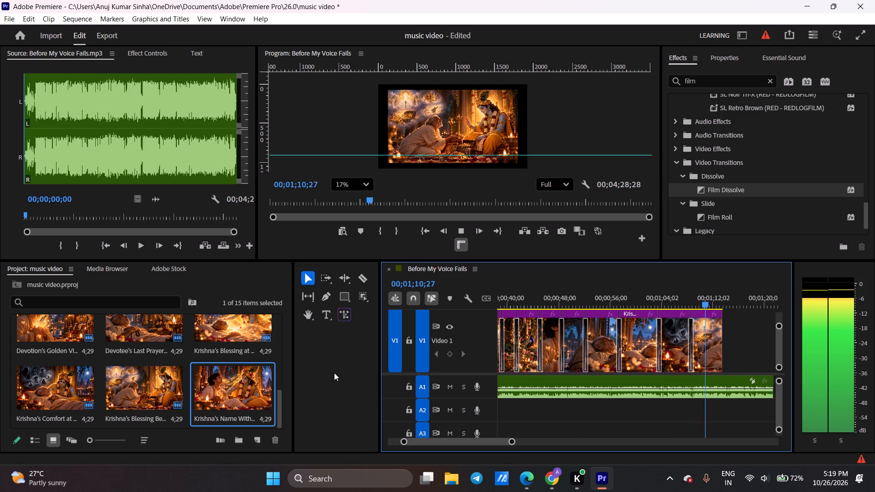
Replay the stretch from the devotee image through the swan-lake image to check the transitions between about 25 and 35 seconds.
{"action": "key", "text": "space"}
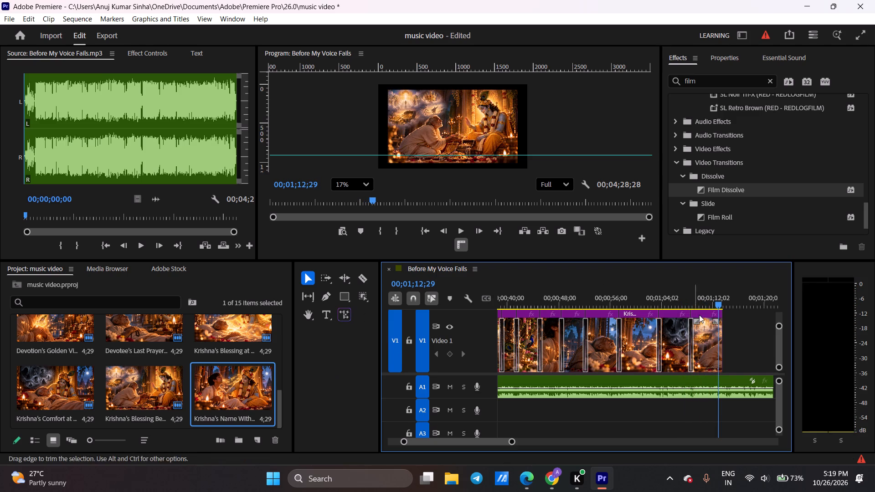
{"action": "left_click_drag", "start_coordinate": [719, 299], "coordinate": [360, 293]}
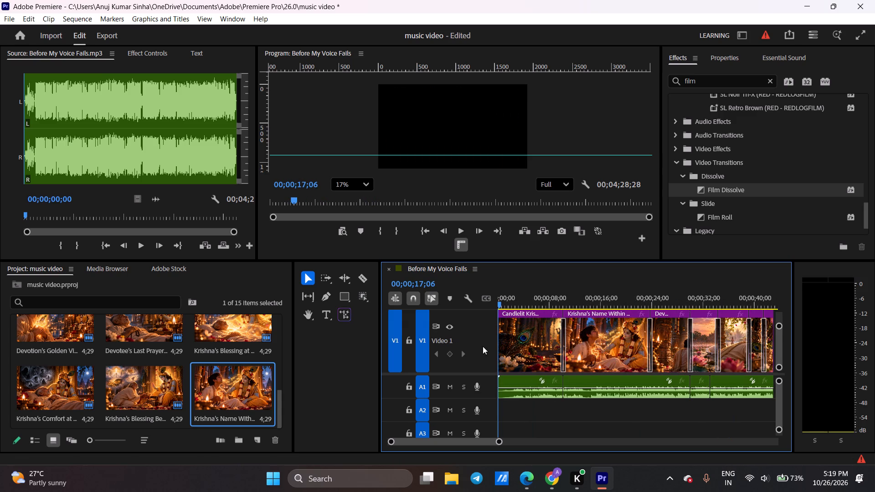
{"action": "left_click", "coordinate": [647, 275]}
{"action": "left_click", "coordinate": [676, 291]}
{"action": "key", "text": "space"}
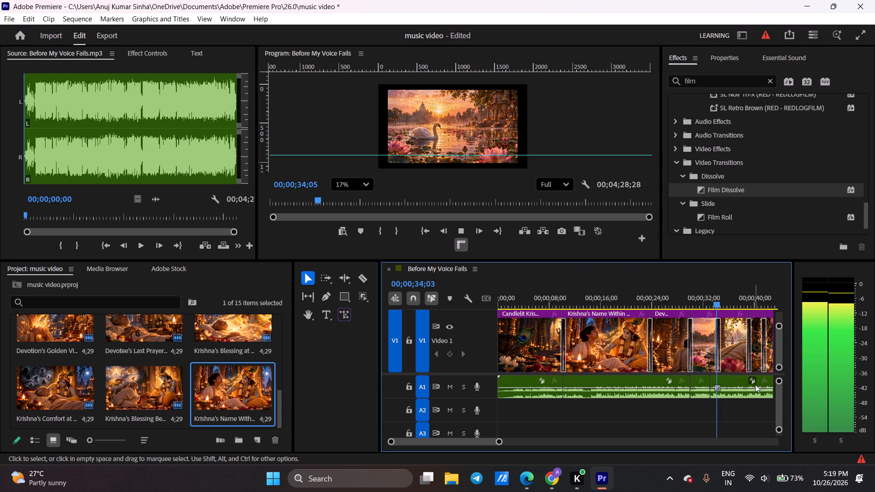
{"action": "key", "text": "space"}
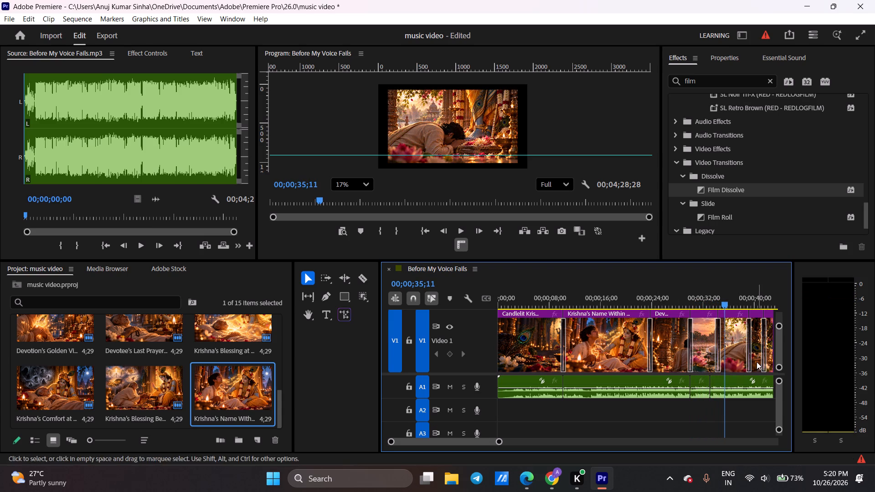
{"action": "left_click_drag", "start_coordinate": [720, 304], "coordinate": [661, 300]}
{"action": "key", "text": "space"}
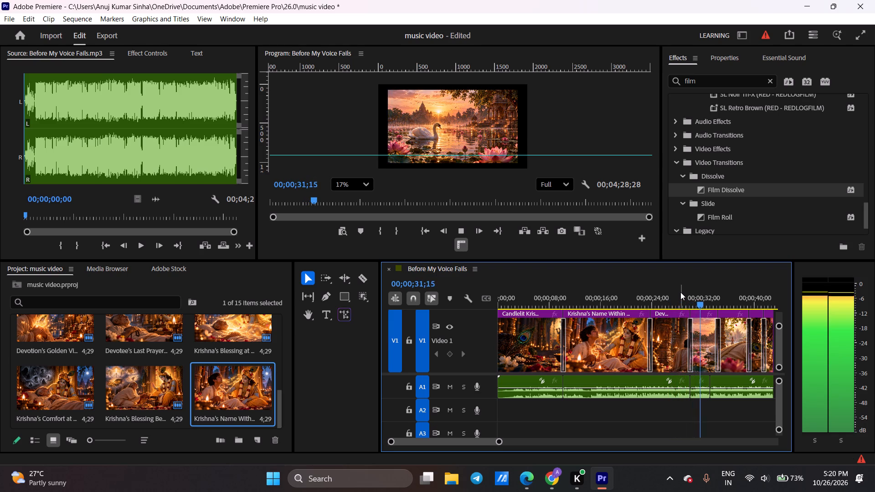
{"action": "key", "text": "space"}
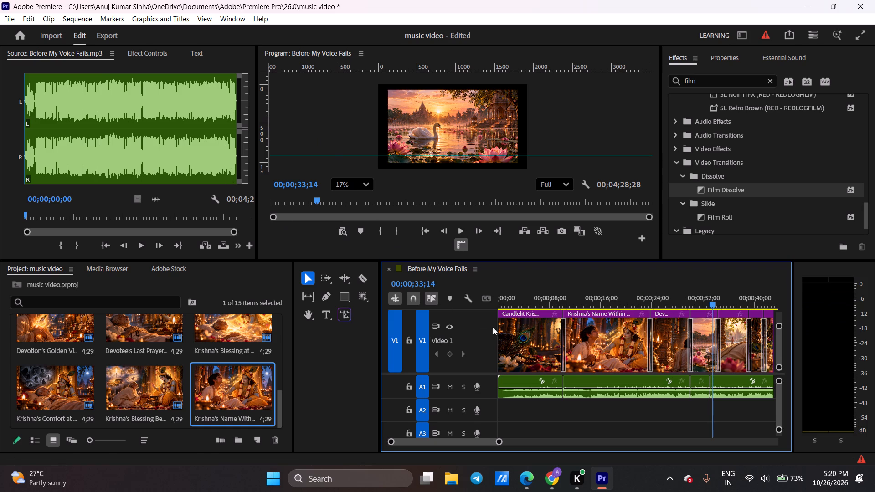
Show the Motion settings of the opening candlelit altar image in Effect Controls.
{"action": "left_click", "coordinate": [514, 337]}
{"action": "left_click", "coordinate": [610, 348]}
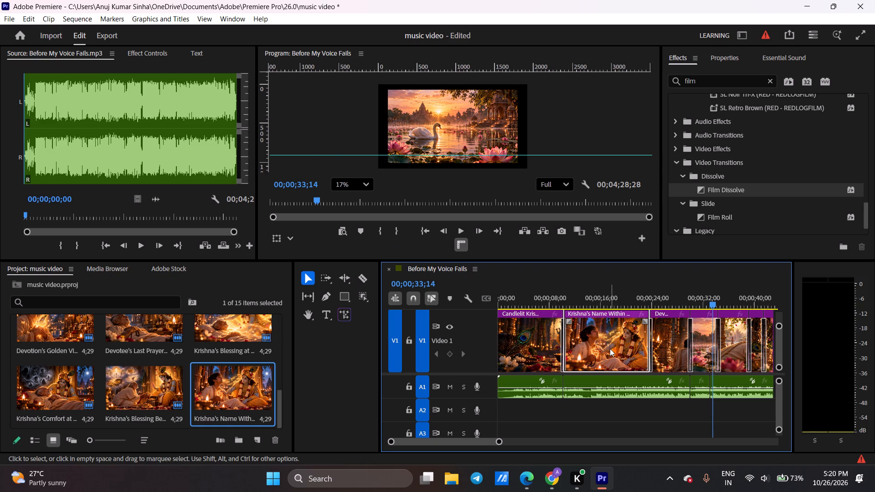
{"action": "left_click", "coordinate": [151, 53]}
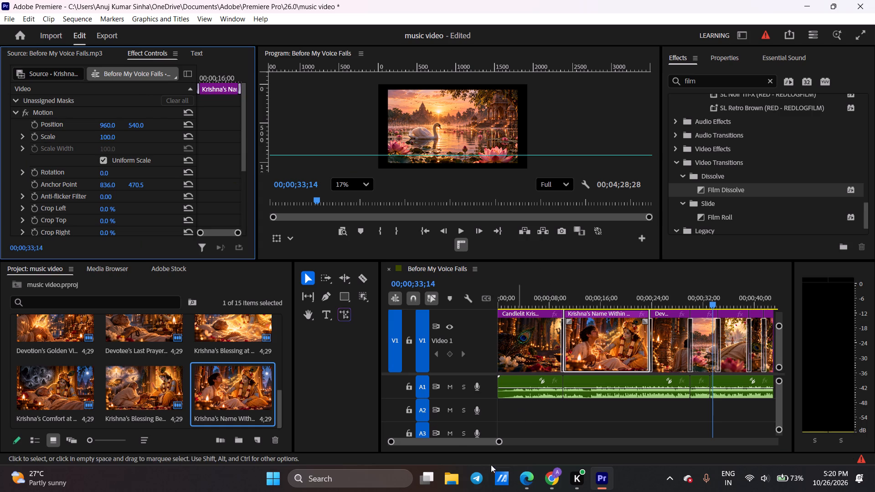
{"action": "left_click_drag", "start_coordinate": [449, 443], "coordinate": [412, 441]}
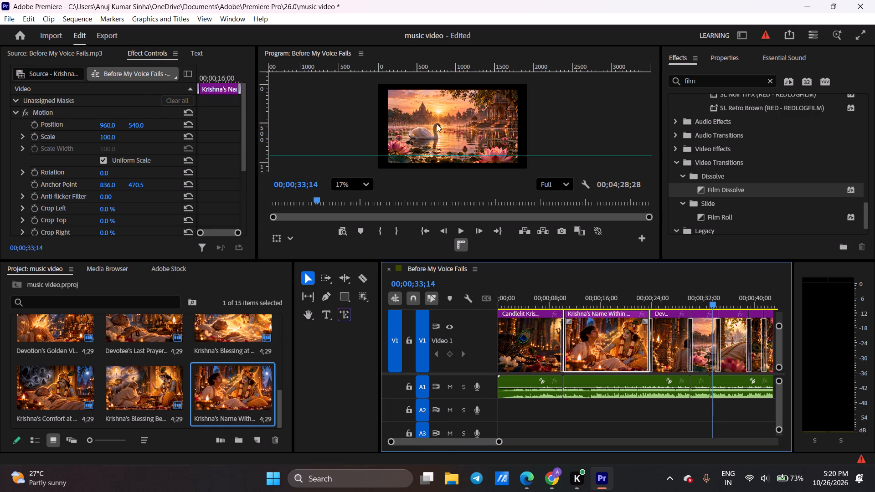
{"action": "left_click", "coordinate": [519, 334]}
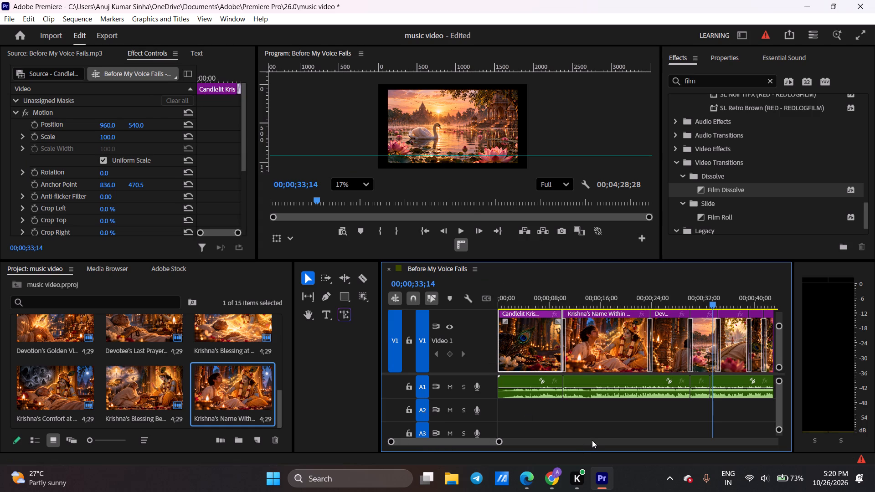
{"action": "left_click_drag", "start_coordinate": [482, 326], "coordinate": [523, 339]}
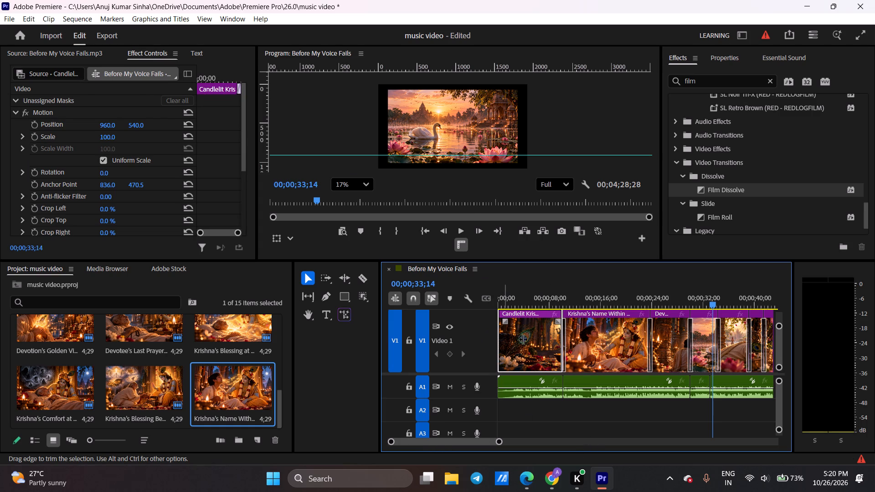
{"action": "left_click_drag", "start_coordinate": [523, 339], "coordinate": [526, 341]}
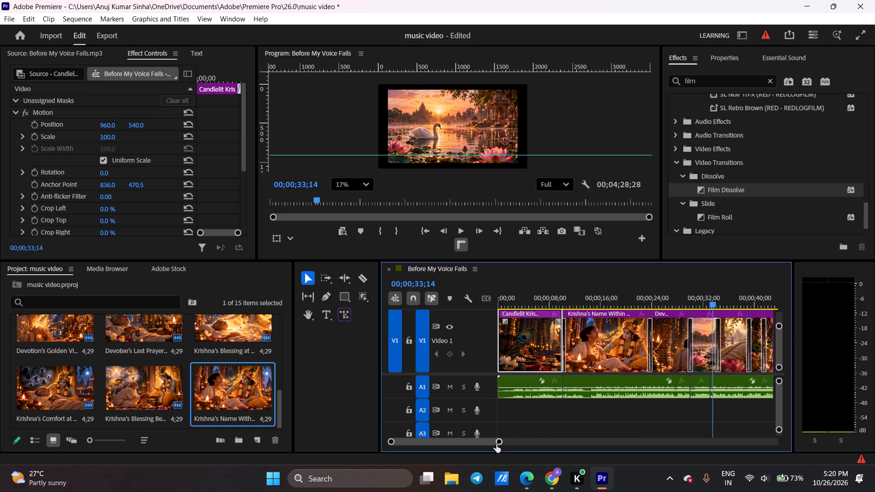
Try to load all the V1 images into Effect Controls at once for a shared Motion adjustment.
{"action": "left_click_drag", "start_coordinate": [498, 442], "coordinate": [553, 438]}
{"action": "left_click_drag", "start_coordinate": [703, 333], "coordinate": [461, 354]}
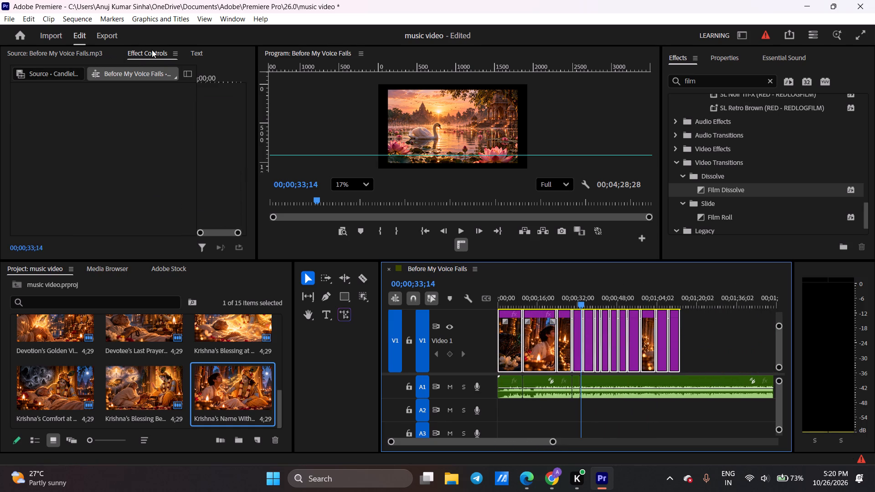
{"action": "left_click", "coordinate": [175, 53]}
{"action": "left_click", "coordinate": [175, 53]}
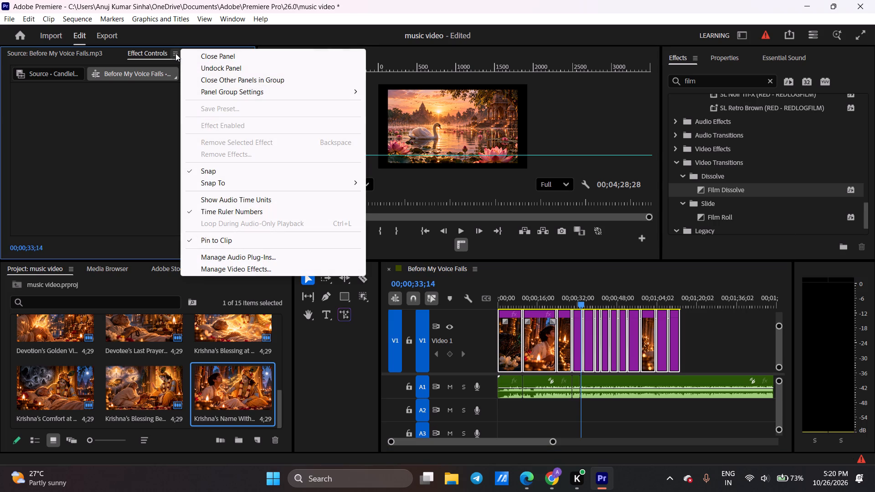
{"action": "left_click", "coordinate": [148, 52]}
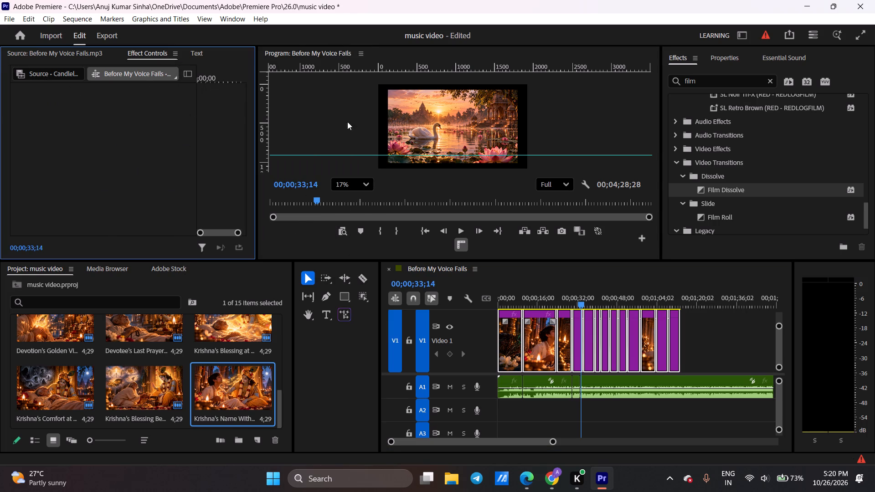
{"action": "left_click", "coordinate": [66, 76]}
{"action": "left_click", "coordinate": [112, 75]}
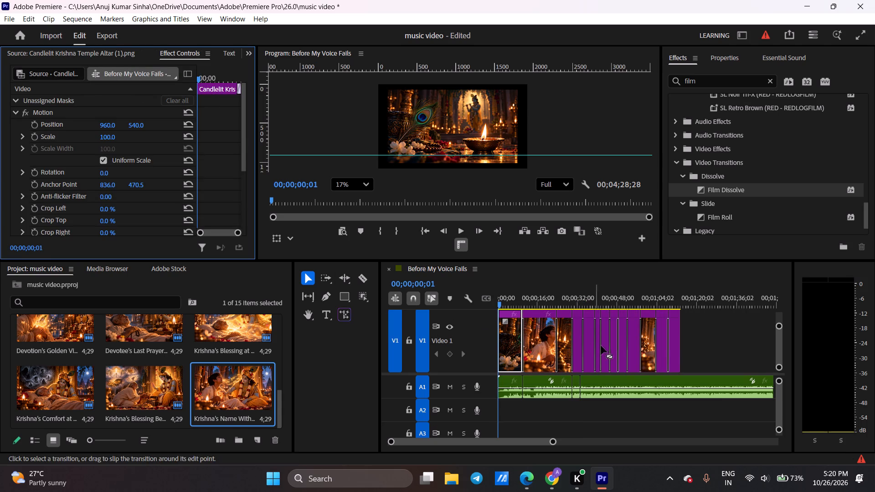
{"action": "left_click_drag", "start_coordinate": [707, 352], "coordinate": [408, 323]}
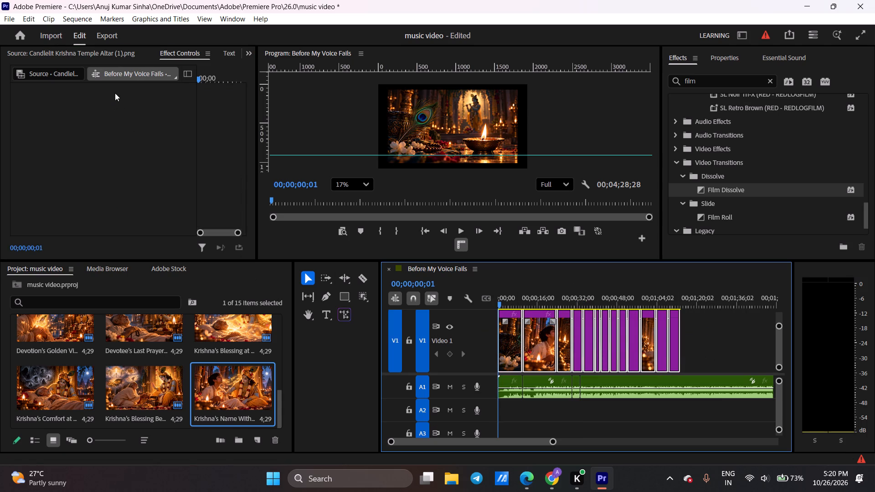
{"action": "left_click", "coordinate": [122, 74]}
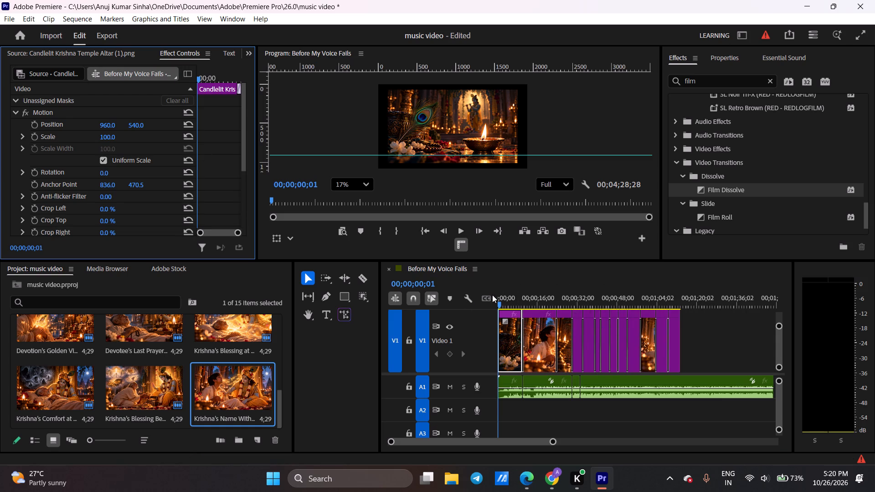
Set the opening altar image's Scale to 116 to fill the frame, and play through into "Krishna's Name Within the Heart".
{"action": "left_click_drag", "start_coordinate": [499, 300], "coordinate": [465, 307]}
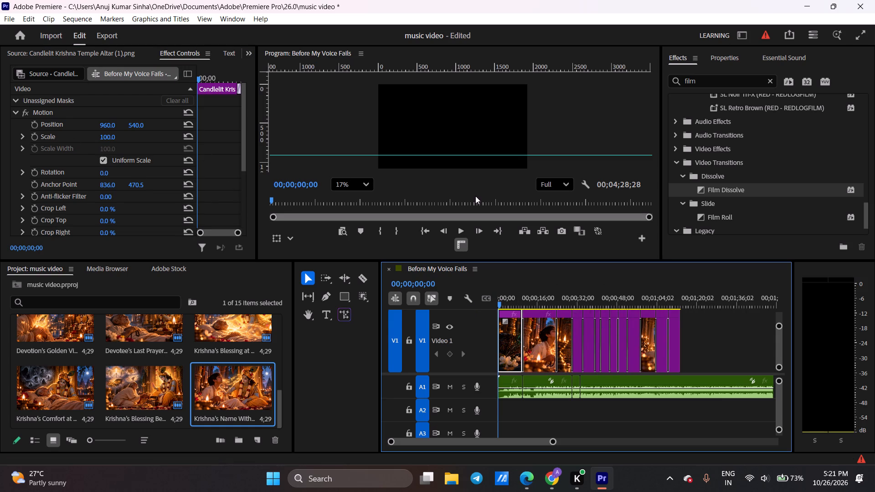
{"action": "key", "text": "space"}
{"action": "key", "text": "space"}
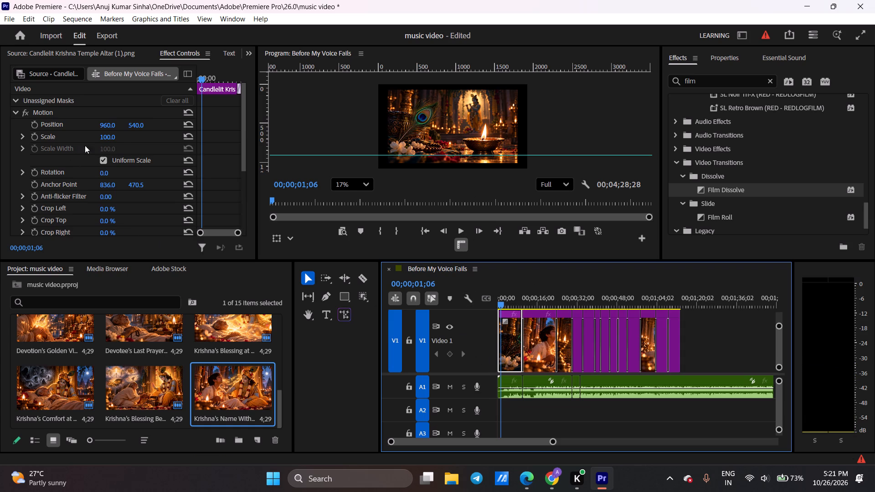
{"action": "left_click", "coordinate": [114, 135]}
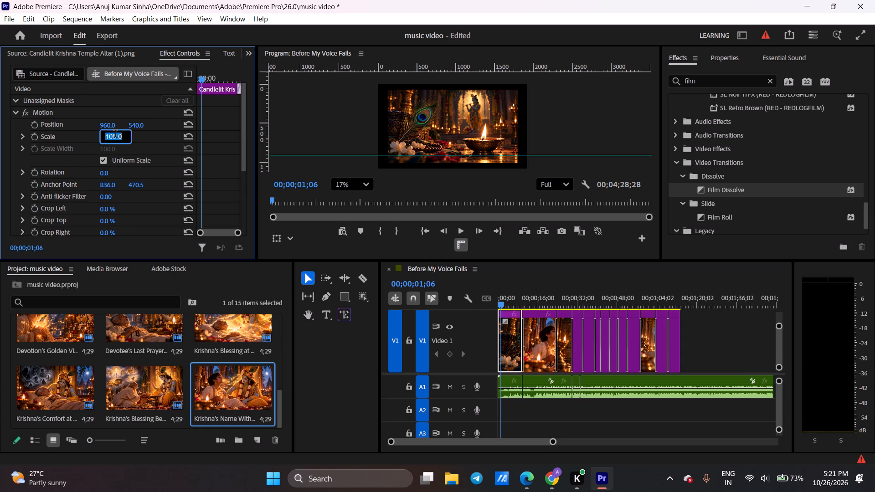
{"action": "left_click", "coordinate": [142, 138]}
{"action": "left_click_drag", "start_coordinate": [108, 140], "coordinate": [113, 139]}
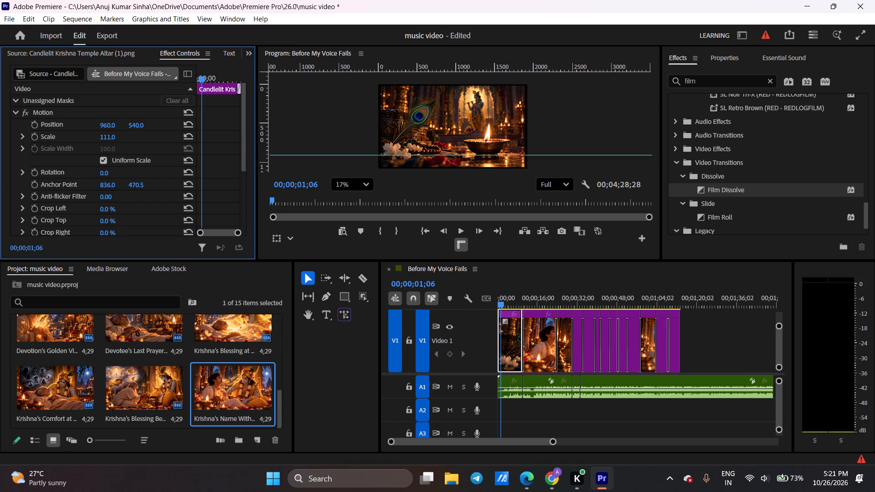
{"action": "left_click_drag", "start_coordinate": [113, 139], "coordinate": [116, 138]}
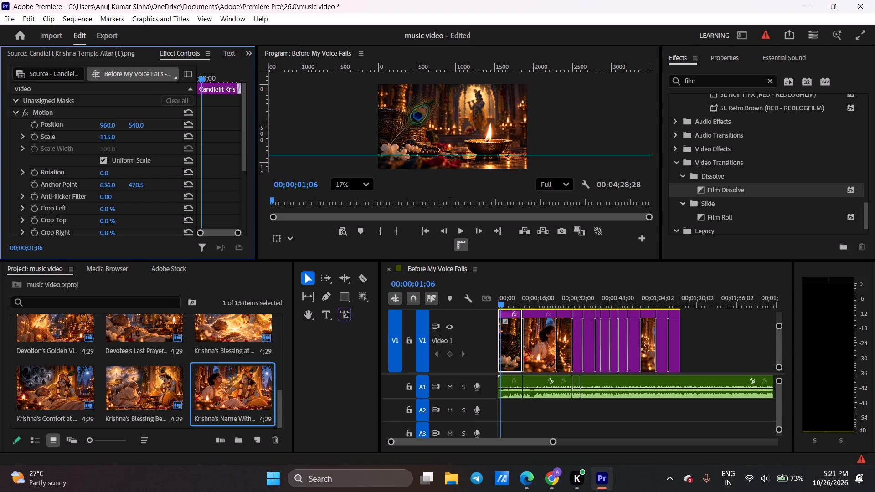
{"action": "left_click_drag", "start_coordinate": [116, 138], "coordinate": [116, 138]}
{"action": "key", "text": "space"}
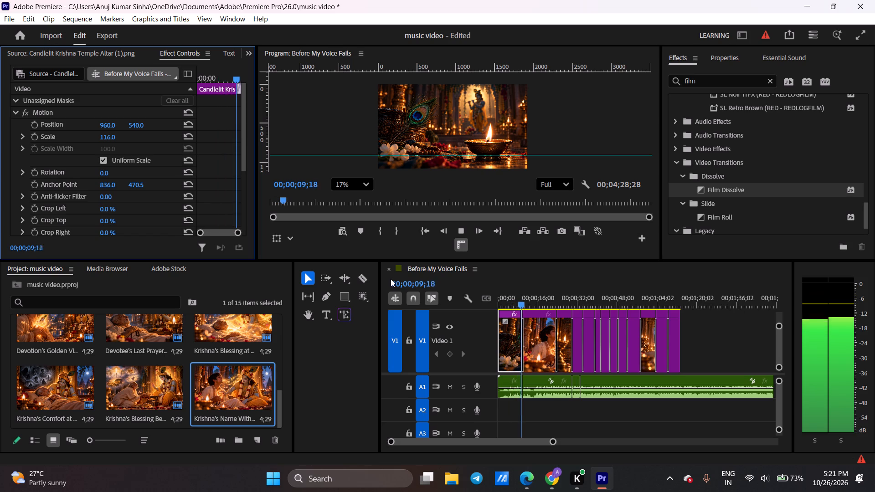
{"action": "key", "text": "space"}
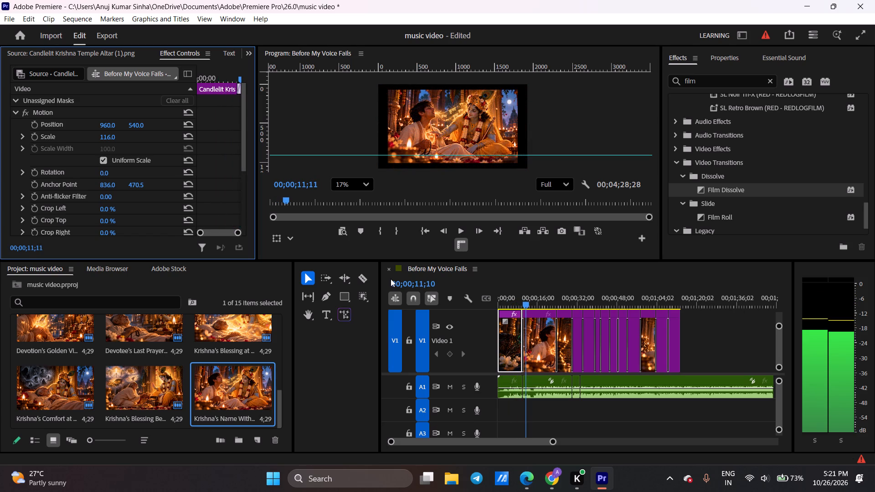
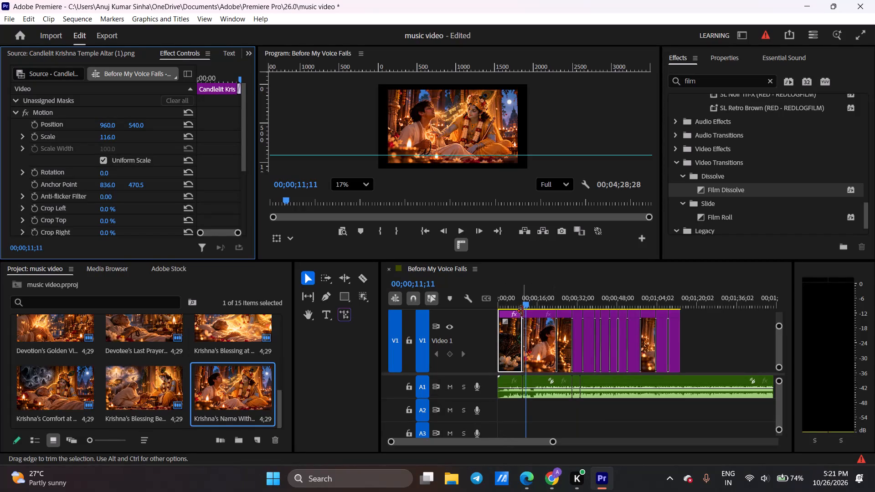
Copy the opening altar image's Motion settings, Scale 116, onto the next four V1 images, through "Devotee at Krishna's Sacred Feet".
{"action": "left_click_drag", "start_coordinate": [524, 303], "coordinate": [514, 306]}
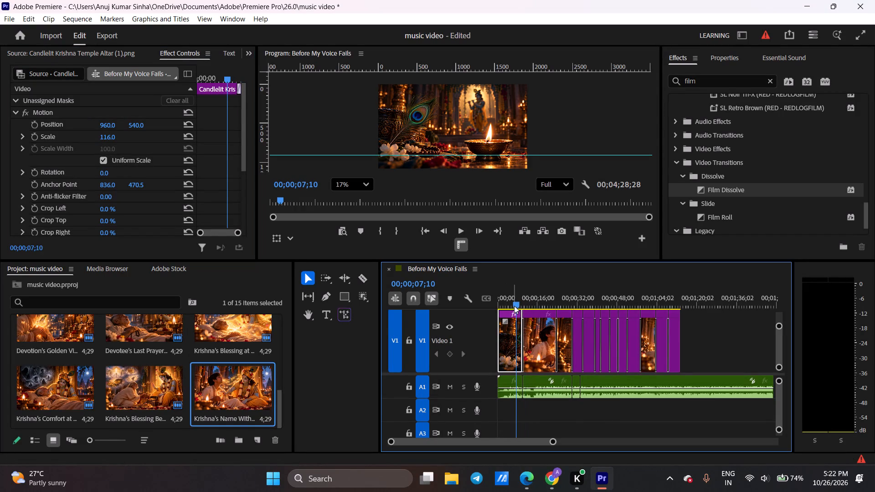
{"action": "left_click", "coordinate": [51, 134]}
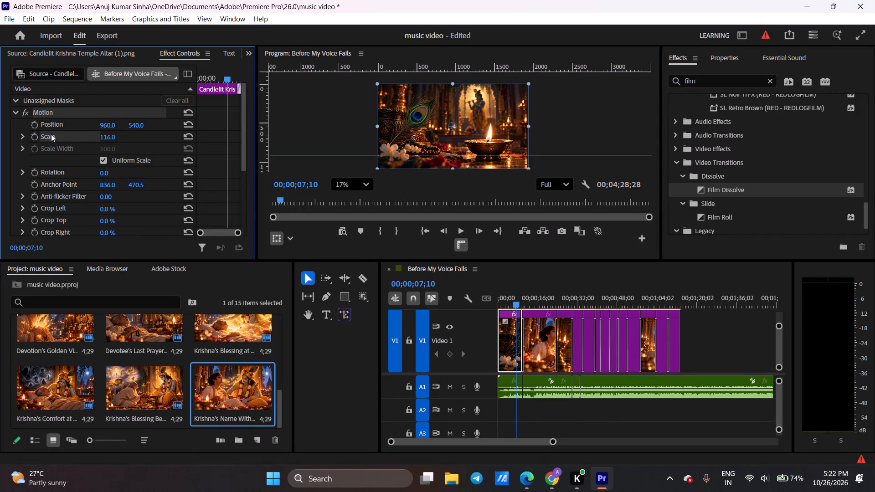
{"action": "key", "text": "ctrl+c"}
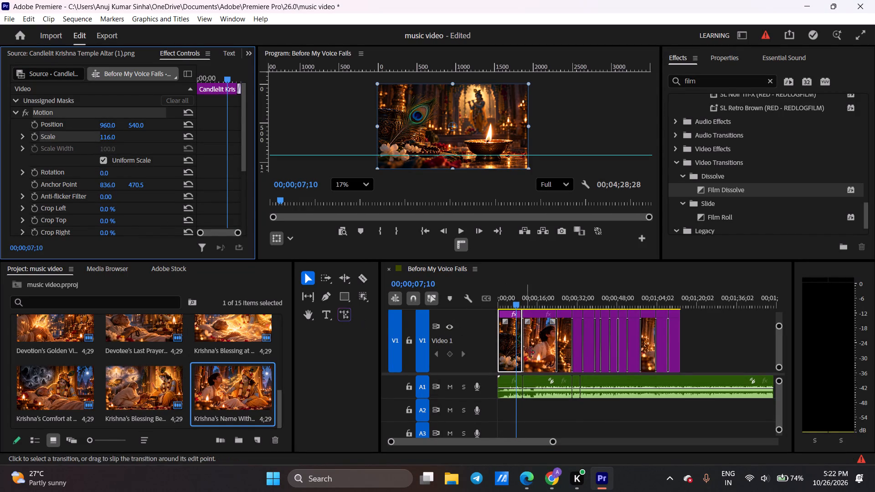
{"action": "left_click", "coordinate": [536, 344]}
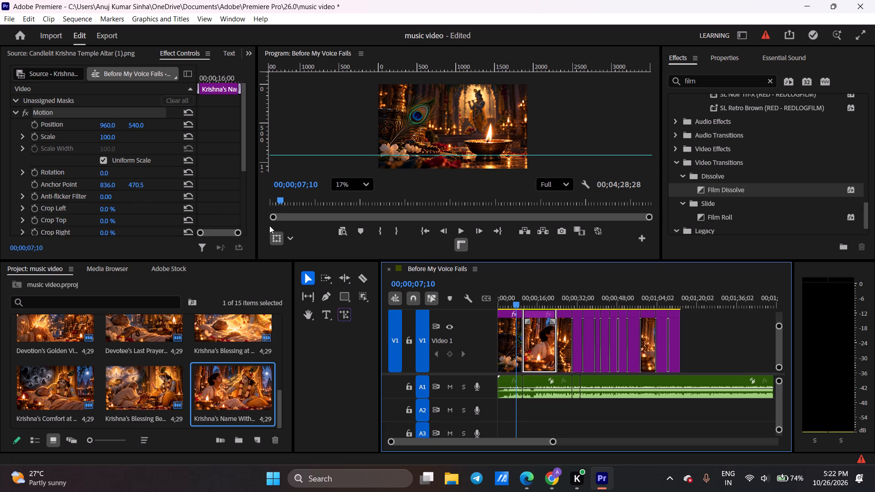
{"action": "key", "text": "ctrl+v"}
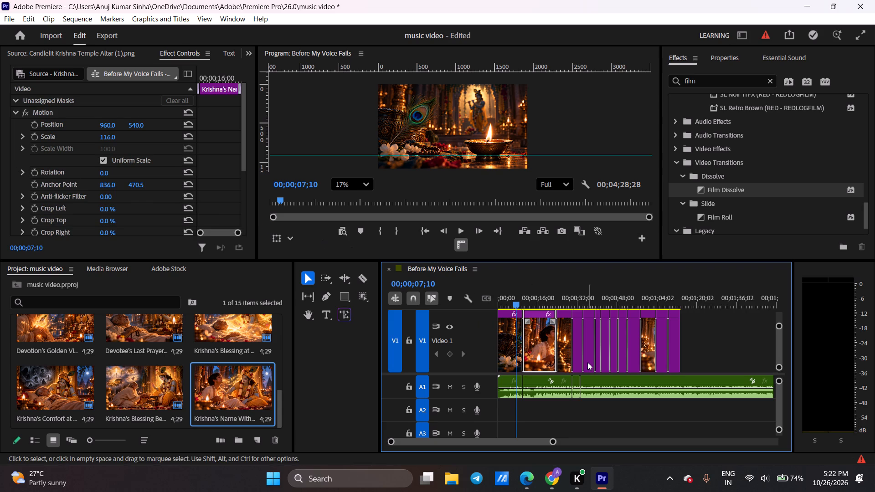
{"action": "left_click", "coordinate": [566, 344]}
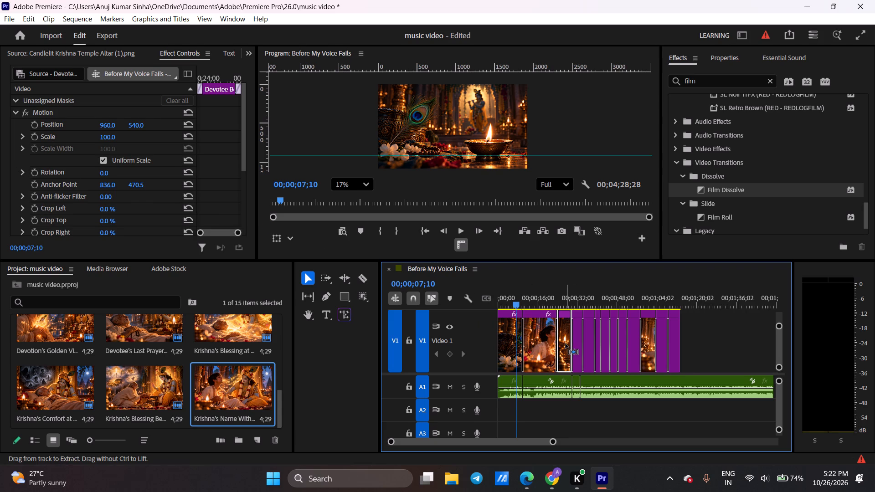
{"action": "key", "text": "ctrl+v"}
{"action": "left_click", "coordinate": [579, 345]}
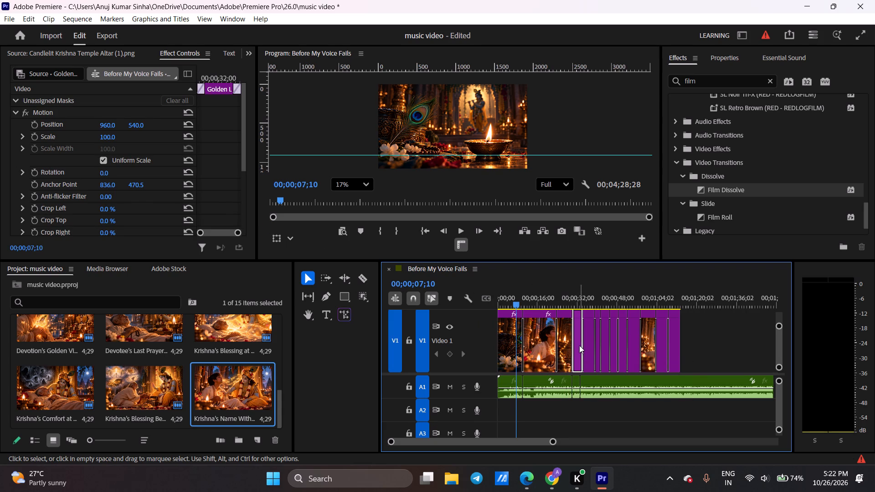
{"action": "key", "text": "ctrl+v"}
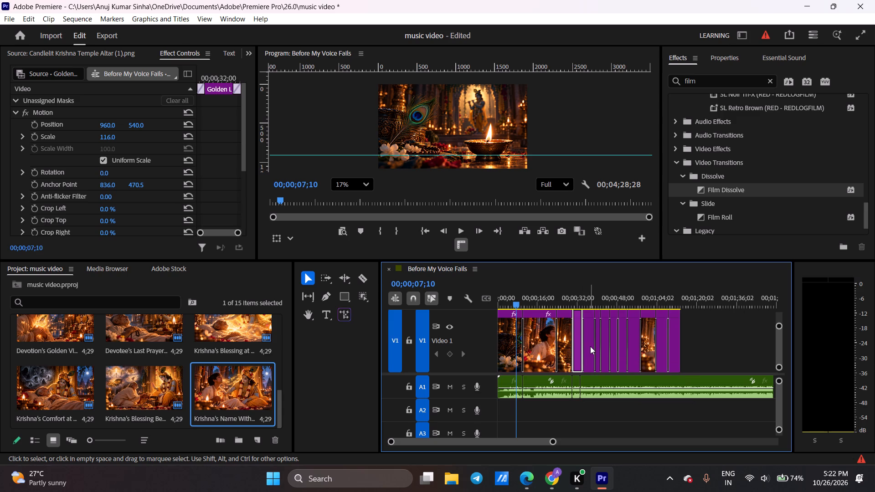
{"action": "left_click", "coordinate": [590, 346]}
{"action": "key", "text": "ctrl+v"}
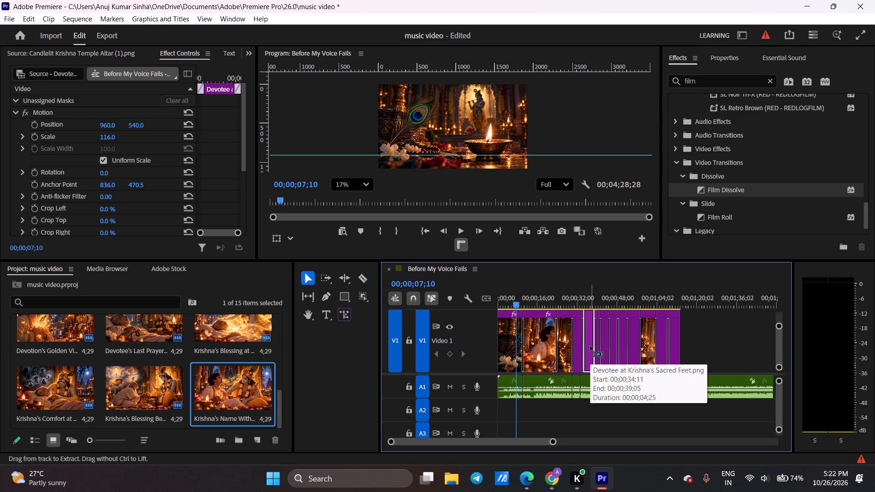
{"action": "key", "text": "ctrl+v"}
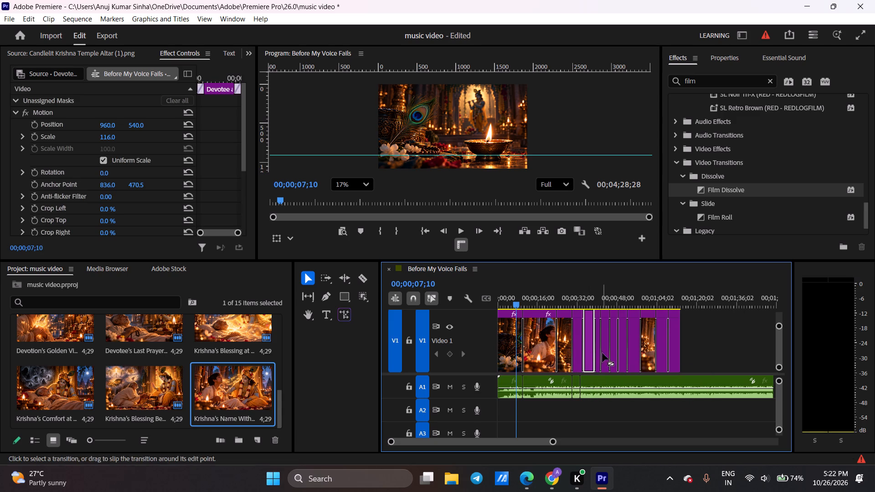
Paste the altar image's Motion settings, Scale 116, onto the next four V1 images, from the flickering diya through the moonlit image.
{"action": "left_click", "coordinate": [597, 350]}
{"action": "key", "text": "ctrl+v"}
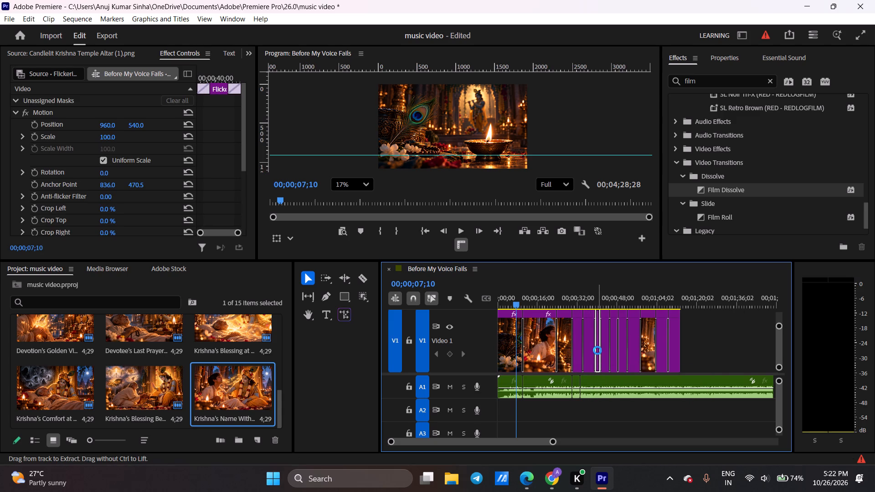
{"action": "left_click", "coordinate": [602, 352]}
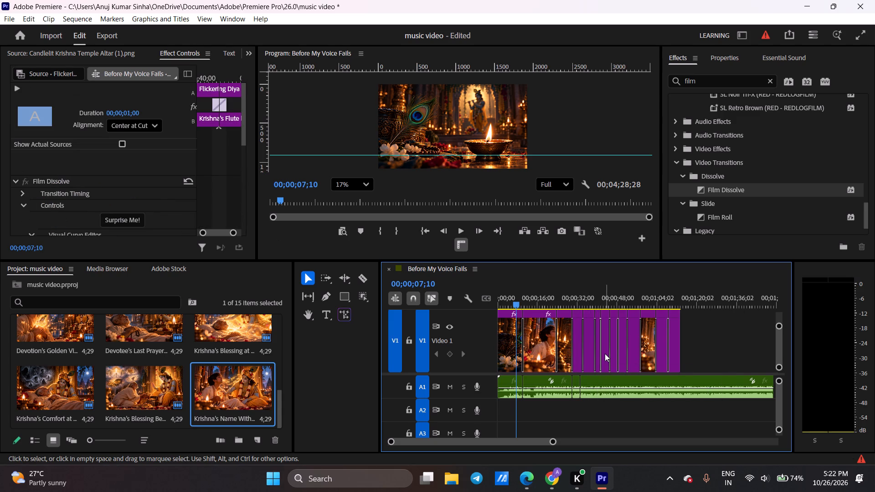
{"action": "left_click", "coordinate": [605, 354]}
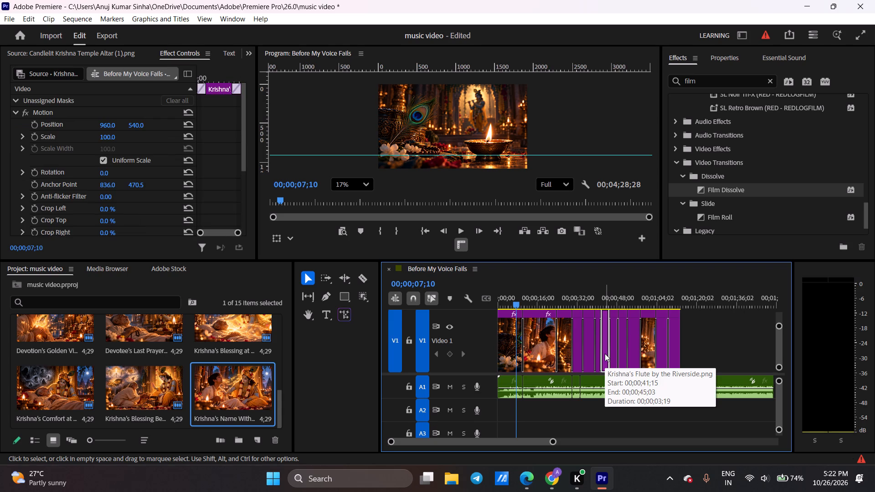
{"action": "key", "text": "ctrl+v"}
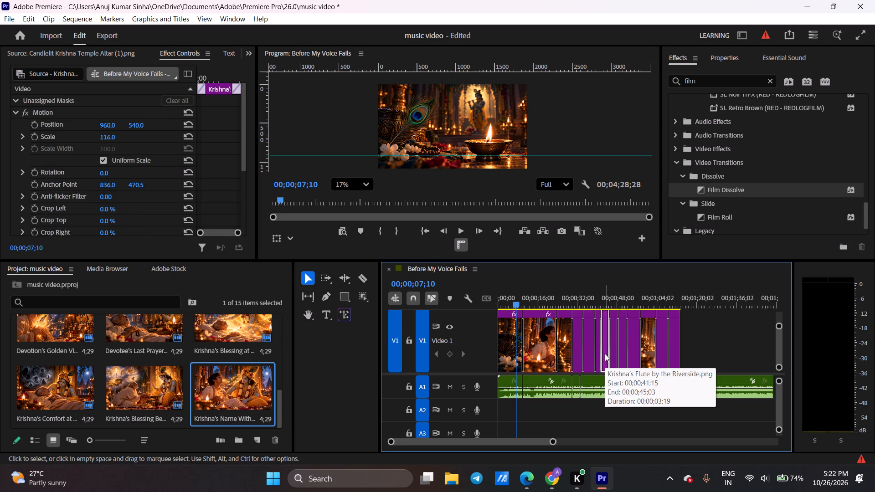
{"action": "left_click", "coordinate": [613, 358]}
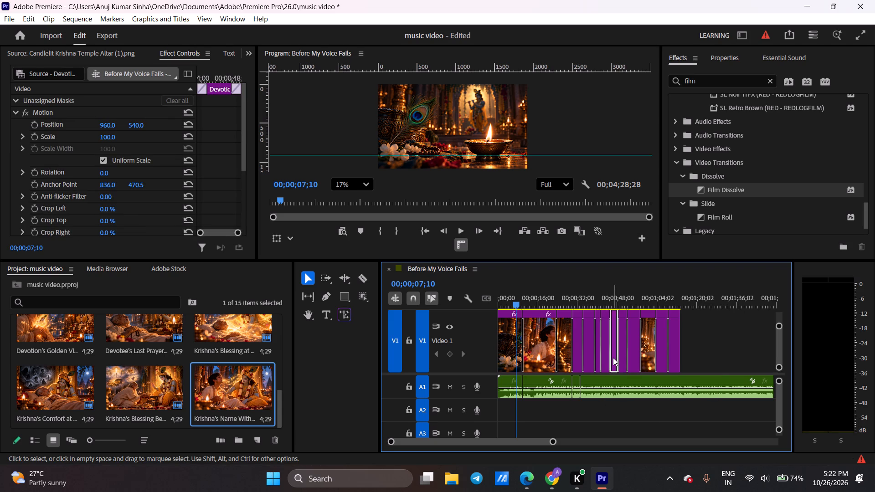
{"action": "key", "text": "ctrl+v"}
{"action": "left_click", "coordinate": [624, 359]}
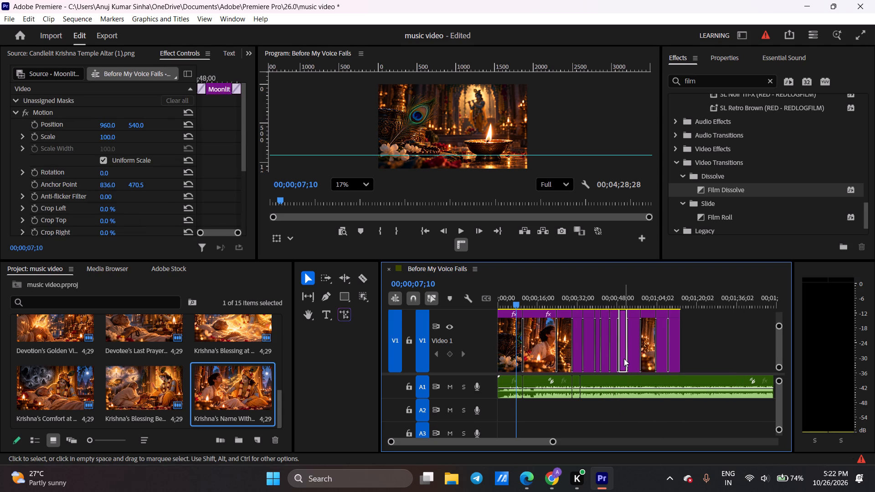
{"action": "key", "text": "ctrl+v"}
Paste the altar image's Motion settings, Scale 116, onto the last four V1 images, starting with "Devotee's Last Prayer to Krishna".
{"action": "left_click", "coordinate": [628, 359]}
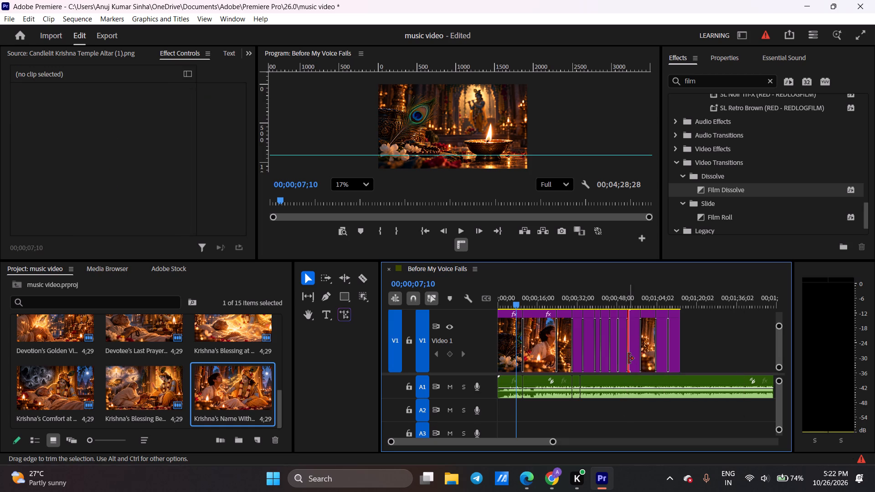
{"action": "left_click", "coordinate": [631, 357]}
{"action": "left_click", "coordinate": [633, 330]}
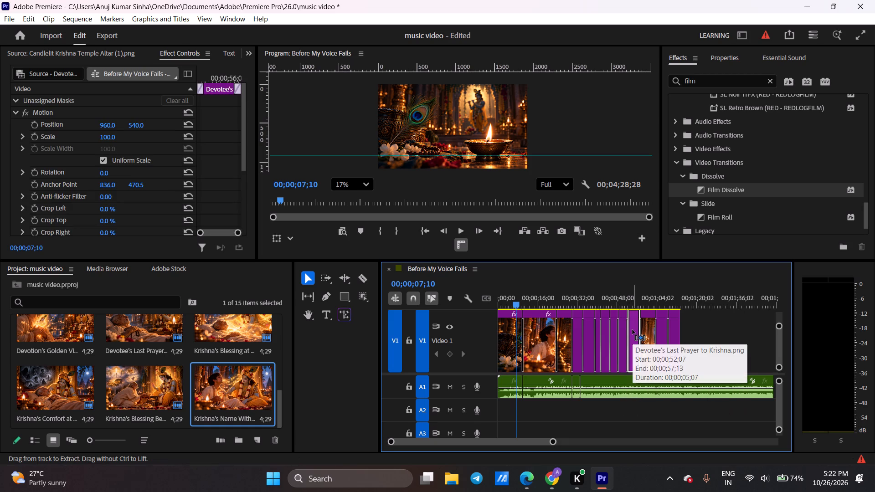
{"action": "key", "text": "ctrl+v"}
{"action": "left_click", "coordinate": [651, 343]}
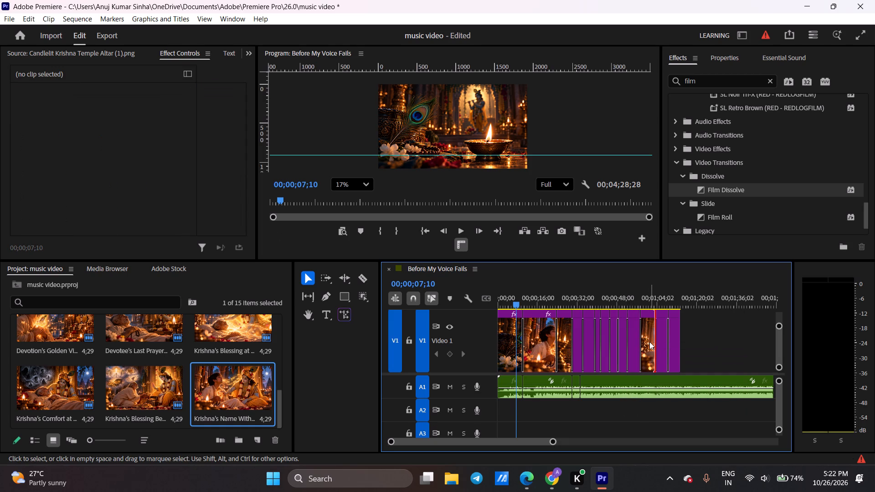
{"action": "left_click", "coordinate": [649, 341]}
{"action": "key", "text": "ctrl+v"}
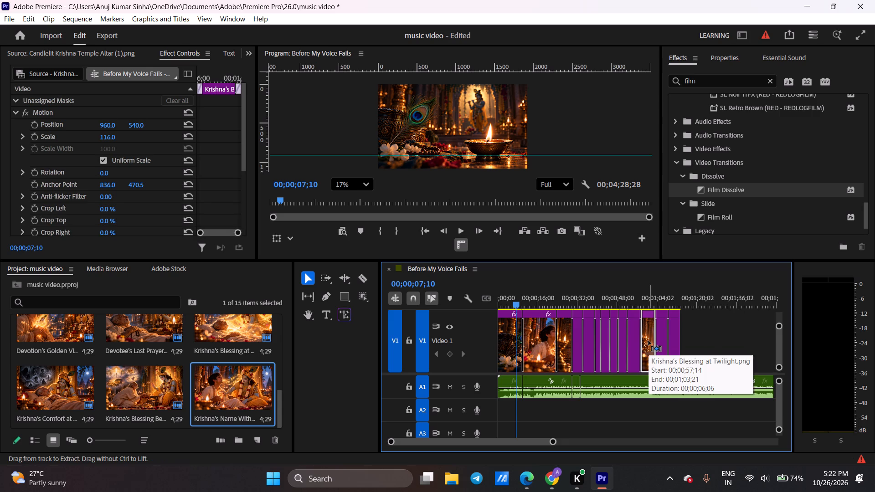
{"action": "left_click", "coordinate": [663, 346]}
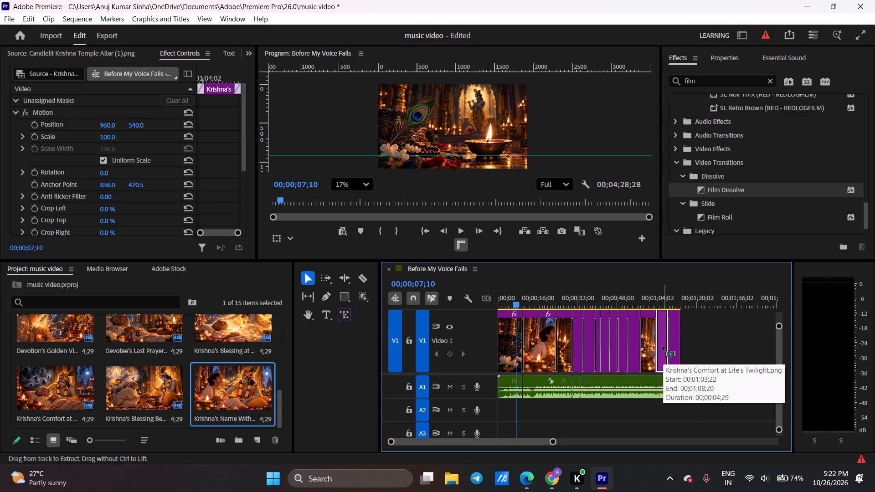
{"action": "key", "text": "ctrl+v"}
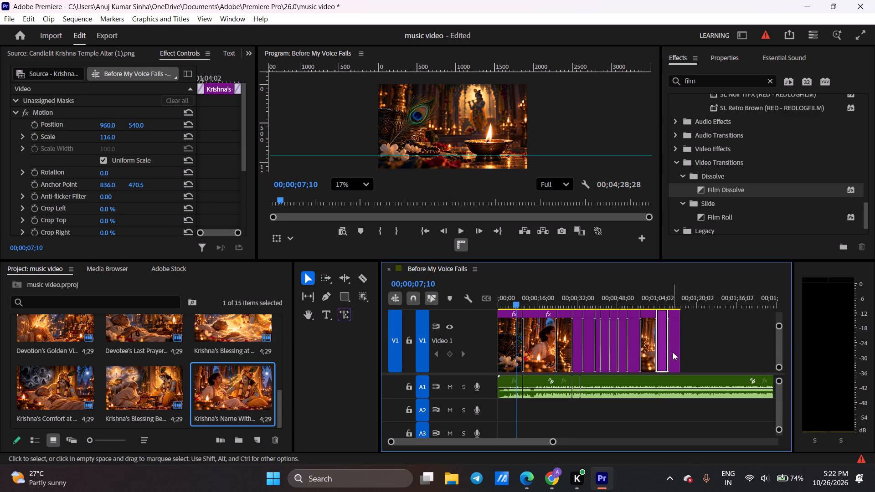
{"action": "left_click", "coordinate": [673, 352]}
{"action": "key", "text": "ctrl+v"}
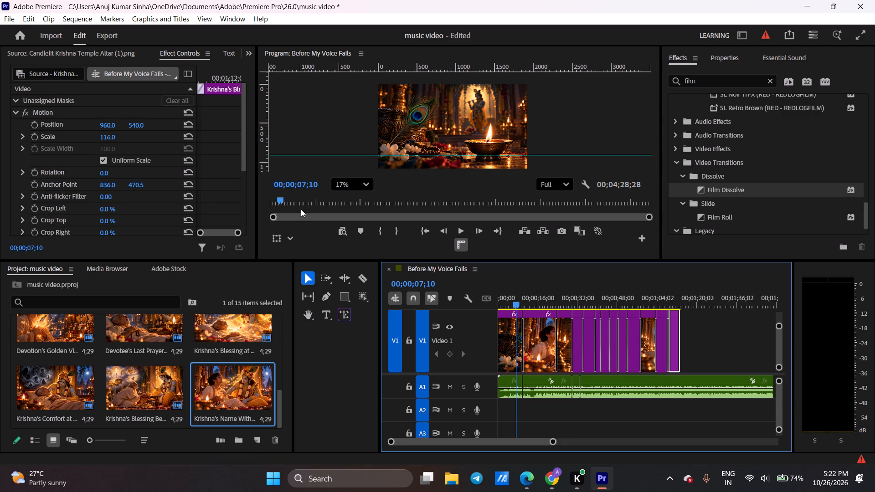
Play the sequence from the start in a maximized, enlarged Program Monitor to check that the rescaled images fill the frame.
{"action": "left_click_drag", "start_coordinate": [519, 305], "coordinate": [497, 309]}
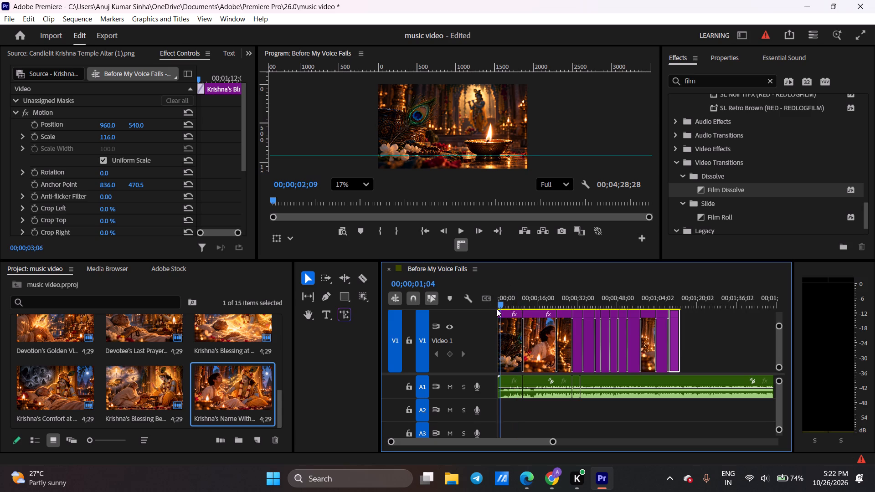
{"action": "left_click_drag", "start_coordinate": [497, 309], "coordinate": [432, 290]}
{"action": "left_click", "coordinate": [386, 115]}
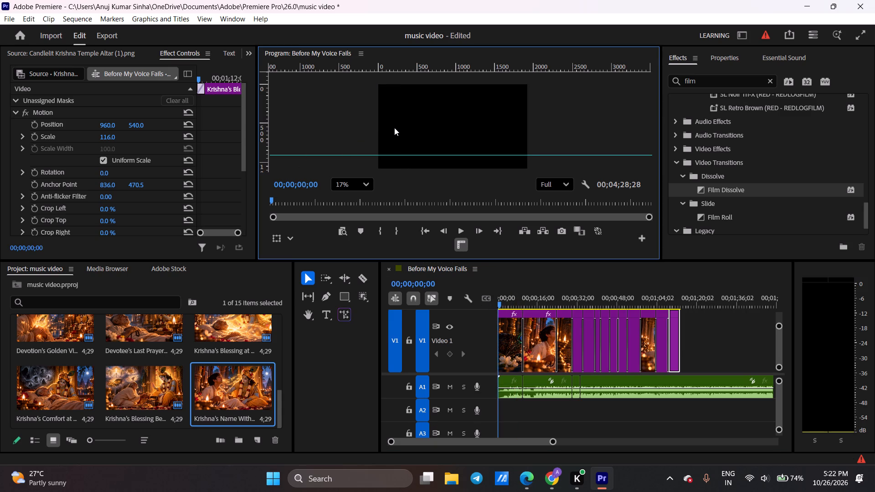
{"action": "key", "text": "grave"}
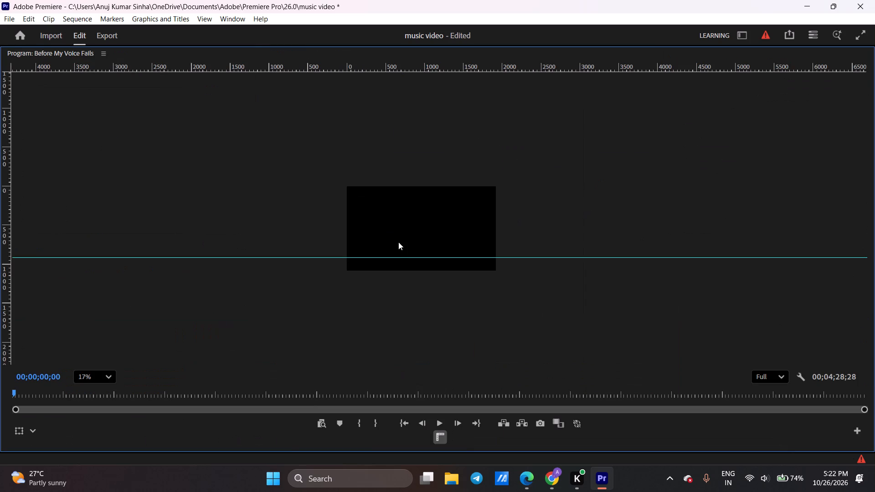
{"action": "middle_click_drag", "start_coordinate": [395, 238], "coordinate": [406, 262]}
{"action": "scroll", "coordinate": [406, 262], "scroll_direction": "down", "scroll_amount": 1}
{"action": "scroll", "coordinate": [406, 262], "scroll_direction": "up", "scroll_amount": 6}
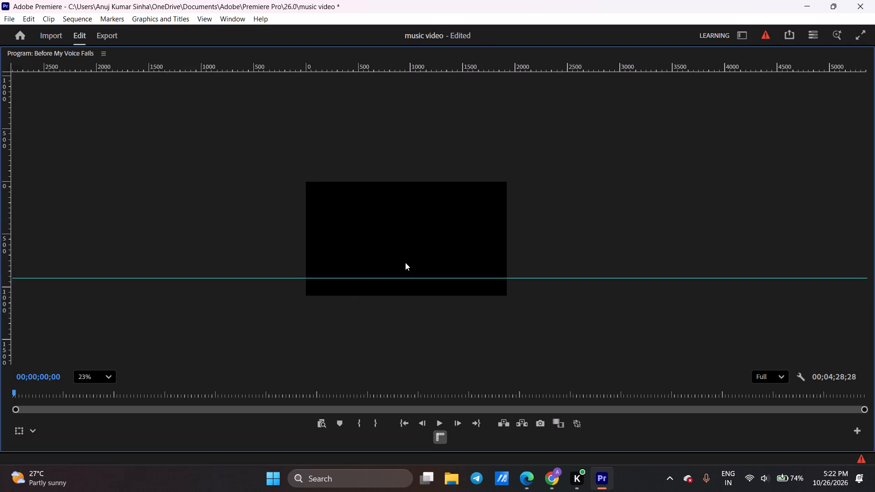
{"action": "scroll", "coordinate": [405, 262], "scroll_direction": "up", "scroll_amount": 2}
{"action": "scroll", "coordinate": [375, 209], "scroll_direction": "up", "scroll_amount": 2}
{"action": "middle_click_drag", "start_coordinate": [338, 193], "coordinate": [425, 267]}
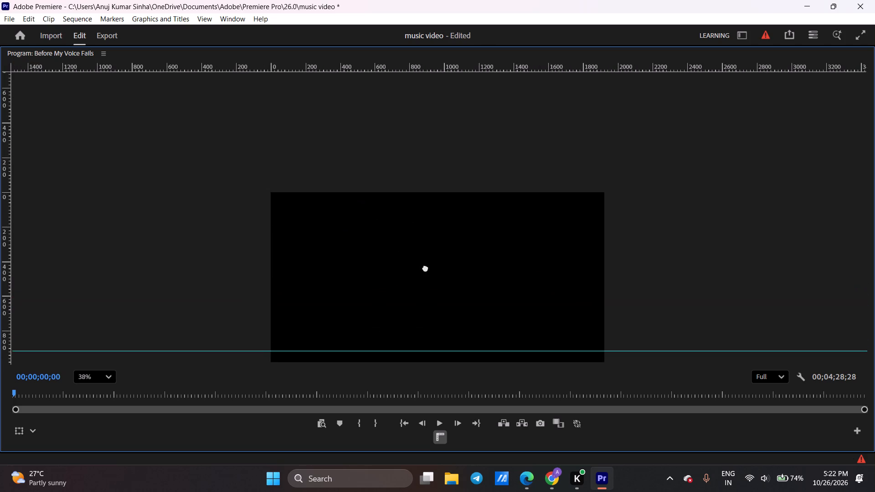
{"action": "middle_click_drag", "start_coordinate": [425, 267], "coordinate": [407, 261]}
{"action": "left_click_drag", "start_coordinate": [15, 343], "coordinate": [15, 337]}
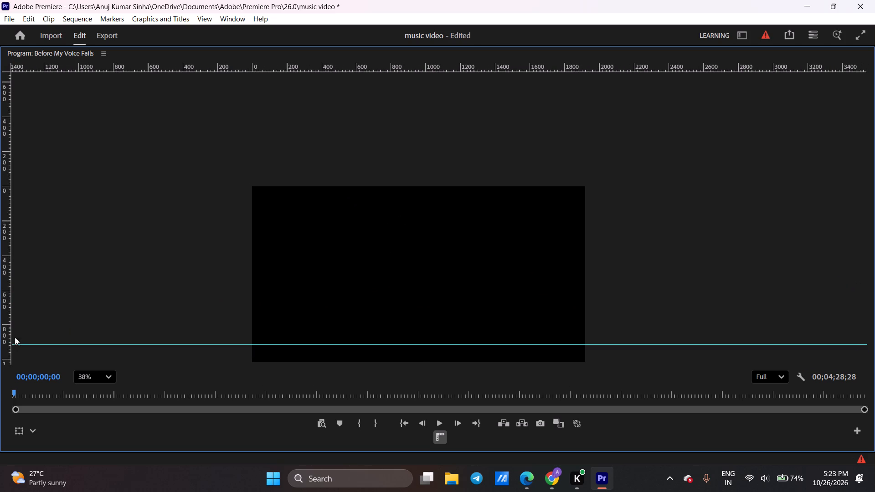
{"action": "left_click_drag", "start_coordinate": [15, 337], "coordinate": [15, 325]}
{"action": "key", "text": "space"}
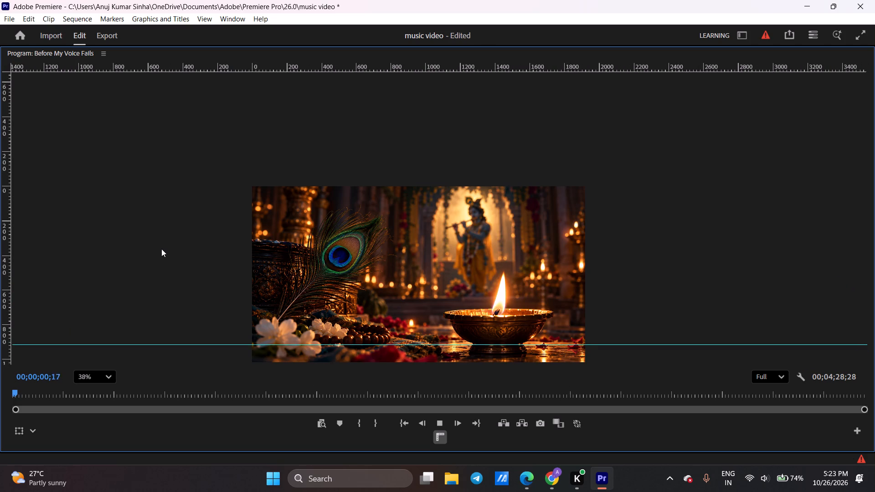
{"action": "scroll", "coordinate": [400, 271], "scroll_direction": "down", "scroll_amount": 2}
{"action": "middle_click_drag", "start_coordinate": [401, 271], "coordinate": [407, 227]}
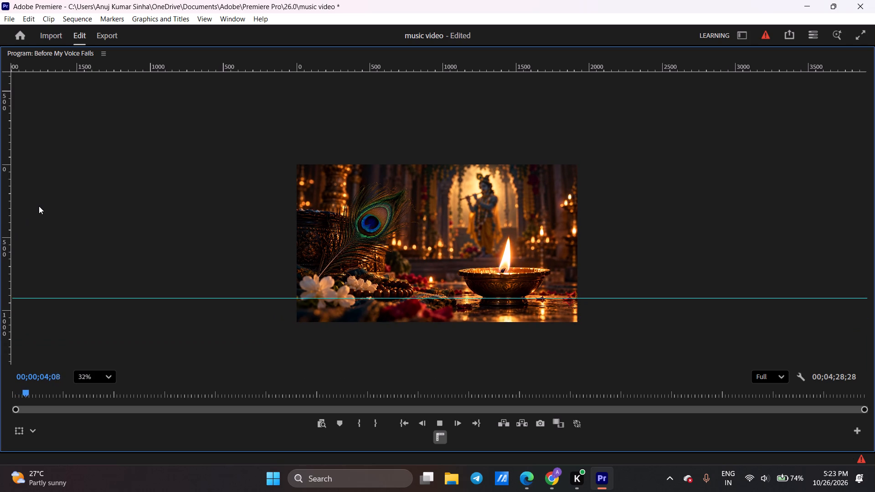
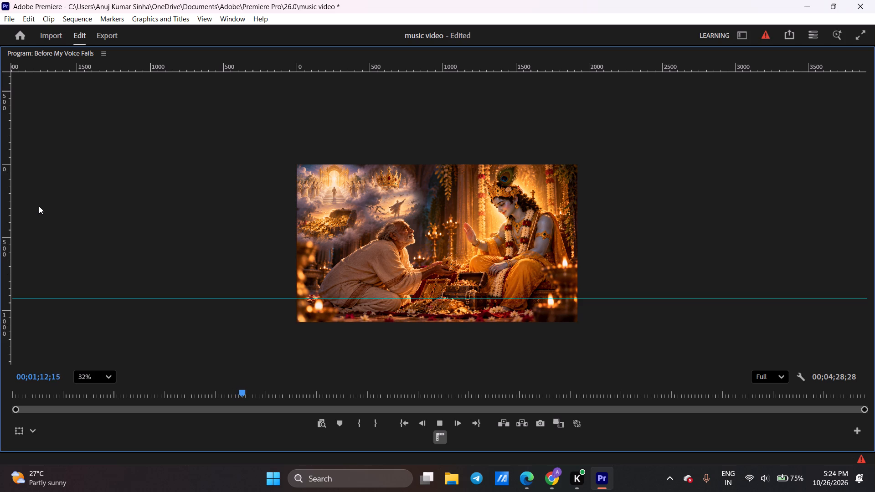
Stop playback and step back frame by frame to 00;01;13;06 to examine the end of the last V1 image.
{"action": "key", "text": "space"}
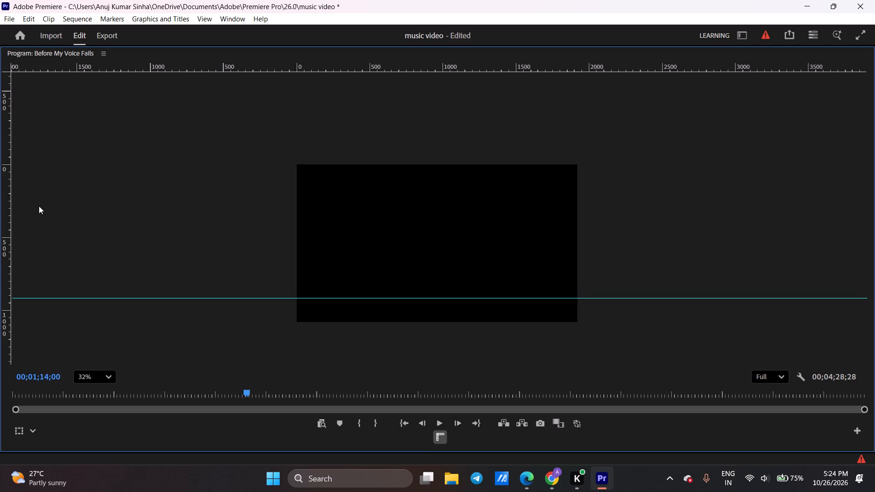
{"action": "key", "text": "Left"}
{"action": "key", "text": "Left"}
{"action": "key", "text": "Left"}
{"action": "key", "text": "Left"}
{"action": "key", "text": "Left"}
{"action": "key", "text": "Left"}
{"action": "key", "text": "Left"}
{"action": "key", "text": "Left"}
{"action": "key", "text": "Left"}
{"action": "key", "text": "Left"}
{"action": "key", "text": "Left"}
{"action": "key", "text": "Left"}
{"action": "key", "text": "Left"}
{"action": "key", "text": "Left"}
{"action": "key", "text": "Left"}
{"action": "key", "text": "Left"}
{"action": "key", "text": "Left"}
{"action": "key", "text": "Left"}
{"action": "key", "text": "Left"}
{"action": "key", "text": "Left"}
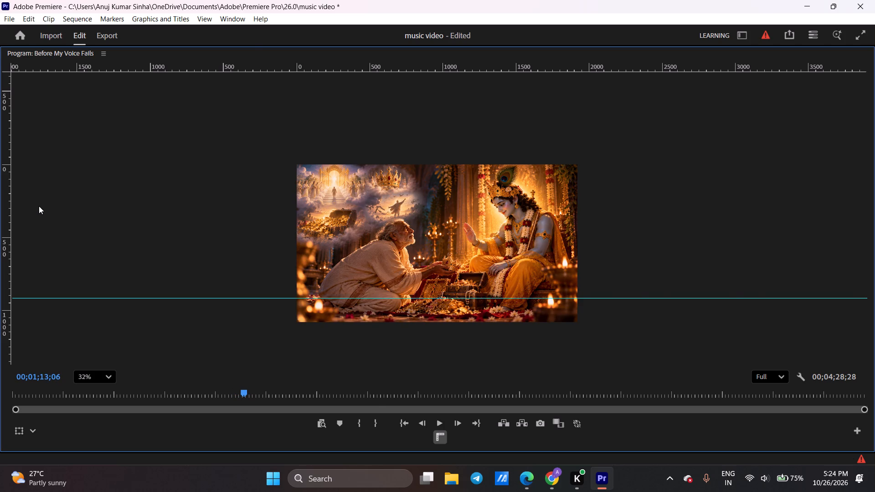
Restore the Program Monitor to its normal size and return the playhead to the sequence start, 00;00;00;00.
{"action": "key", "text": "grave"}
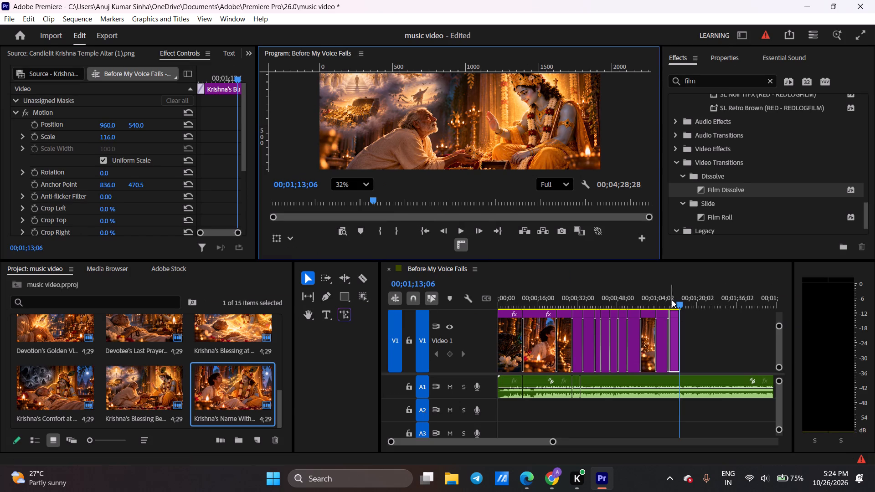
{"action": "left_click_drag", "start_coordinate": [679, 304], "coordinate": [416, 284]}
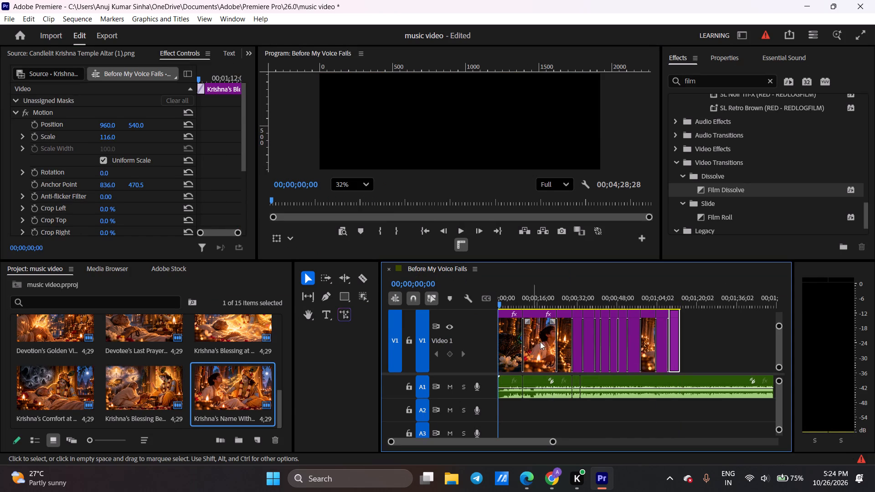
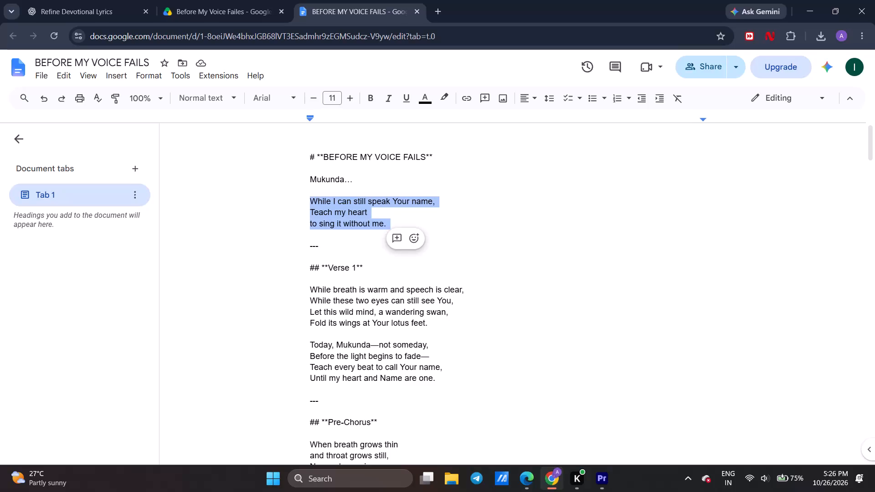
Copy the opening lyric "Mukunda…" from the Google Doc and paste it as text over the first image in Premiere at 00;00;01;15.
{"action": "left_click", "coordinate": [549, 217]}
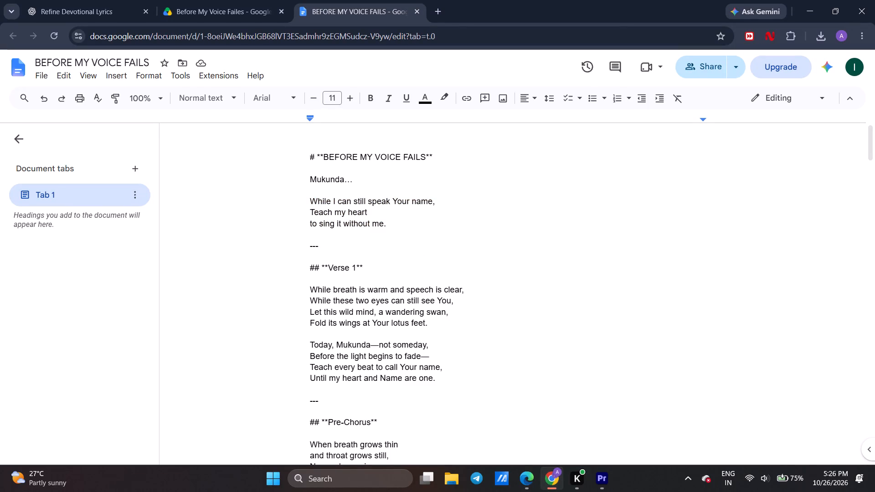
{"action": "triple_click", "coordinate": [326, 182]}
{"action": "key", "text": "ctrl+c"}
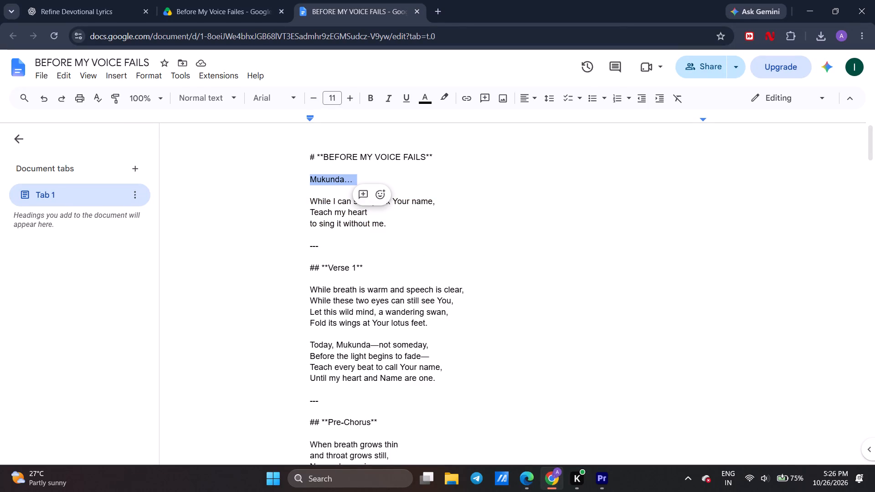
{"action": "left_click", "coordinate": [607, 478]}
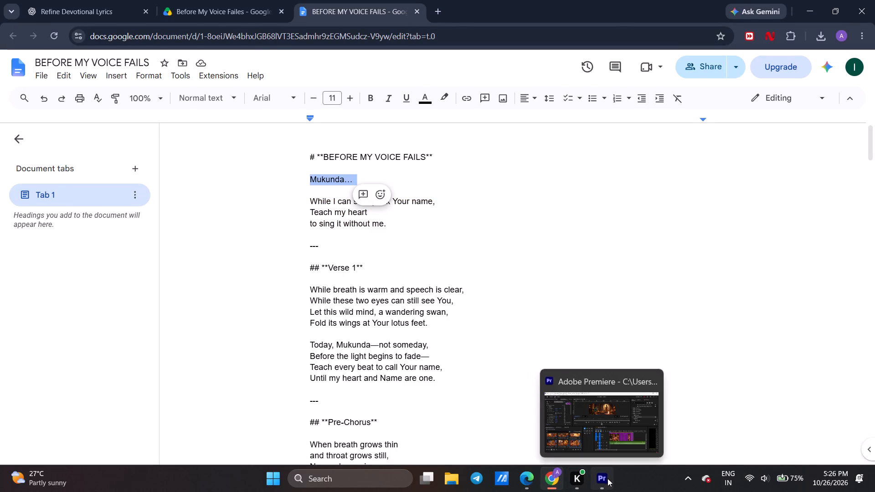
{"action": "left_click", "coordinate": [325, 313]}
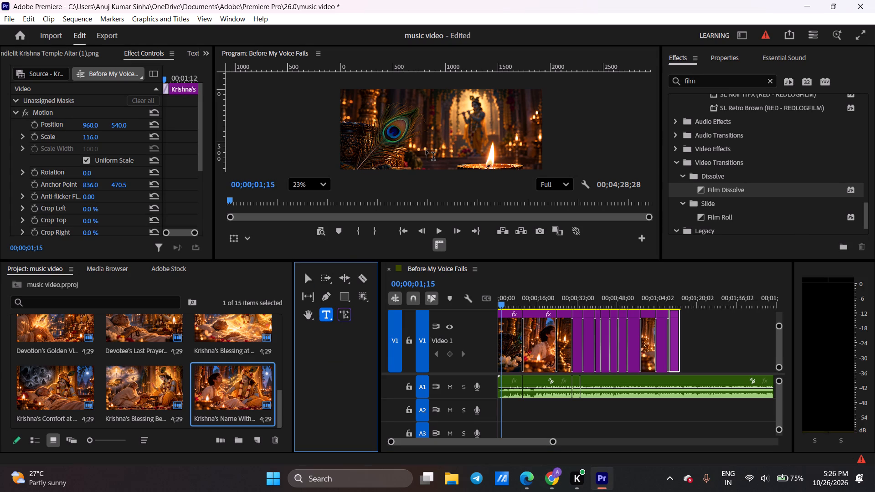
{"action": "left_click", "coordinate": [441, 155]}
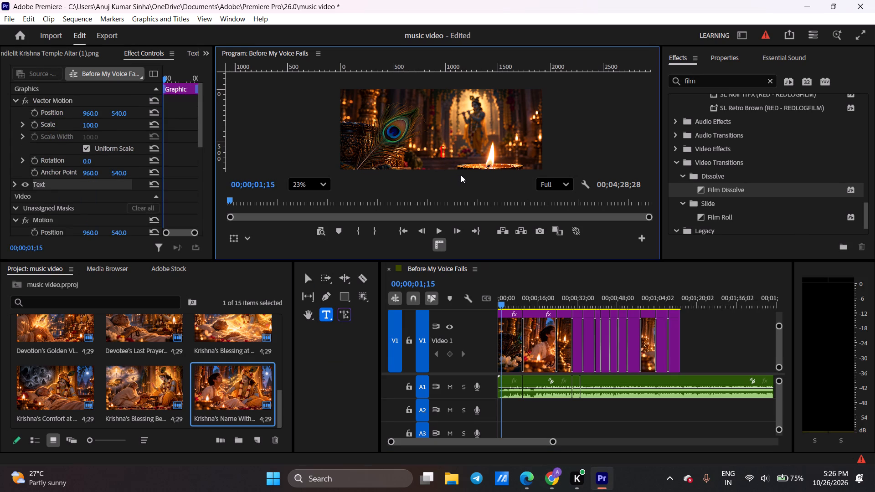
{"action": "key", "text": "ctrl+v"}
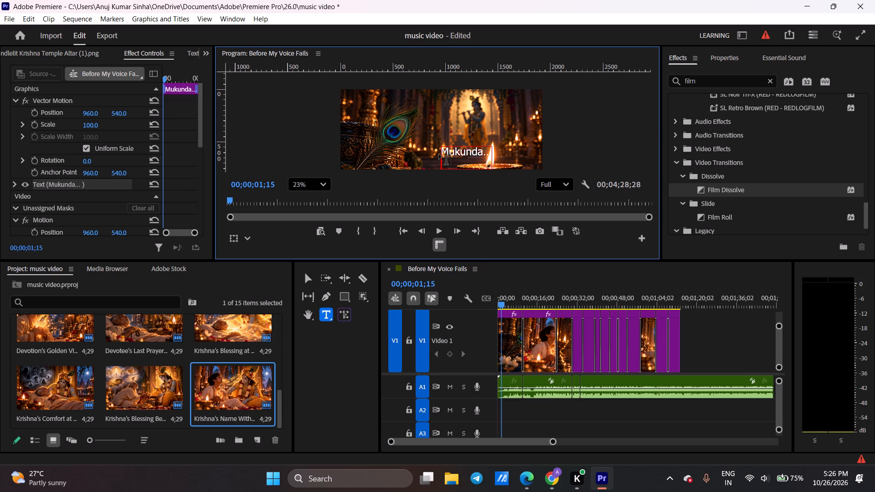
Move the "Mukunda…" text in the frame to the lower centre of the image, just beside the candle flame.
{"action": "middle_click", "coordinate": [470, 157]}
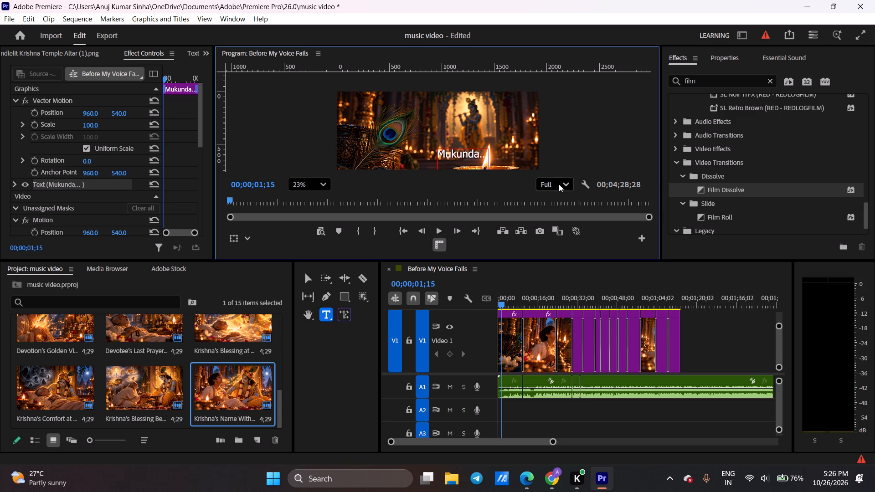
{"action": "left_click", "coordinate": [351, 354]}
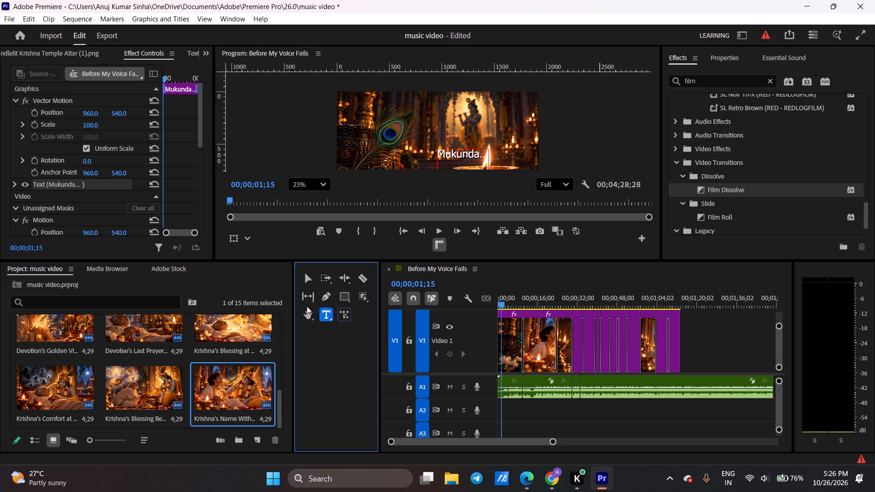
{"action": "left_click", "coordinate": [313, 280]}
{"action": "left_click", "coordinate": [461, 153]}
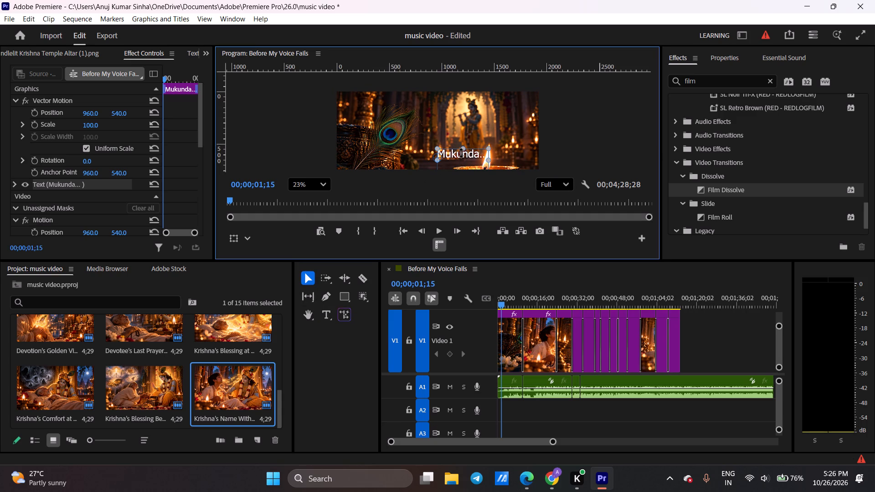
{"action": "left_click_drag", "start_coordinate": [456, 157], "coordinate": [438, 158]}
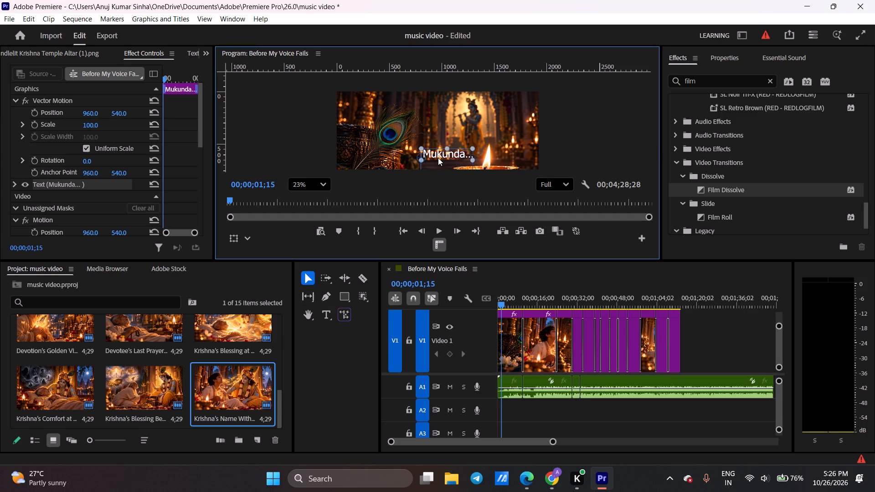
{"action": "left_click_drag", "start_coordinate": [438, 158], "coordinate": [434, 162]}
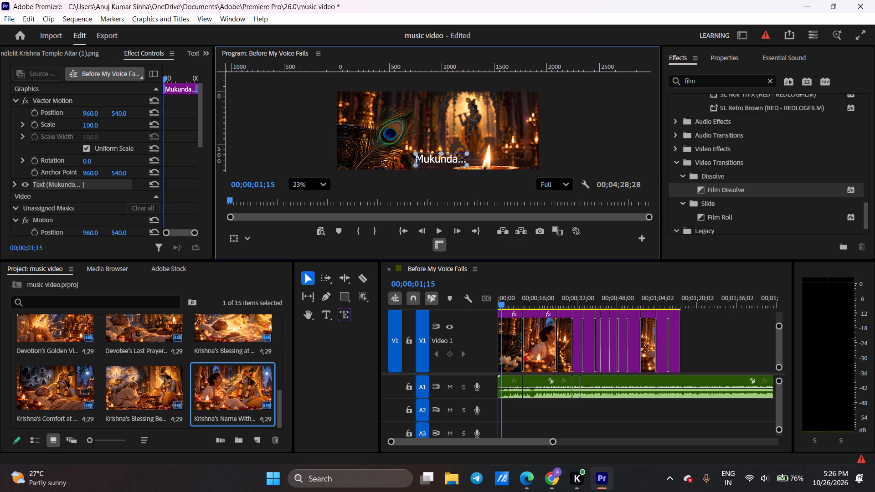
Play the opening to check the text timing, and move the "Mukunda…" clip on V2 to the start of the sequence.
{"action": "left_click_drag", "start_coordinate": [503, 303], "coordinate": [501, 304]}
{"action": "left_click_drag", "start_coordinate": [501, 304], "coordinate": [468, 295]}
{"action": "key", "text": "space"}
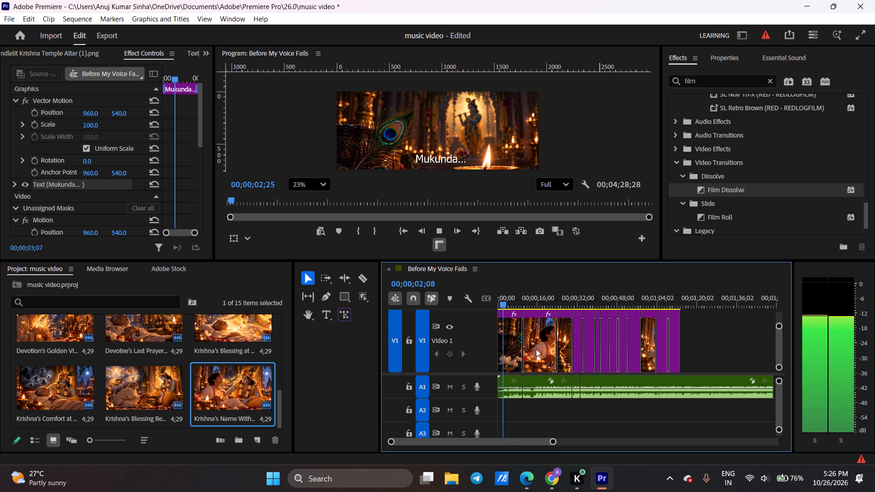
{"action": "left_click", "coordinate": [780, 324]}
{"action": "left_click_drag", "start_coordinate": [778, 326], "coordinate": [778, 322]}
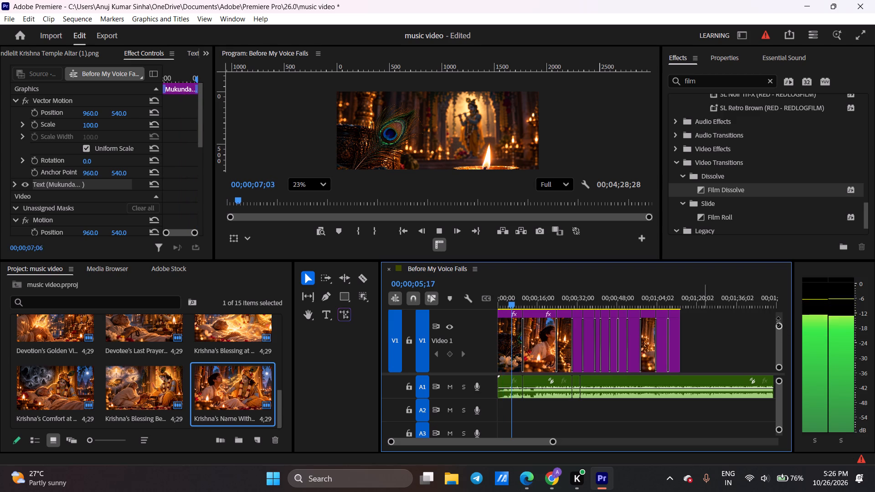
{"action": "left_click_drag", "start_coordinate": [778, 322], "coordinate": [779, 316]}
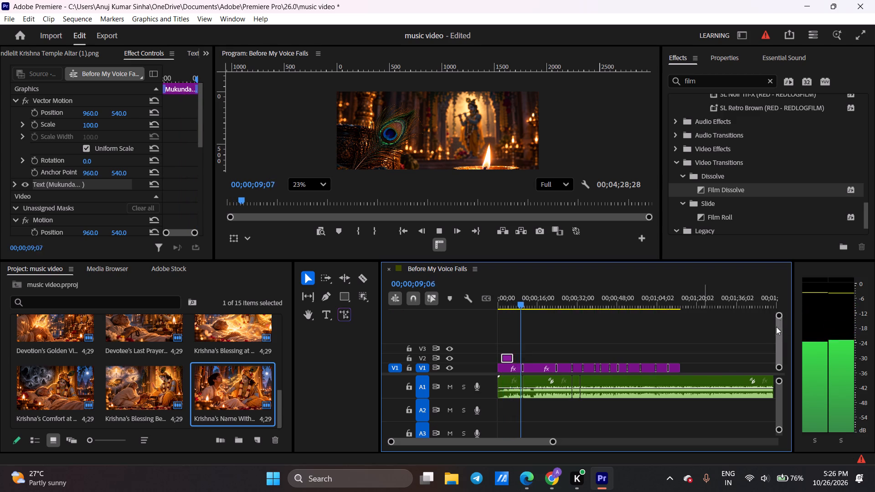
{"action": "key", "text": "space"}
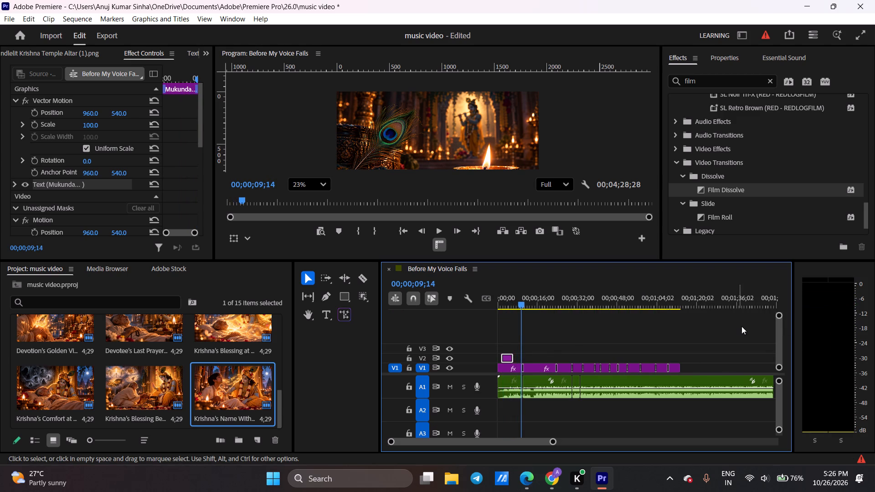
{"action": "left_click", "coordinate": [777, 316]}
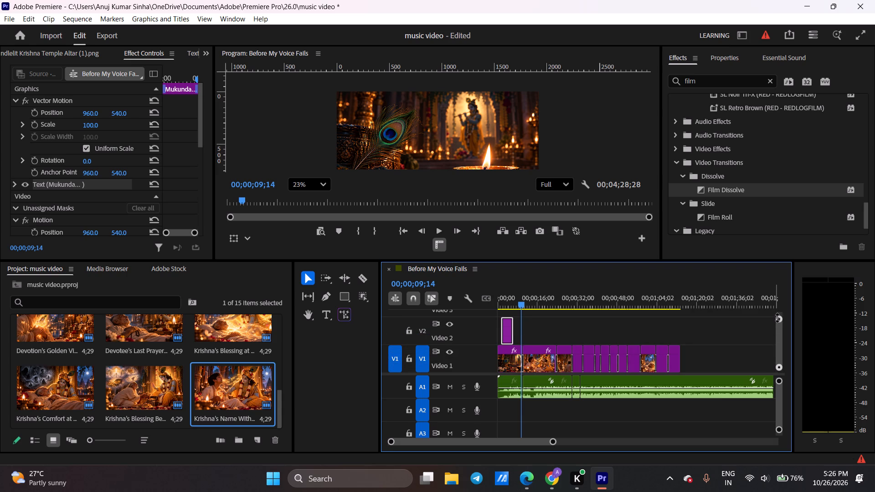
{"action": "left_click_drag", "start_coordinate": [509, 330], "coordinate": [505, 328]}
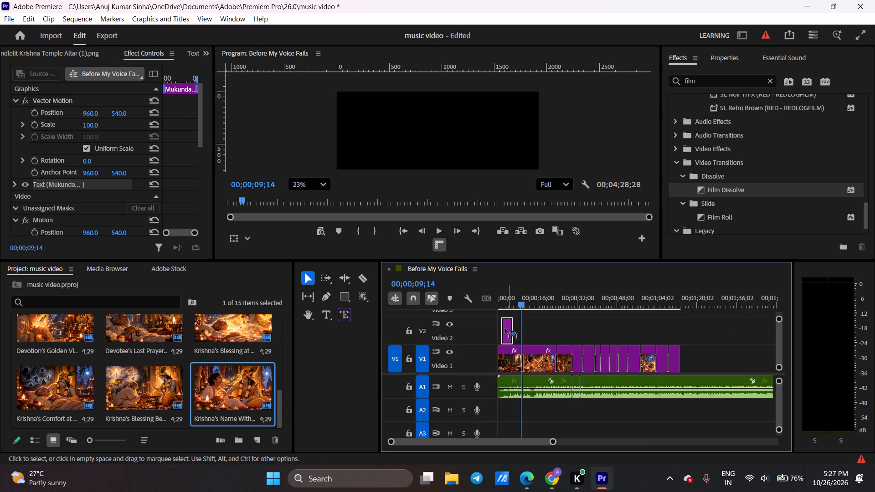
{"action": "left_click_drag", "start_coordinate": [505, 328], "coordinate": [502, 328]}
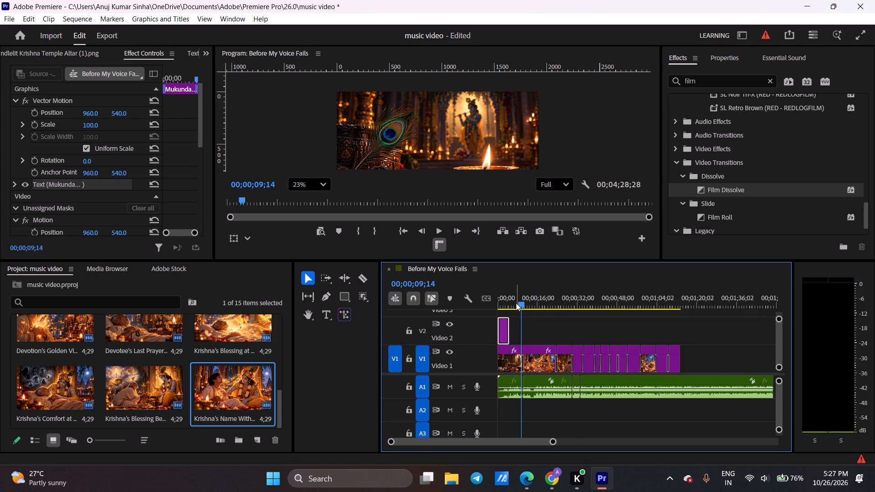
Play from the sequence start to find the cue and move the "Mukunda…" clip on V2 to start at about 00;00;03;17.
{"action": "left_click_drag", "start_coordinate": [518, 305], "coordinate": [455, 287]}
{"action": "key", "text": "space"}
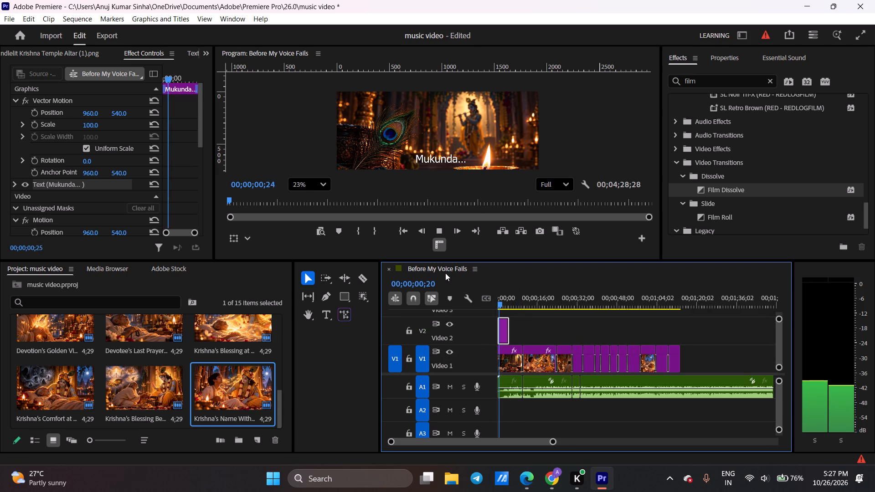
{"action": "key", "text": "space"}
{"action": "key", "text": "space"}
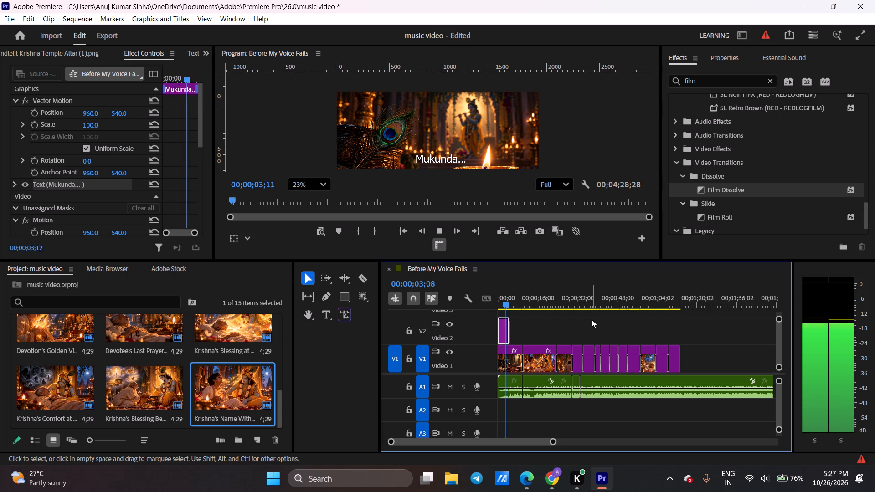
{"action": "key", "text": "space"}
{"action": "left_click_drag", "start_coordinate": [502, 332], "coordinate": [510, 331]}
Replay the opening to refine the cue and shift the "Mukunda…" clip on V2 to start at 00;00;03;10.
{"action": "key", "text": "space"}
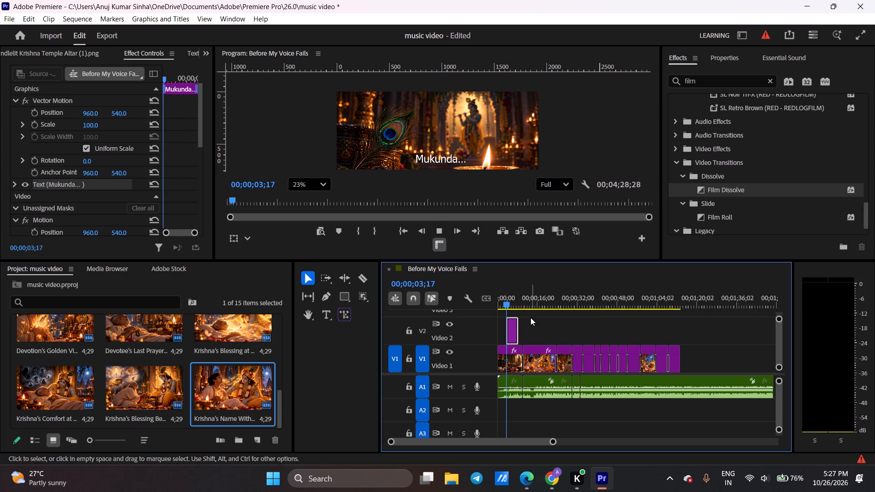
{"action": "key", "text": "space"}
{"action": "left_click_drag", "start_coordinate": [510, 303], "coordinate": [497, 304]}
{"action": "key", "text": "space"}
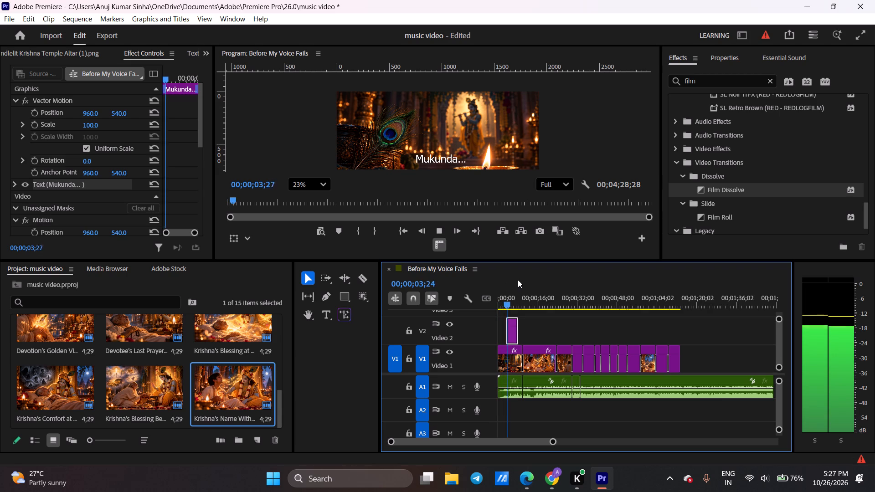
{"action": "key", "text": "space"}
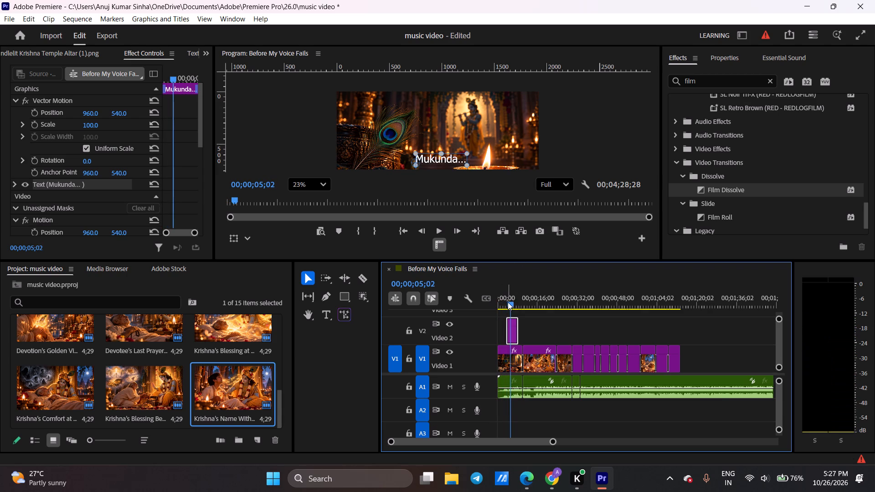
{"action": "left_click_drag", "start_coordinate": [508, 302], "coordinate": [503, 299]}
{"action": "key", "text": "space"}
{"action": "key", "text": "space"}
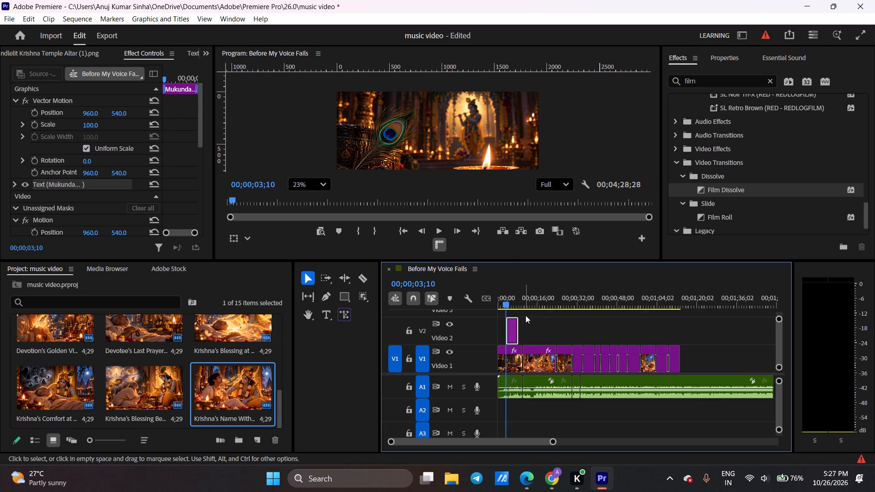
{"action": "left_click", "coordinate": [512, 332]}
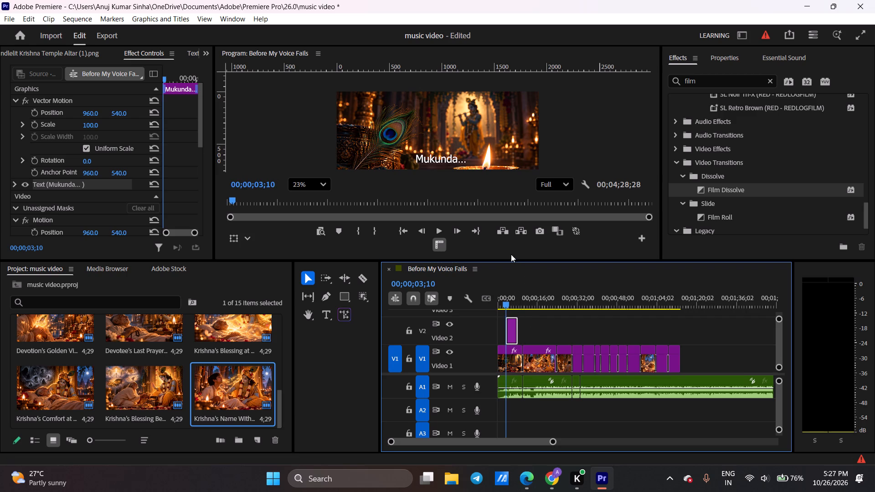
Play the opening from near the sequence start through 00;00;07;24 to check the timing of the "Mukunda…" text against the audio.
{"action": "left_click_drag", "start_coordinate": [507, 303], "coordinate": [498, 303]}
{"action": "key", "text": "space"}
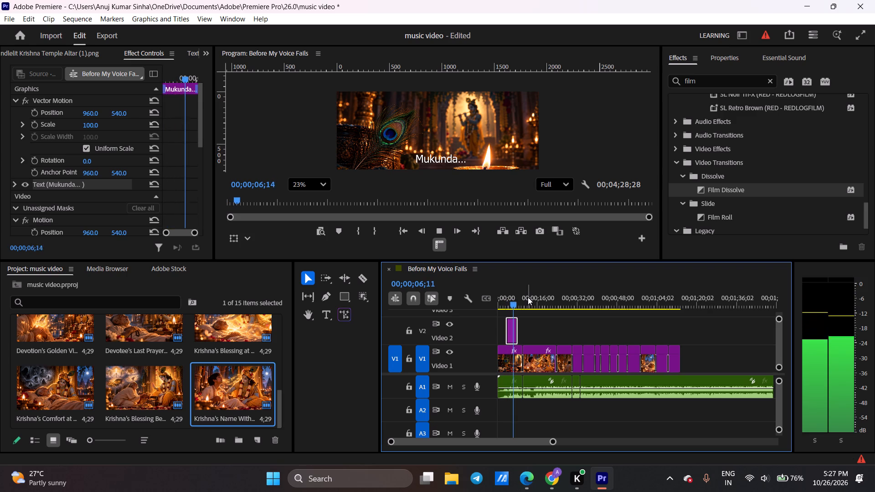
{"action": "key", "text": "space"}
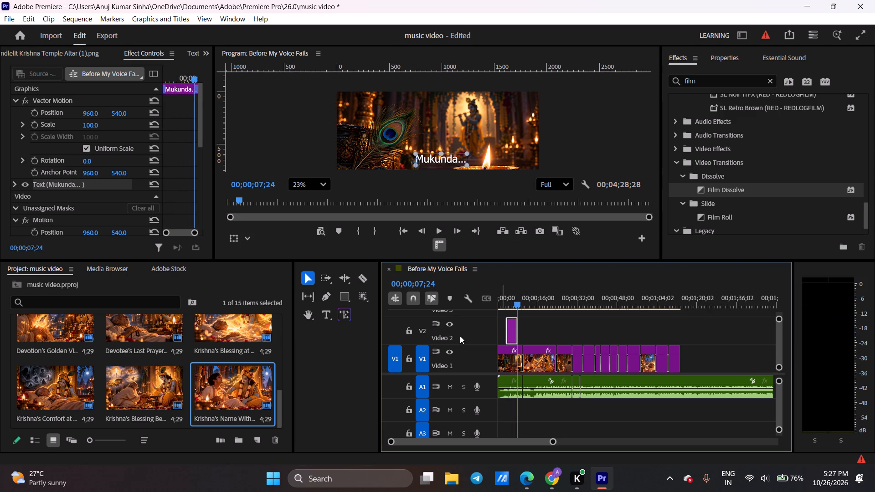
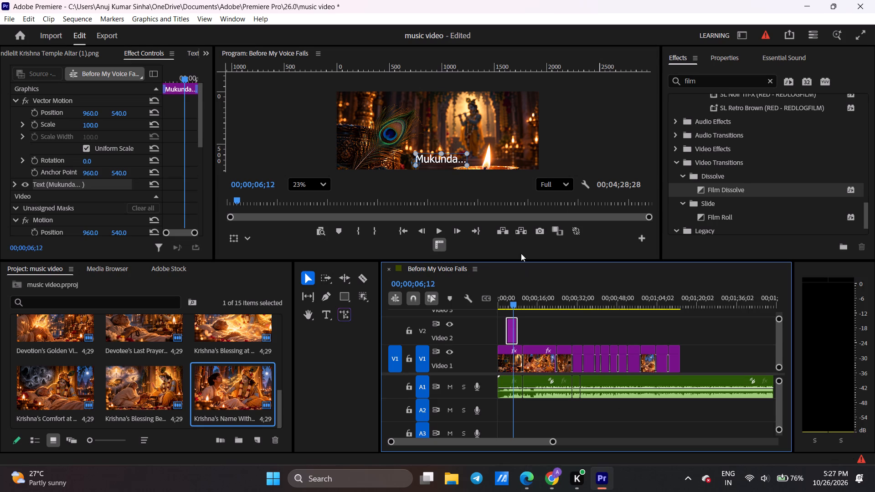
Play the opening to find the cue, split the "Mukunda…" clip on V2 at 00;00;06;28, and delete the remainder after the cut.
{"action": "left_click_drag", "start_coordinate": [513, 302], "coordinate": [451, 290]}
{"action": "key", "text": "space"}
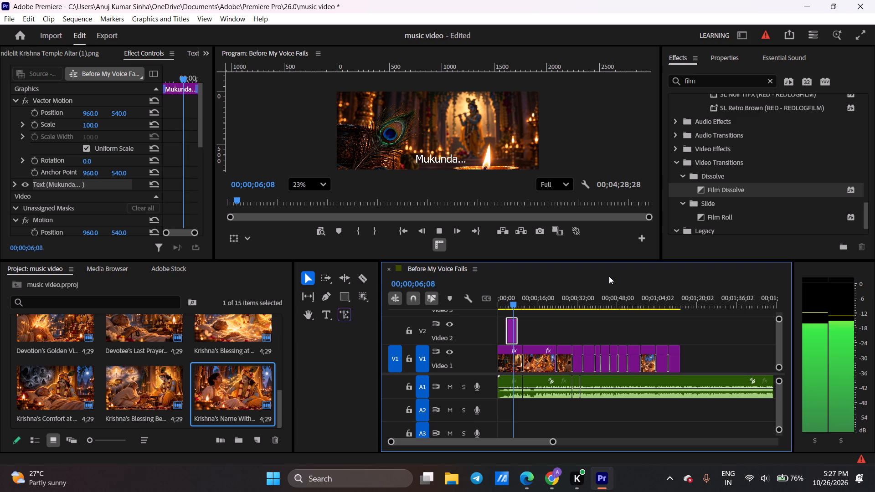
{"action": "key", "text": "space"}
{"action": "key", "text": "ctrl+x"}
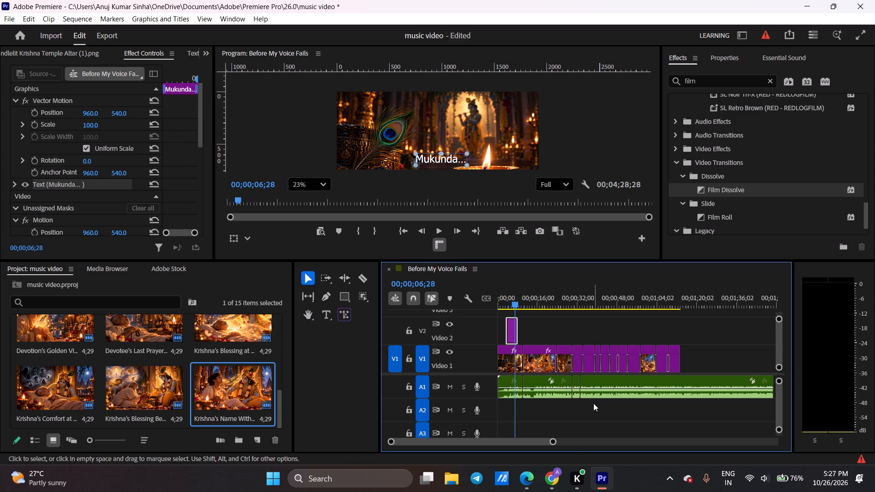
{"action": "left_click", "coordinate": [517, 334]}
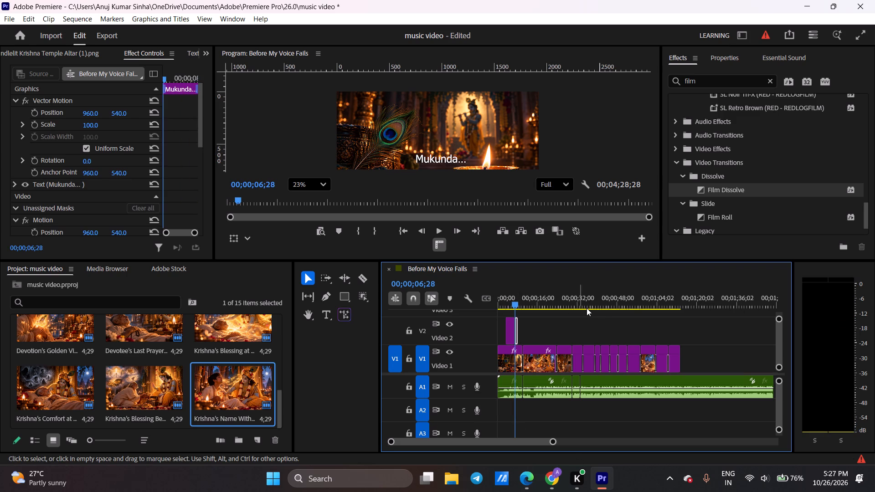
{"action": "key", "text": "Delete"}
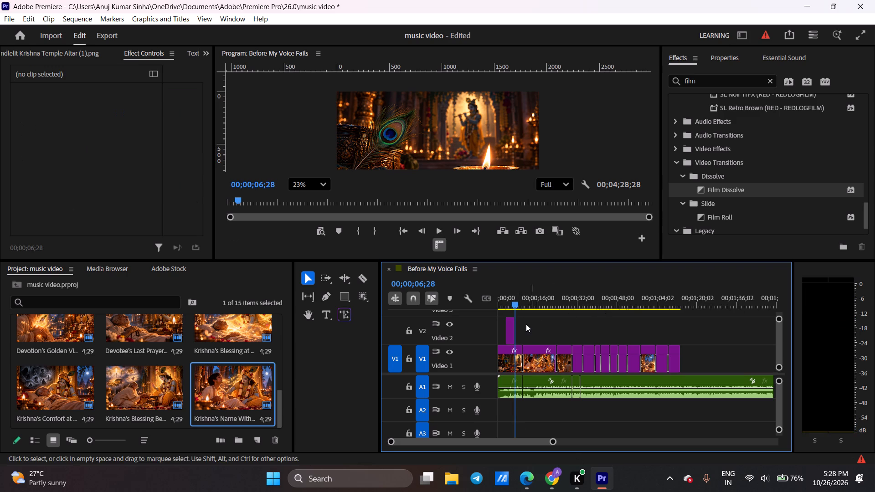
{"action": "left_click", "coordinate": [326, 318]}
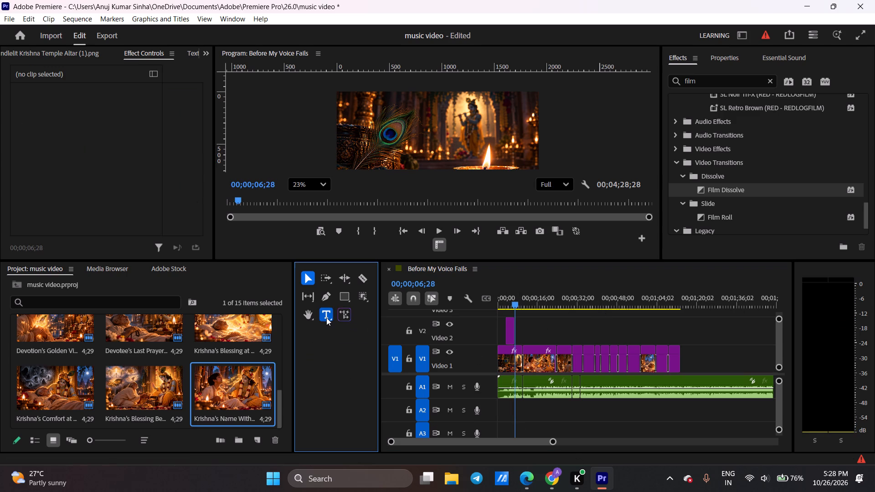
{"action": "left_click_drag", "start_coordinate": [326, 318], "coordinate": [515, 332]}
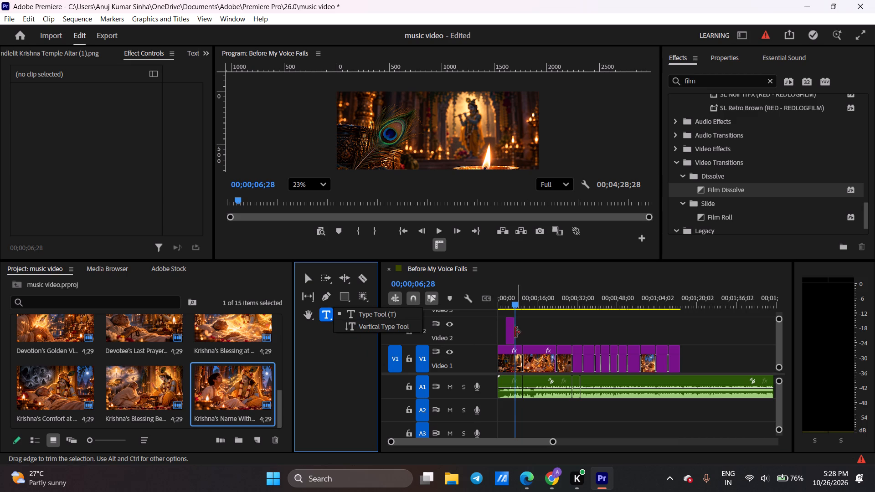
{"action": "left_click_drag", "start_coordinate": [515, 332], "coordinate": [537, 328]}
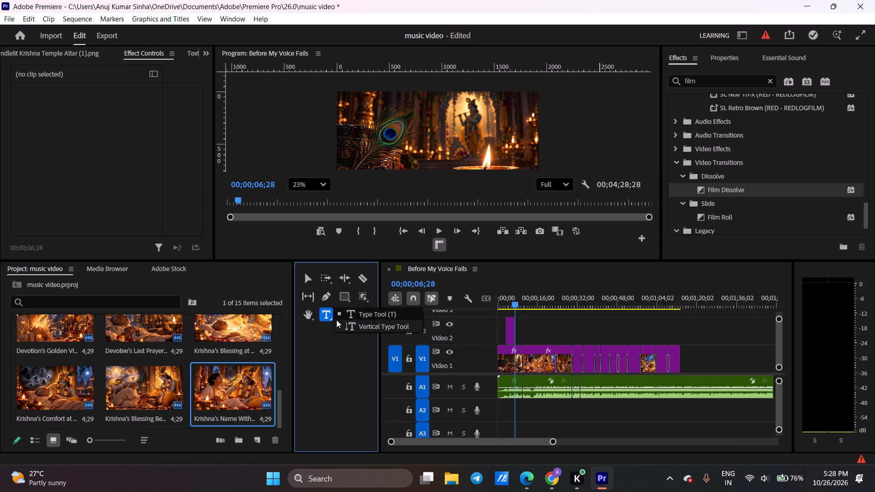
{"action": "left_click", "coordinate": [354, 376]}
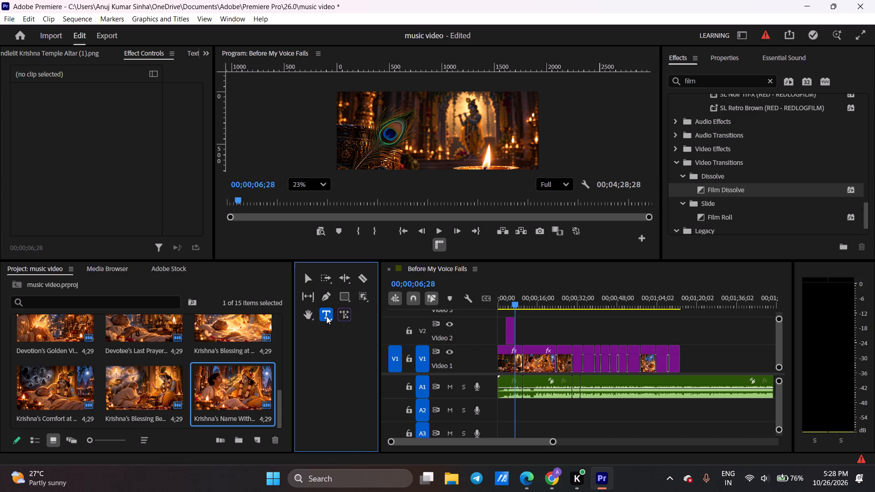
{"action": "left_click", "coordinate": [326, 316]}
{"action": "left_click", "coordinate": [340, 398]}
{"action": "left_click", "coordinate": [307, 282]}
Copy the shortened "Mukunda…" clip on V2, paste the copy at 00;00;06;28, and play across the join through 00;00;07;22.
{"action": "left_click", "coordinate": [510, 328]}
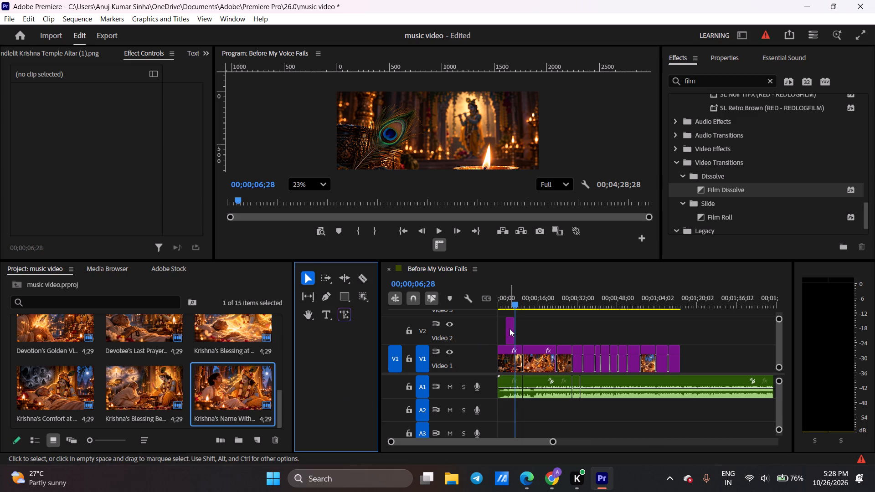
{"action": "key", "text": "ctrl+c"}
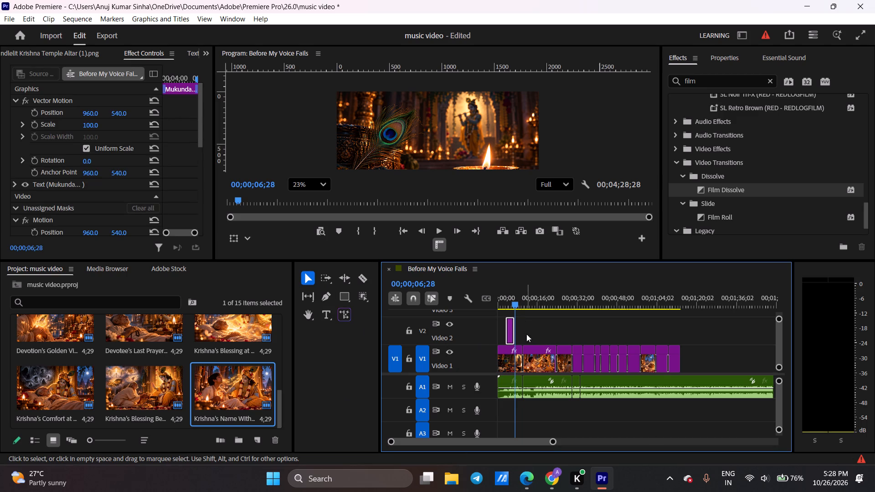
{"action": "key", "text": "ctrl+v"}
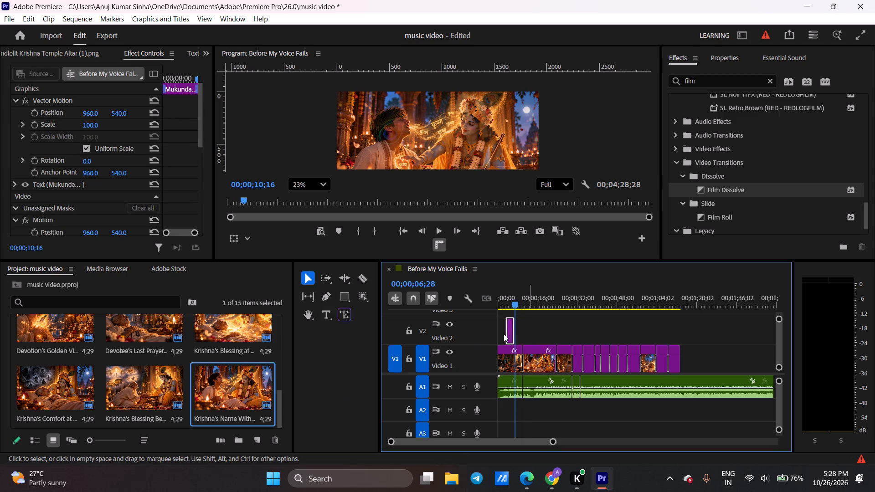
{"action": "left_click_drag", "start_coordinate": [524, 303], "coordinate": [513, 304]}
{"action": "key", "text": "space"}
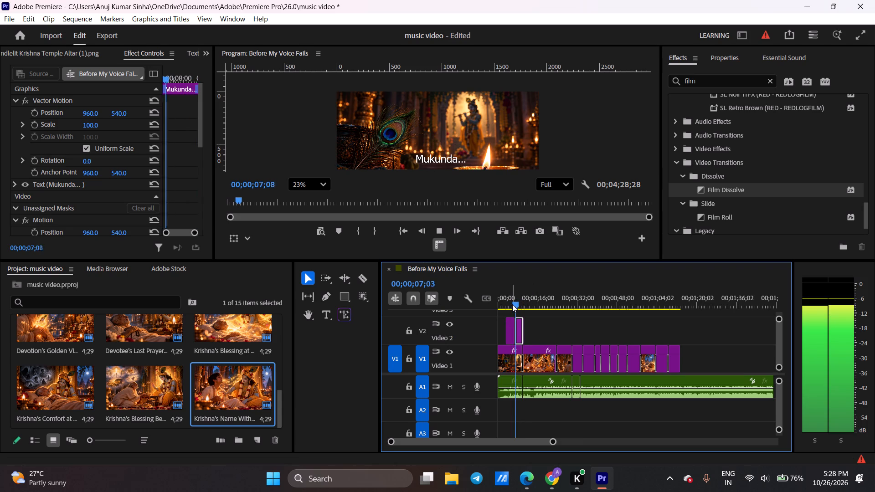
{"action": "key", "text": "space"}
Open the text of the second V2 clip for editing, clear "Mukunda…" and paste replacement lyric text.
{"action": "left_click", "coordinate": [519, 333]}
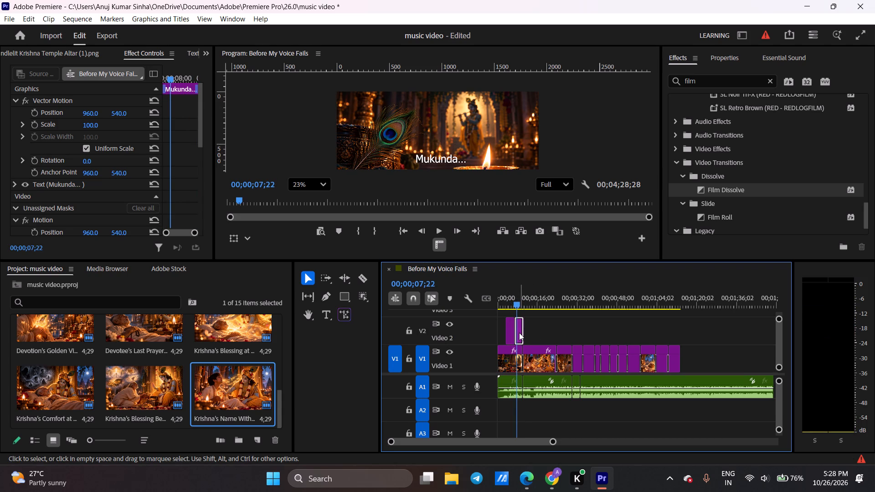
{"action": "double_click", "coordinate": [519, 333]}
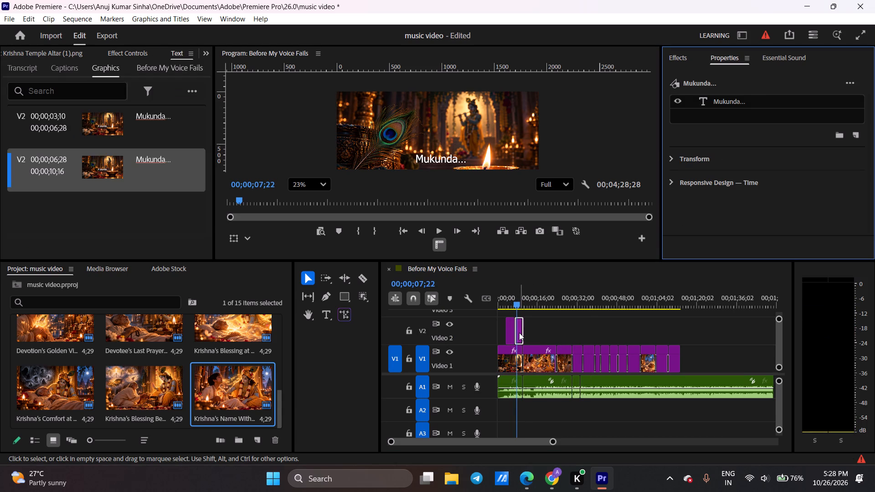
{"action": "double_click", "coordinate": [156, 159]}
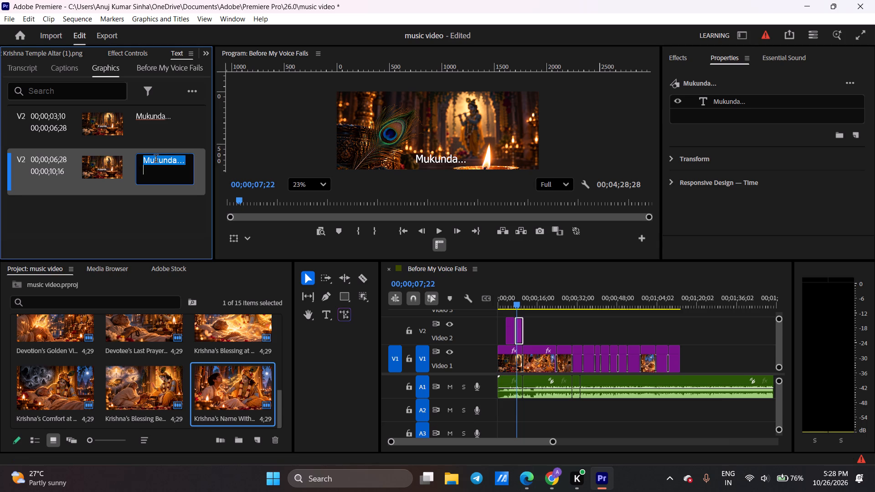
{"action": "key", "text": "ctrl+v"}
{"action": "key", "text": "ctrl+v"}
{"action": "key", "text": "BackSpace"}
{"action": "key", "text": "ctrl+v"}
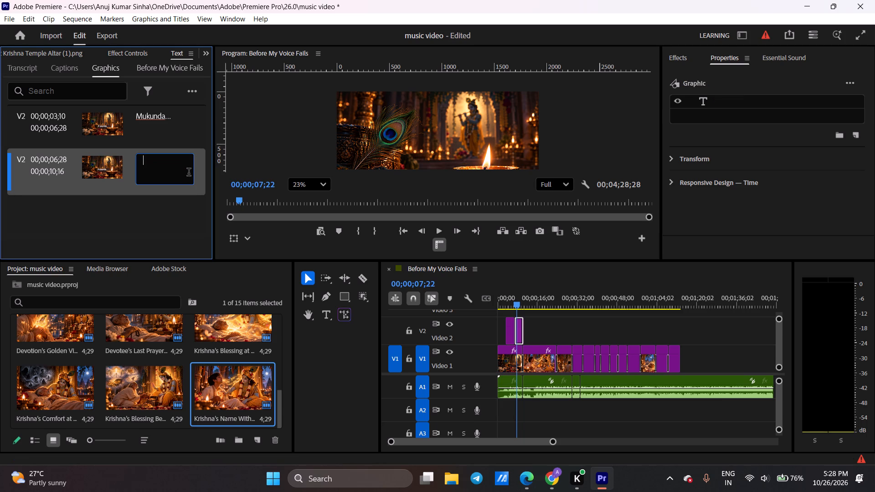
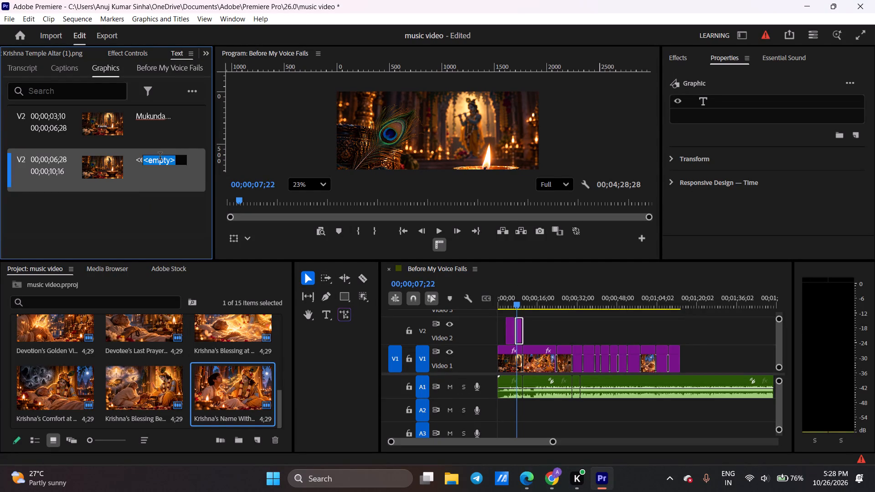
Fill the empty second V2 text clip with "While I can still speak Your name," and briefly play it back.
{"action": "key", "text": "ctrl+v"}
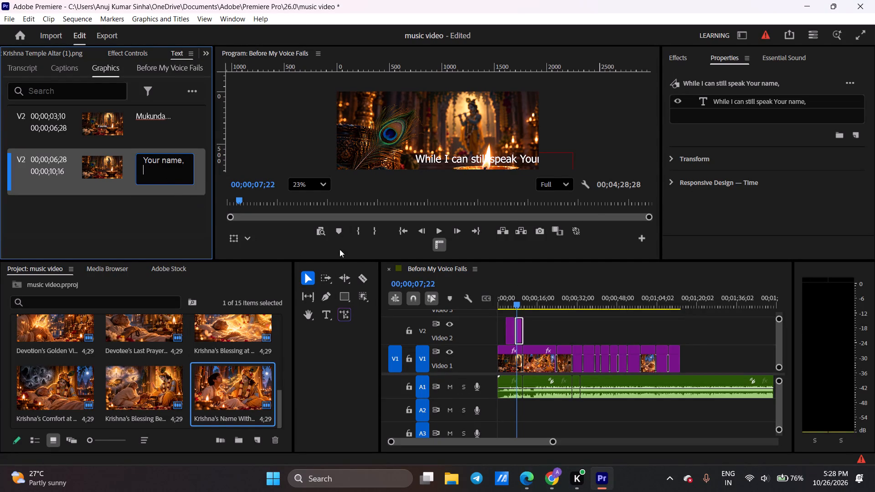
{"action": "left_click_drag", "start_coordinate": [513, 303], "coordinate": [508, 302]}
{"action": "key", "text": "space"}
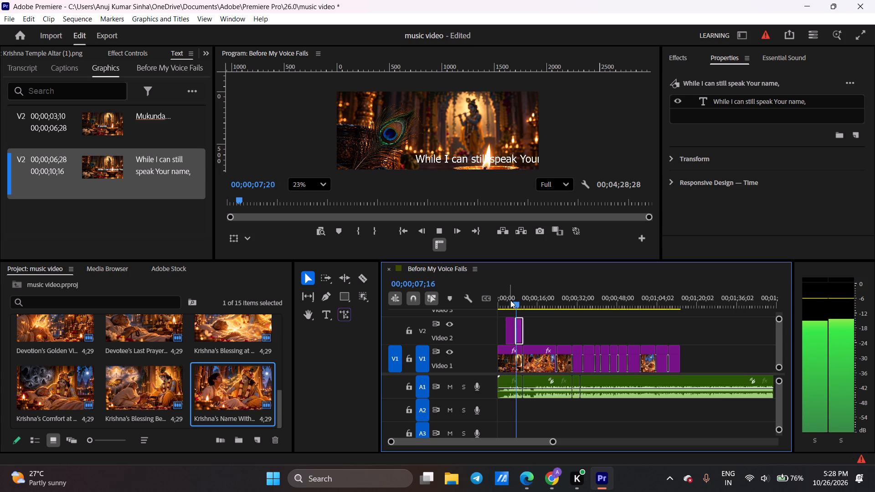
{"action": "key", "text": "space"}
Reposition "While I can still speak Your name," so the whole line fits along the bottom of the frame, and play it through 00;00;09;11.
{"action": "left_click", "coordinate": [476, 157]}
{"action": "left_click_drag", "start_coordinate": [476, 157], "coordinate": [470, 160]}
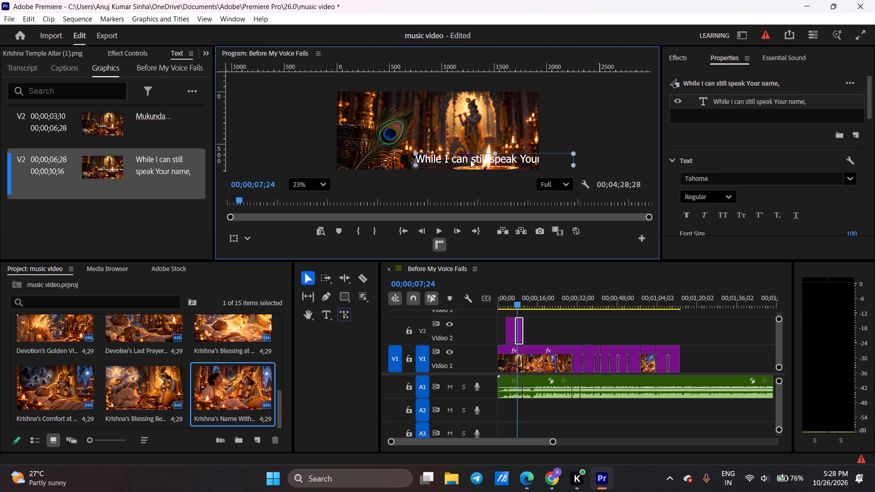
{"action": "left_click_drag", "start_coordinate": [470, 160], "coordinate": [429, 154]}
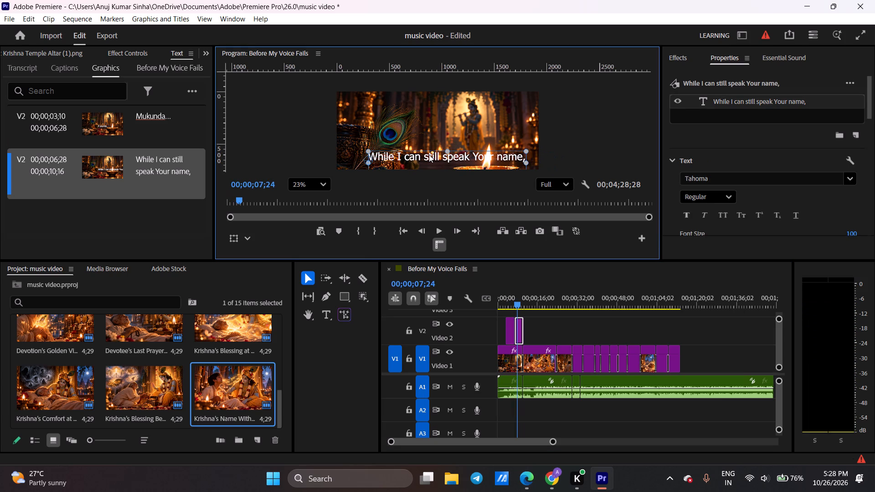
{"action": "left_click_drag", "start_coordinate": [429, 154], "coordinate": [426, 156]}
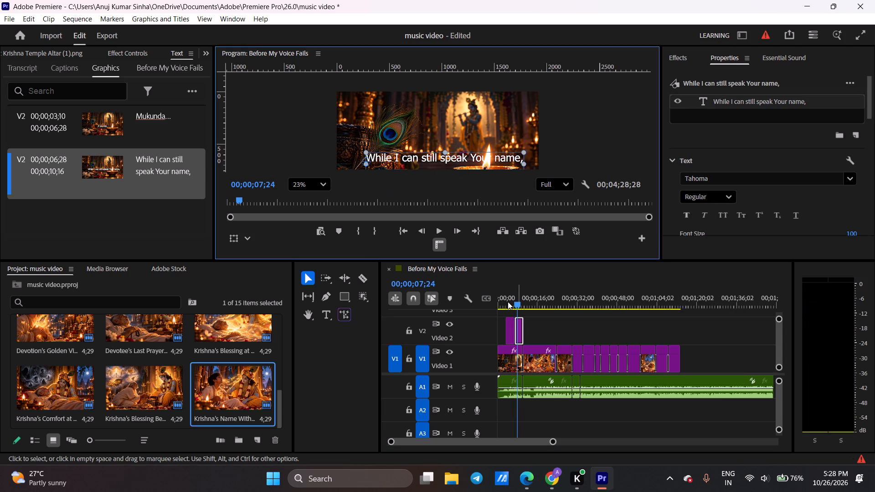
{"action": "left_click_drag", "start_coordinate": [517, 301], "coordinate": [506, 304]}
{"action": "key", "text": "space"}
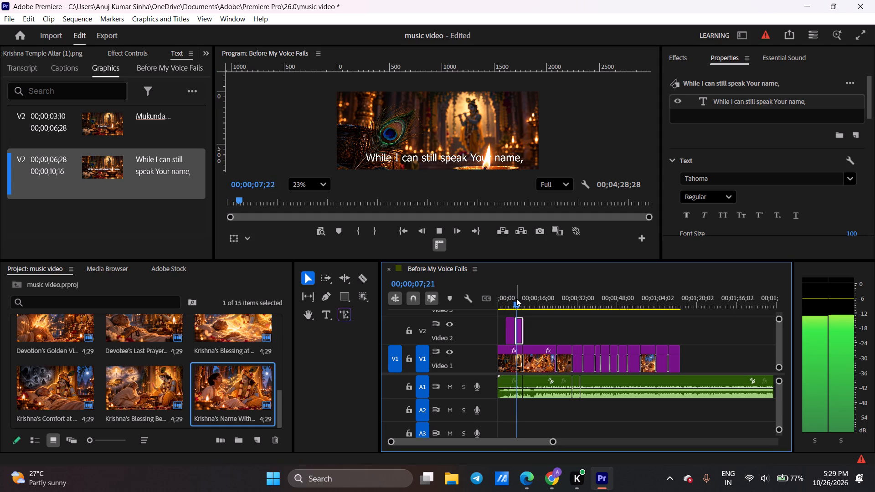
{"action": "key", "text": "space"}
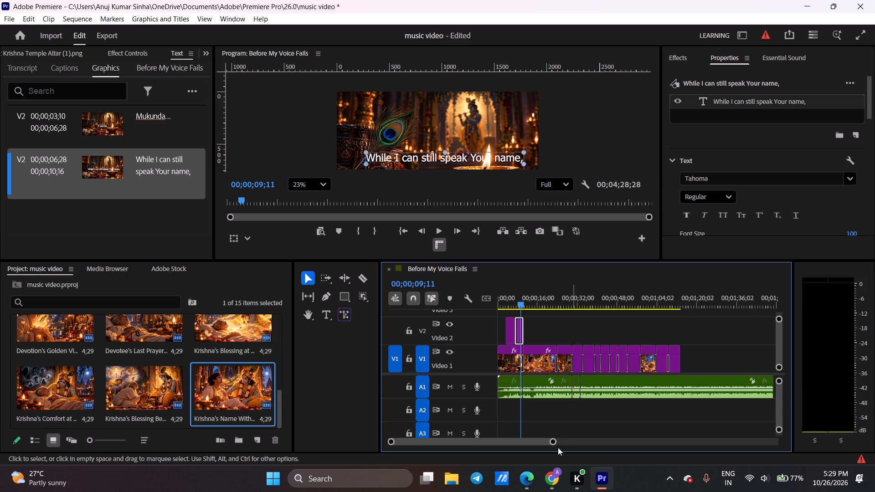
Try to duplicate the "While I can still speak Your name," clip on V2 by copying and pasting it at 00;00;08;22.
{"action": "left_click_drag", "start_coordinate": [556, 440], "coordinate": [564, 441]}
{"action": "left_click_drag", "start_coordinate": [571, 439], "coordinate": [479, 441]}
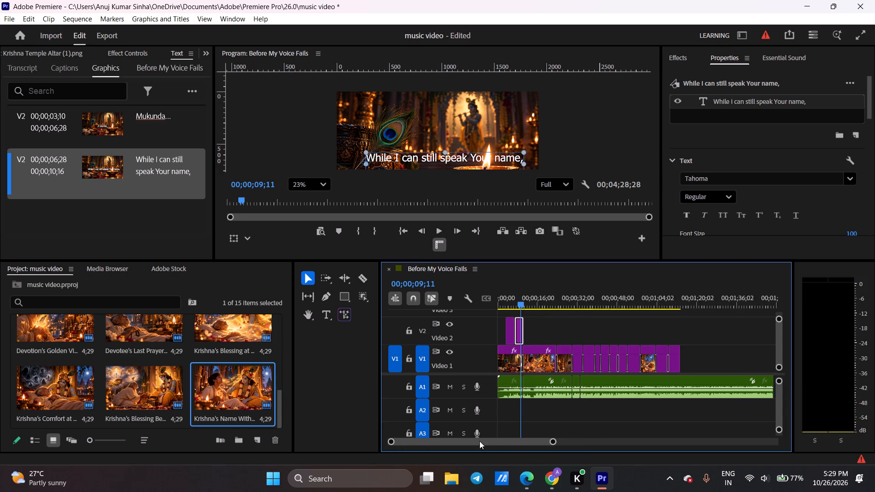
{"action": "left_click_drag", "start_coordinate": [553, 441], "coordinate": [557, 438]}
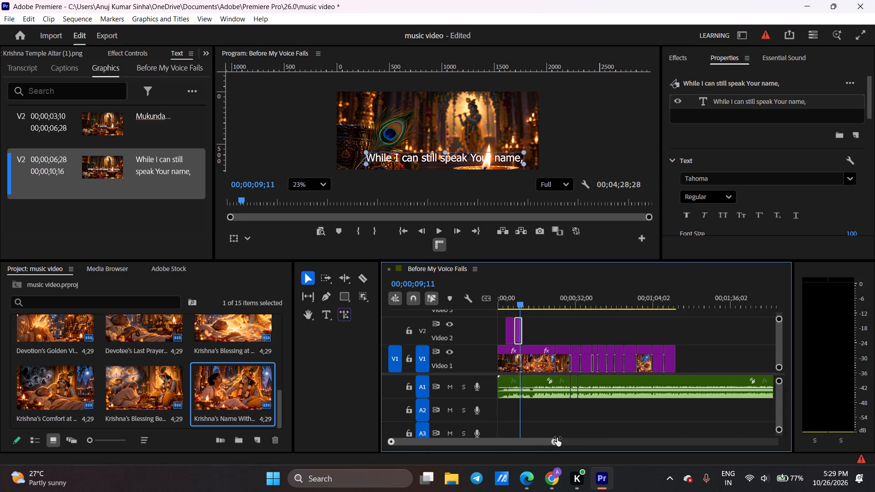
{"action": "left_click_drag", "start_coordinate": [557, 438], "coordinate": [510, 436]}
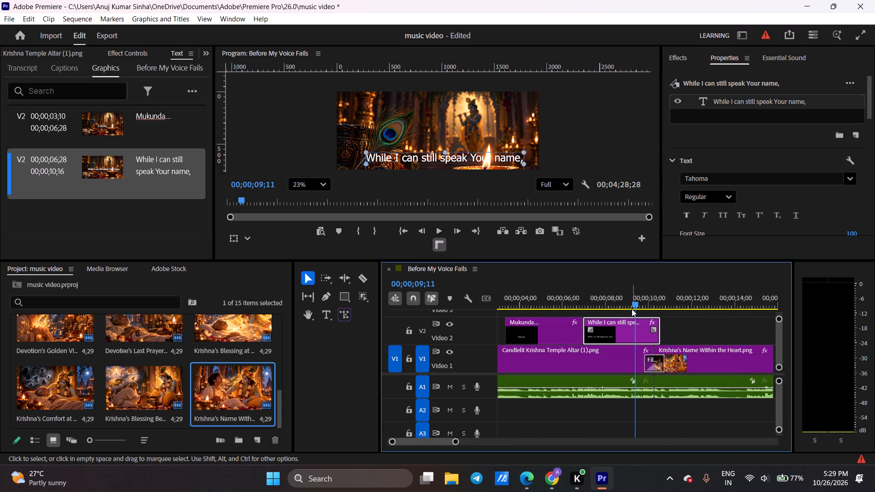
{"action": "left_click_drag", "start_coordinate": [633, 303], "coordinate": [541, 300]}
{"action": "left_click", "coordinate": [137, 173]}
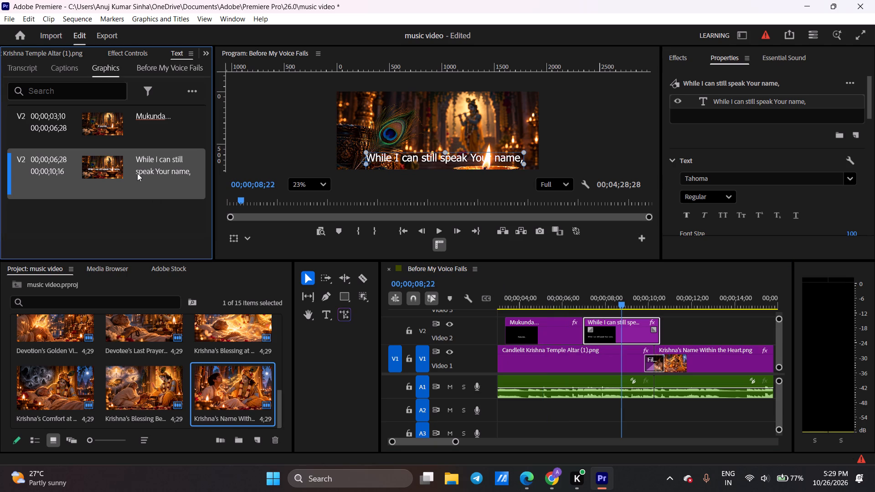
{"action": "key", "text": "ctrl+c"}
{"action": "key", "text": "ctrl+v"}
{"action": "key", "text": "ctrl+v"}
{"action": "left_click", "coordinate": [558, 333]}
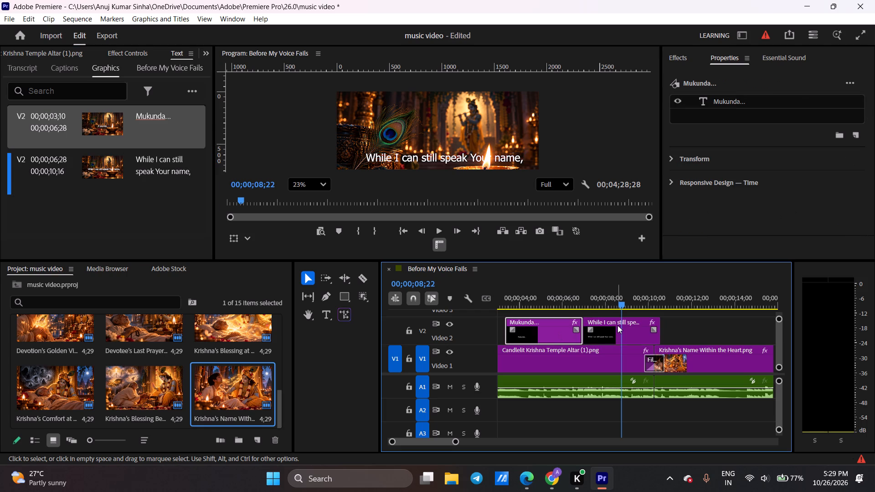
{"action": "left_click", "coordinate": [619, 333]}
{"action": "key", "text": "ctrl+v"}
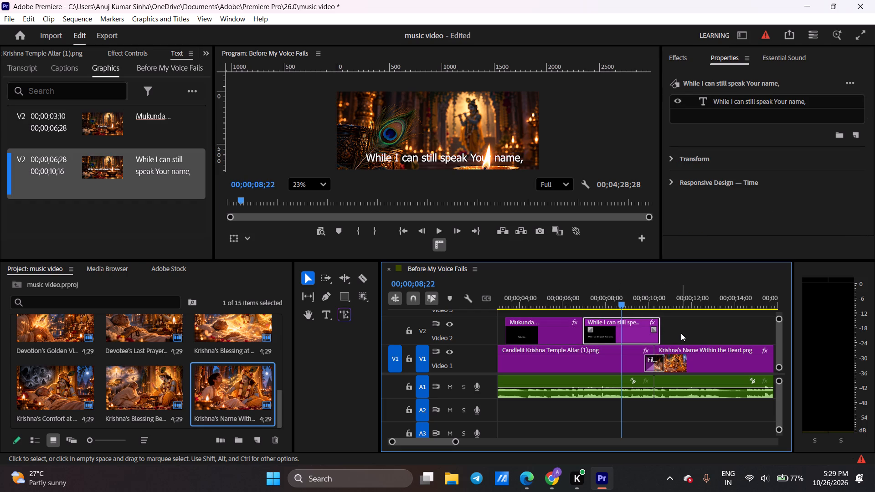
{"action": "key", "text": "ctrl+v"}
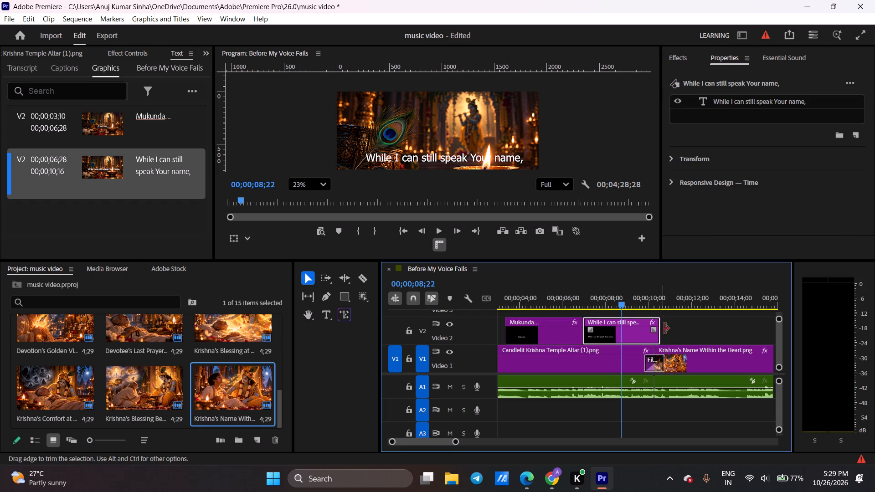
Extend the end of the "While I can still speak Your name," clip on V2 to 00;00;12;01.
{"action": "left_click_drag", "start_coordinate": [662, 327], "coordinate": [695, 327]}
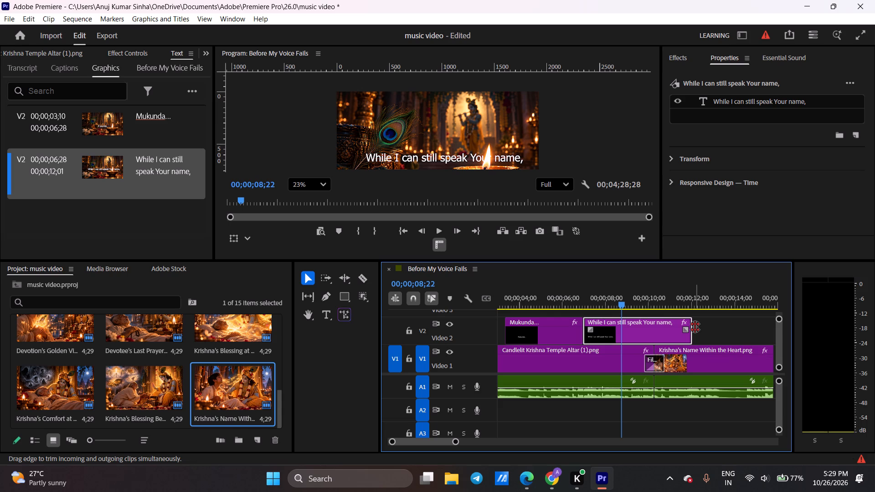
Play the lyric to find where the line ends and split the "While I can still speak Your name," clip at 00;00;09;06.
{"action": "key", "text": "space"}
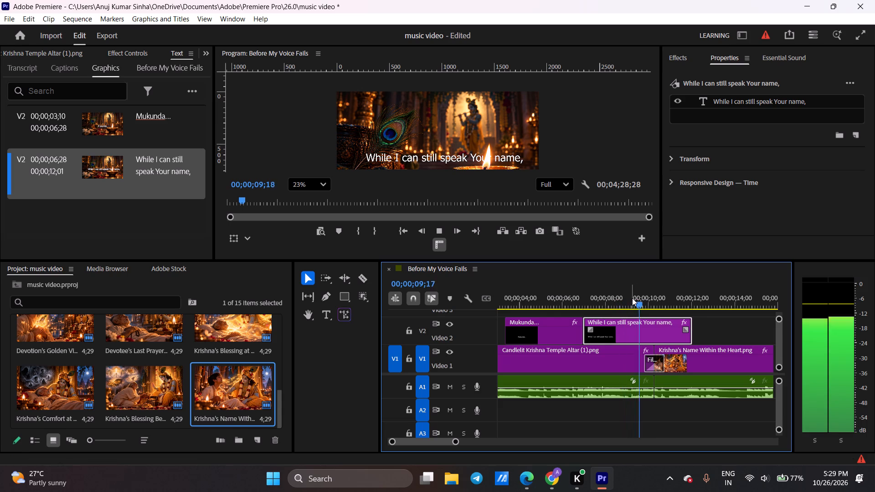
{"action": "key", "text": "space"}
{"action": "left_click_drag", "start_coordinate": [643, 301], "coordinate": [613, 303]}
{"action": "key", "text": "space"}
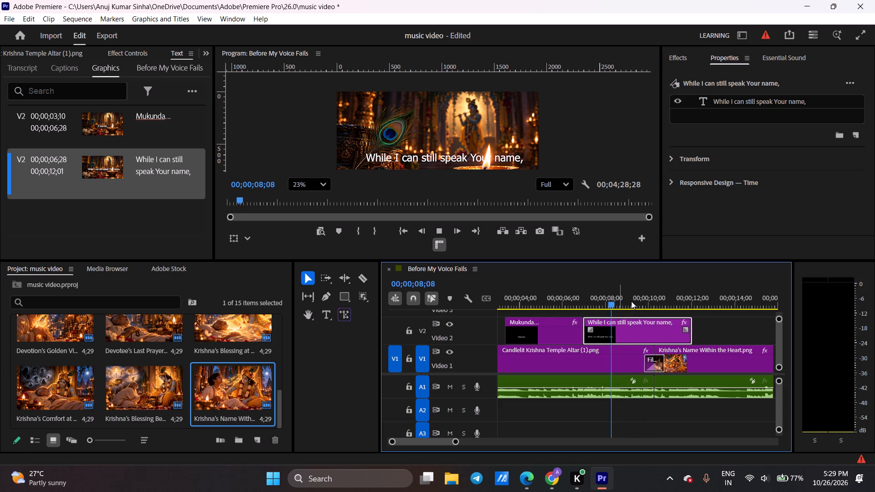
{"action": "key", "text": "space"}
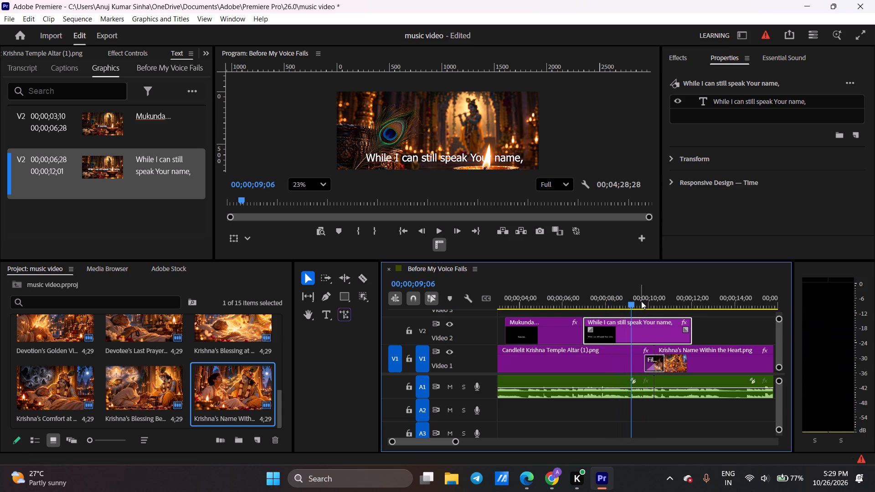
{"action": "key", "text": "ctrl+x"}
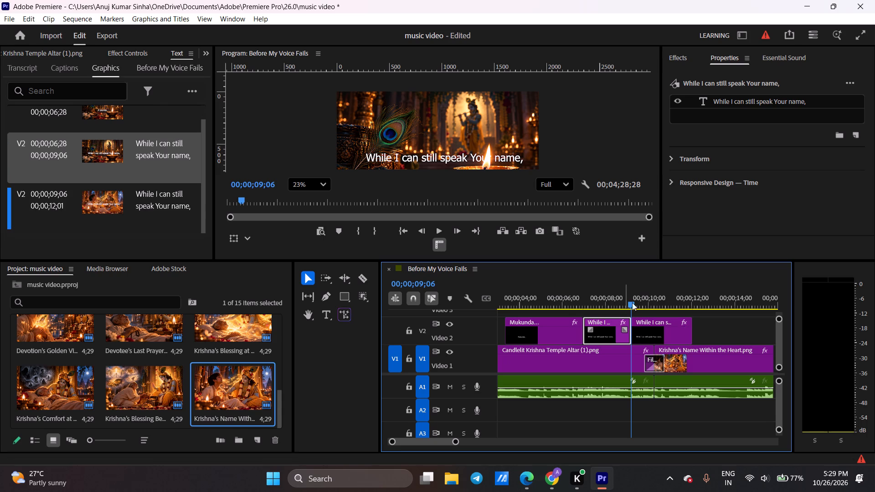
Extend the end of the second "While I can still speak Your name," piece on V2 to 00;00;17;23.
{"action": "left_click_drag", "start_coordinate": [632, 302], "coordinate": [638, 299]}
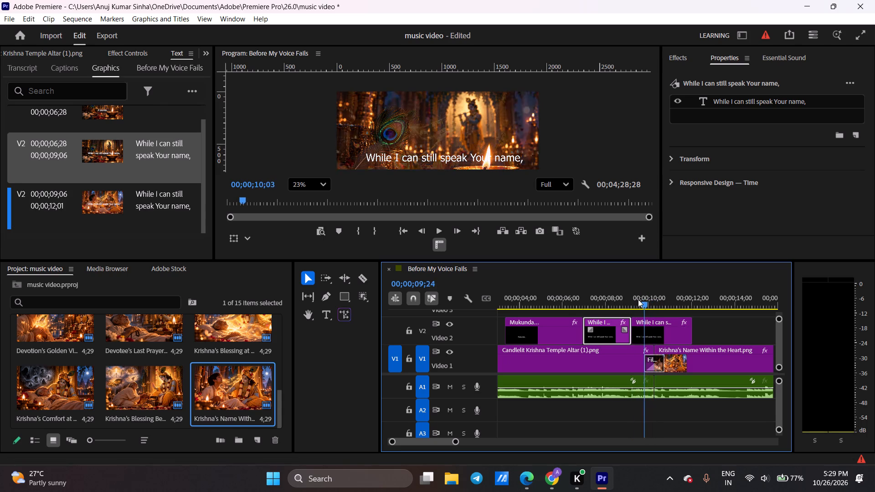
{"action": "left_click_drag", "start_coordinate": [638, 299], "coordinate": [628, 294]}
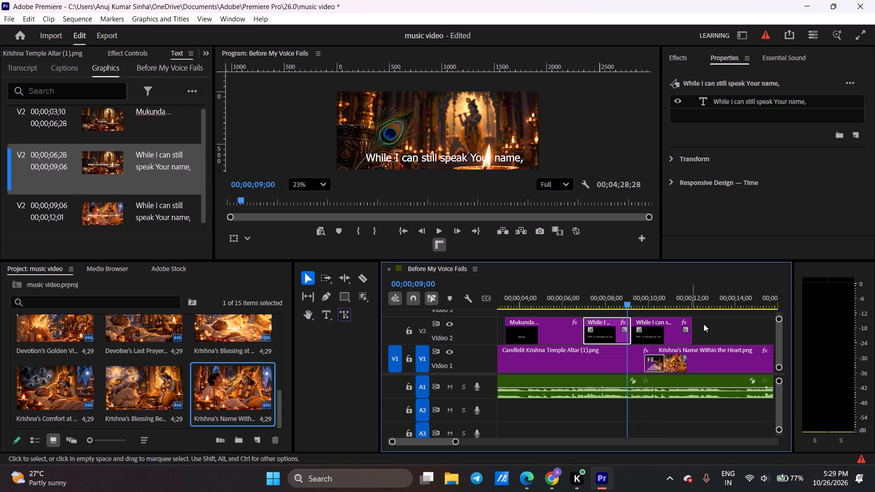
{"action": "left_click_drag", "start_coordinate": [693, 332], "coordinate": [758, 328]}
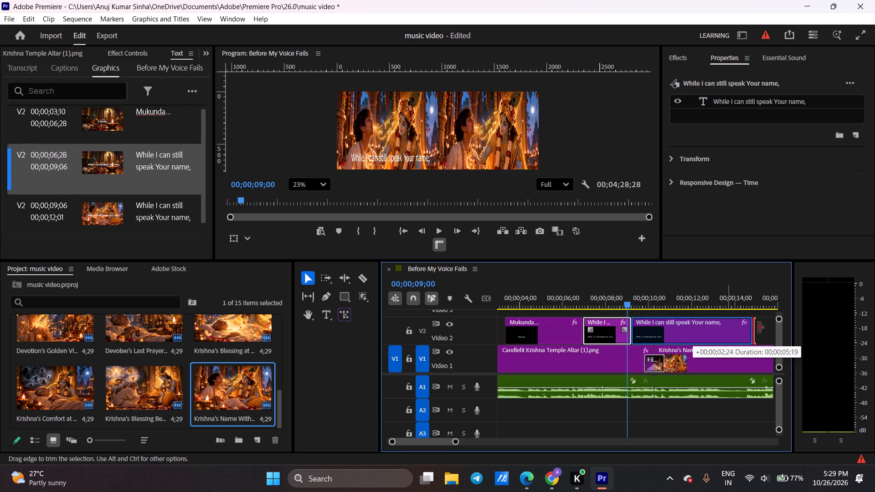
{"action": "left_click_drag", "start_coordinate": [758, 328], "coordinate": [776, 333]}
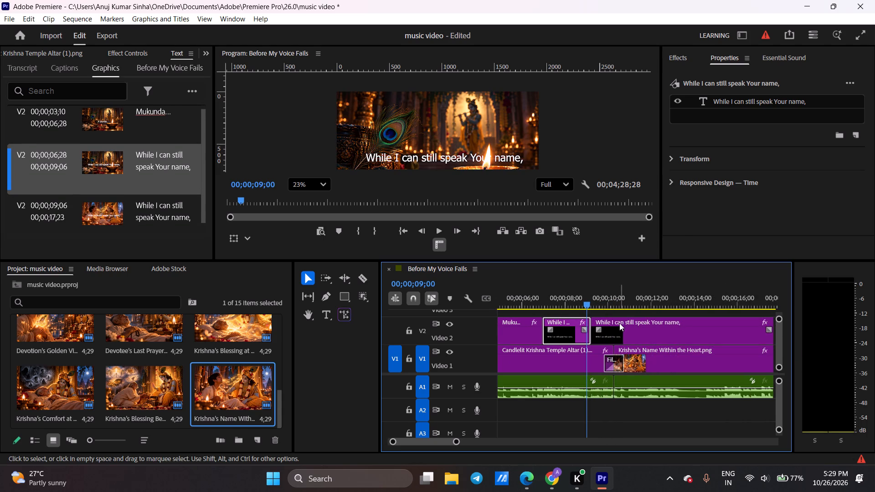
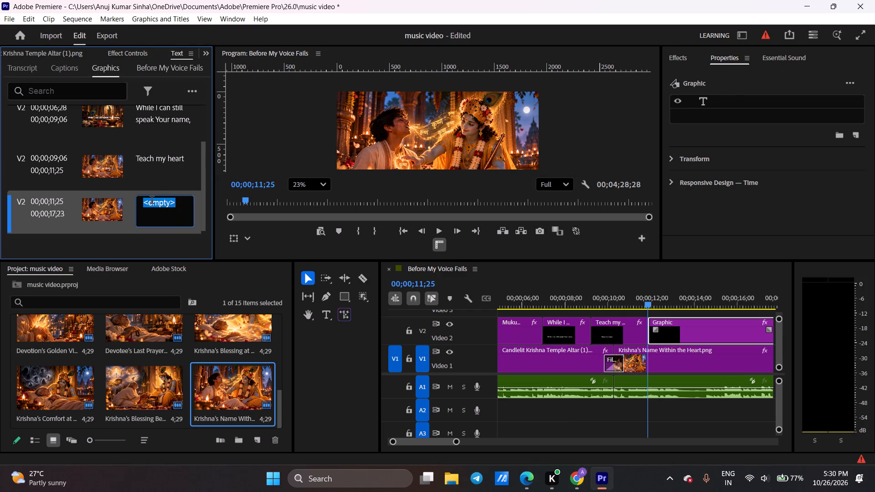
Fill the empty text of the V2 clip starting at 00;00;11;25 with the copied lyric "to sing it without me.".
{"action": "key", "text": "ctrl+v"}
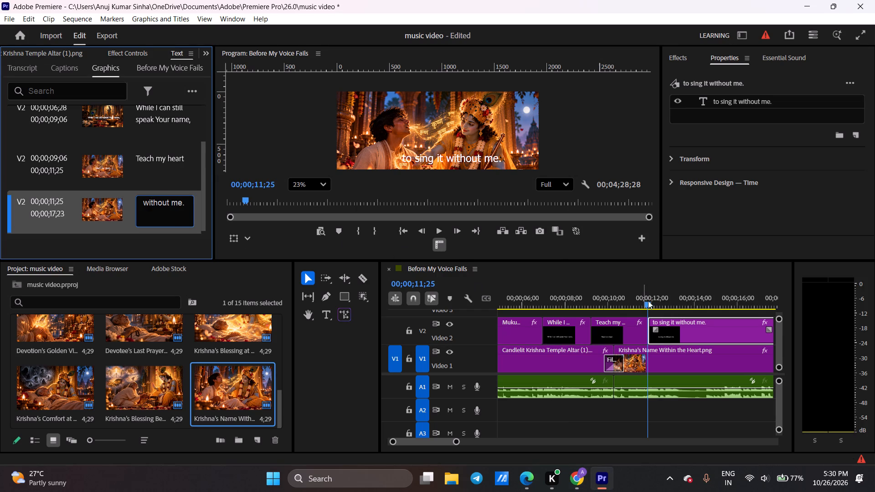
Play the lyric to find where the line ends and split the "to sing it without me." clip at 00;00;14;29.
{"action": "left_click_drag", "start_coordinate": [642, 307], "coordinate": [587, 301]}
{"action": "key", "text": "space"}
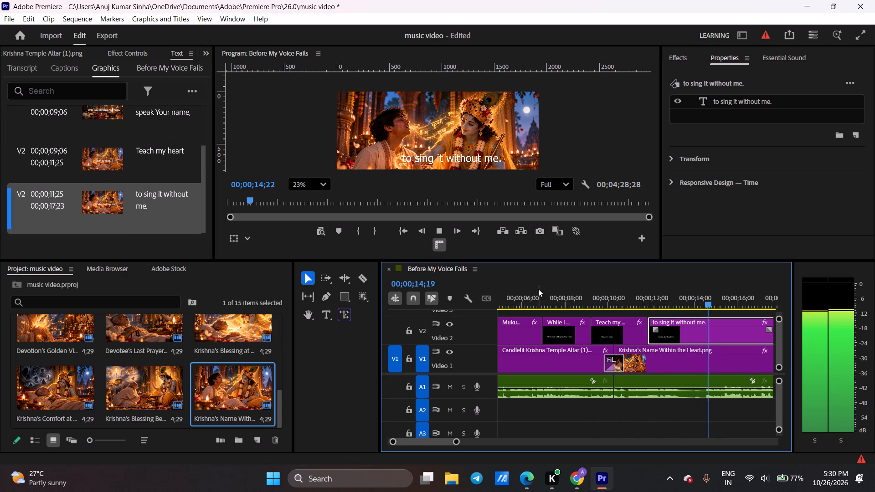
{"action": "key", "text": "space"}
{"action": "key", "text": "ctrl+x"}
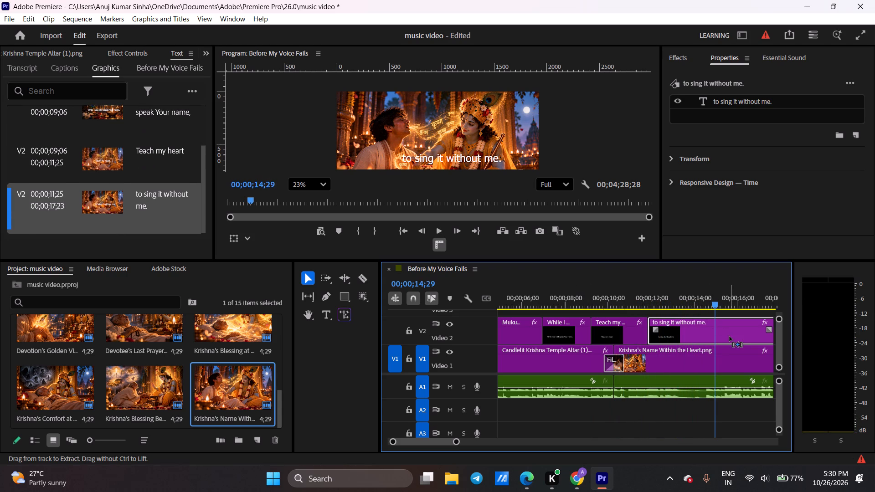
Change the text of the V2 clip starting at 00;00;14;29 to "music...".
{"action": "double_click", "coordinate": [157, 194]}
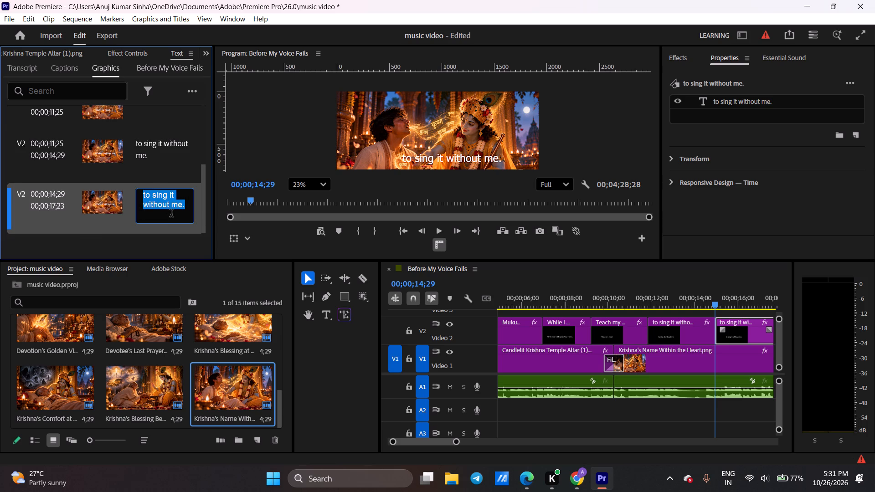
{"action": "type", "text": "music"}
{"action": "type", "text": "..."}
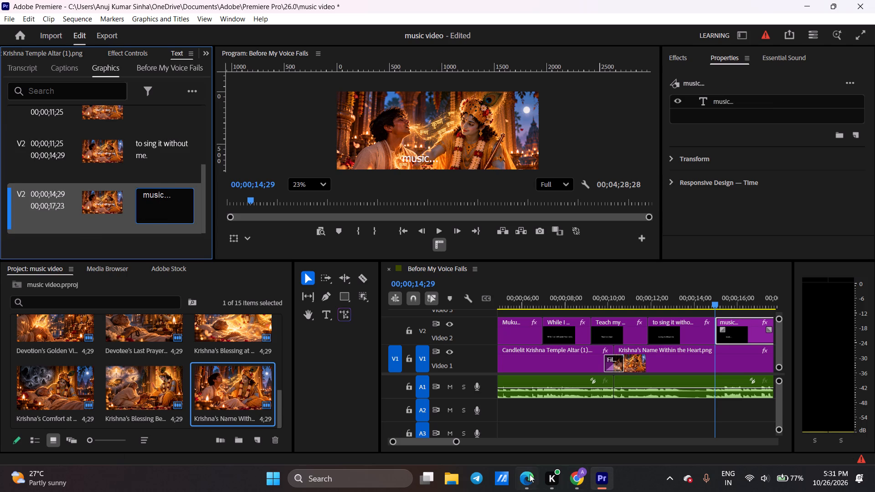
{"action": "left_click", "coordinate": [577, 481]}
{"action": "left_click", "coordinate": [577, 481]}
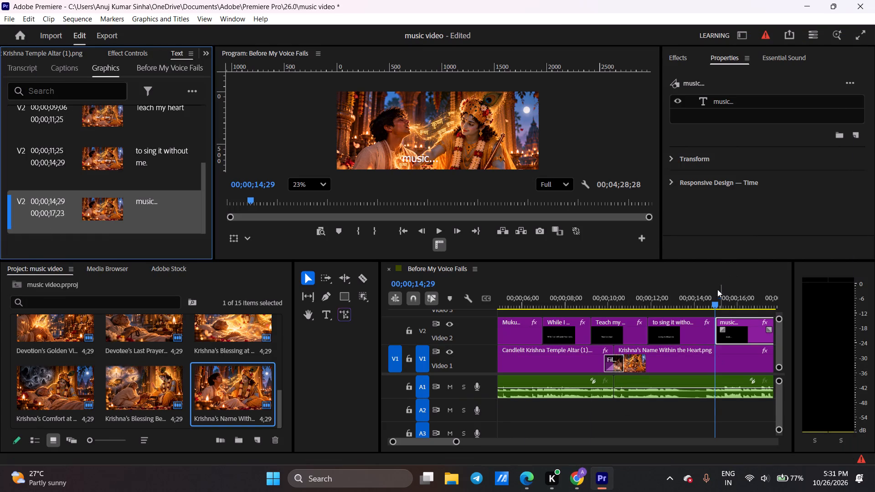
Play across the cut into the "music..." clip and reposition its text to the bottom centre of the video frame.
{"action": "left_click_drag", "start_coordinate": [713, 302], "coordinate": [673, 307]}
{"action": "key", "text": "space"}
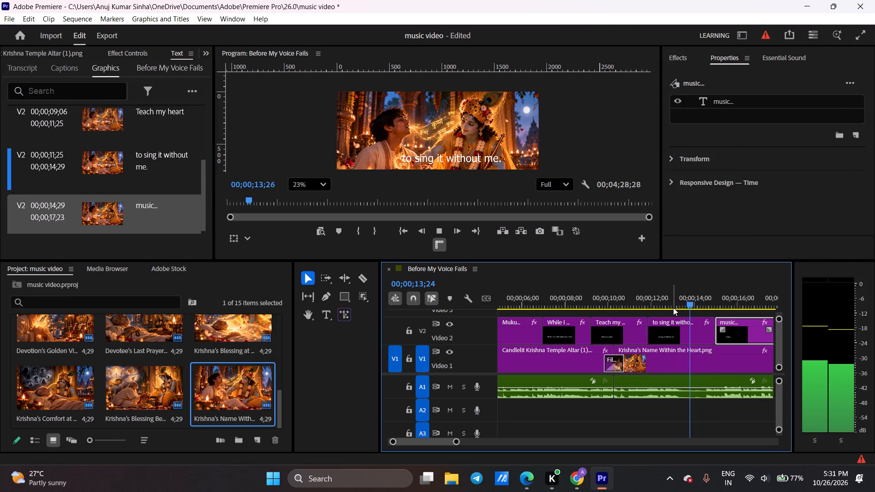
{"action": "key", "text": "space"}
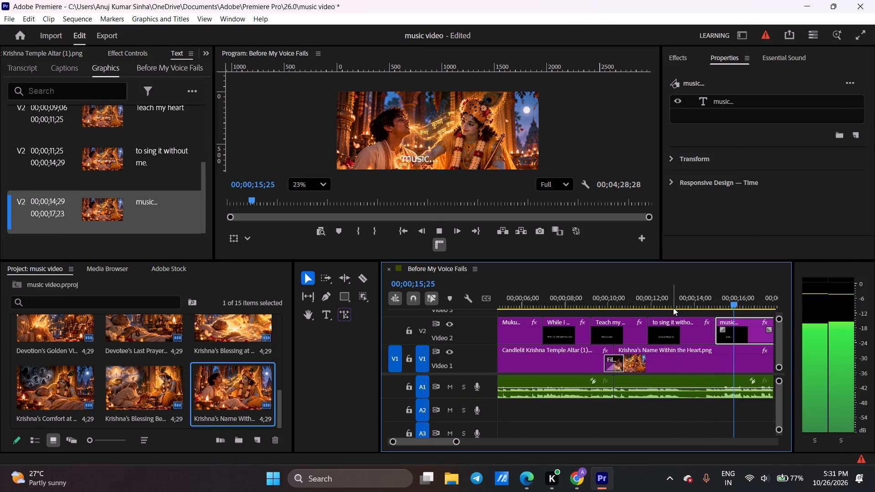
{"action": "left_click_drag", "start_coordinate": [409, 158], "coordinate": [418, 158]}
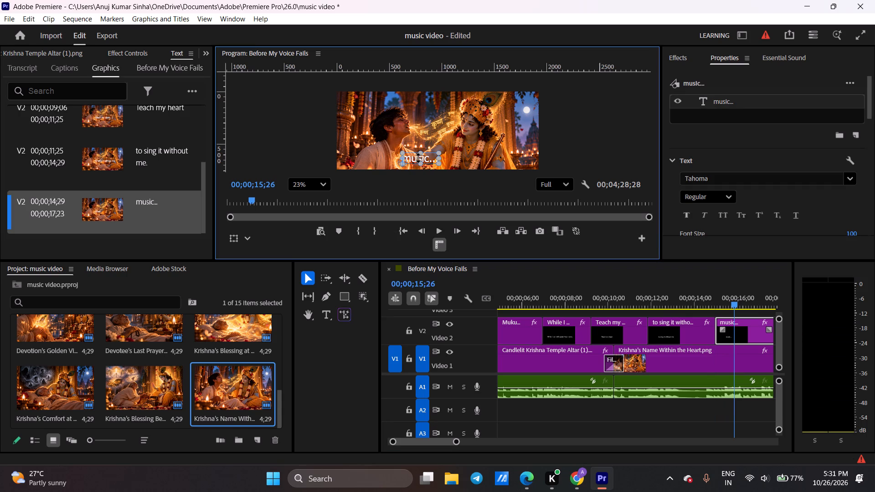
{"action": "left_click_drag", "start_coordinate": [418, 158], "coordinate": [421, 158]}
{"action": "left_click_drag", "start_coordinate": [412, 158], "coordinate": [424, 159]}
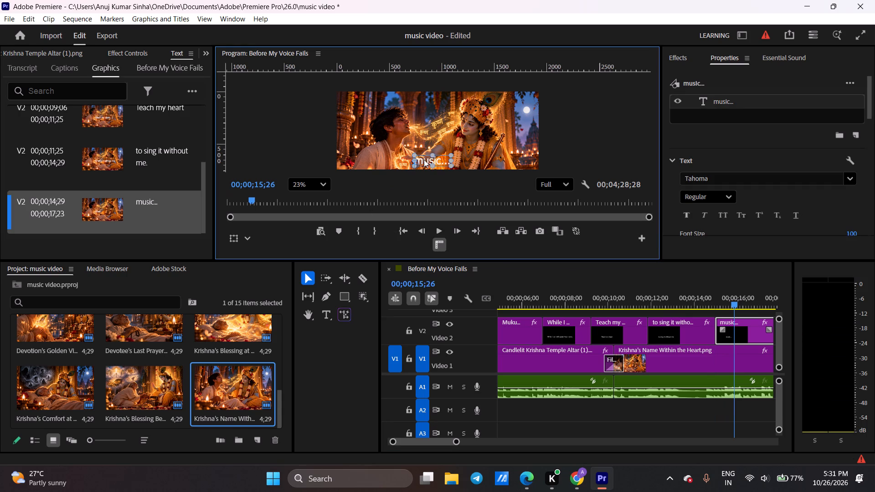
{"action": "left_click_drag", "start_coordinate": [424, 159], "coordinate": [427, 157]}
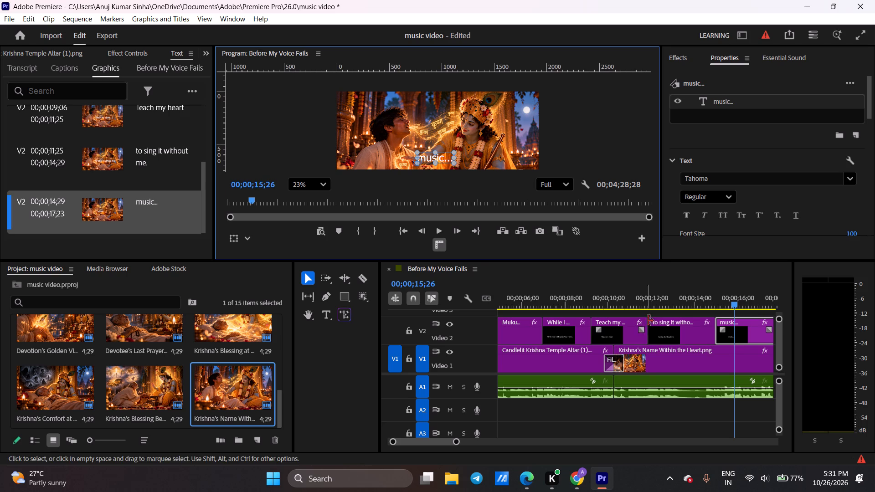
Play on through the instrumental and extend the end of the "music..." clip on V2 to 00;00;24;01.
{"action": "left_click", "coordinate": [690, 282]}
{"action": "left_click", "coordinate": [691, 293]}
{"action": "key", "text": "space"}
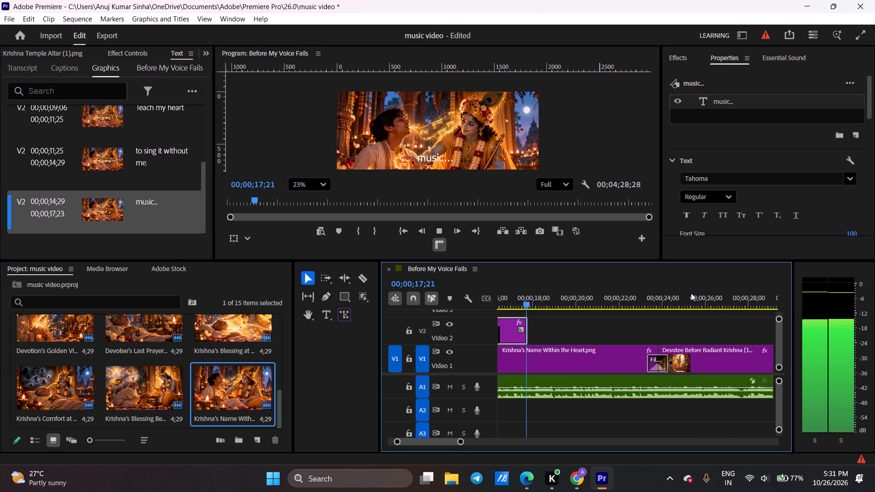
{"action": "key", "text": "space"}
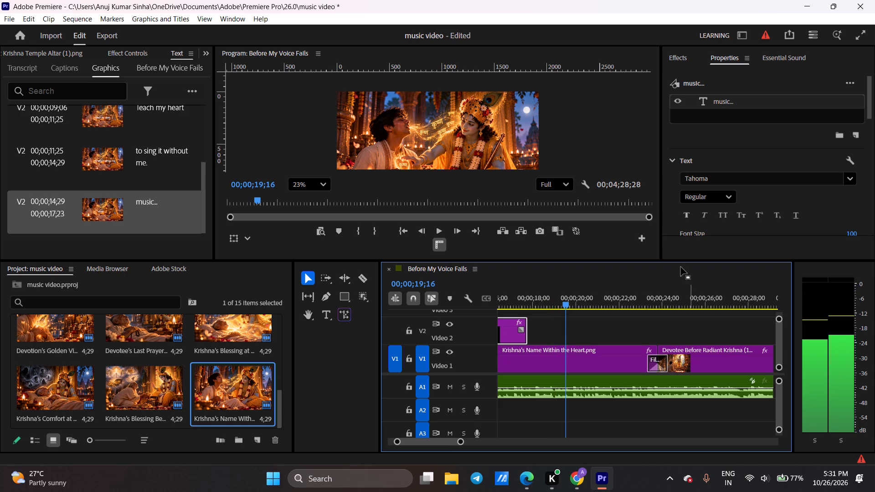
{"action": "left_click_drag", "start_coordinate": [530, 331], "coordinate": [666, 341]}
Continue playing the instrumental and extend the end of the "music..." clip on V2 to 00;00;33;13.
{"action": "key", "text": "space"}
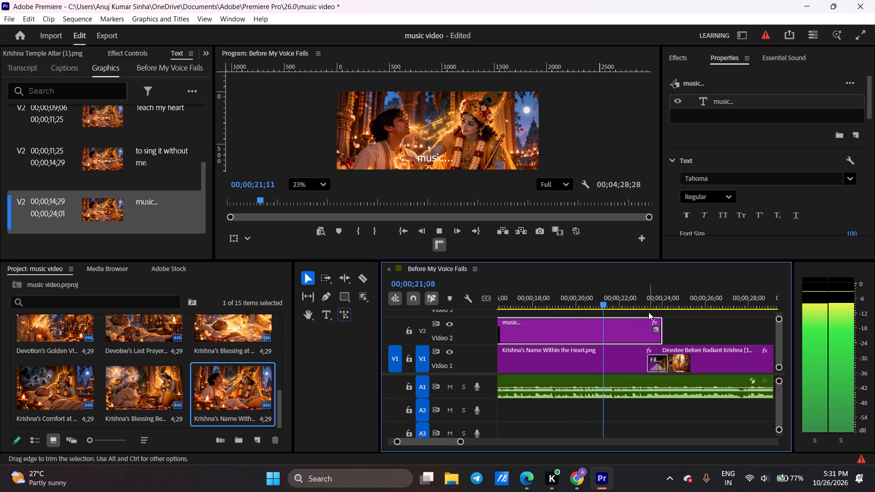
{"action": "key", "text": "space"}
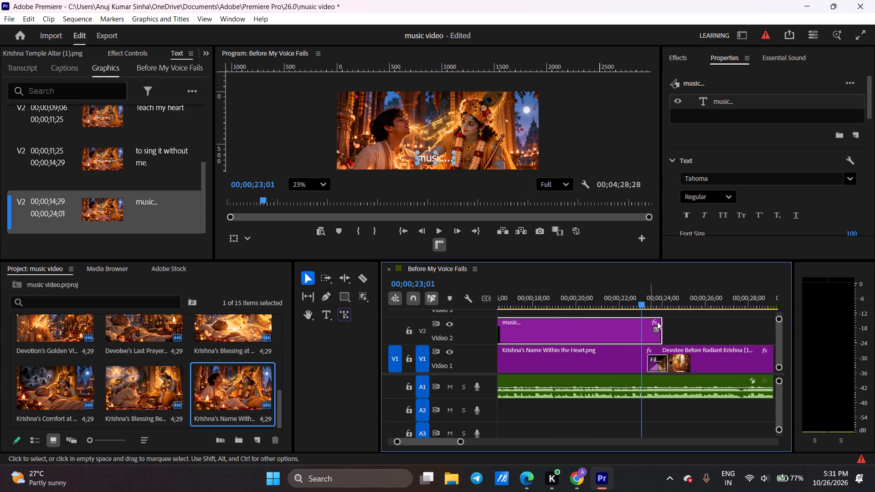
{"action": "key", "text": "space"}
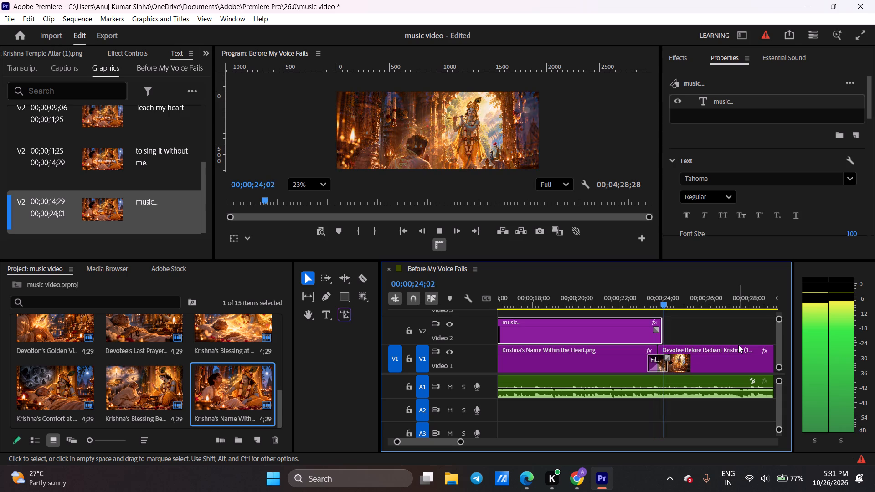
{"action": "key", "text": "space"}
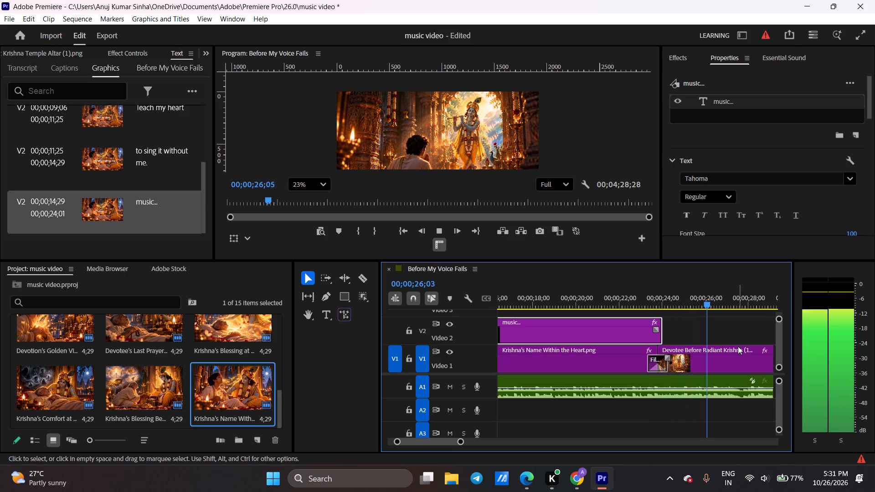
{"action": "left_click_drag", "start_coordinate": [668, 328], "coordinate": [787, 325]}
Play the sequence from about 00;00;20;13 to check the "music..." text against the song.
{"action": "left_click_drag", "start_coordinate": [621, 304], "coordinate": [499, 299]}
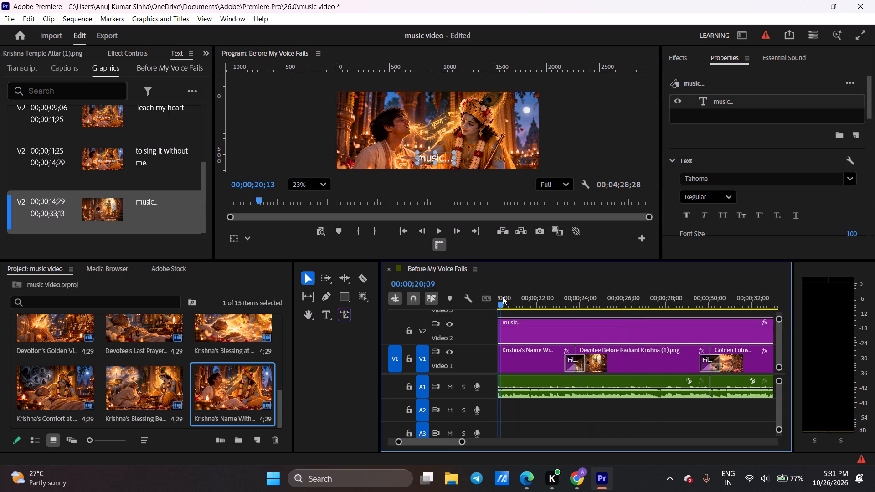
{"action": "key", "text": "space"}
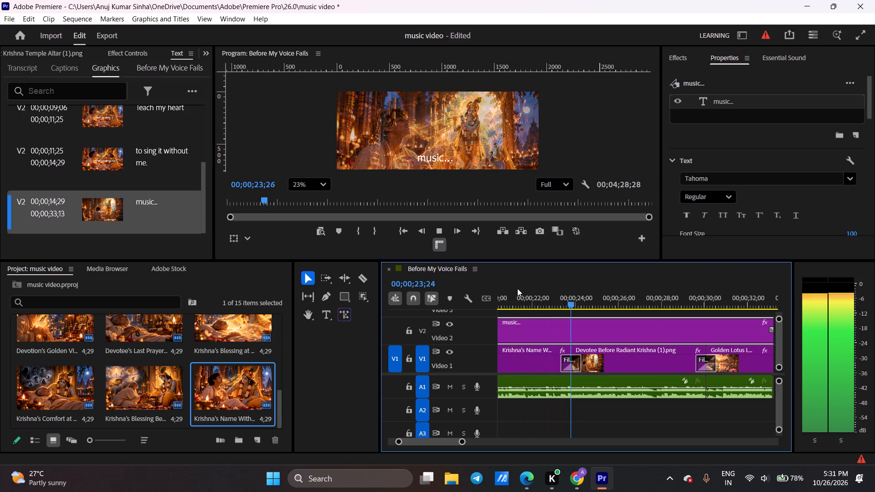
{"action": "key", "text": "space"}
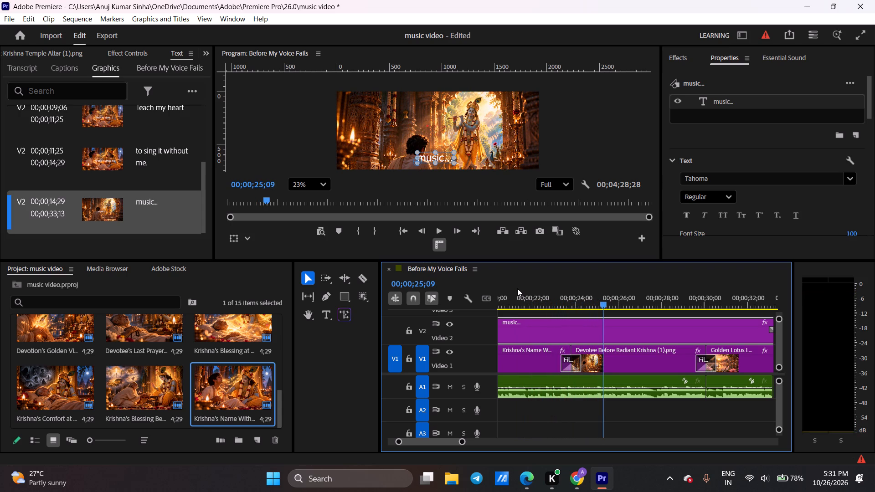
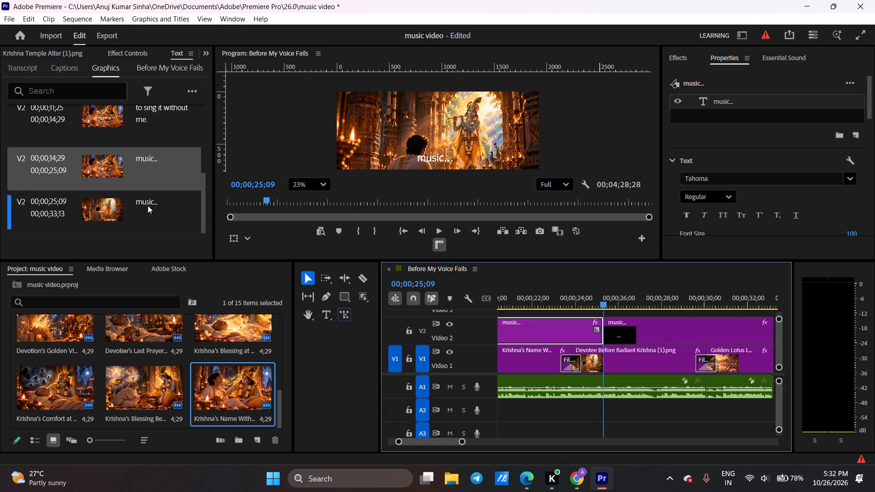
Replace the "music..." text starting at 00;00;25;09 with "While breath is warm and speech is clear," and centre it along the bottom of the video frame.
{"action": "left_click", "coordinate": [148, 201]}
{"action": "double_click", "coordinate": [148, 201]}
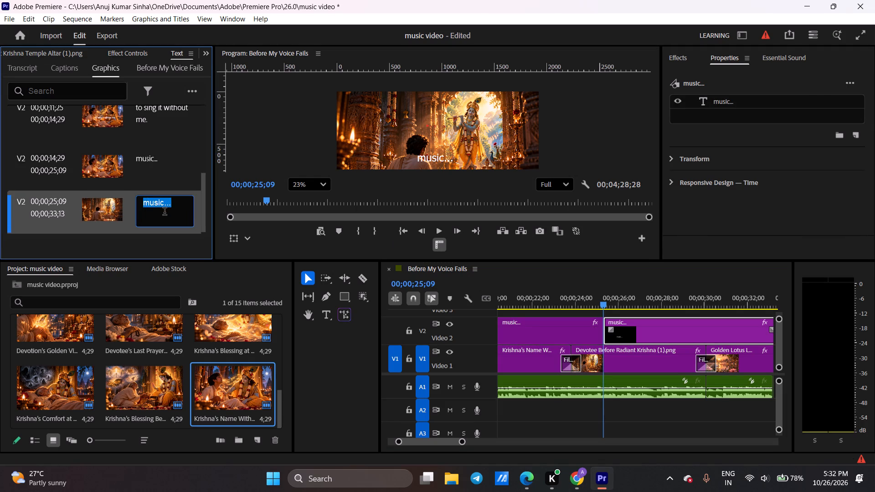
{"action": "key", "text": "ctrl+v"}
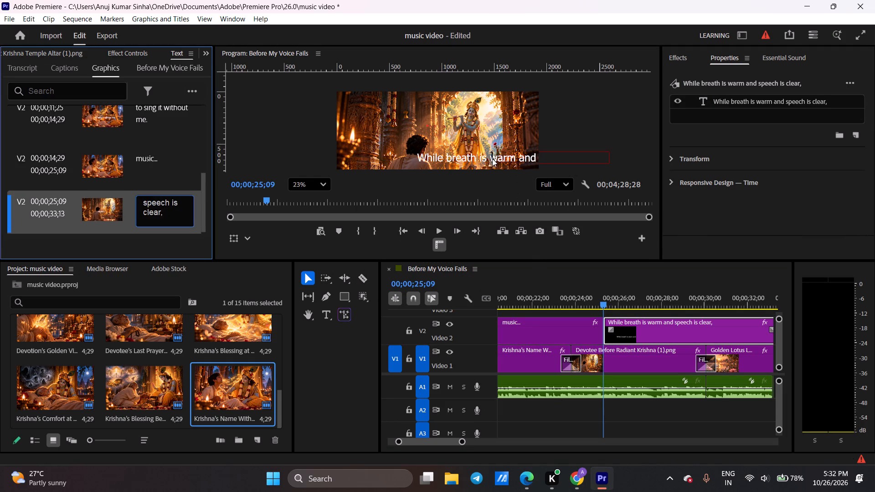
{"action": "left_click_drag", "start_coordinate": [492, 159], "coordinate": [473, 158]}
{"action": "left_click_drag", "start_coordinate": [473, 158], "coordinate": [451, 159]}
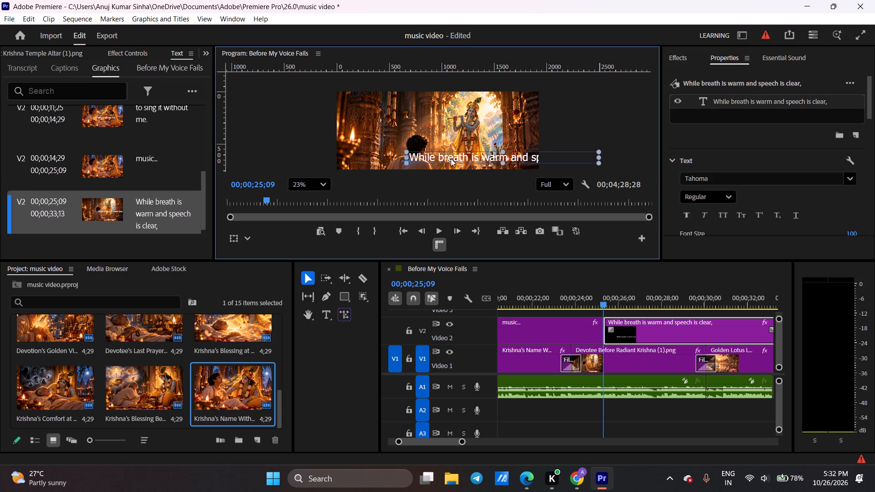
{"action": "left_click_drag", "start_coordinate": [451, 159], "coordinate": [396, 161]}
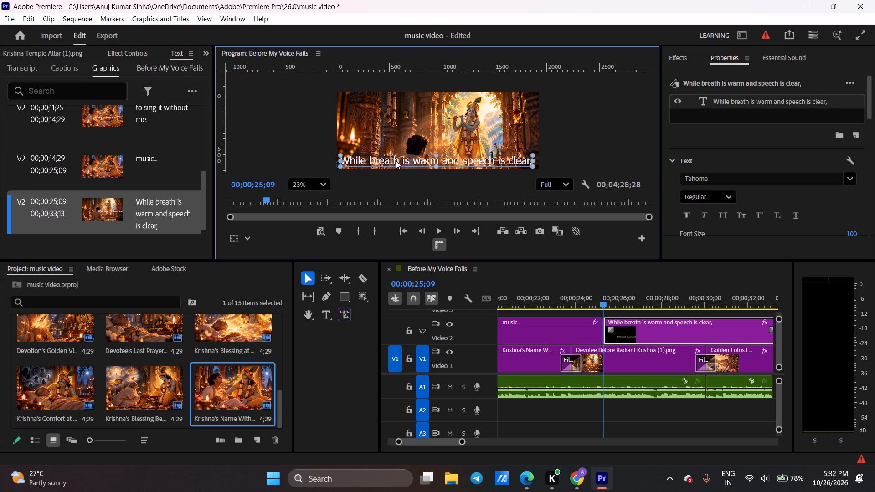
{"action": "left_click_drag", "start_coordinate": [396, 161], "coordinate": [401, 161]}
Play the sequence through the first verse line and split its V2 text clip at 00;00;28;06.
{"action": "left_click_drag", "start_coordinate": [597, 305], "coordinate": [565, 300]}
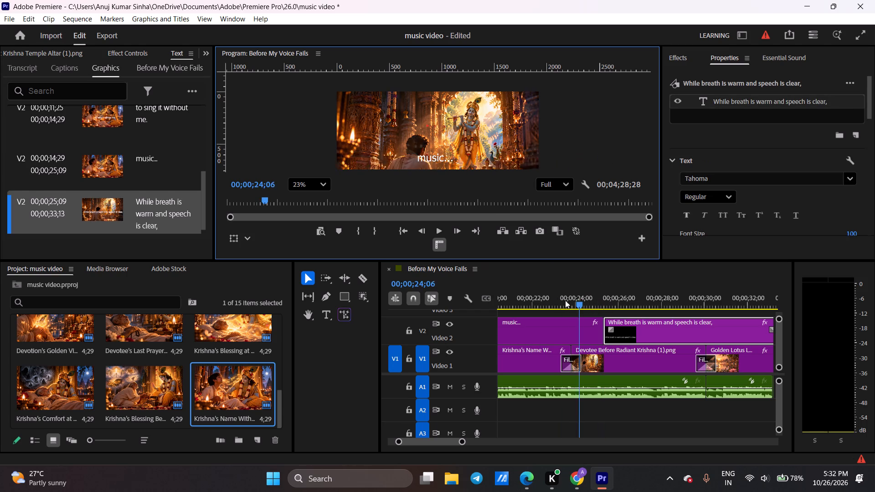
{"action": "left_click_drag", "start_coordinate": [565, 300], "coordinate": [552, 297]}
{"action": "key", "text": "space"}
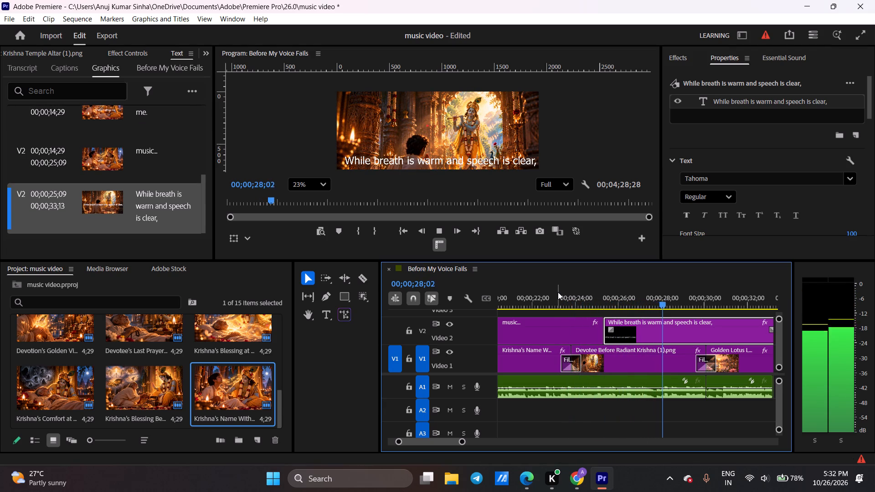
{"action": "key", "text": "space"}
{"action": "key", "text": "ctrl+x"}
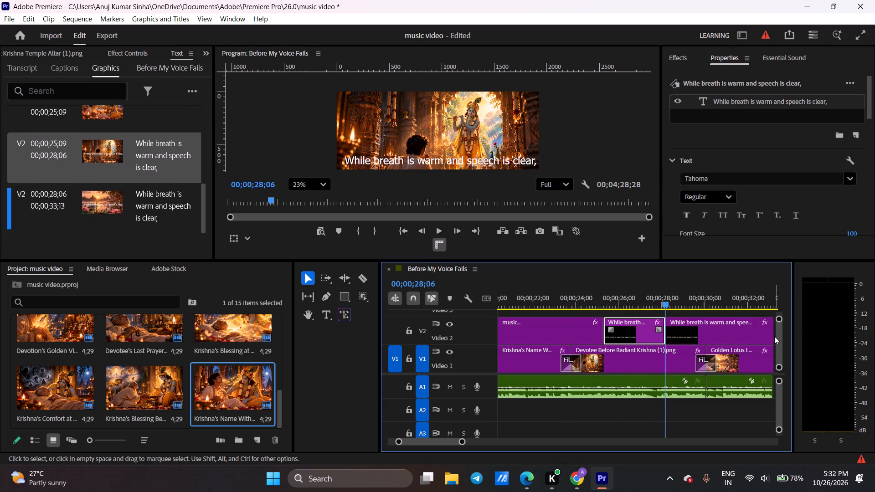
Copy "While these two eyes can still see You," from the lyrics document in Chrome into the text clip starting at 00;00;28;06 in Premiere.
{"action": "left_click", "coordinate": [149, 204]}
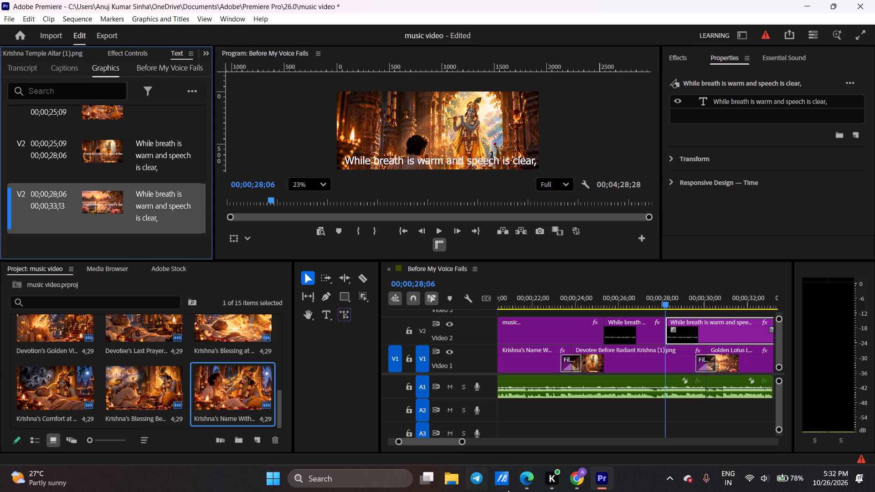
{"action": "left_click", "coordinate": [581, 482]}
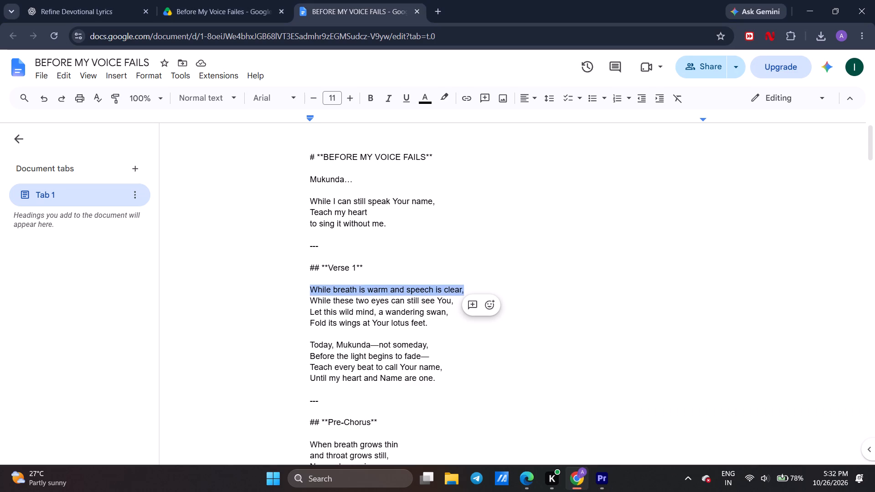
{"action": "triple_click", "coordinate": [324, 299]}
{"action": "key", "text": "ctrl+c"}
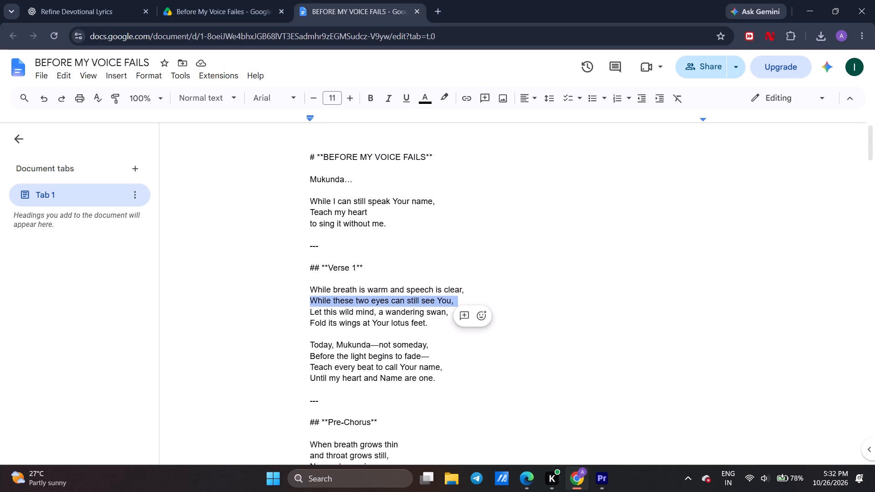
{"action": "left_click", "coordinate": [597, 488]}
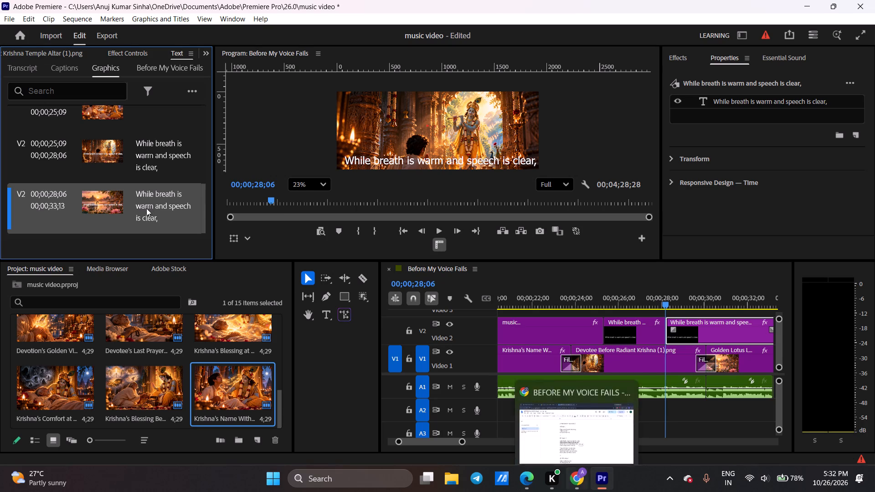
{"action": "triple_click", "coordinate": [152, 208]}
{"action": "triple_click", "coordinate": [153, 208]}
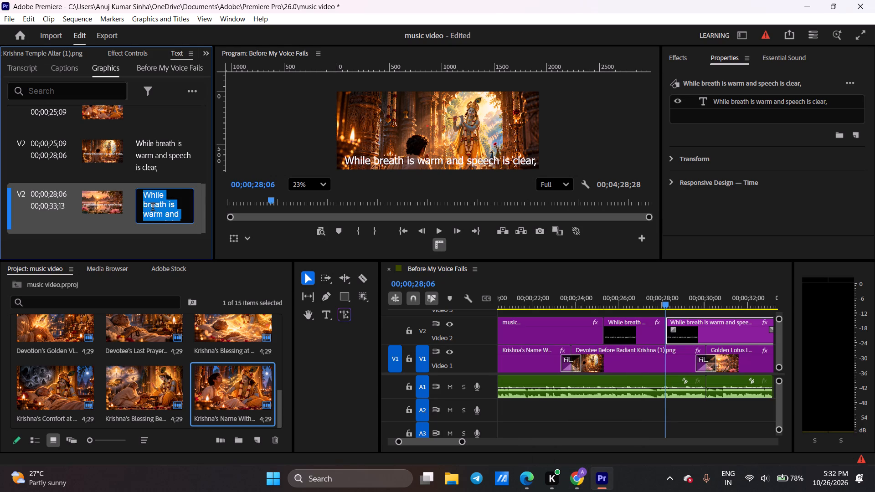
{"action": "key", "text": "ctrl+v"}
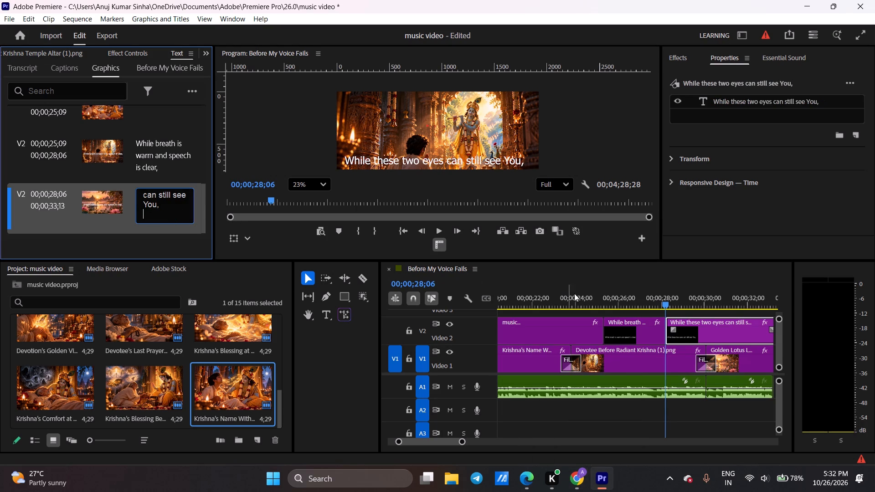
{"action": "left_click", "coordinate": [134, 242]}
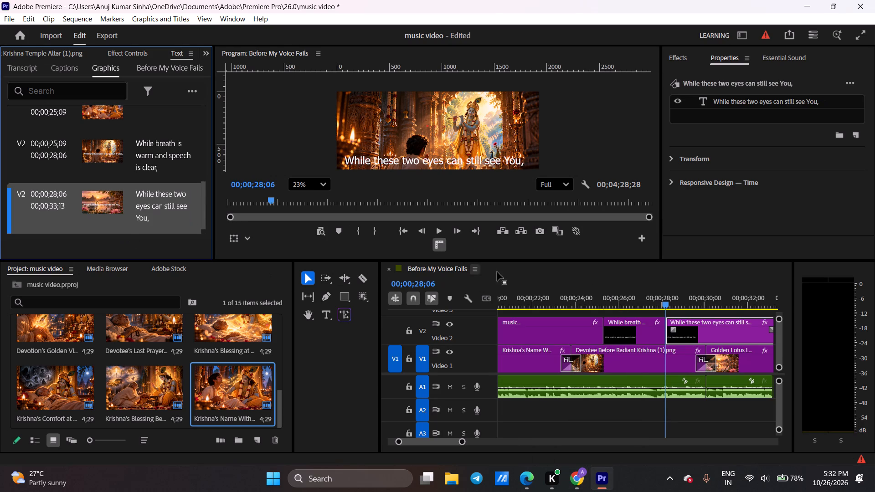
Play and replay the end of the "While these two eyes can still see You," line and split its V2 clip at 00;00;30;26.
{"action": "key", "text": "space"}
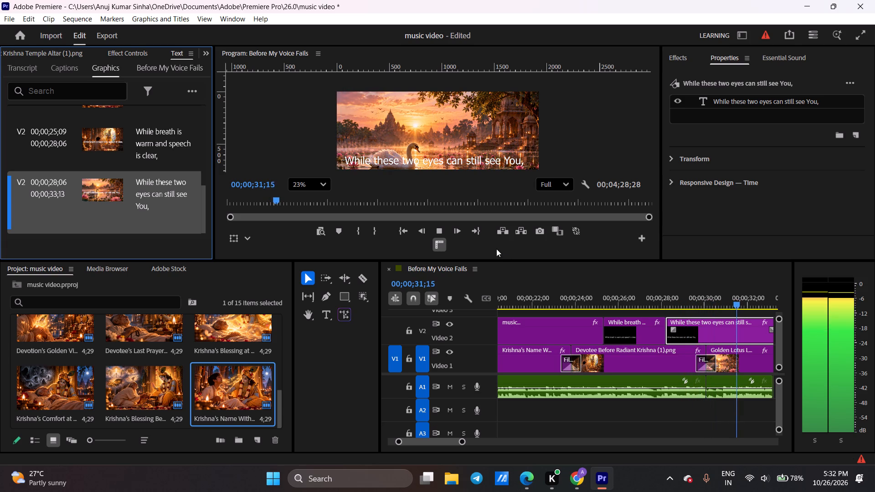
{"action": "key", "text": "space"}
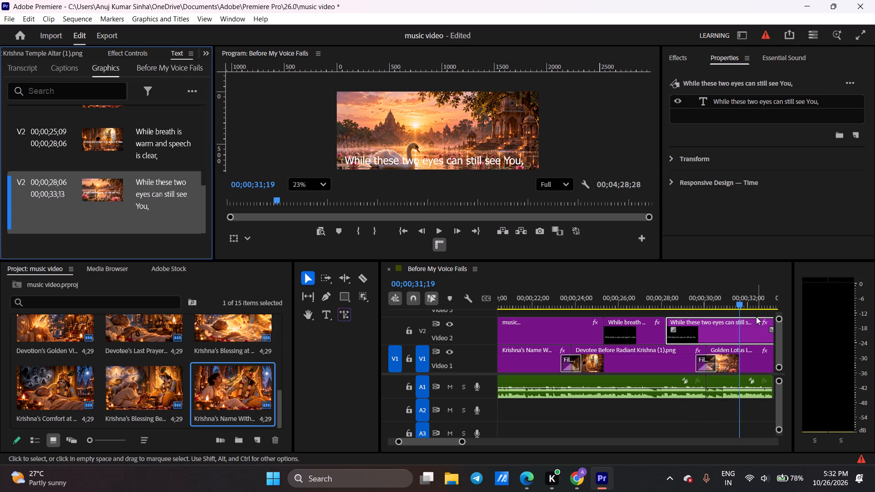
{"action": "left_click", "coordinate": [718, 293]}
{"action": "key", "text": "space"}
{"action": "key", "text": "space"}
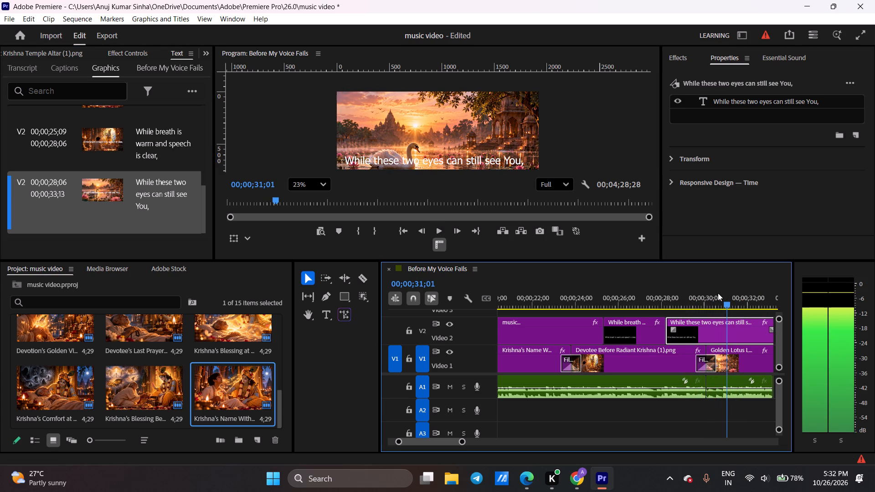
{"action": "left_click", "coordinate": [718, 293]}
{"action": "key", "text": "space"}
{"action": "key", "text": "space"}
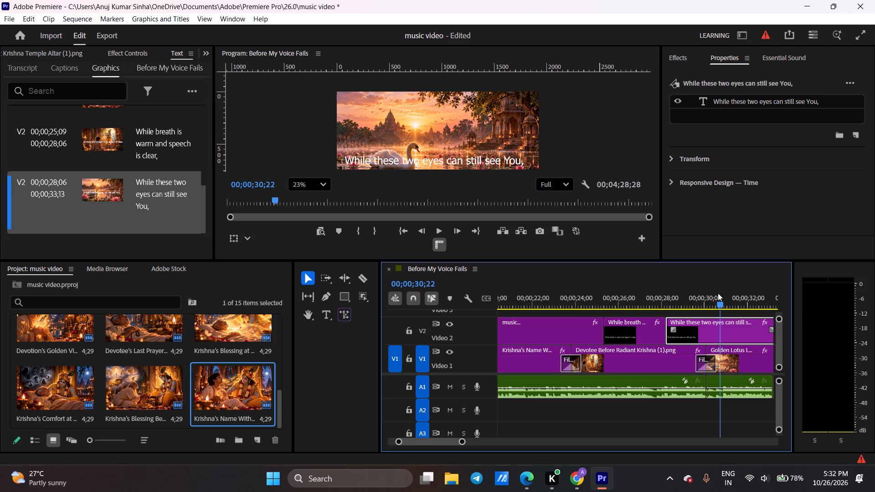
{"action": "key", "text": "space"}
{"action": "key", "text": "space"}
{"action": "key", "text": "ctrl+x"}
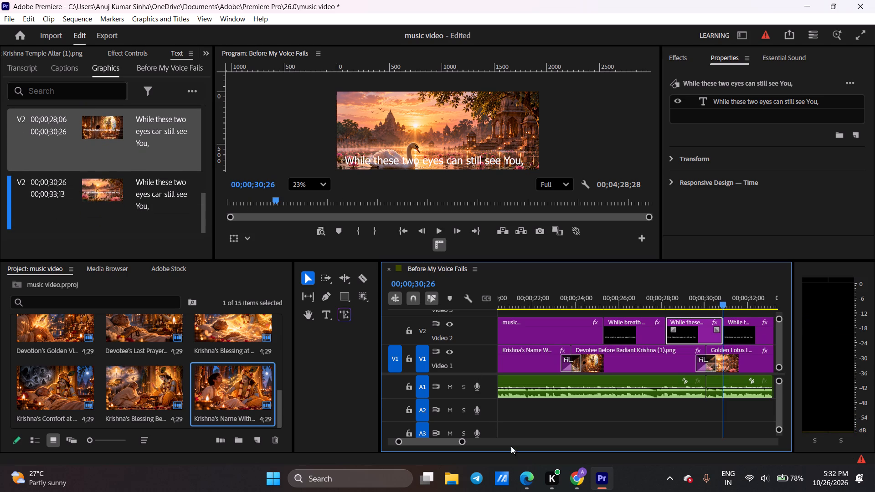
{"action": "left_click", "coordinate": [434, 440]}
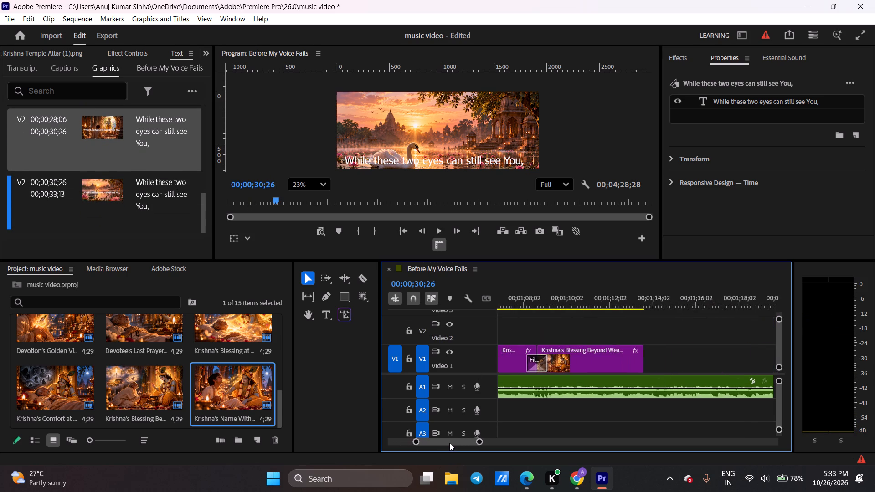
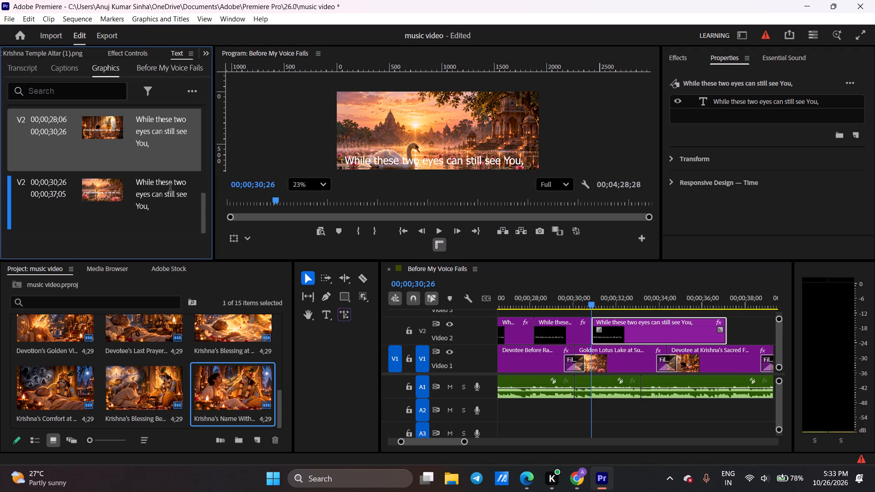
Replace the text of the V2 clip starting at 00;00;30;26 with "Let this wild mind, a wandering swan,".
{"action": "key", "text": "ctrl+v"}
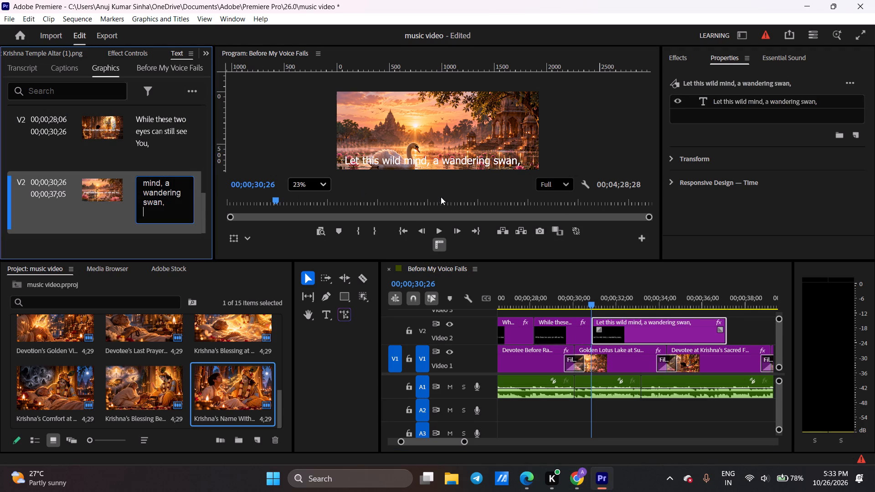
{"action": "key", "text": "space"}
{"action": "left_click", "coordinate": [117, 237]}
Play and replay the end of the "Let this wild mind, a wandering swan," line and split its V2 clip at 00;00;33;13.
{"action": "key", "text": "space"}
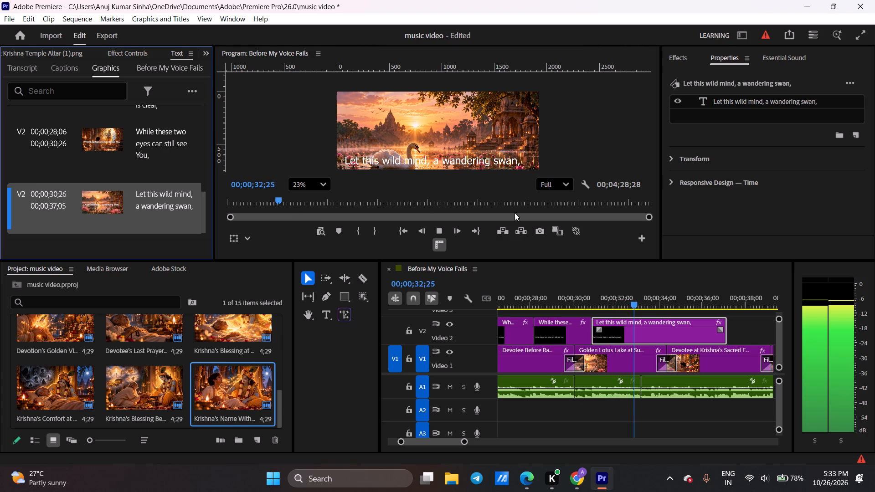
{"action": "key", "text": "space"}
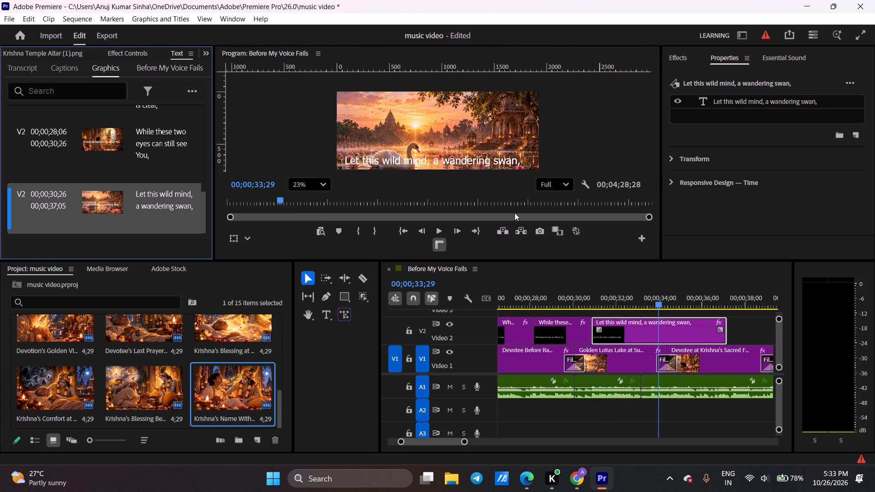
{"action": "left_click", "coordinate": [639, 286]}
{"action": "key", "text": "space"}
{"action": "key", "text": "space"}
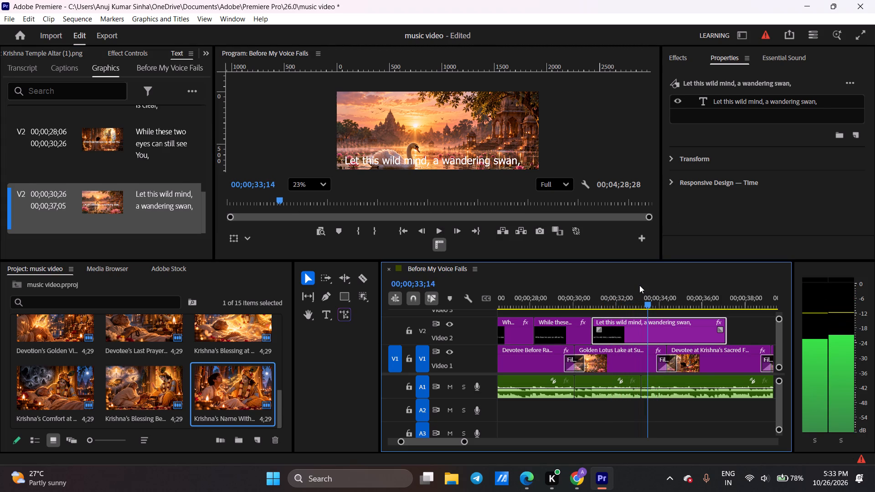
{"action": "key", "text": "ctrl+x"}
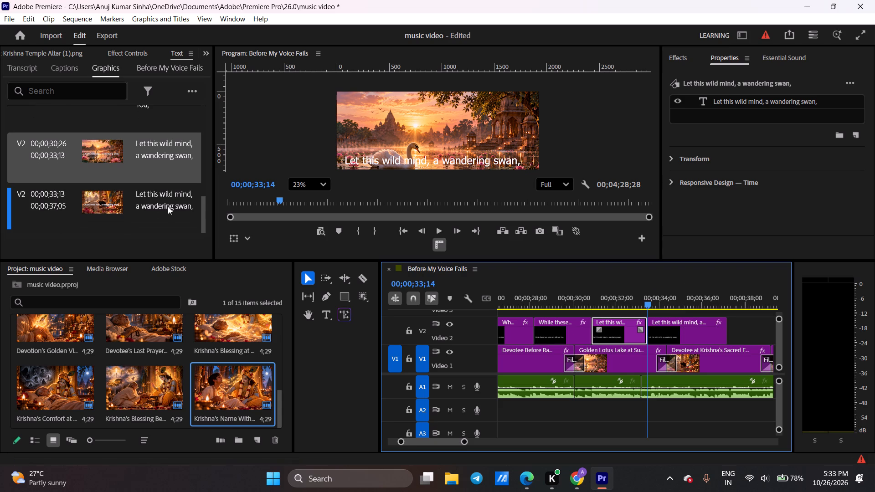
Copy "Fold its wings at Your lotus feet." from the lyrics document in Chrome into the text clip starting at 00;00;33;13 in Premiere.
{"action": "triple_click", "coordinate": [168, 206]}
{"action": "triple_click", "coordinate": [168, 206]}
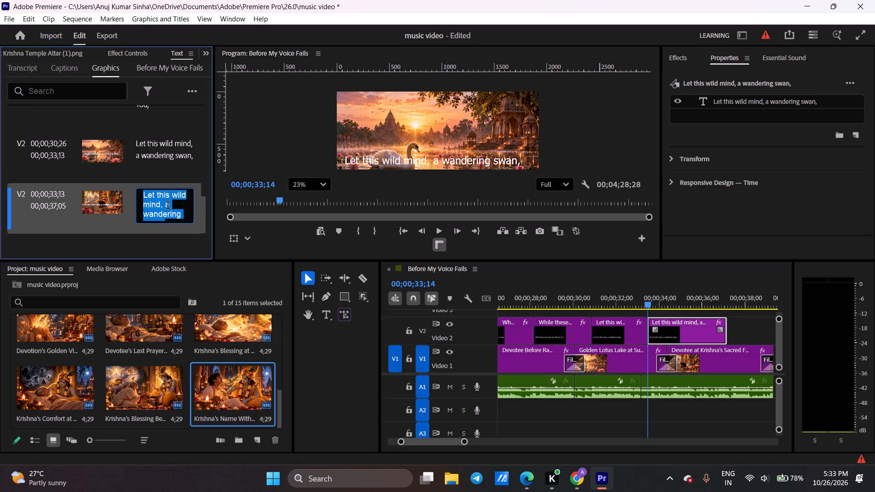
{"action": "key", "text": "BackSpace"}
{"action": "left_click", "coordinate": [581, 482]}
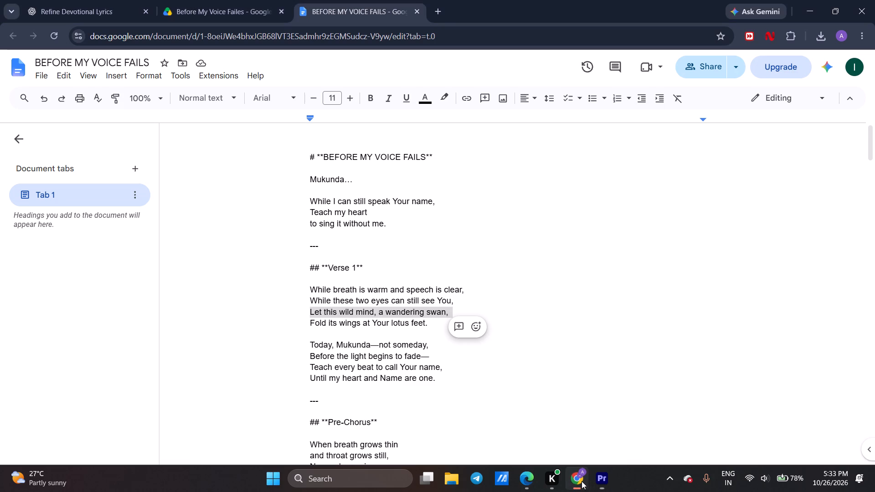
{"action": "triple_click", "coordinate": [339, 324]}
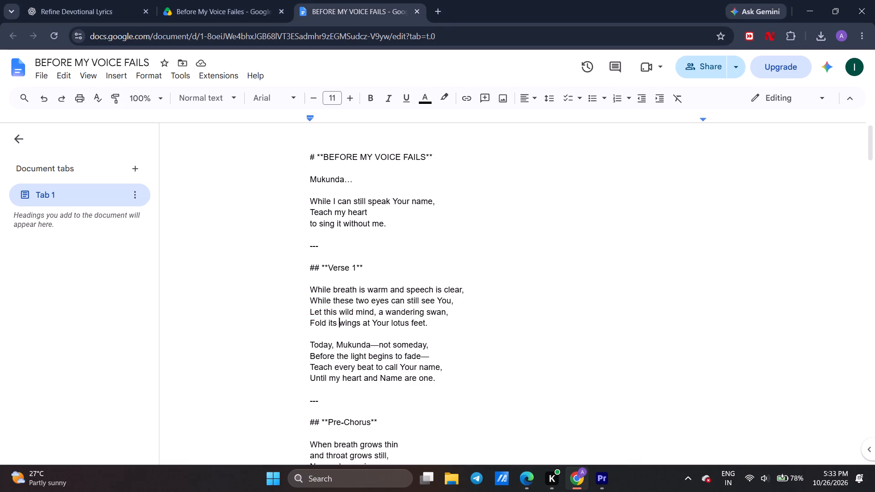
{"action": "key", "text": "ctrl+c"}
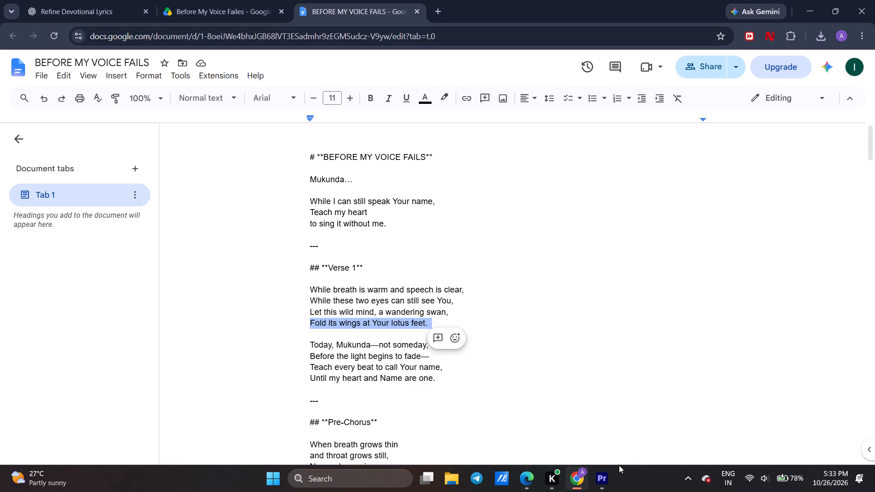
{"action": "left_click", "coordinate": [612, 485]}
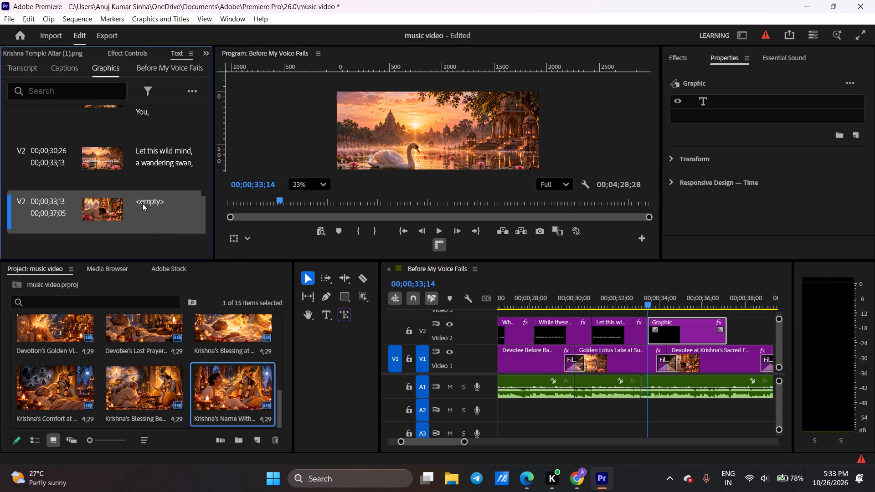
{"action": "double_click", "coordinate": [142, 203]}
{"action": "key", "text": "ctrl+v"}
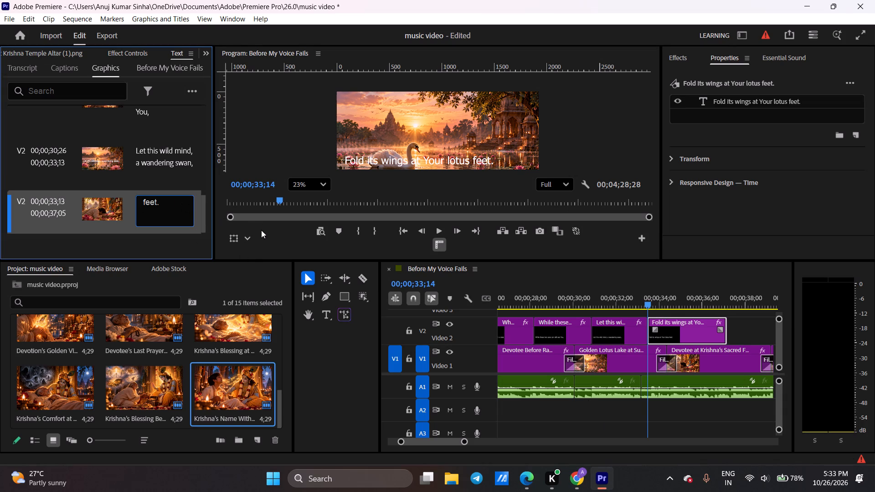
{"action": "left_click_drag", "start_coordinate": [157, 210], "coordinate": [128, 189]}
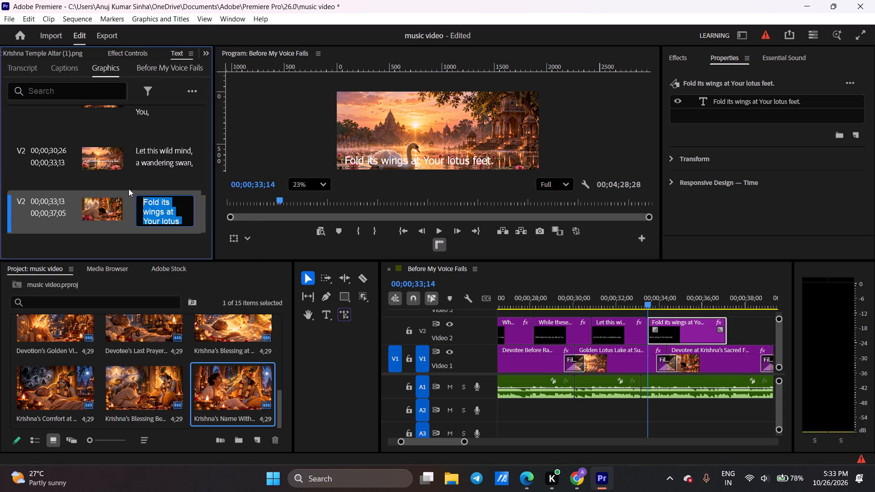
{"action": "left_click", "coordinate": [163, 241]}
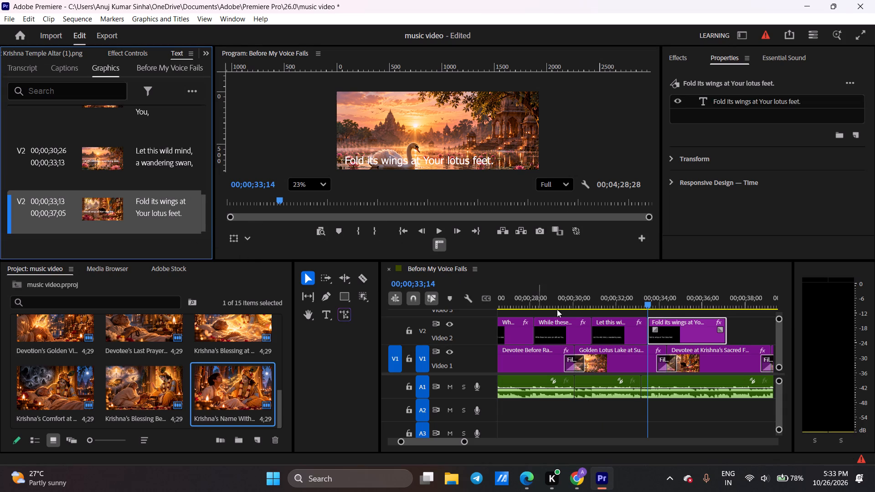
Play from the previous line into "Fold its wings at Your lotus feet." and centre that text along the bottom of the video frame.
{"action": "left_click", "coordinate": [614, 286]}
{"action": "key", "text": "space"}
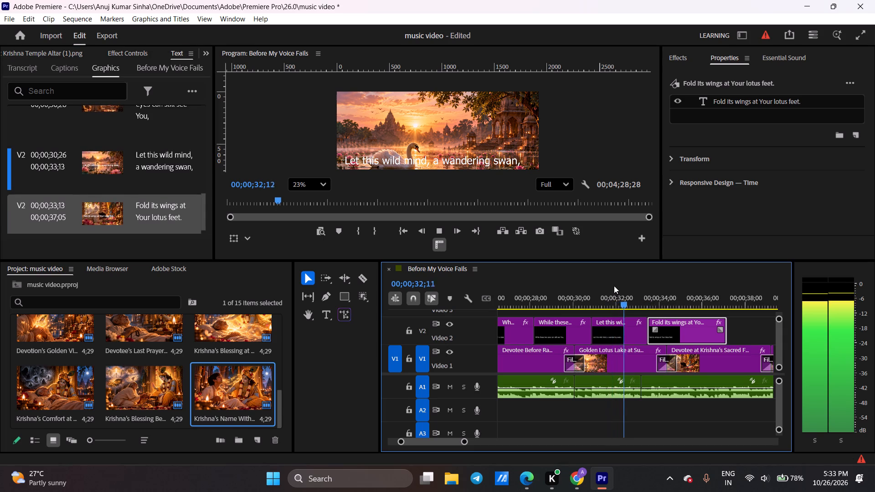
{"action": "key", "text": "space"}
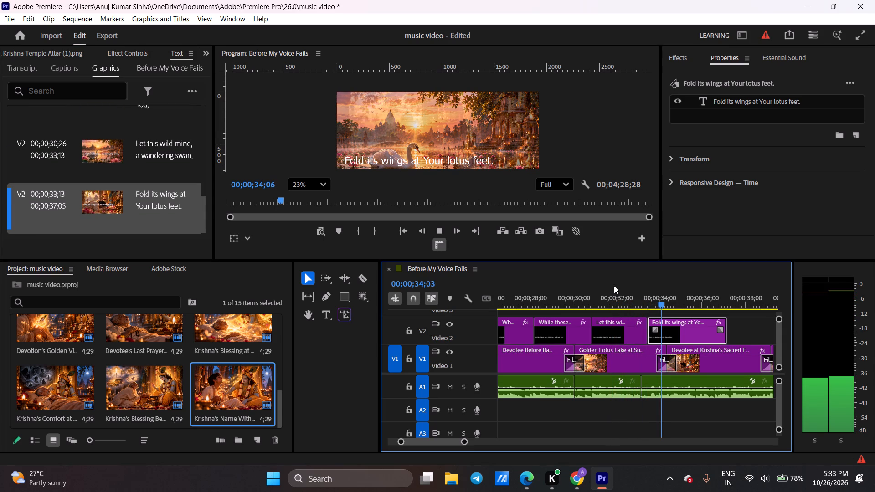
{"action": "left_click_drag", "start_coordinate": [416, 156], "coordinate": [431, 158]}
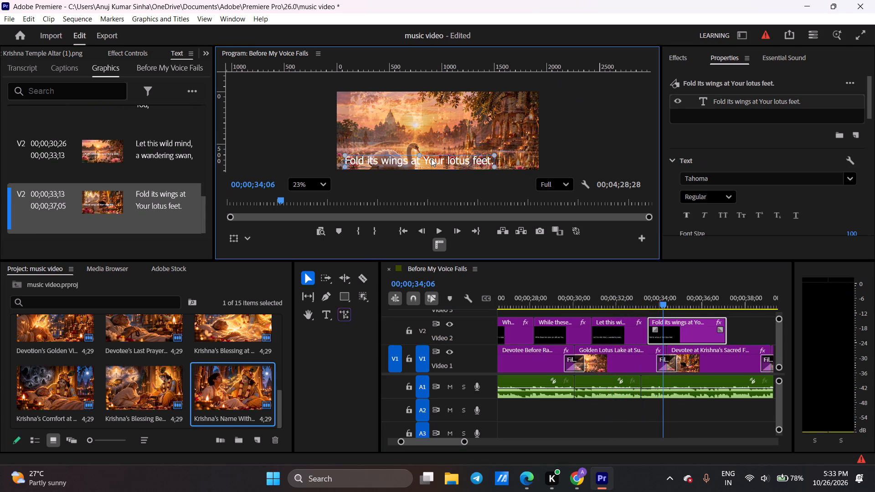
{"action": "left_click_drag", "start_coordinate": [431, 160], "coordinate": [448, 158]}
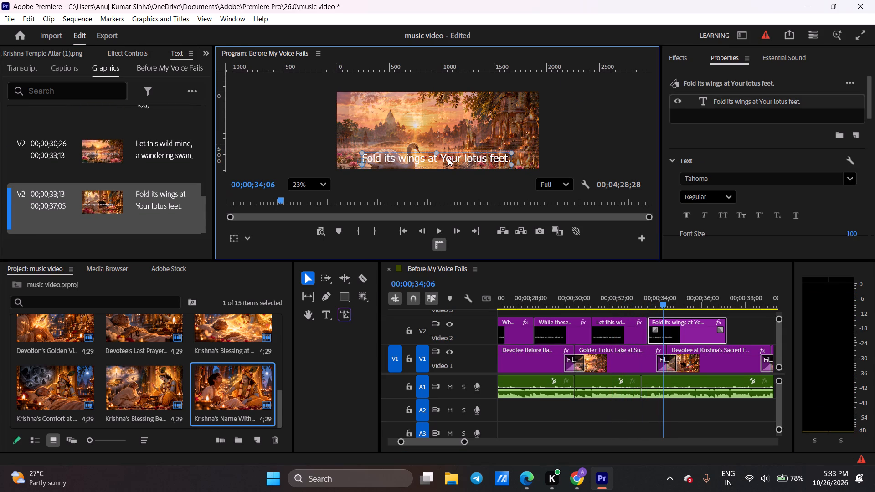
{"action": "left_click_drag", "start_coordinate": [448, 158], "coordinate": [454, 158]}
Play and replay the "Fold its wings at Your lotus feet." line and split its V2 text clip at 00;00;35;29.
{"action": "key", "text": "space"}
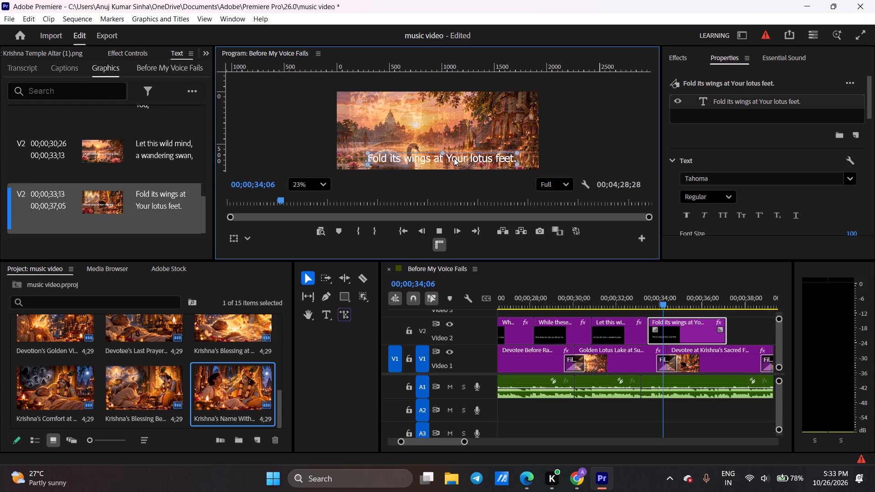
{"action": "key", "text": "space"}
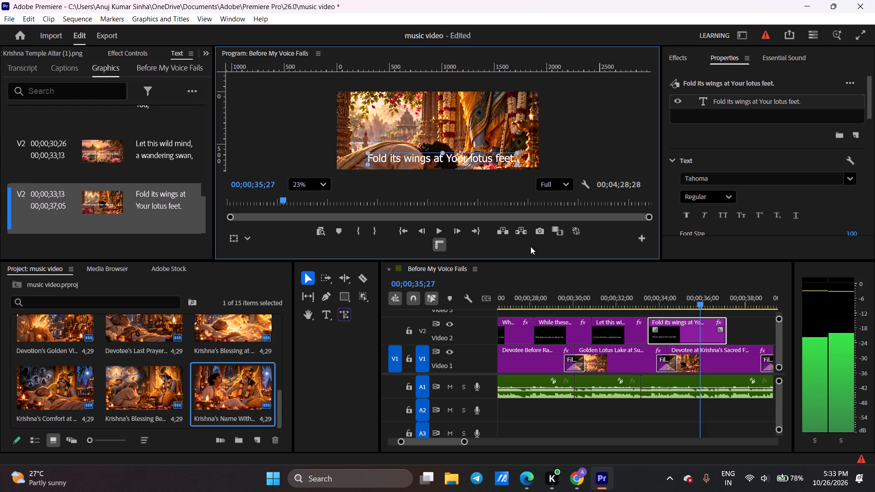
{"action": "left_click", "coordinate": [633, 289]}
{"action": "key", "text": "space"}
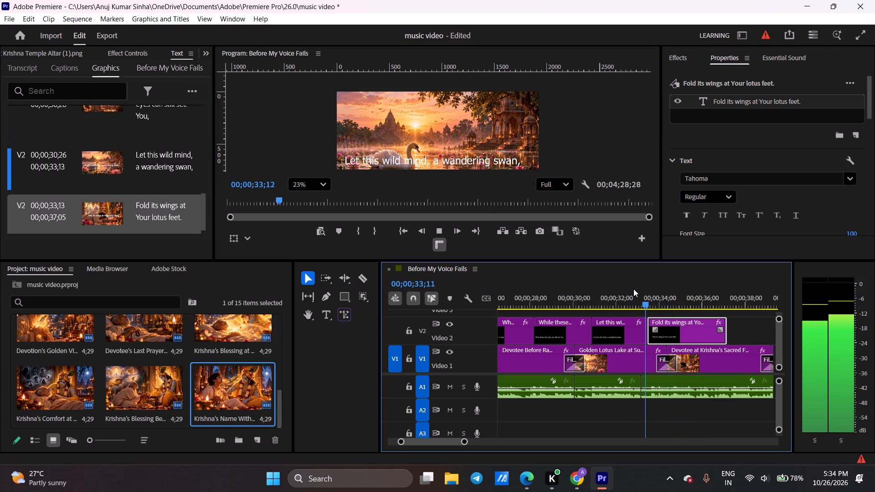
{"action": "key", "text": "space"}
{"action": "key", "text": "space"}
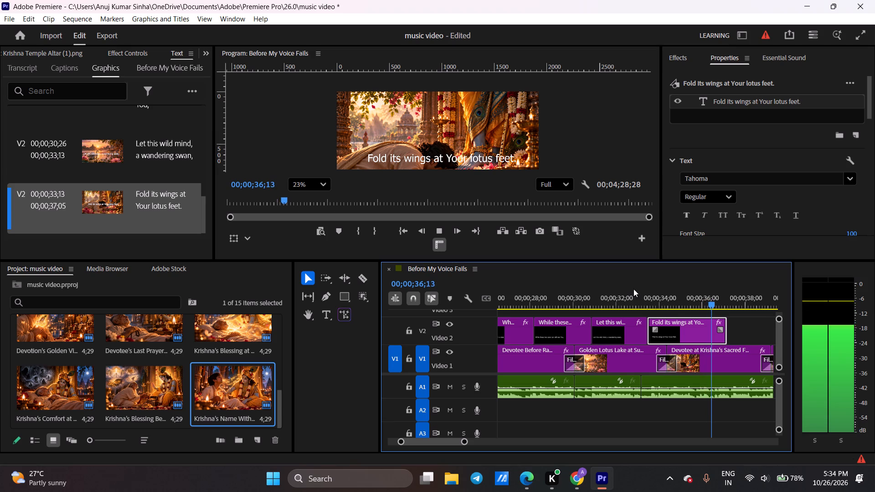
{"action": "key", "text": "space"}
{"action": "left_click", "coordinate": [657, 287]}
{"action": "key", "text": "space"}
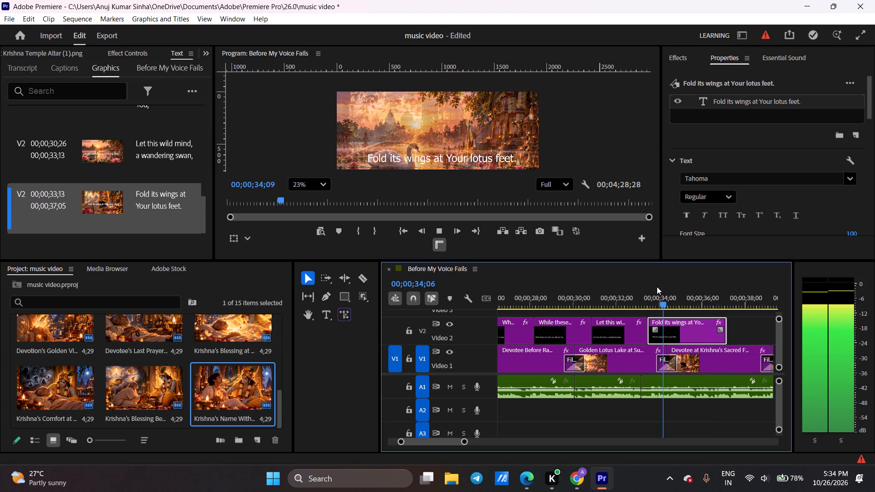
{"action": "key", "text": "space"}
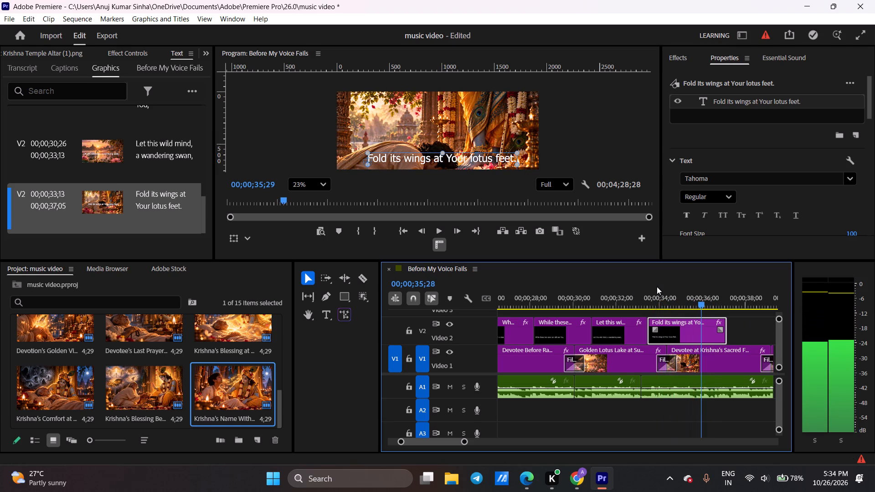
{"action": "key", "text": "ctrl+x"}
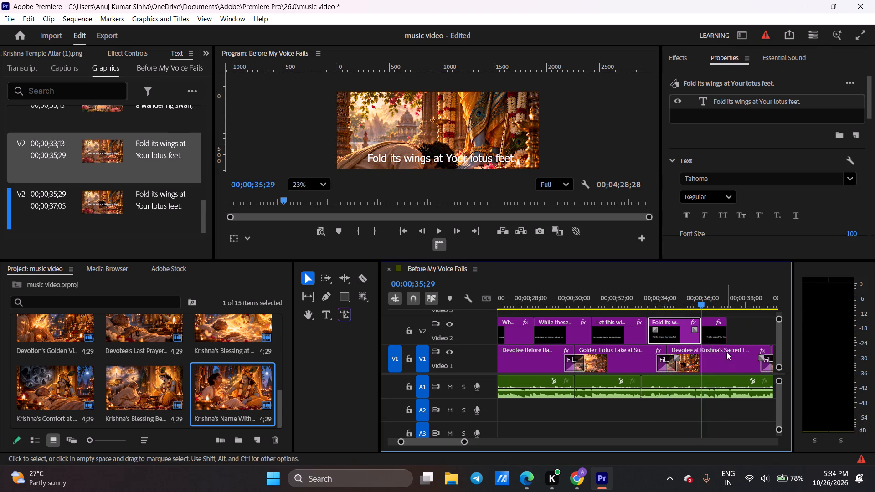
Extend the end of the V2 text clip starting at 00;00;35;29 to 00;00;41;00.
{"action": "left_click_drag", "start_coordinate": [731, 333], "coordinate": [776, 332]}
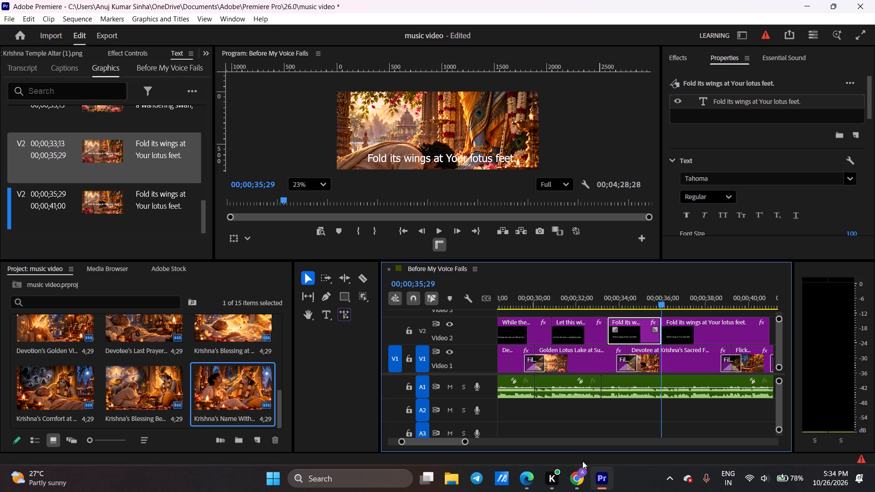
Copy "Today, Mukunda—not someday," from the lyrics document in Chrome into the text clip starting at 00;00;35;29 in Premiere.
{"action": "left_click", "coordinate": [575, 482]}
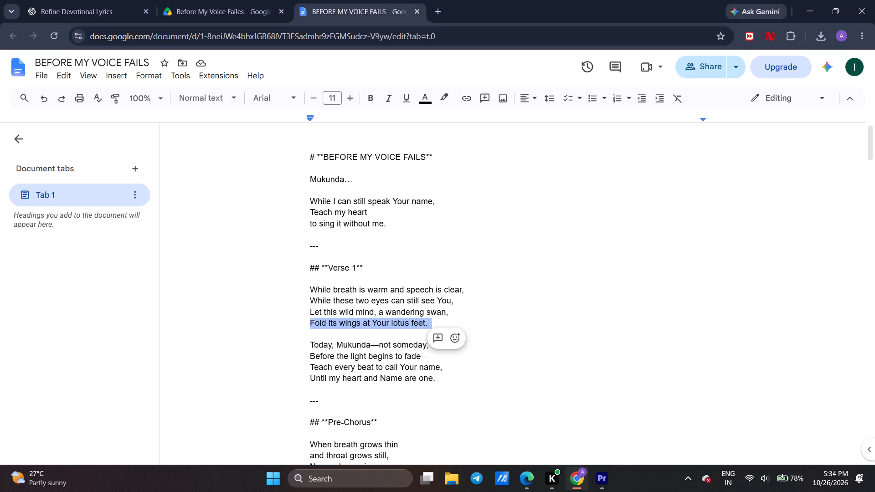
{"action": "scroll", "coordinate": [342, 353], "scroll_direction": "down", "scroll_amount": 1}
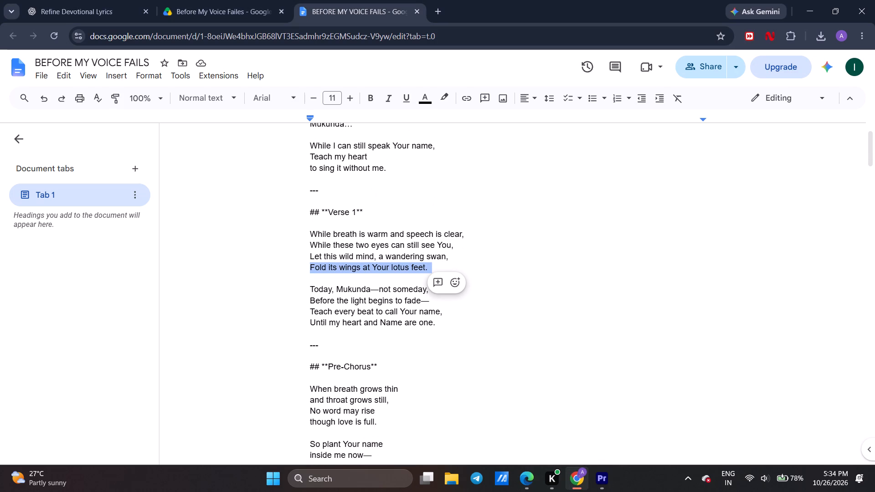
{"action": "left_click_drag", "start_coordinate": [305, 287], "coordinate": [431, 291]}
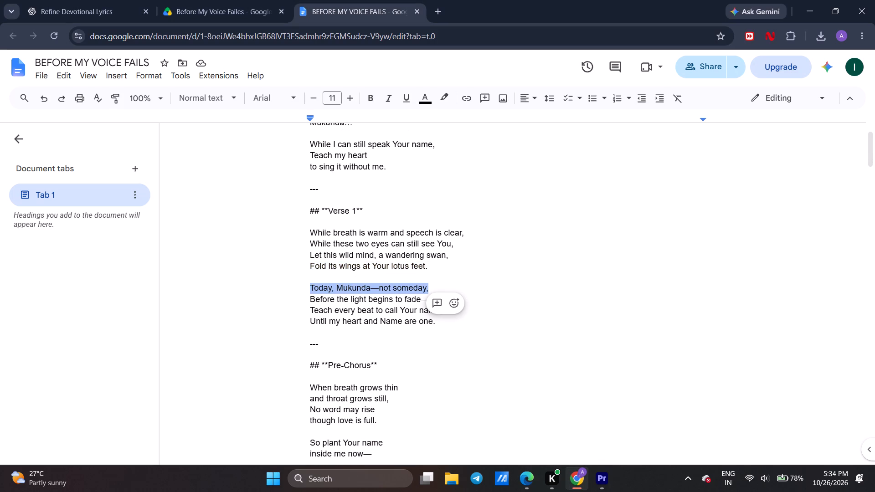
{"action": "key", "text": "ctrl+c"}
{"action": "left_click", "coordinate": [596, 482]}
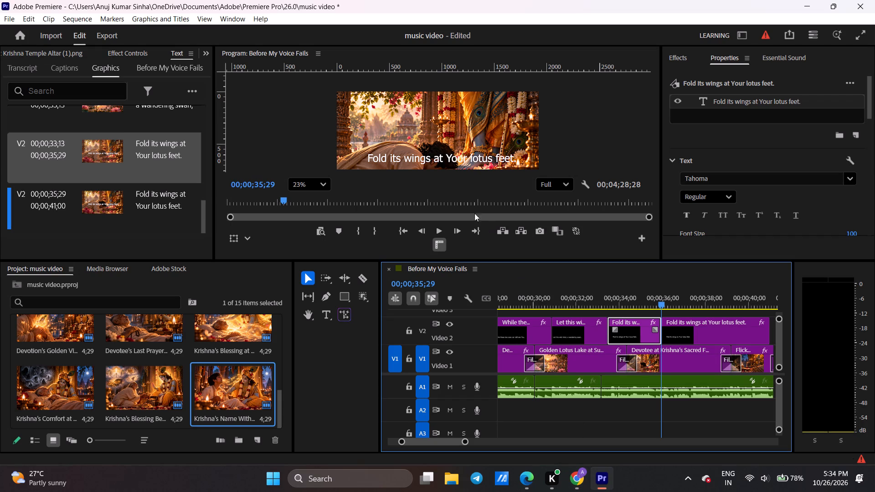
{"action": "triple_click", "coordinate": [172, 202]}
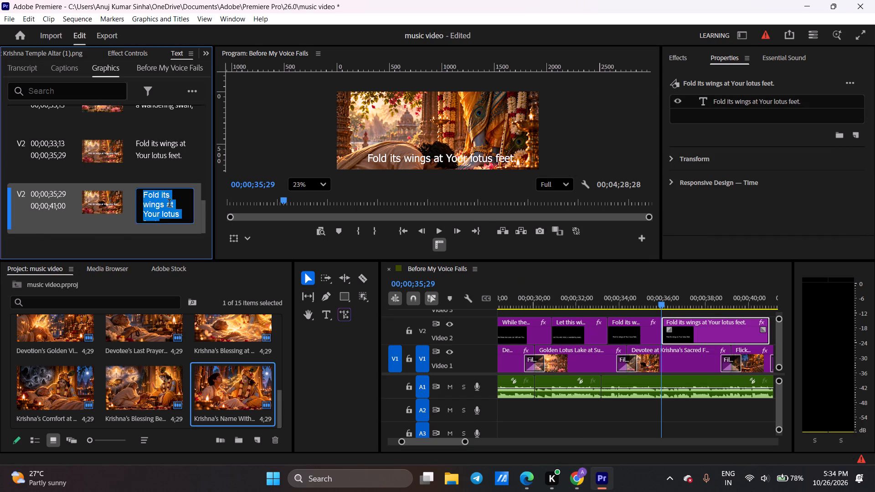
{"action": "key", "text": "ctrl+v"}
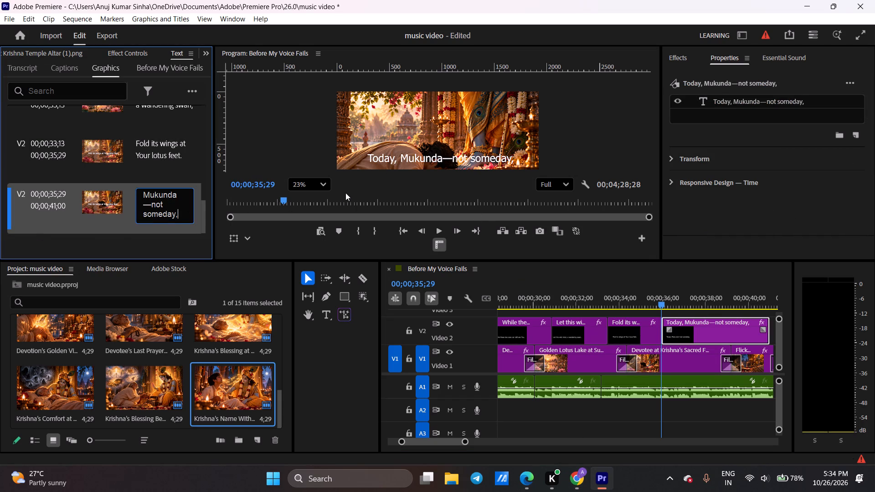
{"action": "key", "text": "space"}
{"action": "left_click", "coordinate": [158, 235]}
Play and replay the "Today, Mukunda—not someday," line and split its V2 text clip at 00;00;38;24.
{"action": "key", "text": "space"}
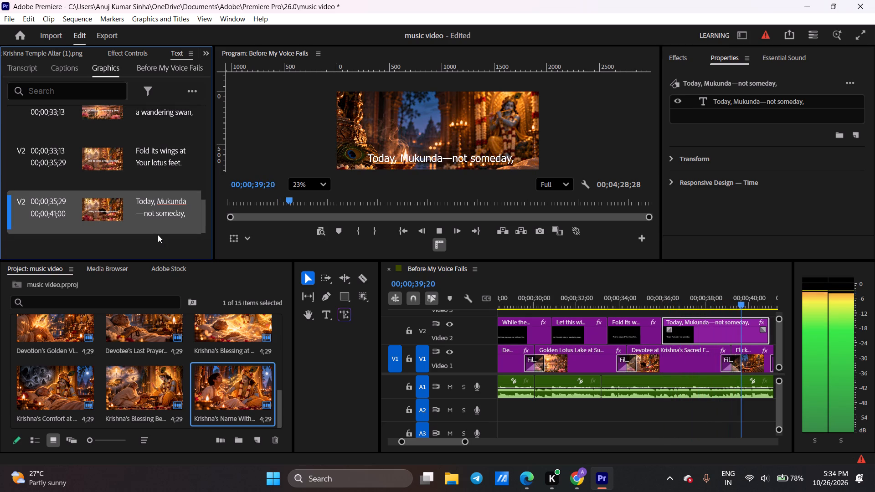
{"action": "key", "text": "space"}
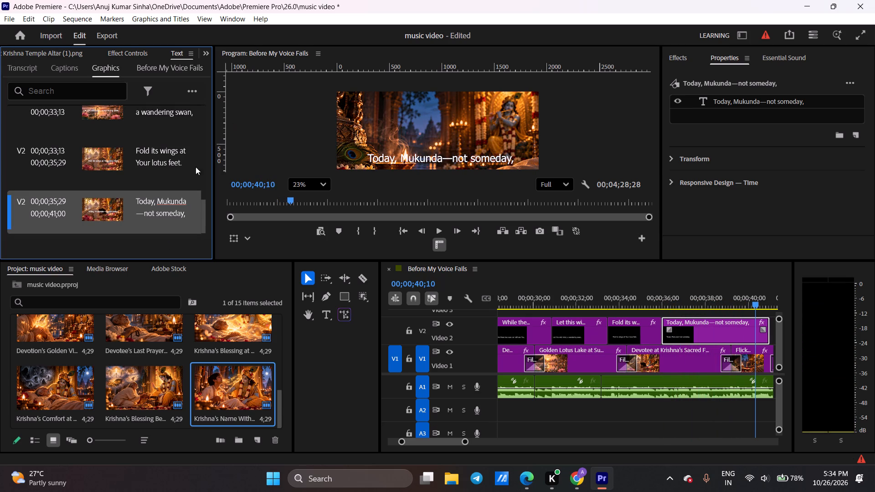
{"action": "left_click", "coordinate": [682, 290]}
{"action": "key", "text": "space"}
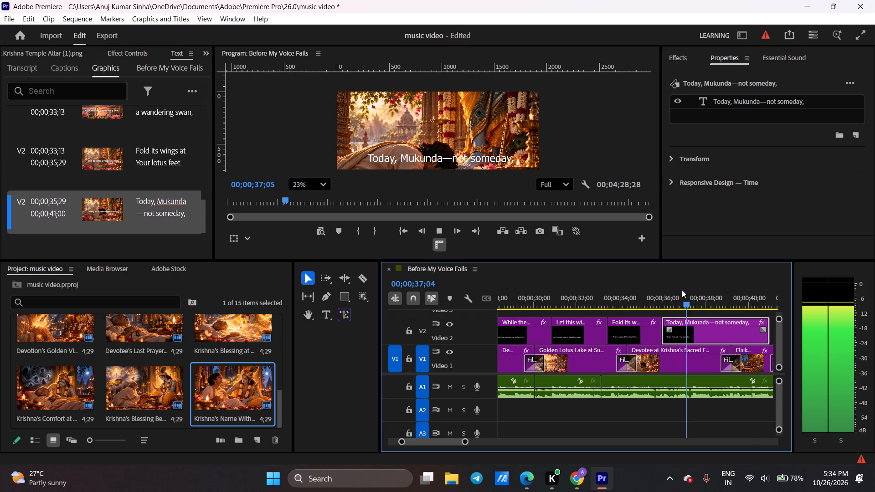
{"action": "key", "text": "space"}
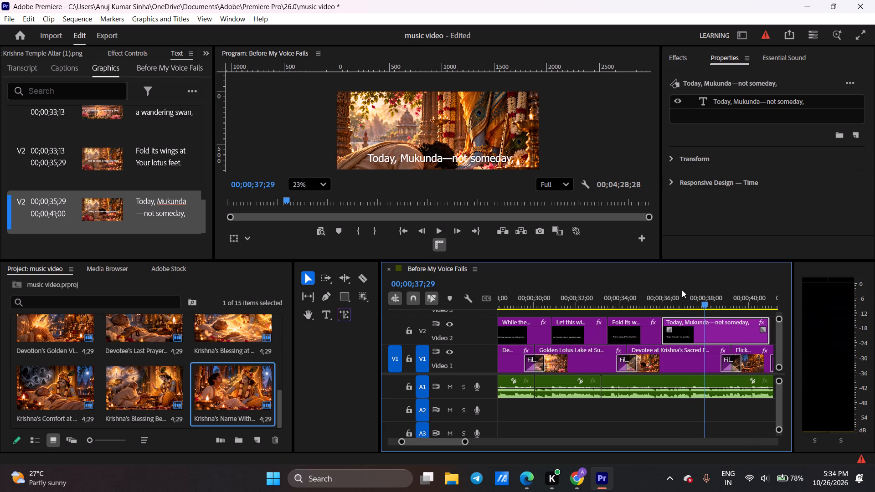
{"action": "key", "text": "space"}
{"action": "key", "text": "space"}
{"action": "key", "text": "space"}
{"action": "key", "text": "space"}
{"action": "key", "text": "space"}
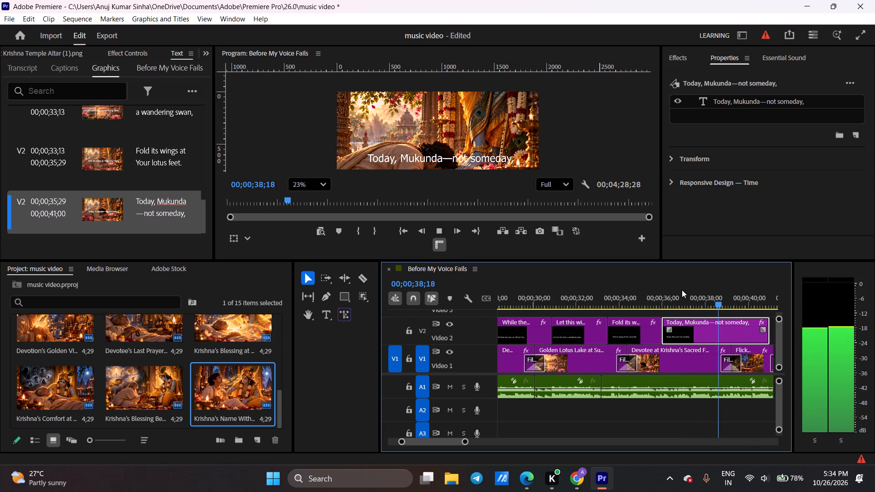
{"action": "key", "text": "space"}
{"action": "key", "text": "space"}
{"action": "key", "text": "space"}
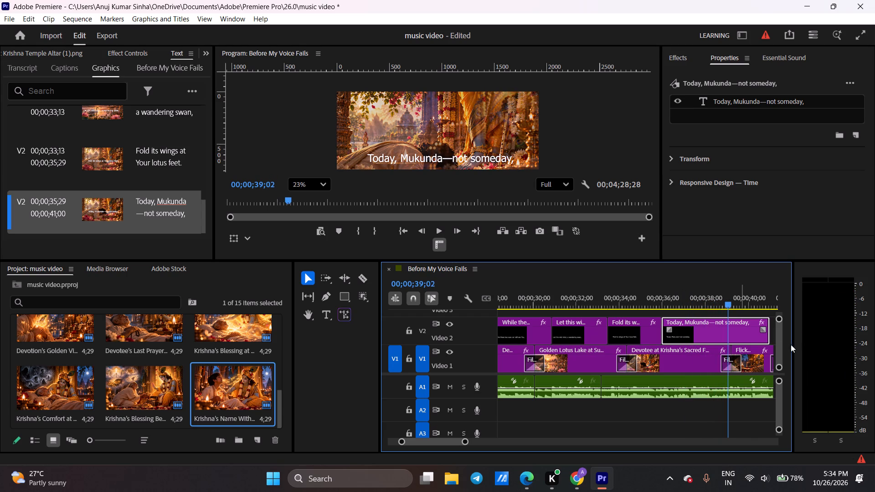
{"action": "left_click", "coordinate": [719, 292]}
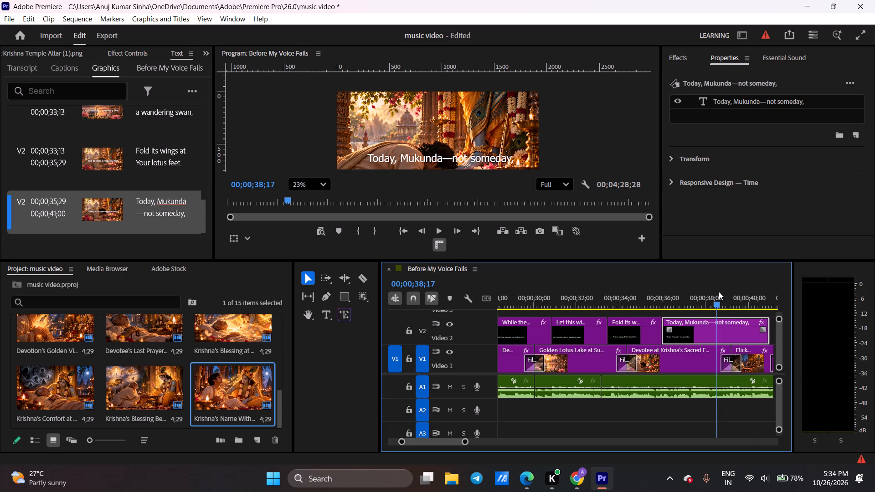
{"action": "key", "text": "space"}
{"action": "key", "text": "space"}
{"action": "key", "text": "space"}
{"action": "left_click", "coordinate": [719, 292]}
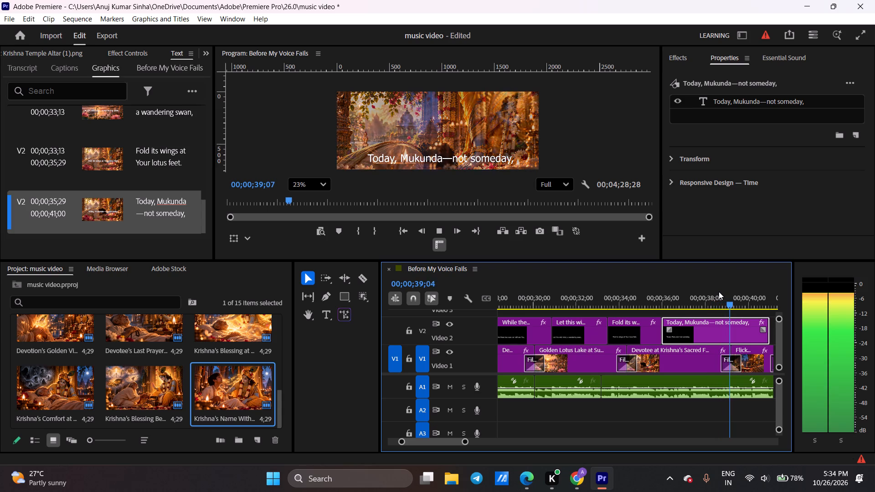
{"action": "key", "text": "space"}
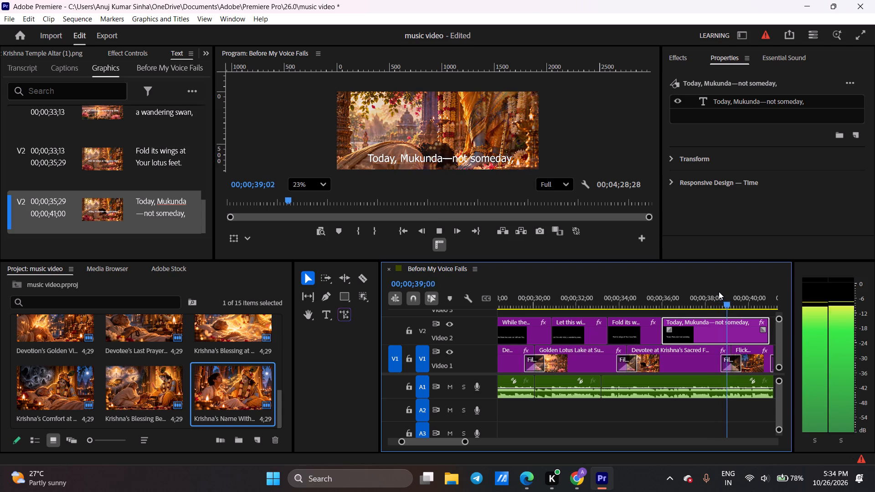
{"action": "key", "text": "space"}
{"action": "left_click", "coordinate": [719, 292]}
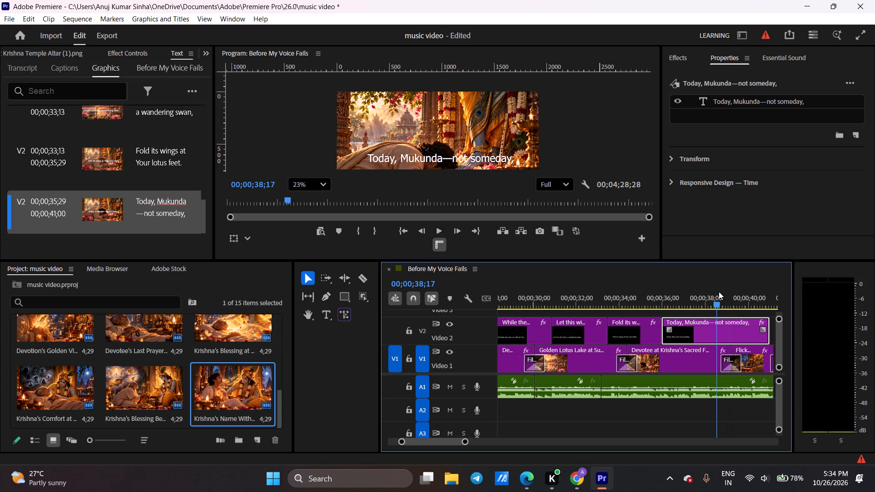
{"action": "key", "text": "space"}
{"action": "key", "text": "space"}
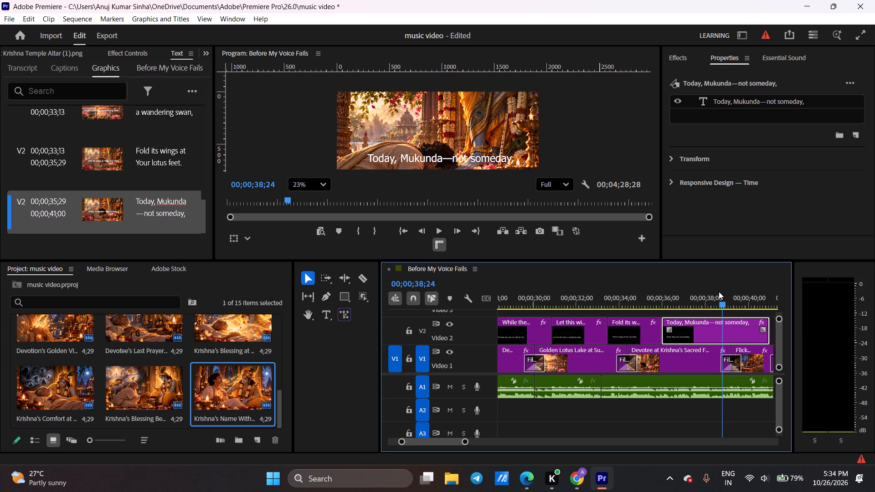
{"action": "left_click", "coordinate": [736, 333]}
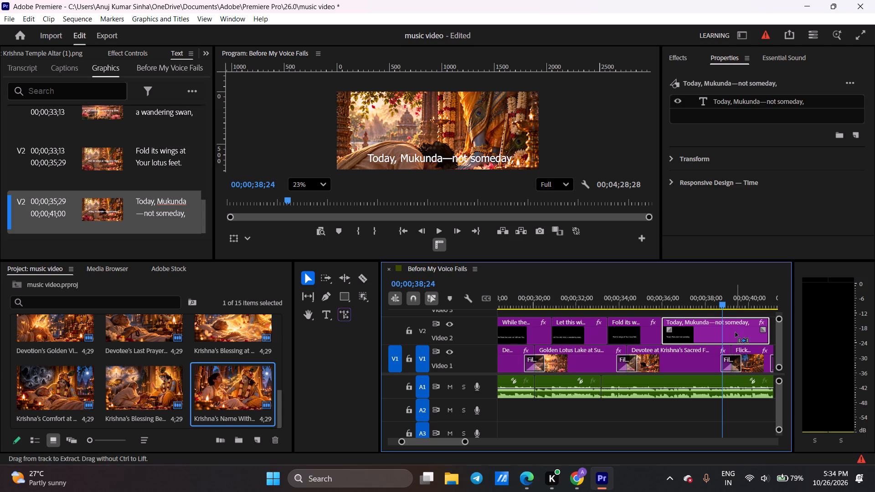
{"action": "key", "text": "ctrl+x"}
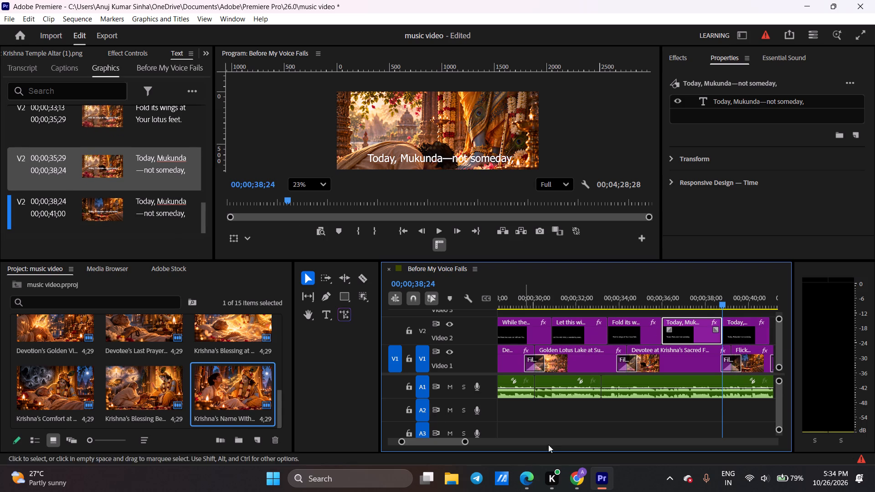
Copy "Before the light begins to fade—" from the lyrics document in Chrome into the text clip starting at 00;00;38;24 in Premiere.
{"action": "left_click", "coordinate": [584, 478]}
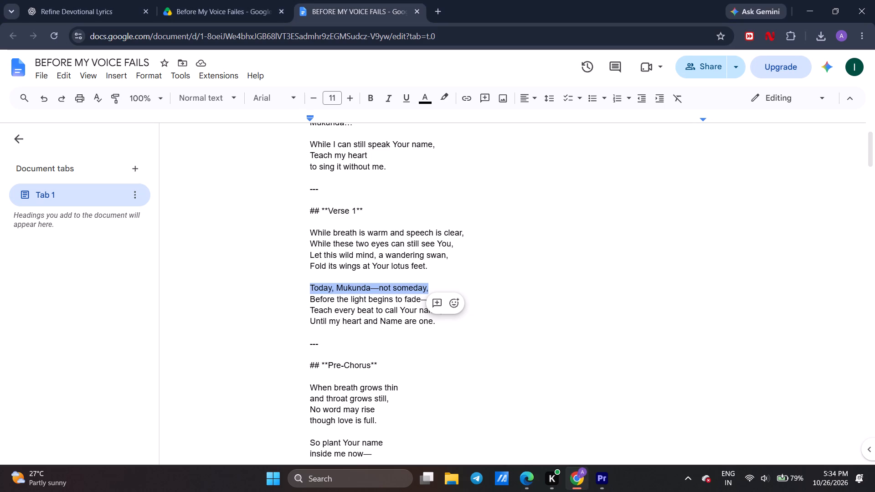
{"action": "left_click", "coordinate": [347, 305]}
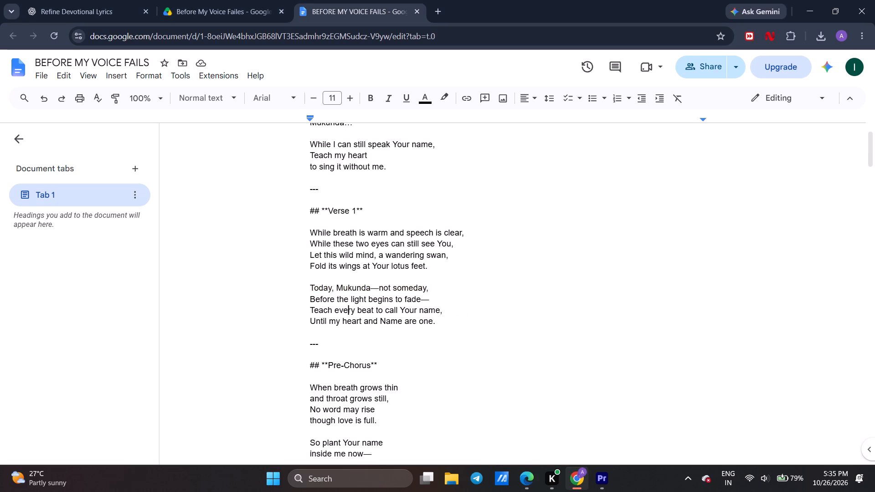
{"action": "triple_click", "coordinate": [344, 300]}
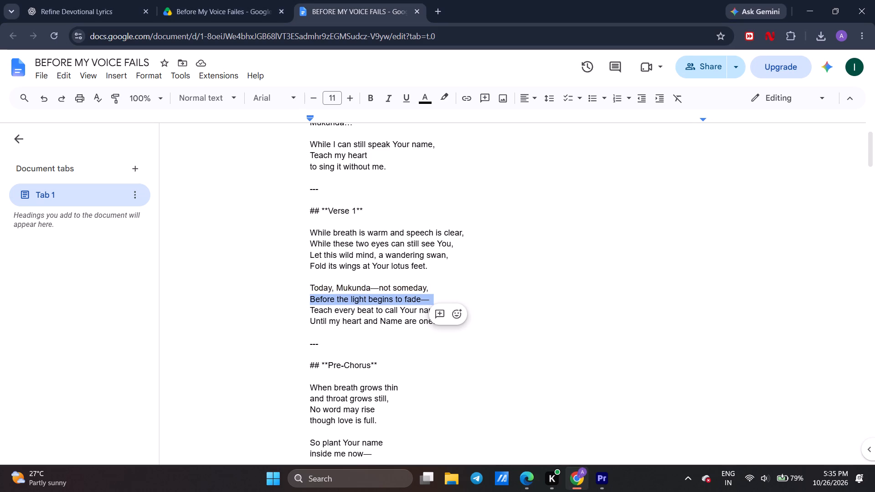
{"action": "key", "text": "ctrl+c"}
{"action": "left_click", "coordinate": [597, 491]}
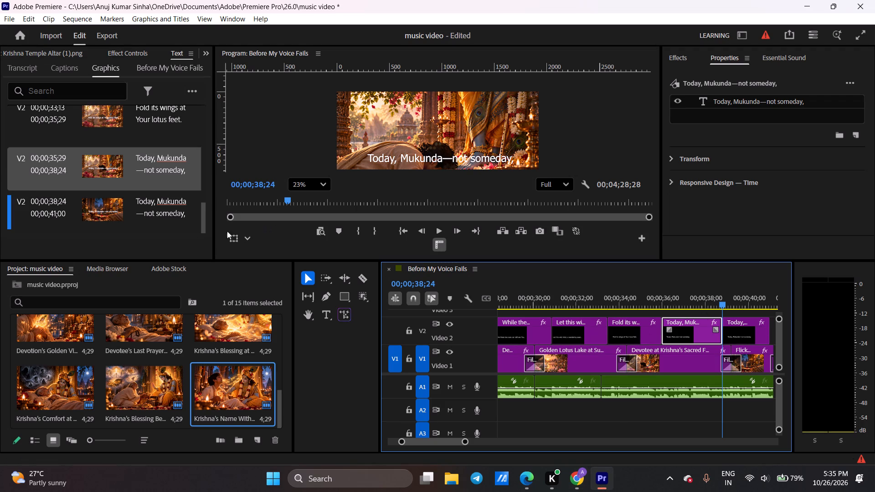
{"action": "triple_click", "coordinate": [158, 210]}
{"action": "triple_click", "coordinate": [158, 210]}
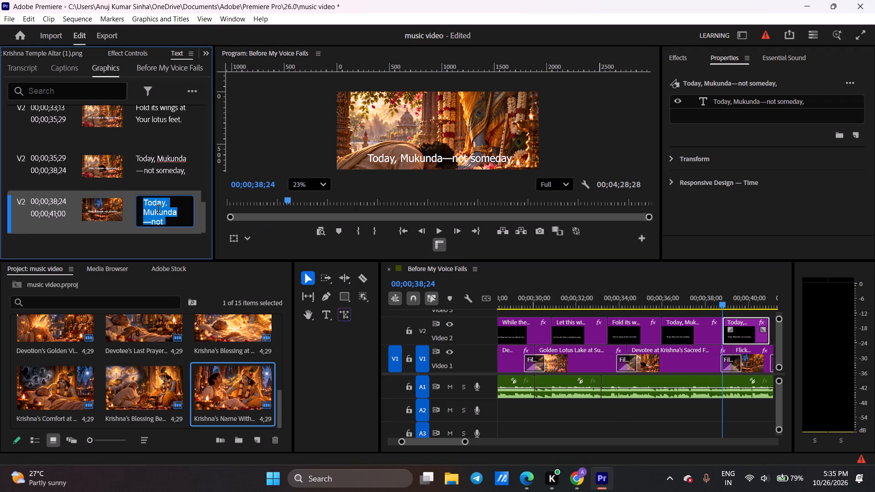
{"action": "key", "text": "ctrl+v"}
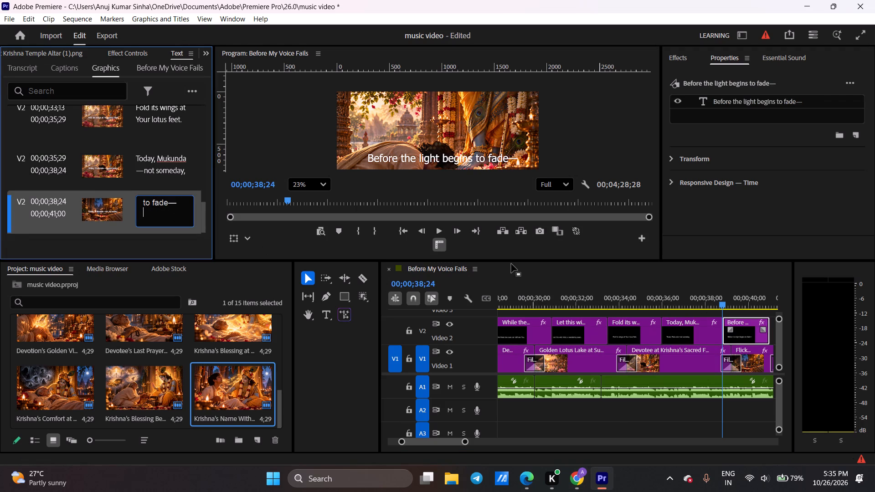
Play from about 00;00;36;21 through the new line and extend the end of the "Before the light begins to fade—" V2 clip to about 00;00;50;00.
{"action": "left_click", "coordinate": [679, 291]}
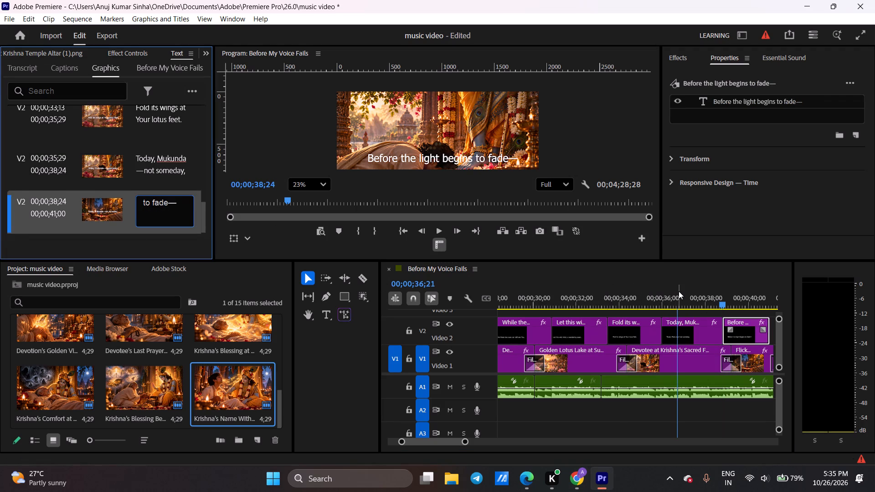
{"action": "key", "text": "space"}
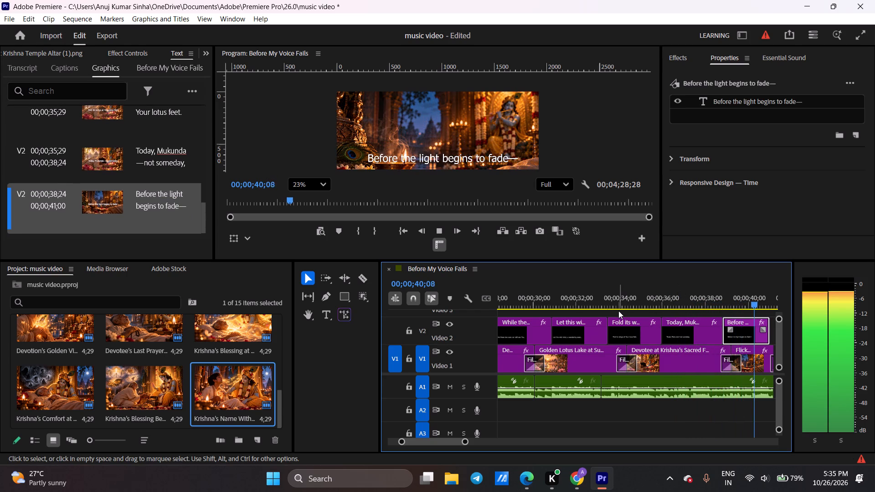
{"action": "key", "text": "space"}
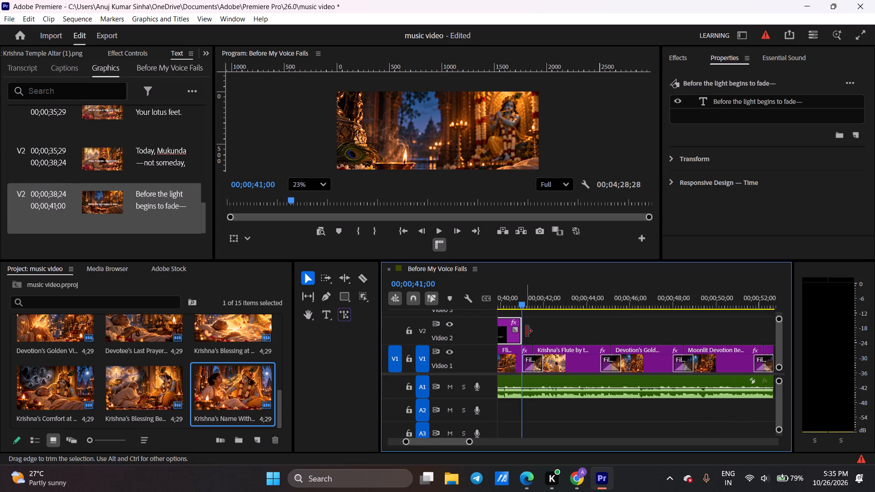
{"action": "left_click_drag", "start_coordinate": [527, 330], "coordinate": [725, 330]}
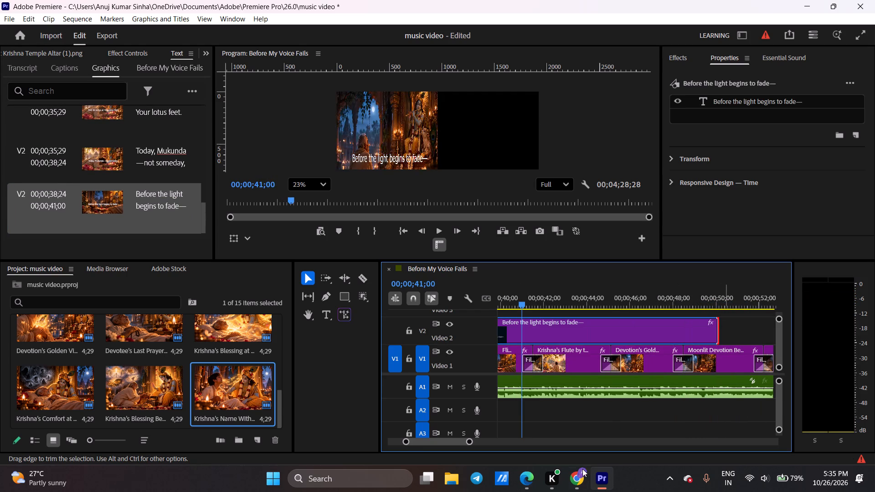
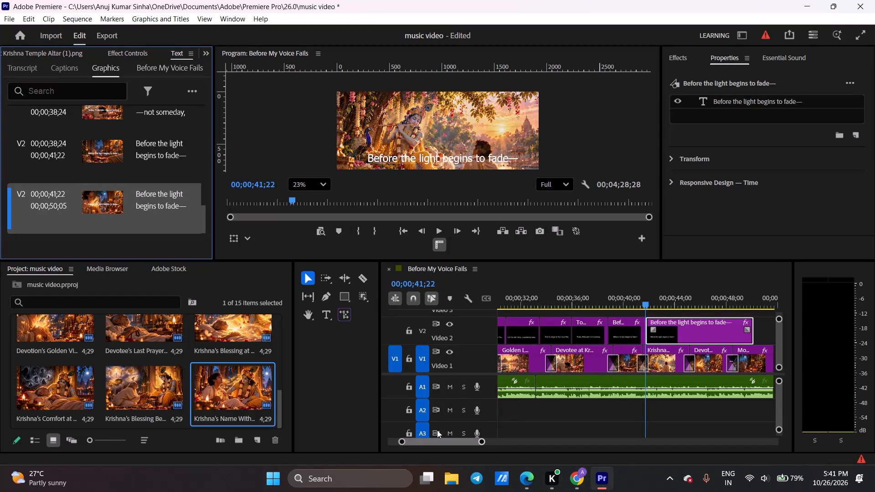
Paste "Teach every beat to call Your name," into the V2 text clip starting at 00;00;41;22 and shift the line slightly left to centre it in the frame.
{"action": "triple_click", "coordinate": [145, 204]}
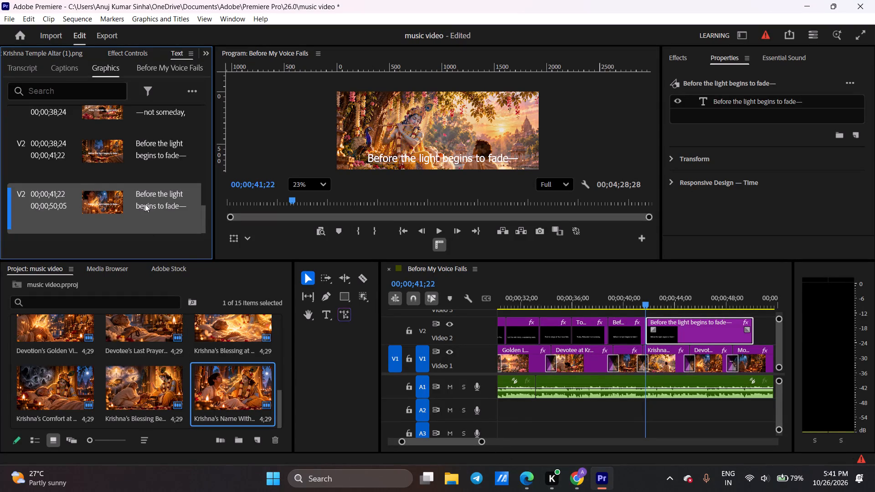
{"action": "key", "text": "ctrl+v"}
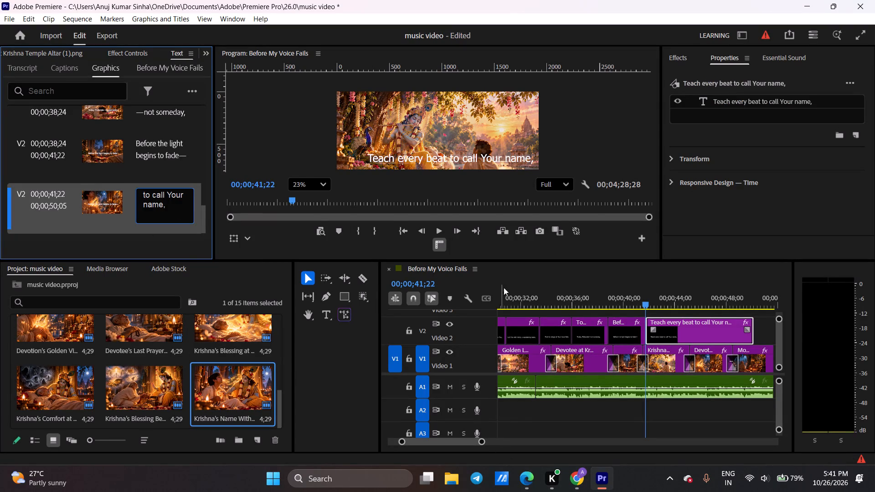
{"action": "left_click", "coordinate": [432, 160]}
{"action": "left_click_drag", "start_coordinate": [432, 157], "coordinate": [428, 159]}
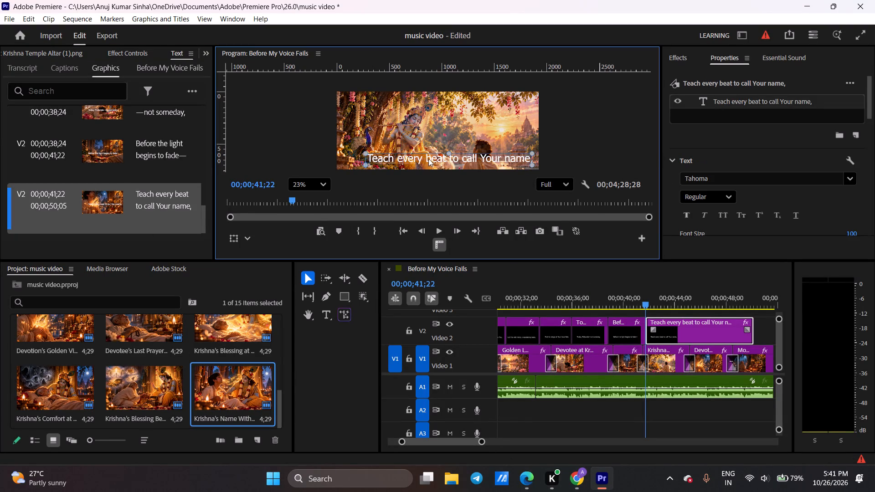
{"action": "left_click_drag", "start_coordinate": [428, 159], "coordinate": [423, 156]}
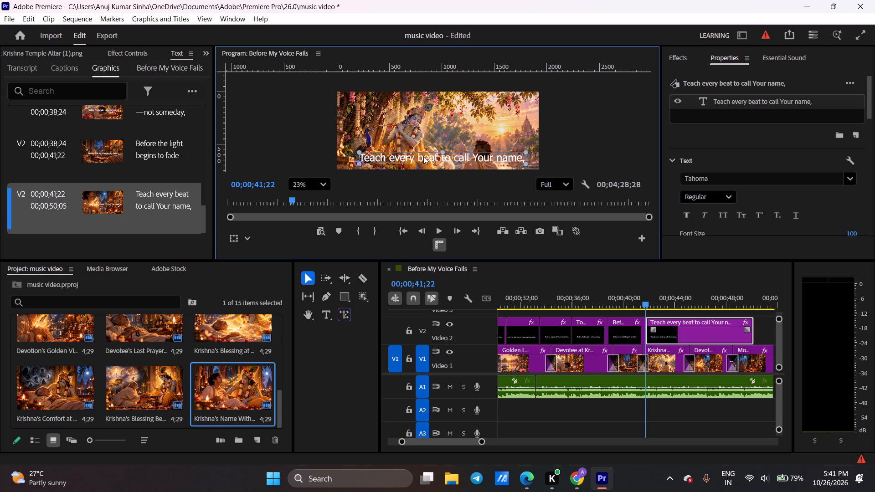
{"action": "left_click", "coordinate": [401, 157]}
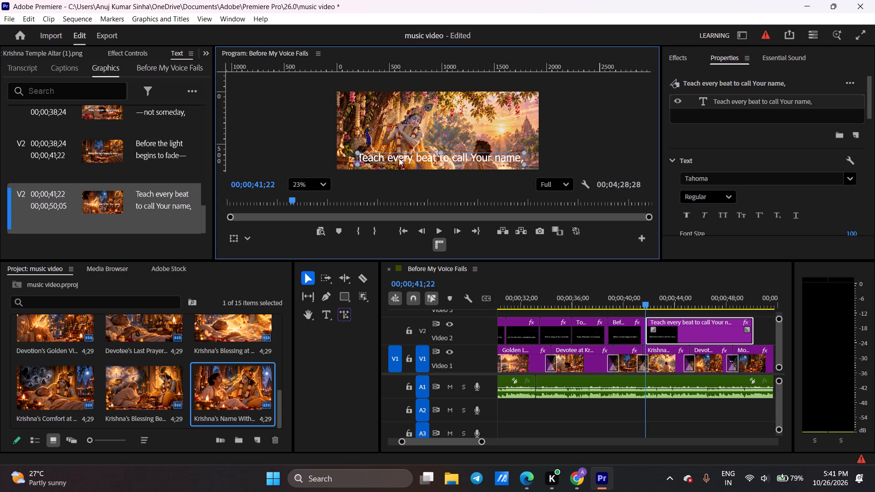
Play and replay the "Teach every beat to call Your name," line and split its V2 text clip at 00;00;43;27.
{"action": "left_click", "coordinate": [587, 297]}
{"action": "key", "text": "space"}
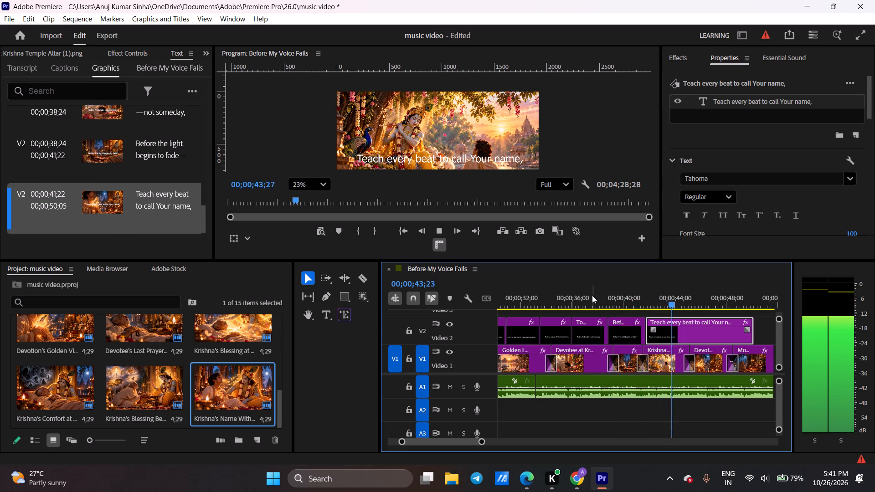
{"action": "key", "text": "space"}
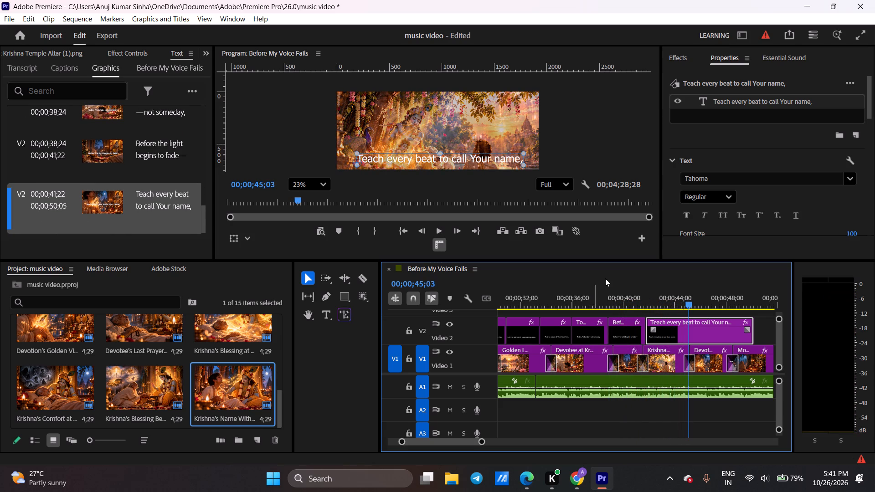
{"action": "left_click", "coordinate": [661, 289]}
{"action": "key", "text": "space"}
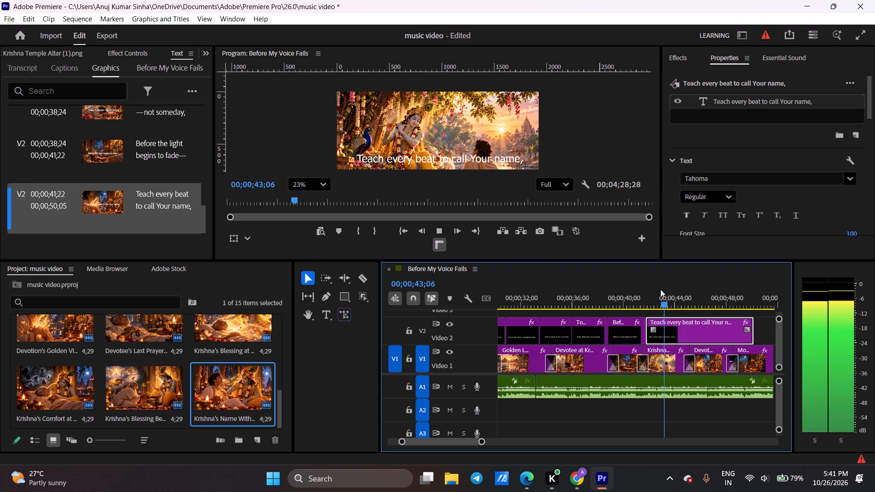
{"action": "key", "text": "space"}
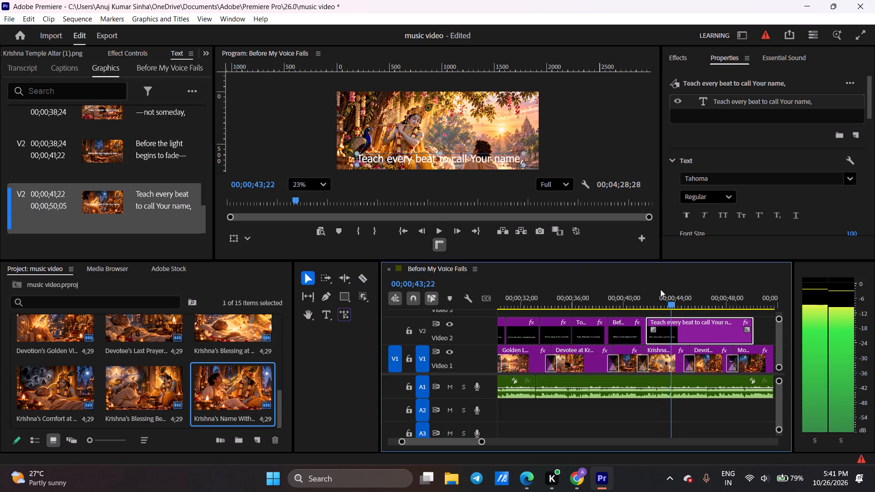
{"action": "key", "text": "space"}
{"action": "key", "text": "space"}
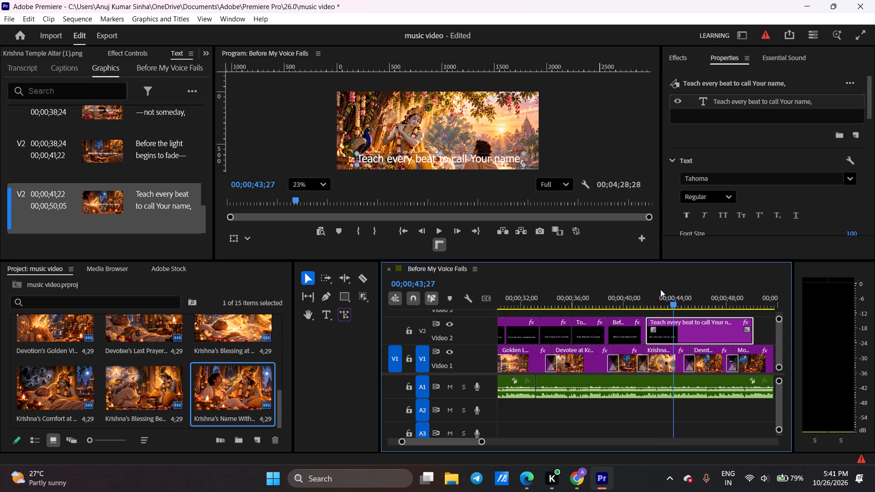
{"action": "key", "text": "ctrl+x"}
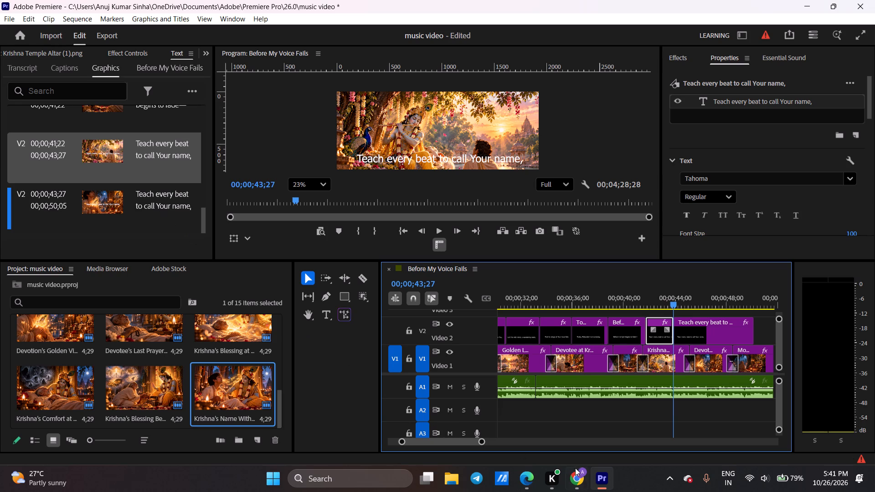
Copy "Until my heart and Name are one." from the lyrics document in Chrome into the text clip starting at 00;00;43;27 in Premiere.
{"action": "left_click", "coordinate": [579, 488]}
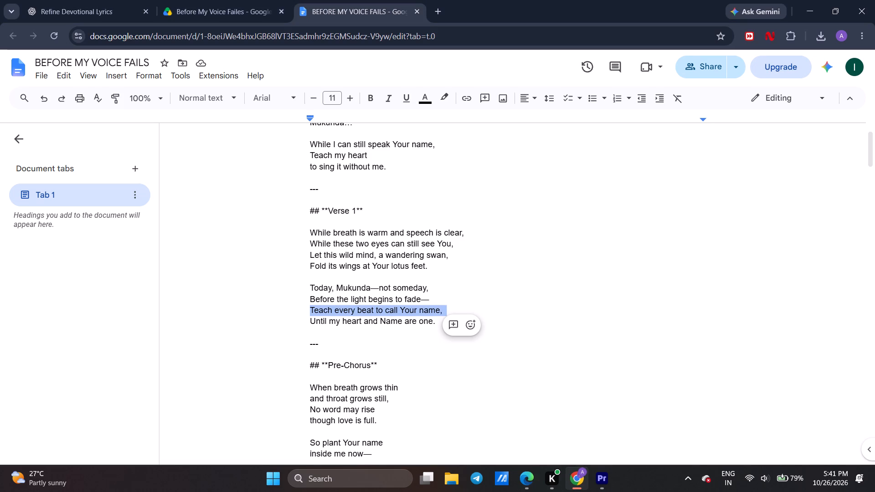
{"action": "triple_click", "coordinate": [342, 324]}
{"action": "key", "text": "ctrl+c"}
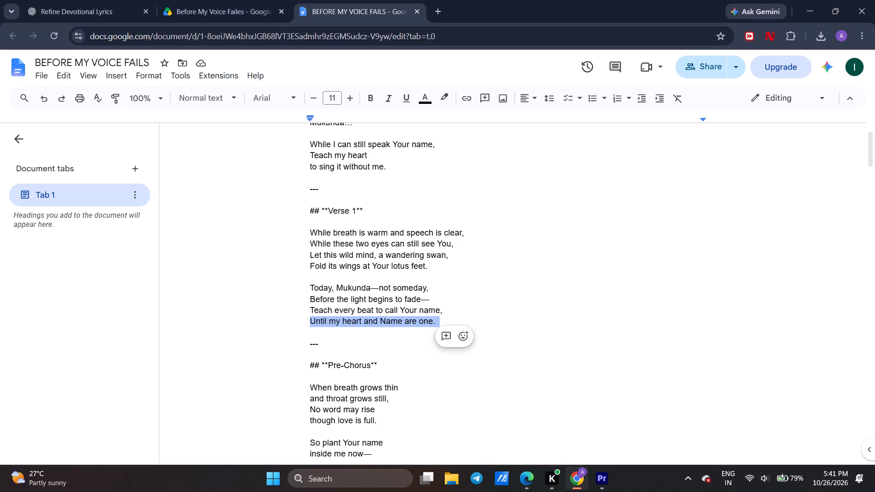
{"action": "left_click", "coordinate": [597, 476]}
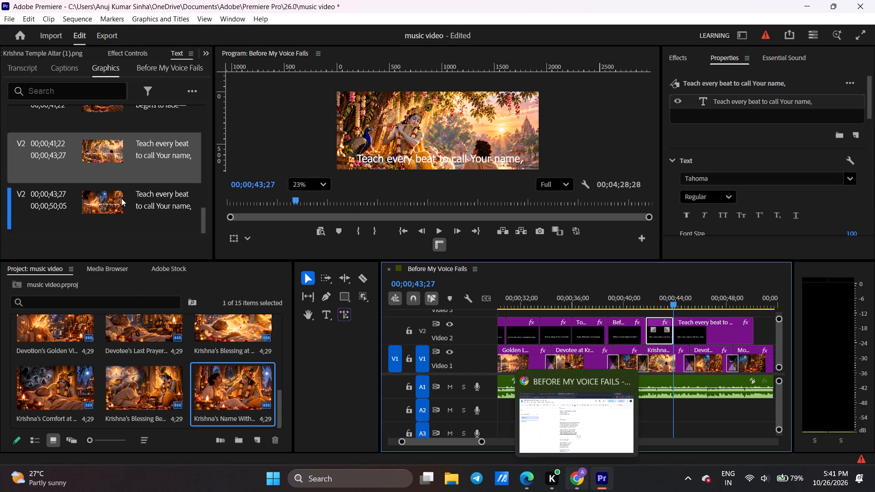
{"action": "triple_click", "coordinate": [143, 205]}
{"action": "key", "text": "ctrl+v"}
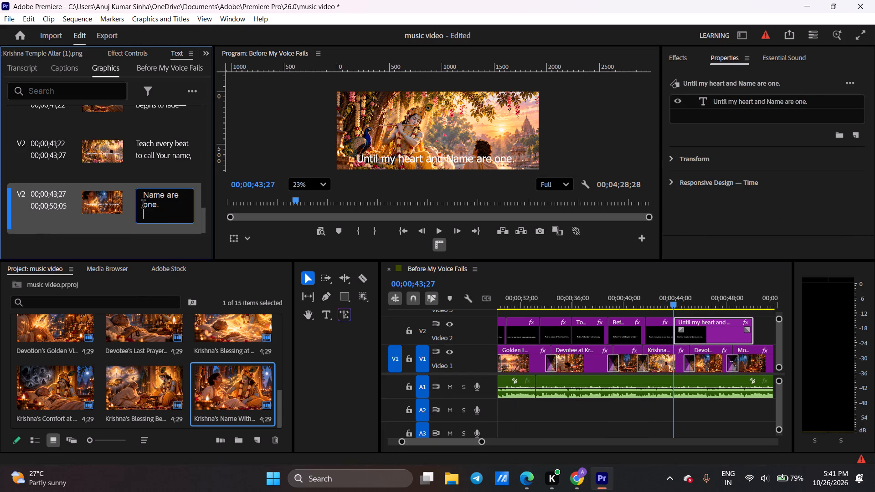
{"action": "key", "text": "space"}
{"action": "left_click", "coordinate": [130, 246]}
Play and replay the "Until my heart and Name are one." line and split its V2 text clip at 00;00;47;14.
{"action": "key", "text": "space"}
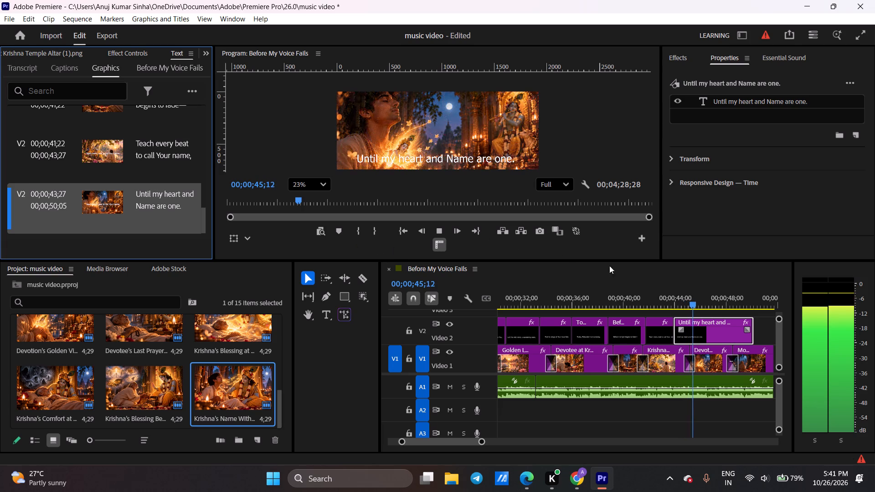
{"action": "left_click", "coordinate": [655, 282]}
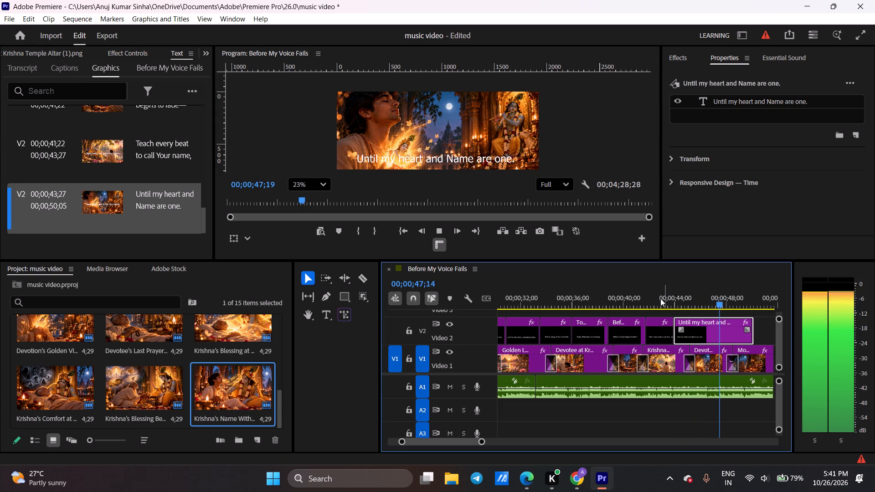
{"action": "left_click", "coordinate": [661, 297]}
{"action": "key", "text": "space"}
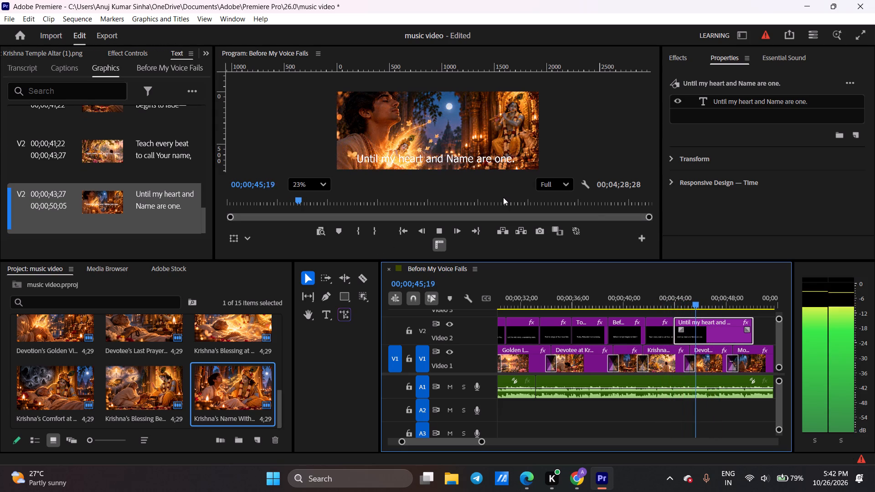
{"action": "key", "text": "space"}
{"action": "left_click", "coordinate": [664, 293]}
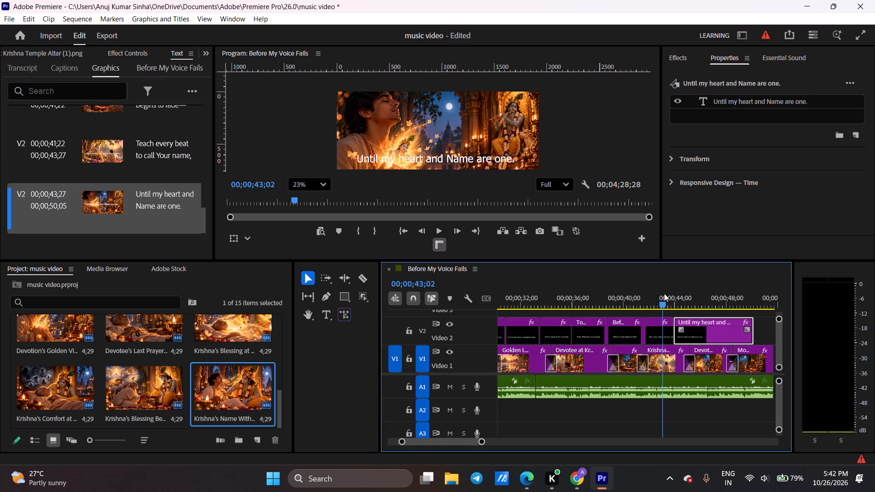
{"action": "key", "text": "space"}
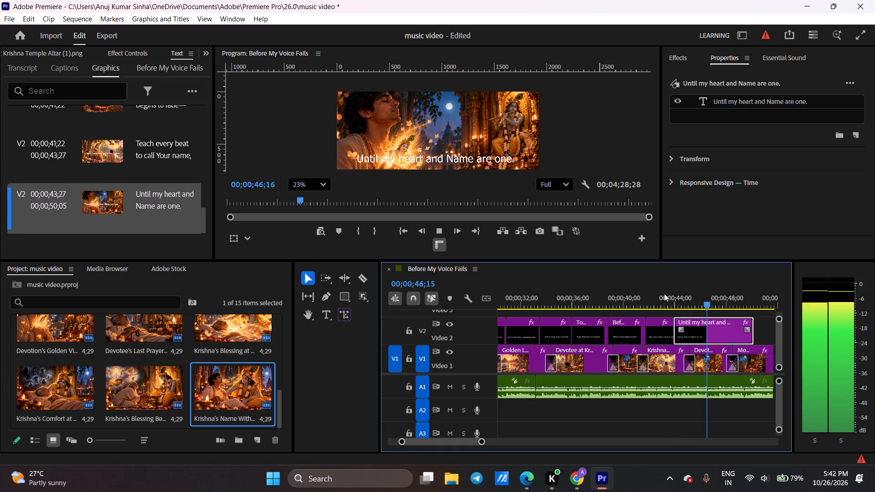
{"action": "key", "text": "space"}
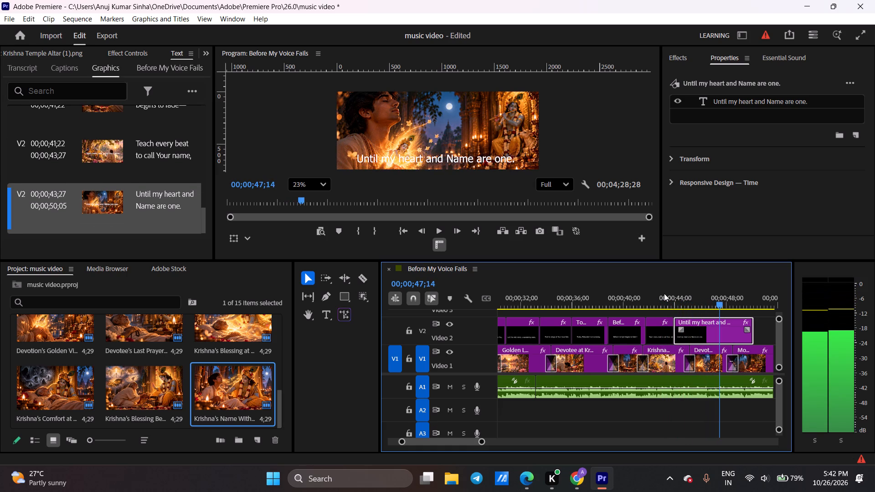
{"action": "key", "text": "ctrl+x"}
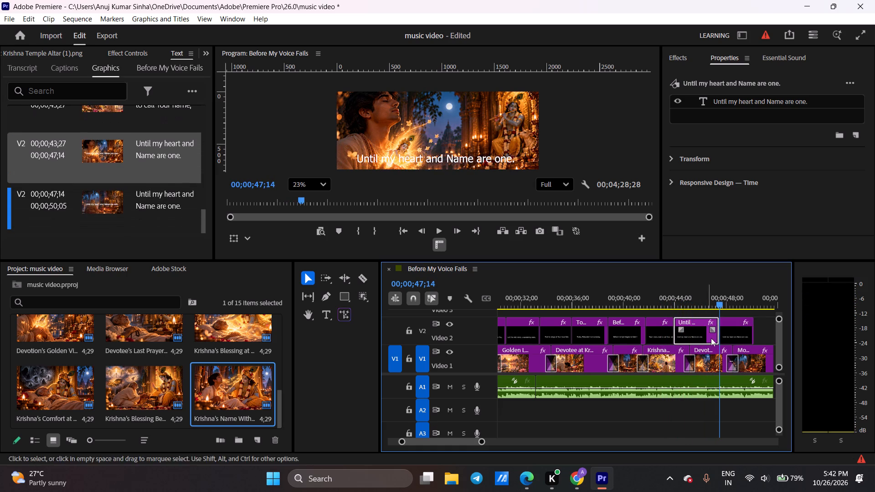
Extend the end of the V2 text clip starting at 00;00;47;14 to about 00;00;59;04.
{"action": "left_click_drag", "start_coordinate": [754, 326], "coordinate": [768, 329]}
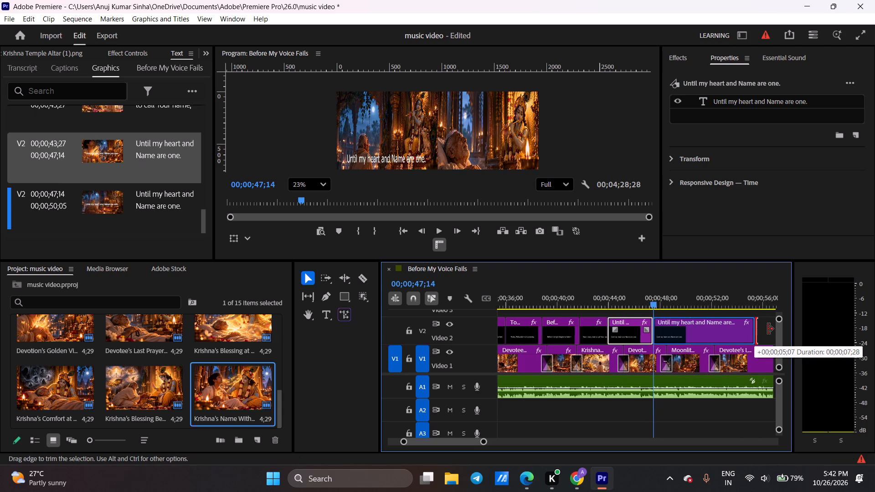
{"action": "left_click_drag", "start_coordinate": [768, 329], "coordinate": [767, 329]}
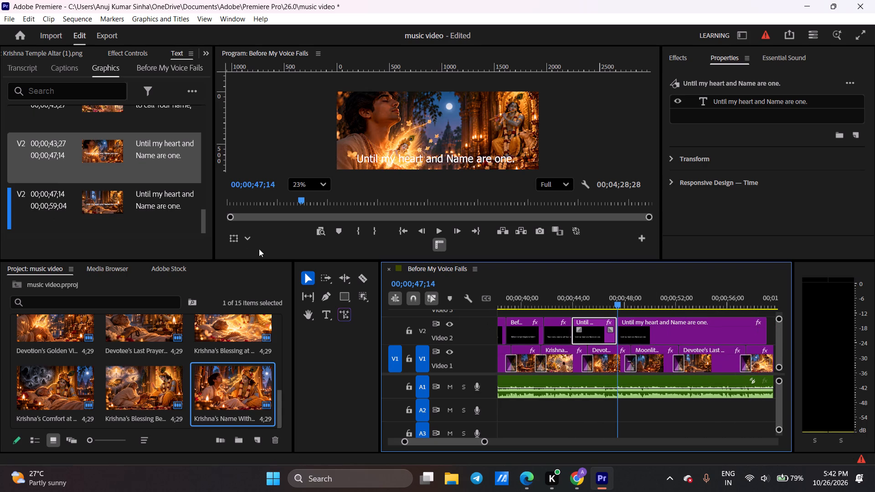
Copy "When breath grows thin" from the Pre-Chorus in Chrome's lyrics document into the text clip starting at 00;00;47;14 in Premiere.
{"action": "left_click", "coordinate": [572, 478]}
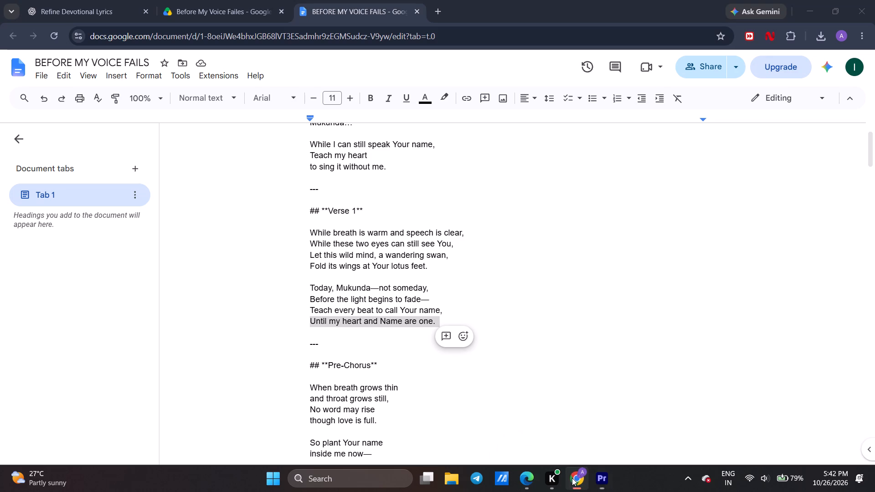
{"action": "scroll", "coordinate": [339, 414], "scroll_direction": "down", "scroll_amount": 2}
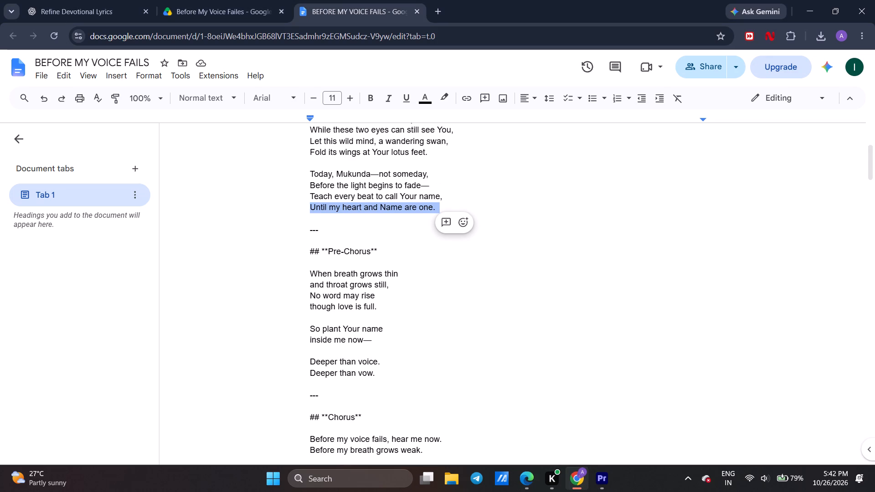
{"action": "triple_click", "coordinate": [364, 271]}
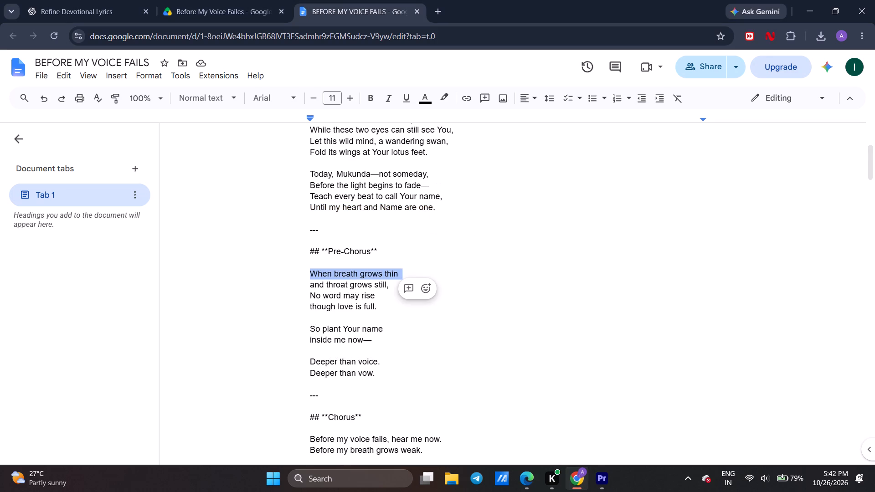
{"action": "key", "text": "ctrl+c"}
{"action": "left_click", "coordinate": [606, 482]}
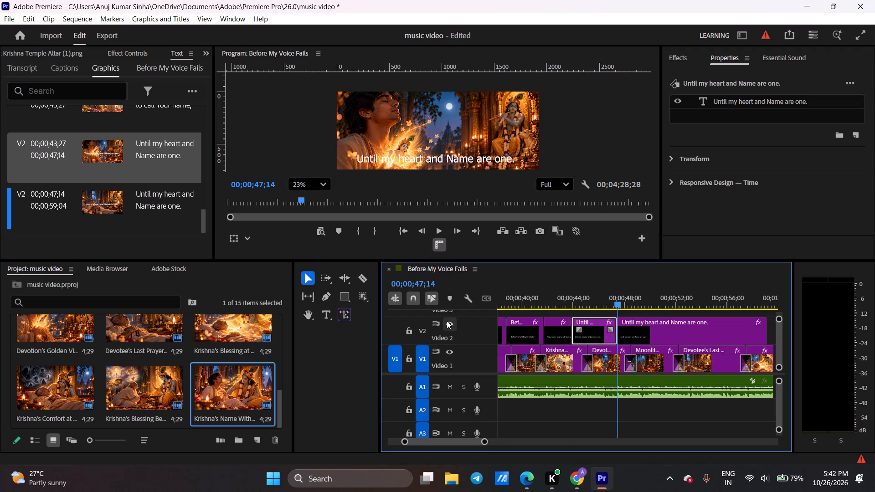
{"action": "key", "text": "space"}
{"action": "key", "text": "space"}
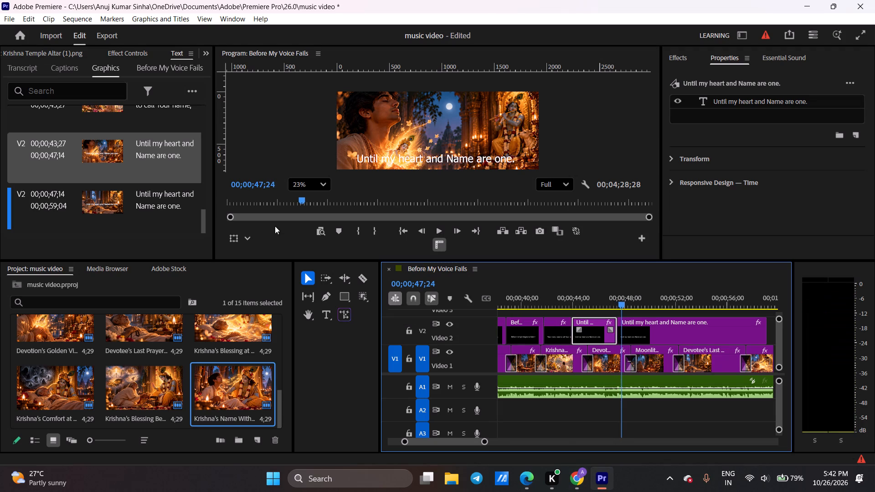
{"action": "triple_click", "coordinate": [171, 192]}
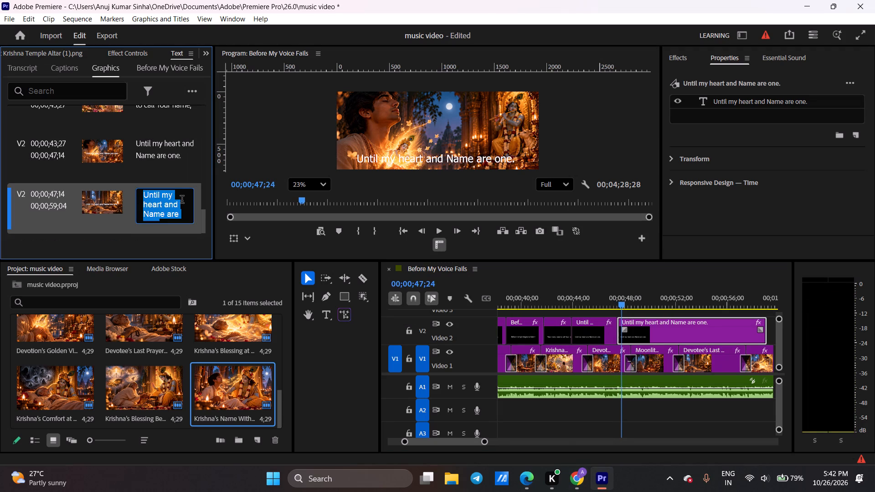
{"action": "key", "text": "ctrl+v"}
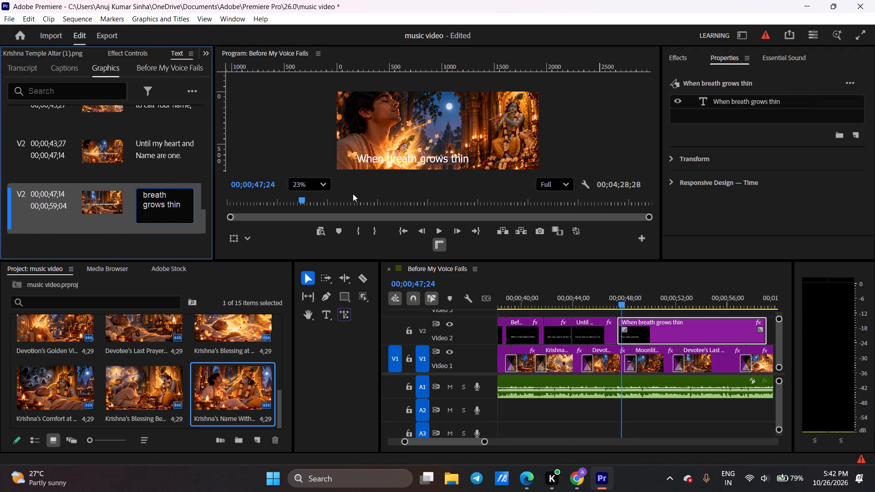
Centre the "When breath grows thin" text horizontally near the bottom of the video frame.
{"action": "left_click_drag", "start_coordinate": [391, 159], "coordinate": [417, 159]}
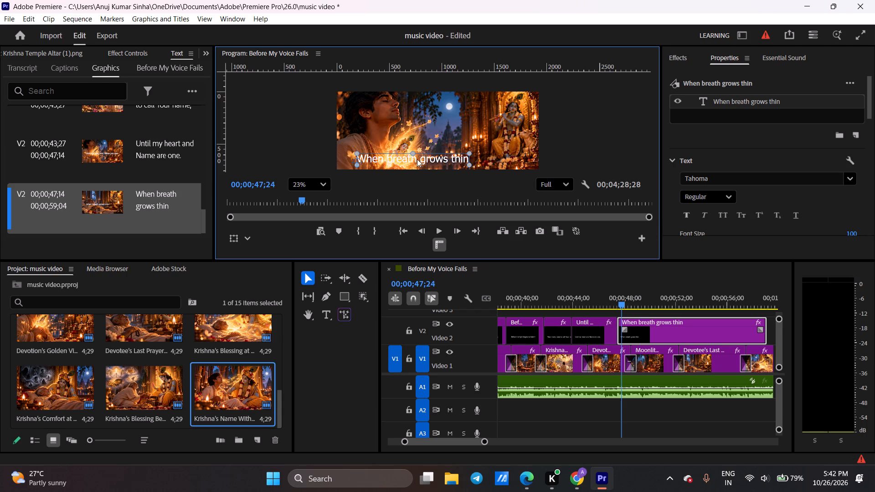
{"action": "left_click_drag", "start_coordinate": [417, 159], "coordinate": [418, 159]}
{"action": "left_click_drag", "start_coordinate": [433, 158], "coordinate": [434, 158]}
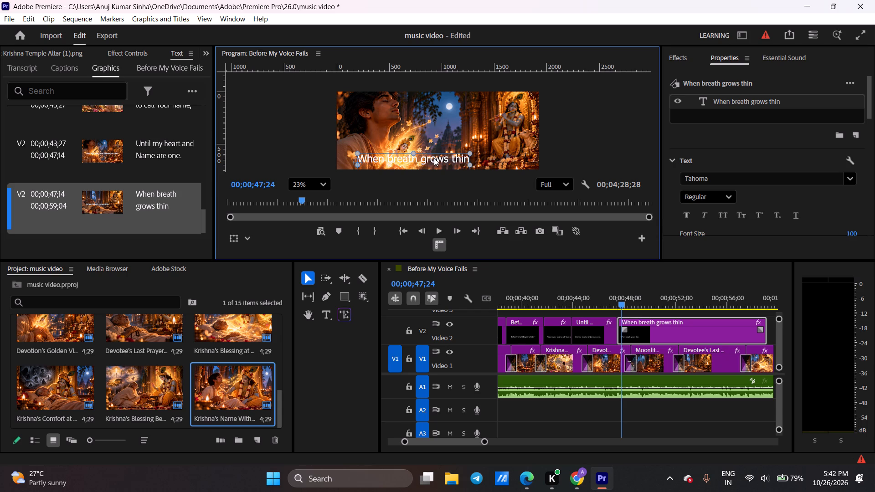
{"action": "left_click_drag", "start_coordinate": [434, 158], "coordinate": [461, 159]}
Play and replay the "When breath grows thin" line and split its V2 text clip at 00;00;49;00.
{"action": "key", "text": "space"}
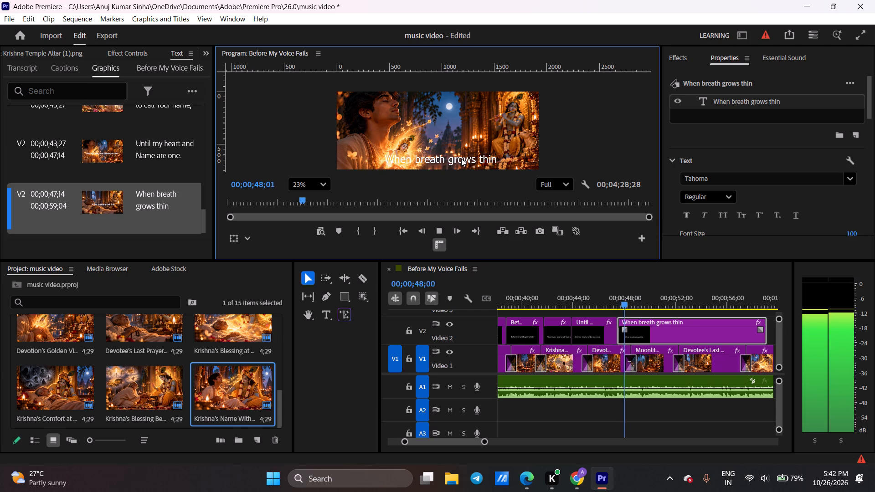
{"action": "key", "text": "space"}
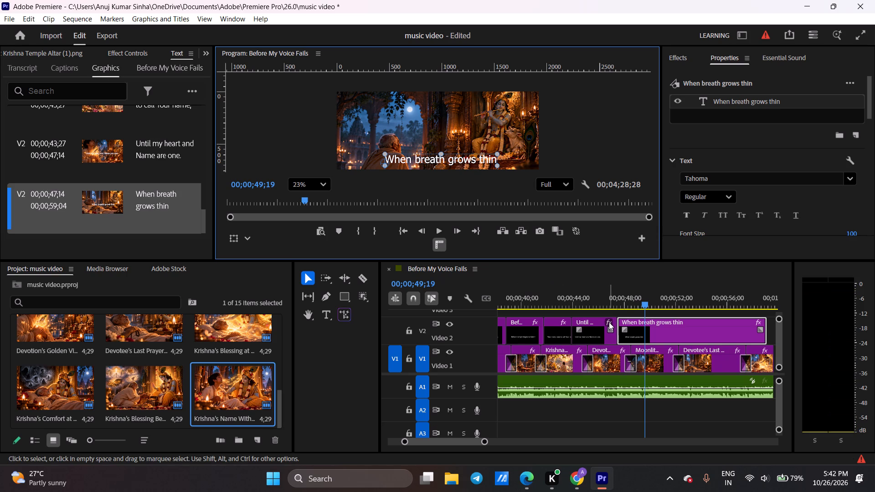
{"action": "key", "text": "Left"}
{"action": "key", "text": "Left"}
{"action": "key", "text": "Left"}
{"action": "key", "text": "Left"}
{"action": "key", "text": "Left"}
{"action": "key", "text": "Left"}
{"action": "key", "text": "Left"}
{"action": "key", "text": "Left"}
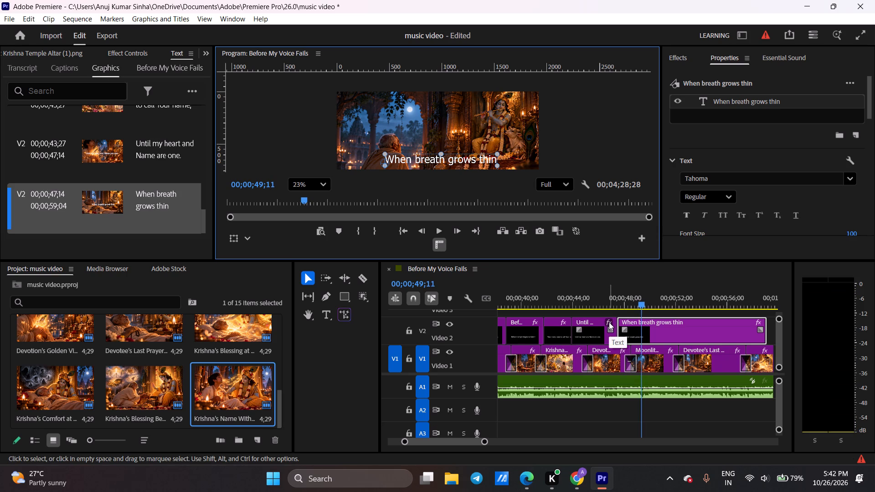
{"action": "key", "text": "space"}
{"action": "key", "text": "Left"}
{"action": "key", "text": "Left"}
{"action": "key", "text": "Left"}
{"action": "key", "text": "Left"}
{"action": "key", "text": "Left"}
{"action": "key", "text": "Left"}
{"action": "key", "text": "Left"}
{"action": "key", "text": "Left"}
{"action": "key", "text": "Left"}
{"action": "key", "text": "Left"}
{"action": "key", "text": "Left"}
{"action": "key", "text": "Left"}
{"action": "key", "text": "Left"}
{"action": "key", "text": "Left"}
{"action": "key", "text": "Left"}
{"action": "key", "text": "Left"}
{"action": "key", "text": "Left"}
{"action": "key", "text": "Left"}
{"action": "key", "text": "Left"}
{"action": "key", "text": "Left"}
{"action": "key", "text": "space"}
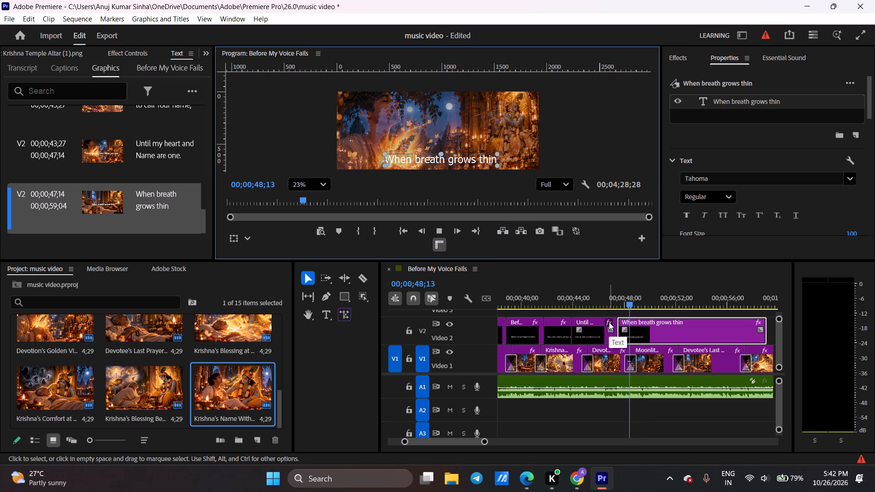
{"action": "key", "text": "space"}
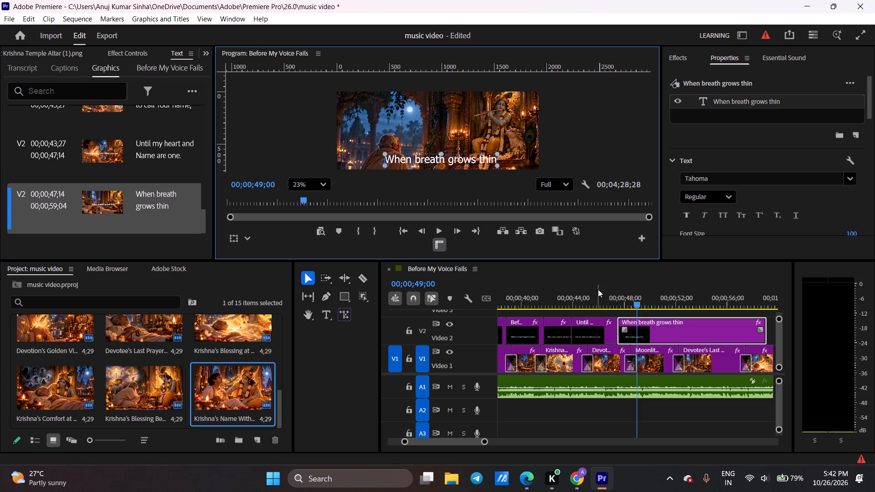
{"action": "key", "text": "ctrl+x"}
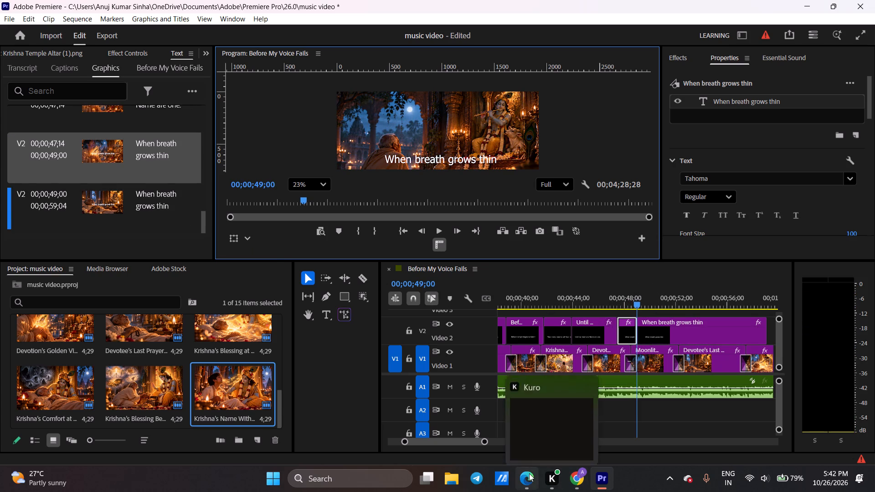
Copy "and throat grows still," from the lyrics document in Chrome into the text clip starting at 00;00;49;00 in Premiere.
{"action": "left_click", "coordinate": [571, 475]}
{"action": "triple_click", "coordinate": [355, 287]}
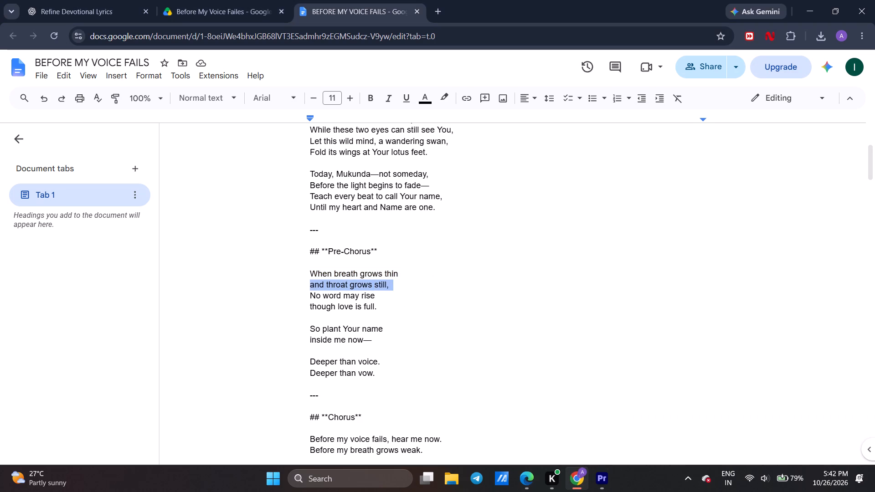
{"action": "key", "text": "ctrl+c"}
{"action": "left_click", "coordinate": [610, 479]}
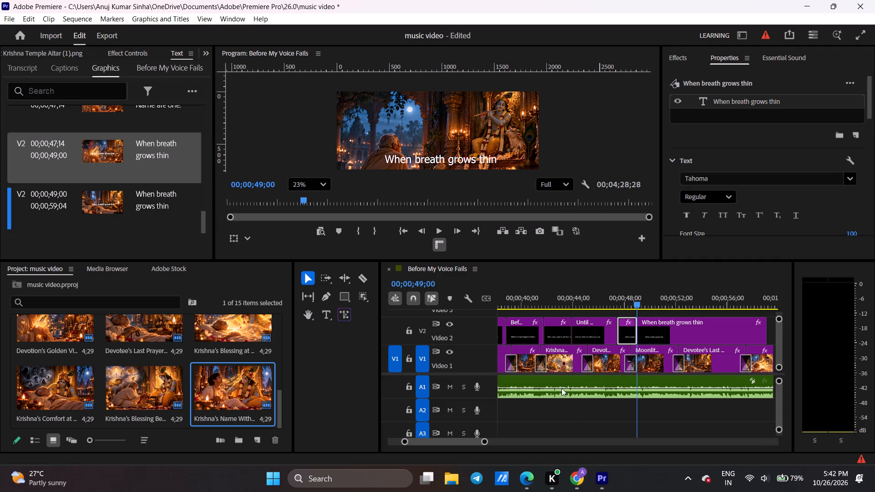
{"action": "triple_click", "coordinate": [155, 203]}
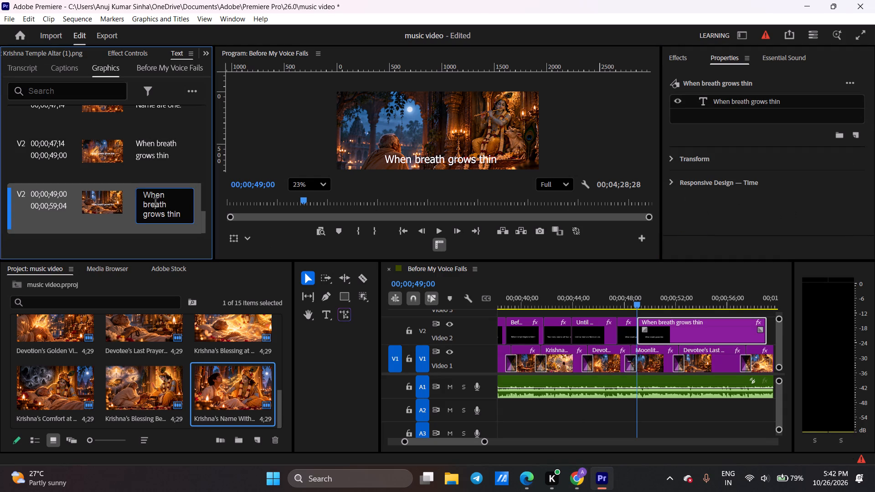
{"action": "triple_click", "coordinate": [155, 203]}
{"action": "key", "text": "ctrl+v"}
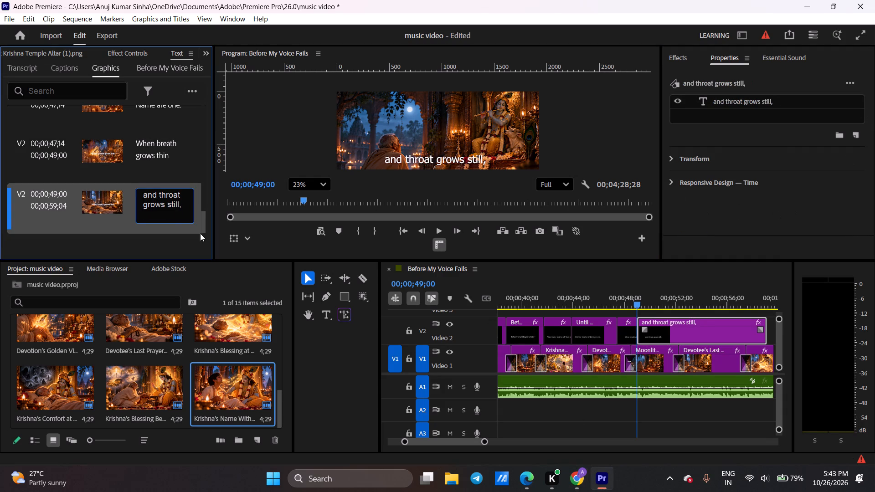
{"action": "left_click", "coordinate": [179, 245]}
Play and replay the "and throat grows still," line and place the playhead at its end, 00;00;50;05.
{"action": "key", "text": "space"}
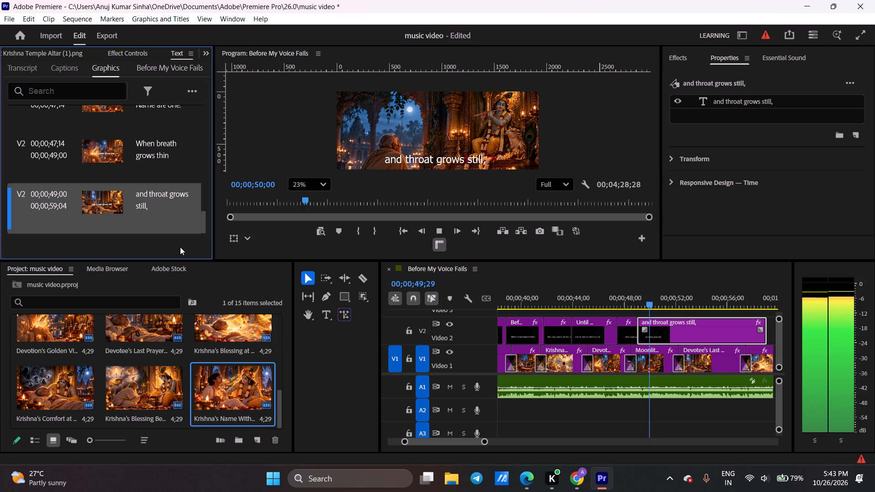
{"action": "key", "text": "space"}
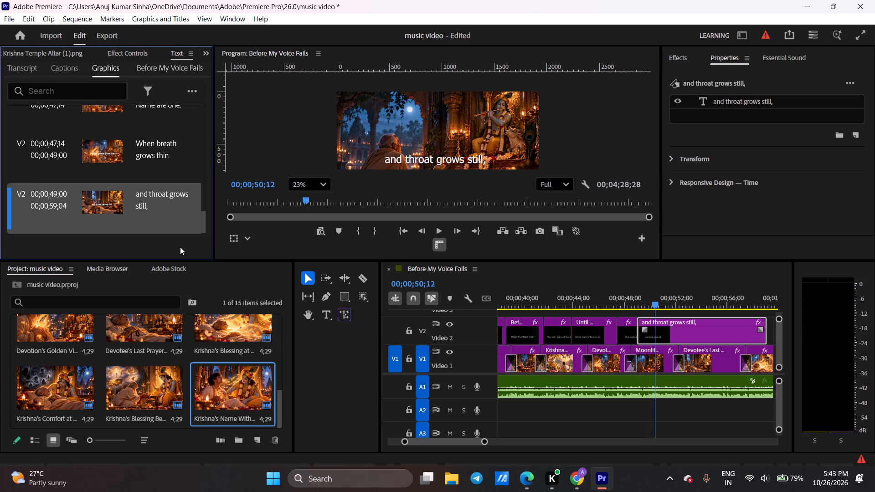
{"action": "key", "text": "Left"}
{"action": "key", "text": "Left"}
{"action": "key", "text": "Left"}
{"action": "key", "text": "Left"}
{"action": "key", "text": "Left"}
{"action": "key", "text": "Left"}
{"action": "key", "text": "Left"}
{"action": "key", "text": "Left"}
{"action": "key", "text": "Left"}
{"action": "key", "text": "Left"}
{"action": "key", "text": "Left"}
{"action": "key", "text": "Left"}
{"action": "key", "text": "Left"}
{"action": "key", "text": "Left"}
{"action": "key", "text": "Left"}
{"action": "key", "text": "Left"}
{"action": "key", "text": "Left"}
{"action": "key", "text": "Left"}
{"action": "key", "text": "Left"}
{"action": "key", "text": "Left"}
{"action": "key", "text": "Left"}
{"action": "key", "text": "Left"}
{"action": "key", "text": "Left"}
{"action": "key", "text": "Left"}
{"action": "key", "text": "Left"}
{"action": "key", "text": "Left"}
{"action": "key", "text": "Left"}
{"action": "key", "text": "Left"}
{"action": "key", "text": "Left"}
{"action": "left_click", "coordinate": [647, 289]}
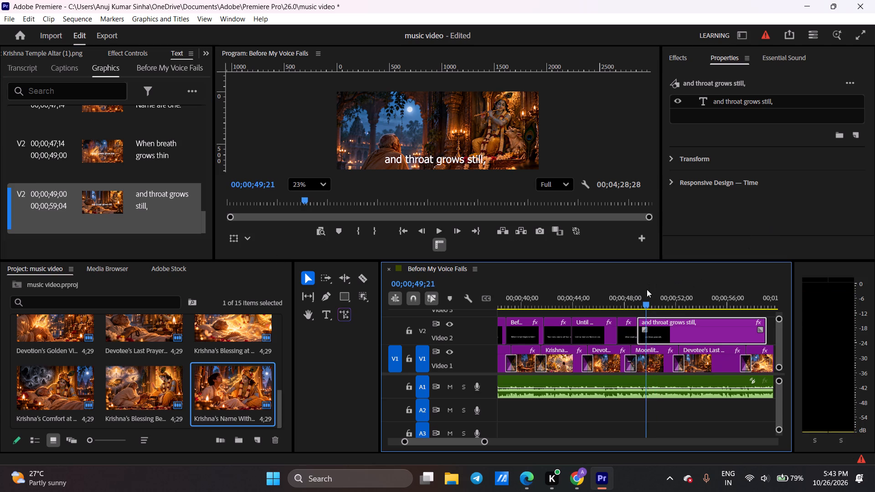
{"action": "key", "text": "space"}
{"action": "key", "text": "space"}
{"action": "key", "text": "Left"}
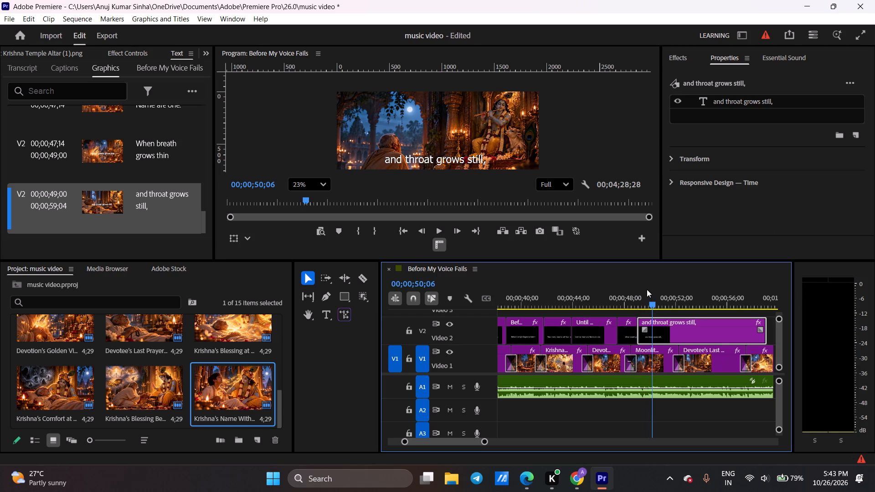
{"action": "key", "text": "Left"}
{"action": "key", "text": "Right"}
{"action": "key", "text": "Right"}
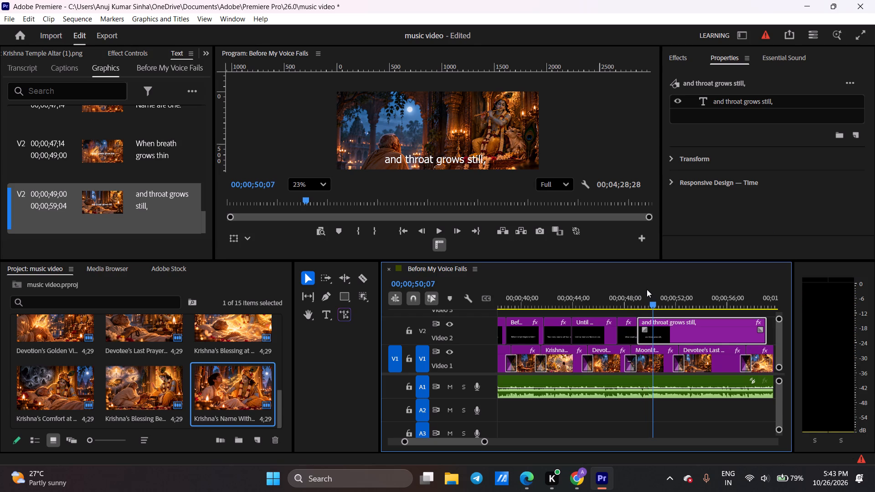
{"action": "key", "text": "space"}
{"action": "key", "text": "space"}
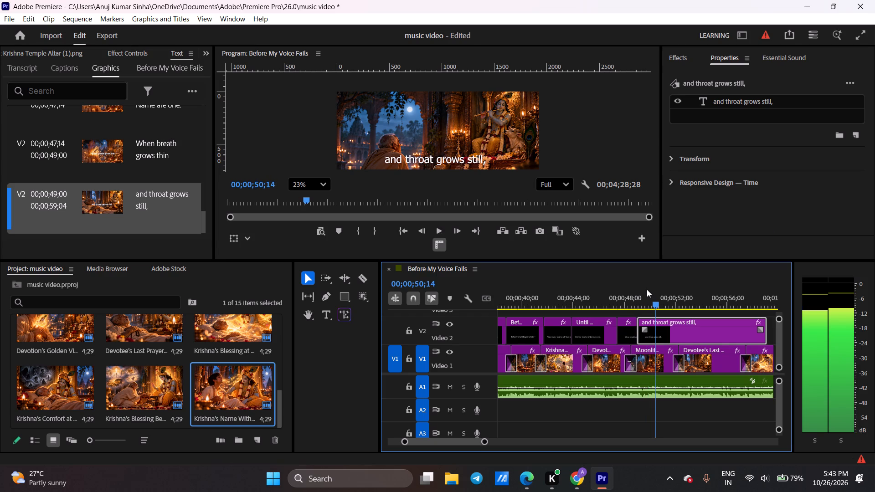
{"action": "key", "text": "Left"}
{"action": "key", "text": "Left"}
{"action": "key", "text": "Left"}
{"action": "key", "text": "Left"}
{"action": "key", "text": "Left"}
{"action": "key", "text": "Left"}
{"action": "key", "text": "Left"}
{"action": "key", "text": "Left"}
{"action": "key", "text": "Left"}
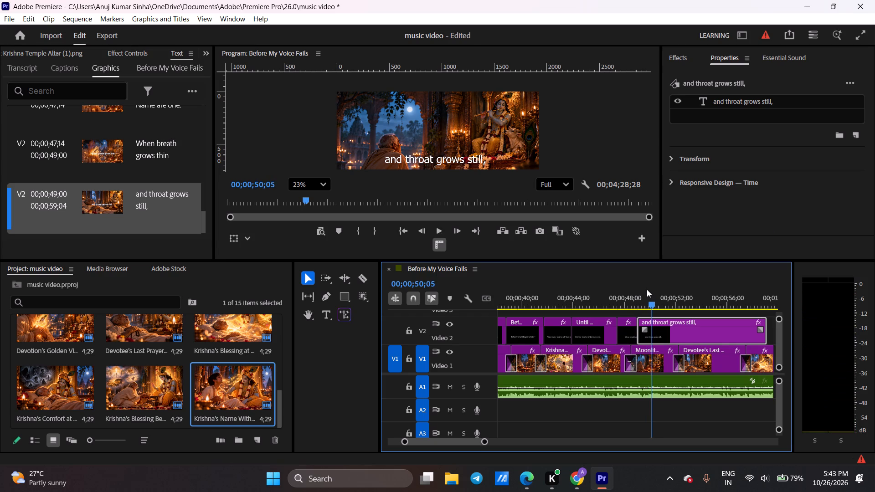
Copy the line "No word may rise" from the Pre-Chorus in Chrome's lyrics document.
{"action": "left_click", "coordinate": [570, 474]}
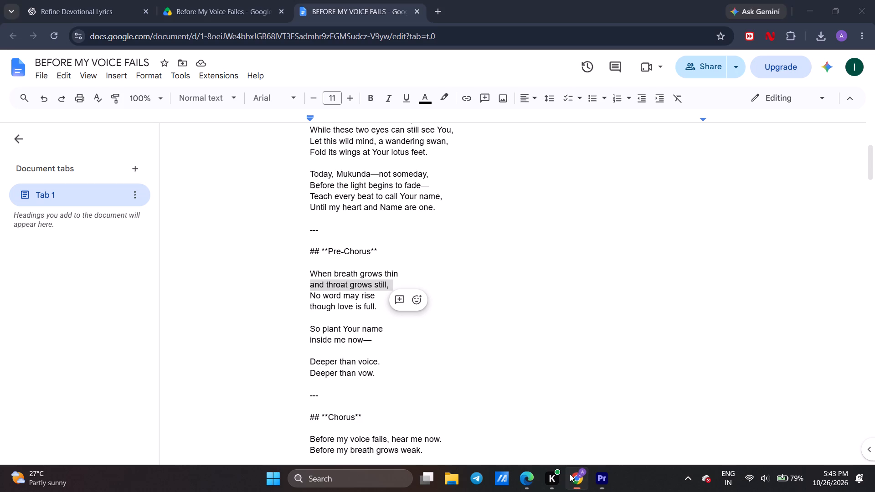
{"action": "double_click", "coordinate": [314, 297]}
{"action": "triple_click", "coordinate": [314, 297]}
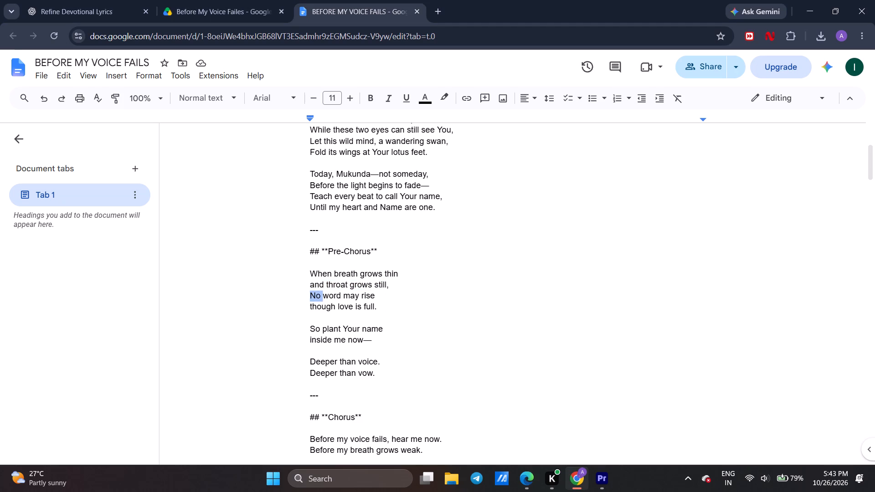
{"action": "key", "text": "ctrl+c"}
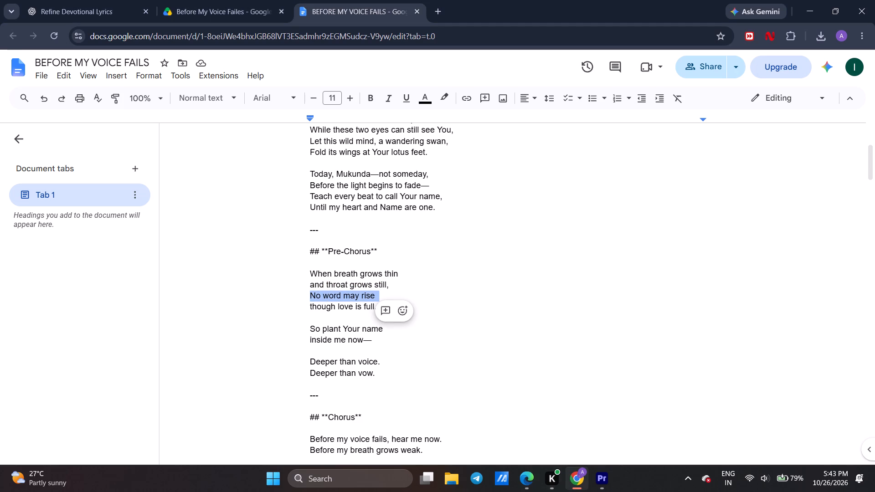
Return to Premiere and split the "and throat grows still," V2 text clip at 00;00;50;05.
{"action": "left_click", "coordinate": [598, 482]}
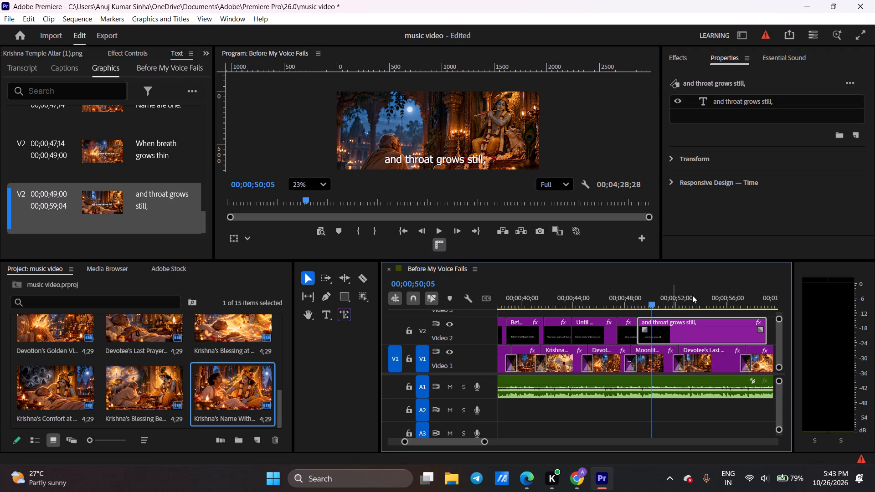
{"action": "key", "text": "ctrl+x"}
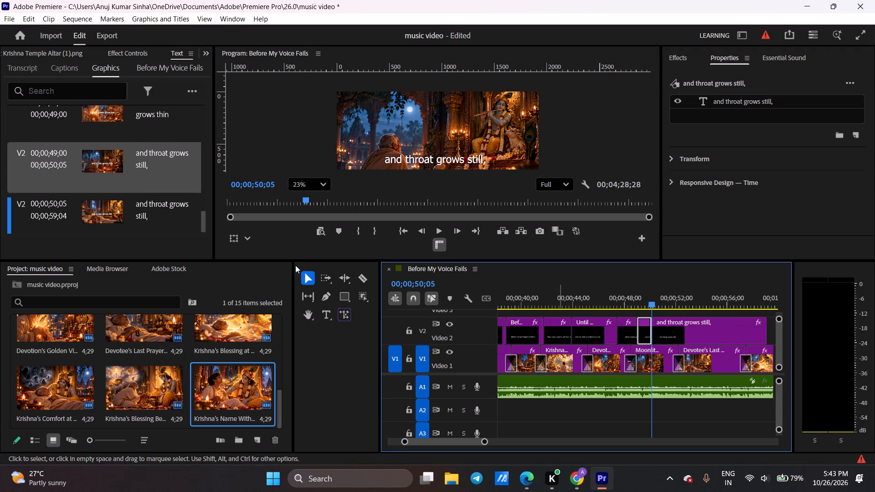
Replace the text of the clip starting at 00;00;50;05 with the copied line "No word may rise".
{"action": "triple_click", "coordinate": [147, 205]}
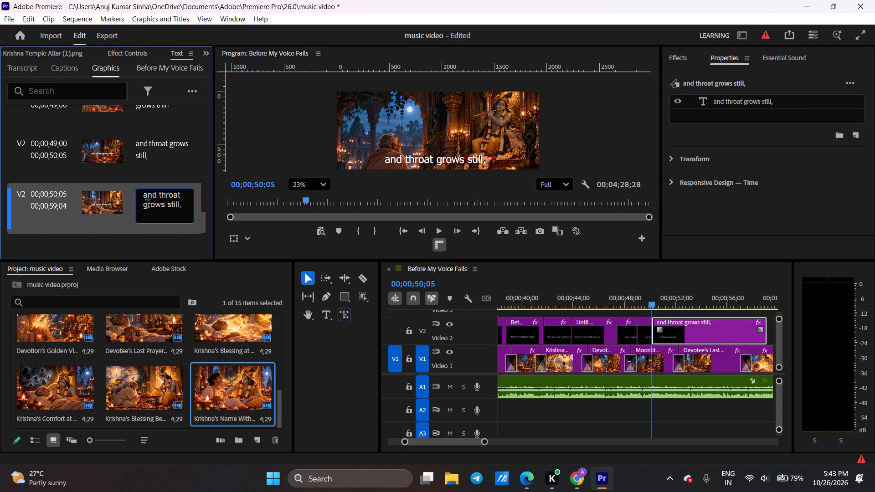
{"action": "triple_click", "coordinate": [147, 205]}
{"action": "key", "text": "ctrl+v"}
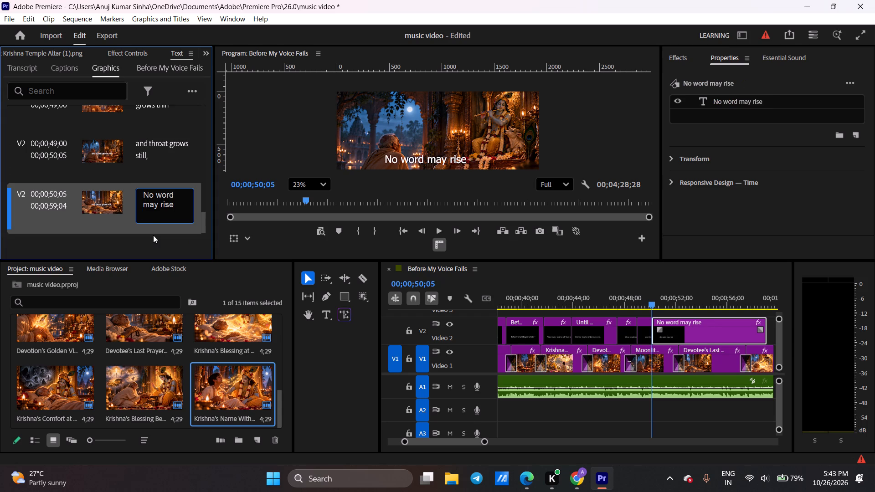
{"action": "left_click", "coordinate": [153, 235]}
Play into the "No word may rise" clip and centre its text horizontally near the bottom of the video frame.
{"action": "key", "text": "space"}
{"action": "key", "text": "space"}
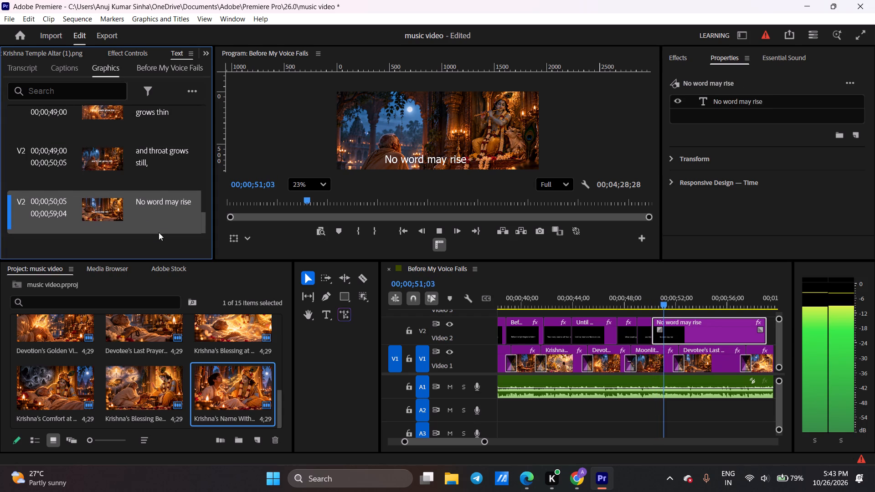
{"action": "left_click_drag", "start_coordinate": [392, 159], "coordinate": [410, 160]}
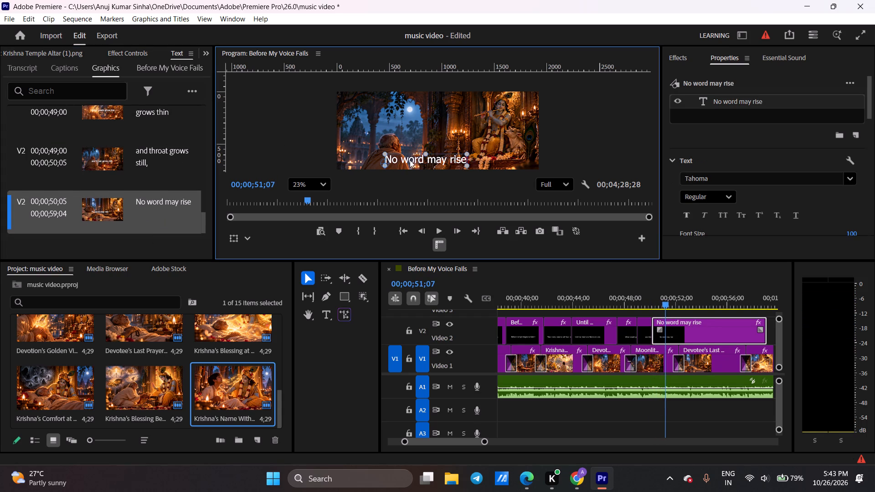
{"action": "left_click_drag", "start_coordinate": [410, 160], "coordinate": [427, 159]}
{"action": "left_click_drag", "start_coordinate": [436, 160], "coordinate": [443, 160]}
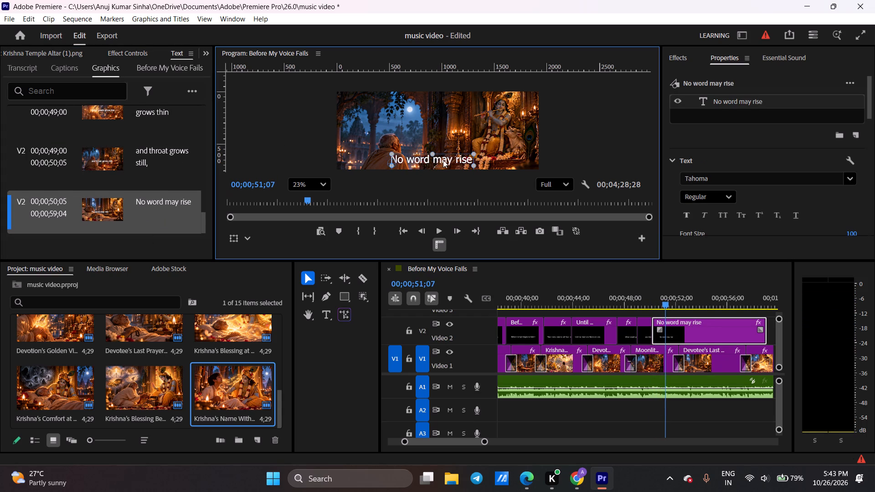
{"action": "left_click_drag", "start_coordinate": [443, 160], "coordinate": [446, 160]}
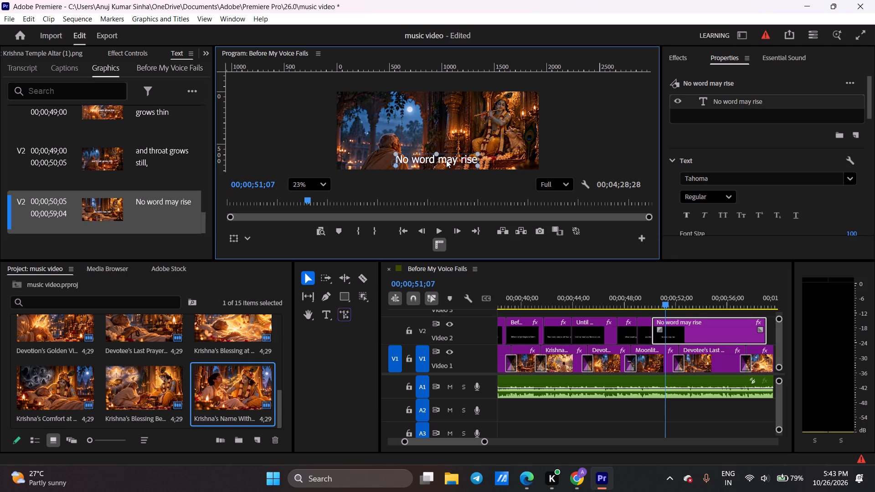
Play through the "No word may rise" V2 text clip to find where the sung line ends, and split it at 00;00;51;26.
{"action": "key", "text": "space"}
{"action": "key", "text": "space"}
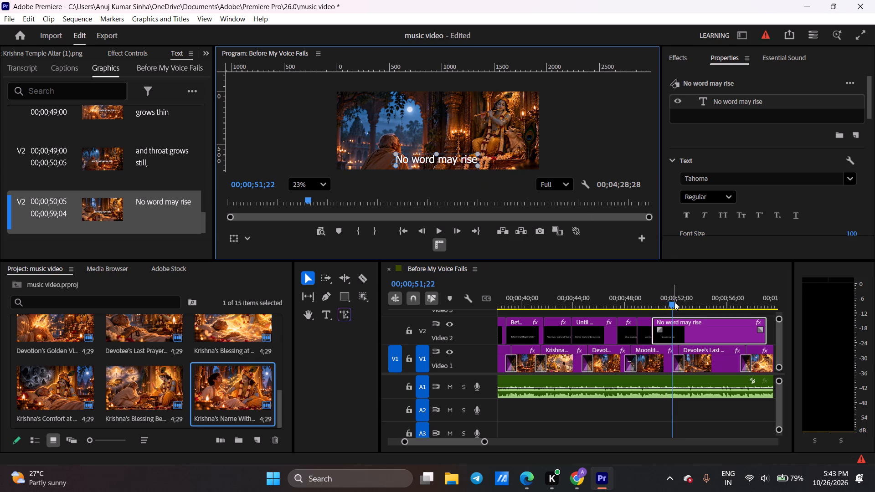
{"action": "left_click_drag", "start_coordinate": [674, 302], "coordinate": [649, 300]}
{"action": "key", "text": "space"}
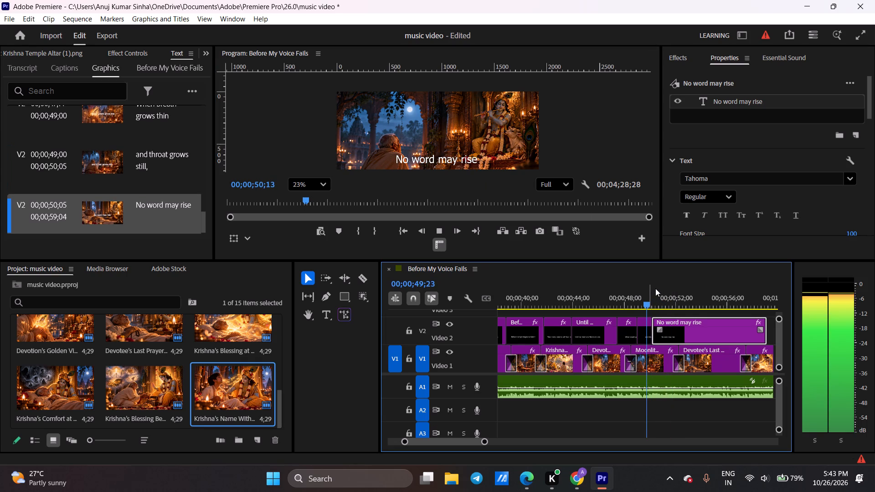
{"action": "key", "text": "space"}
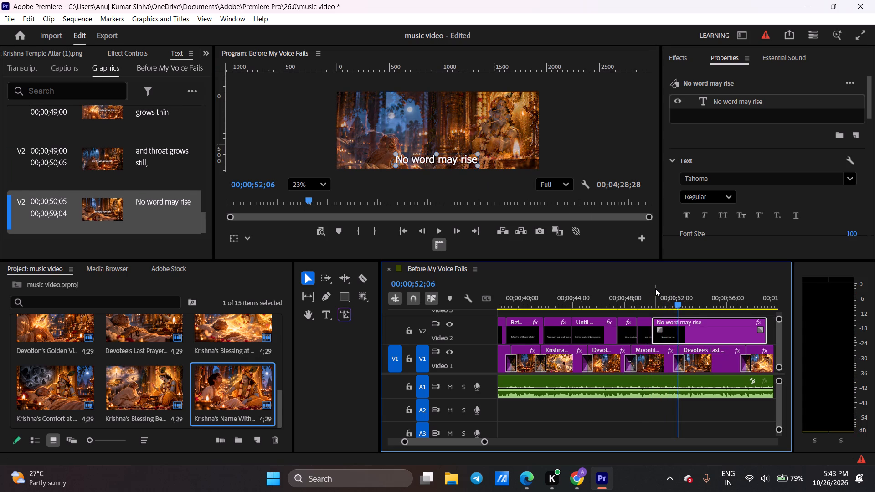
{"action": "left_click", "coordinate": [669, 302]}
{"action": "key", "text": "space"}
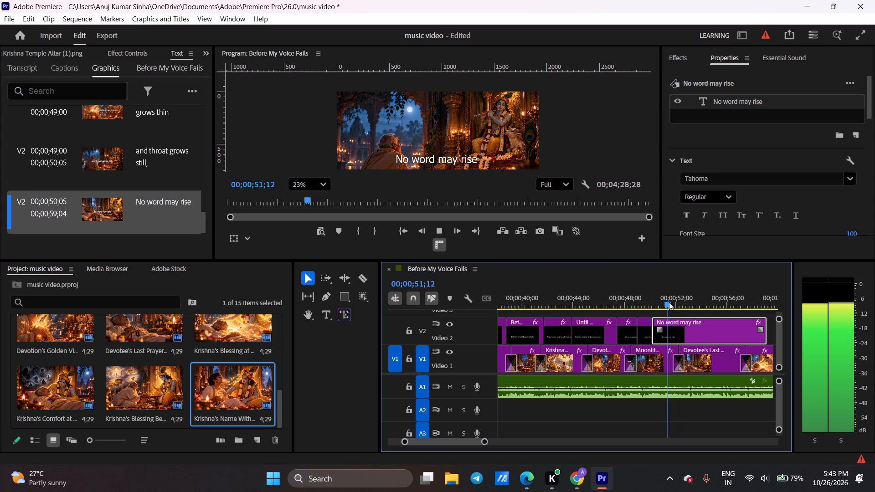
{"action": "key", "text": "space"}
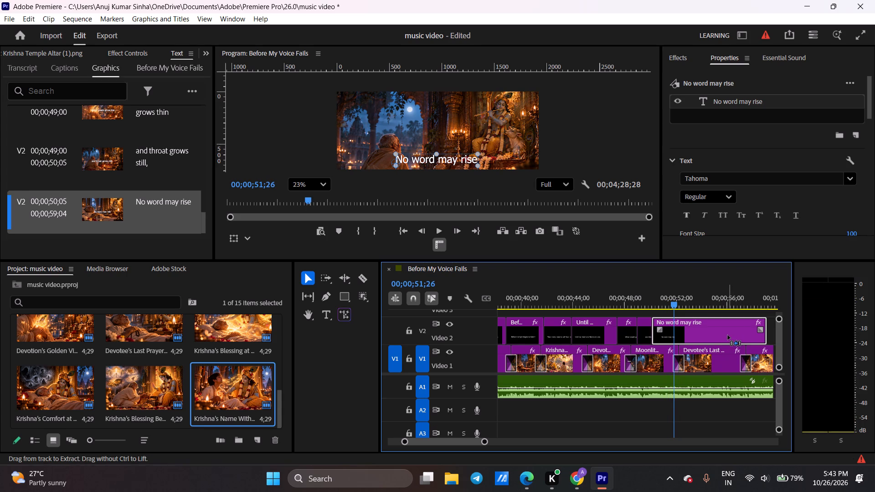
{"action": "key", "text": "ctrl+x"}
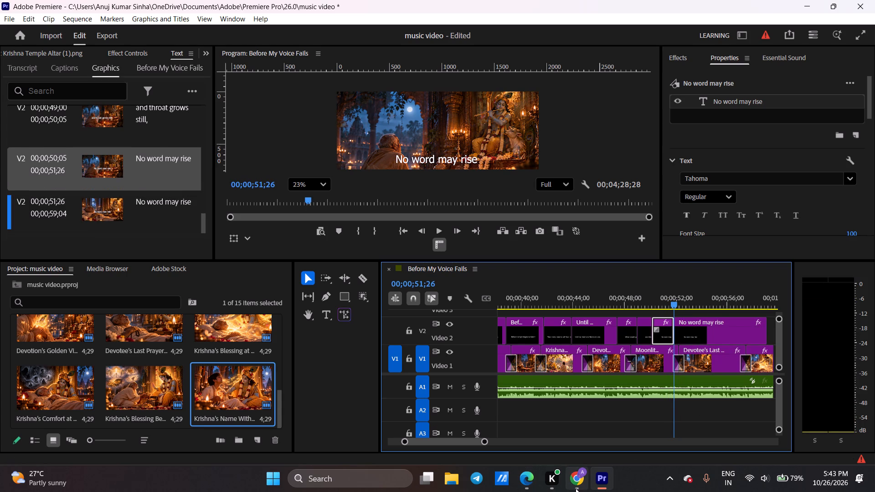
Switch to Chrome and copy the Pre-Chorus line "though love is full." from the lyrics document.
{"action": "left_click", "coordinate": [575, 487]}
{"action": "double_click", "coordinate": [314, 307]}
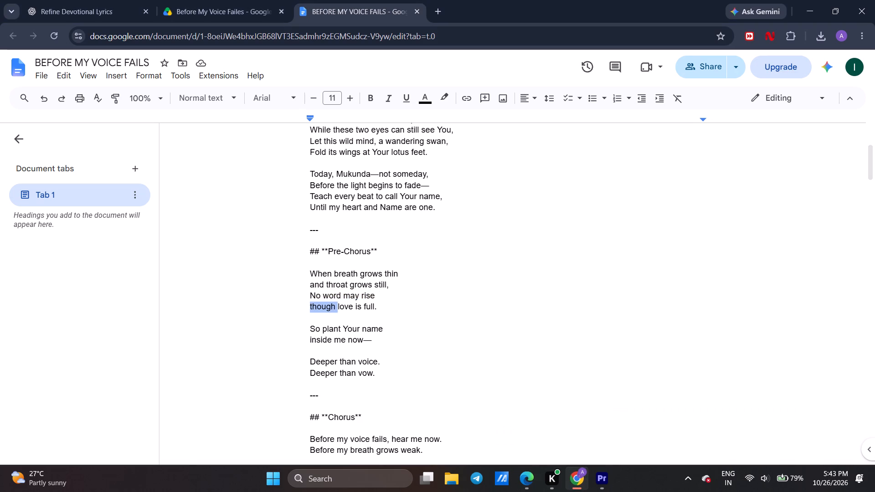
{"action": "triple_click", "coordinate": [314, 307]}
{"action": "key", "text": "ctrl+c"}
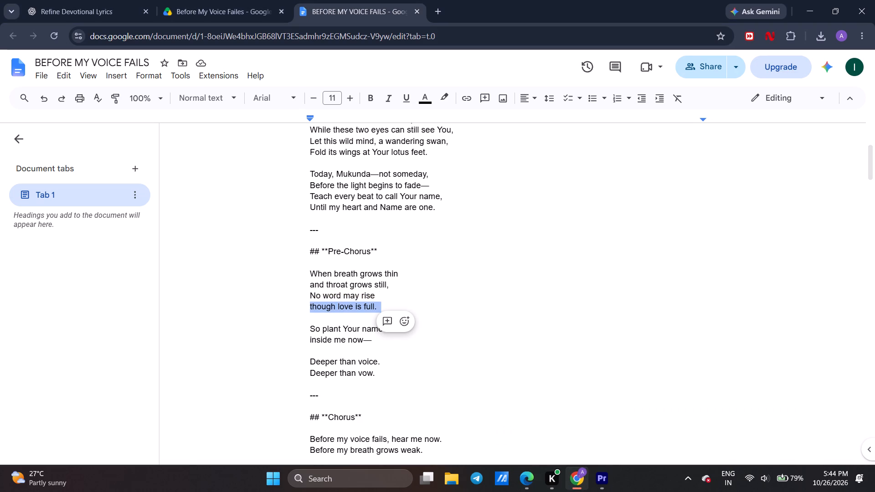
Return to Premiere and replace the text of the V2 clip starting at 00;00;51;26 with the copied line "though love is full.".
{"action": "left_click", "coordinate": [612, 477]}
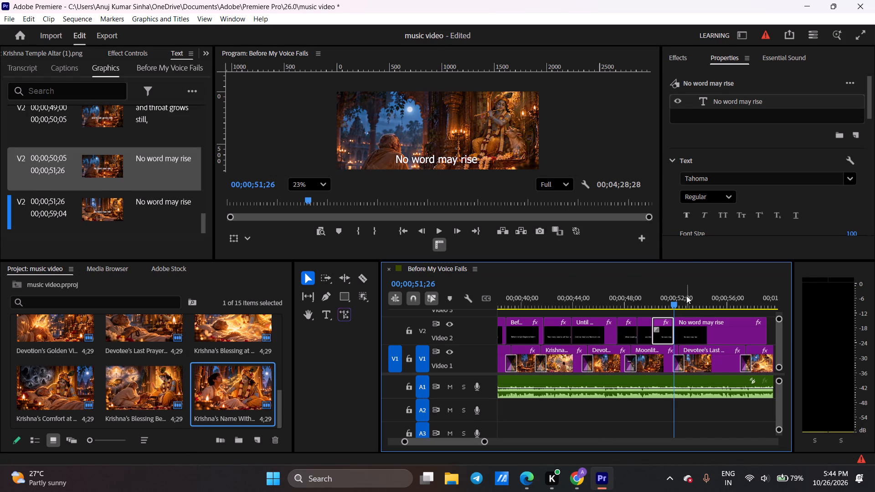
{"action": "triple_click", "coordinate": [165, 200]}
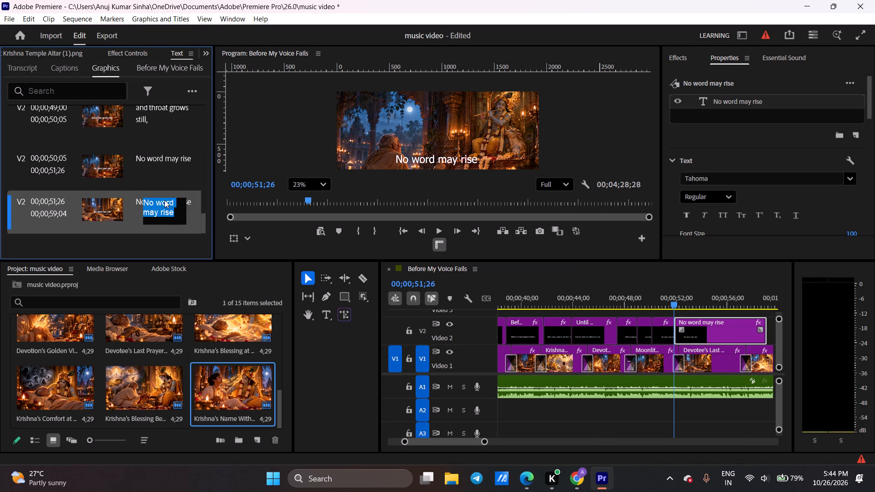
{"action": "double_click", "coordinate": [165, 206]}
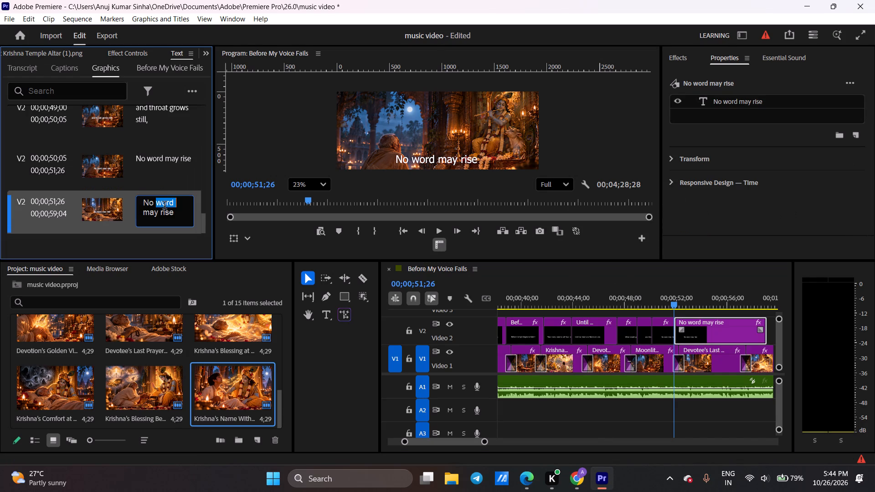
{"action": "triple_click", "coordinate": [165, 206]}
{"action": "key", "text": "ctrl+v"}
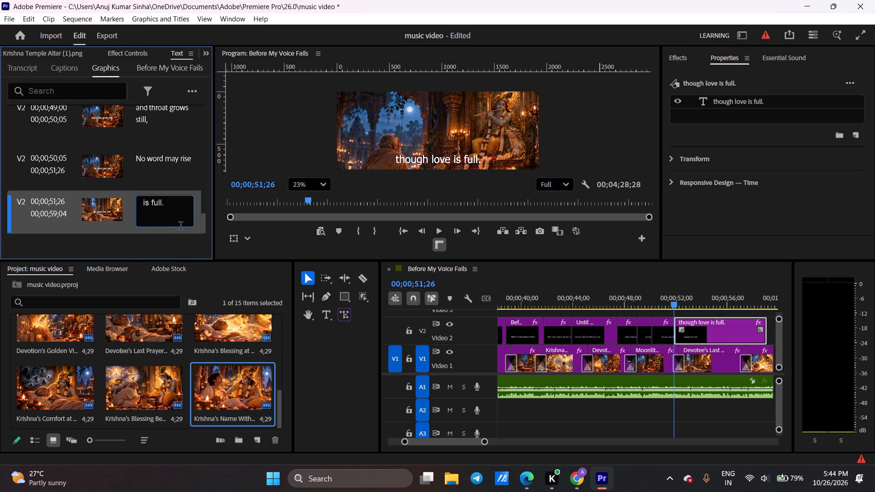
{"action": "left_click", "coordinate": [163, 248]}
Play to the end of the sung line and split the "though love is full." V2 text clip at 00;00;53;04.
{"action": "key", "text": "space"}
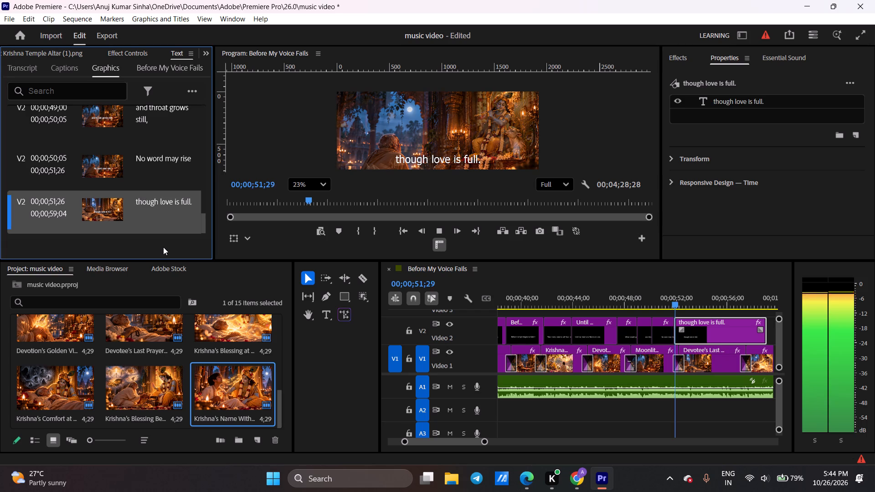
{"action": "key", "text": "space"}
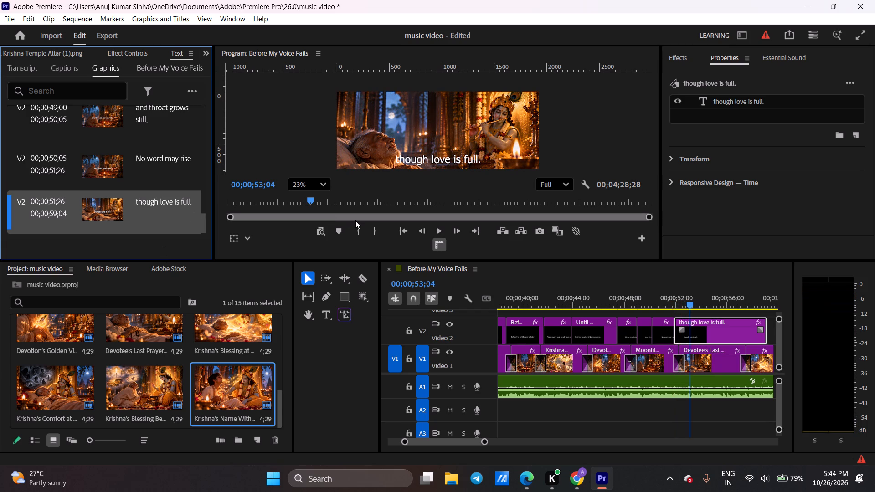
{"action": "key", "text": "ctrl+x"}
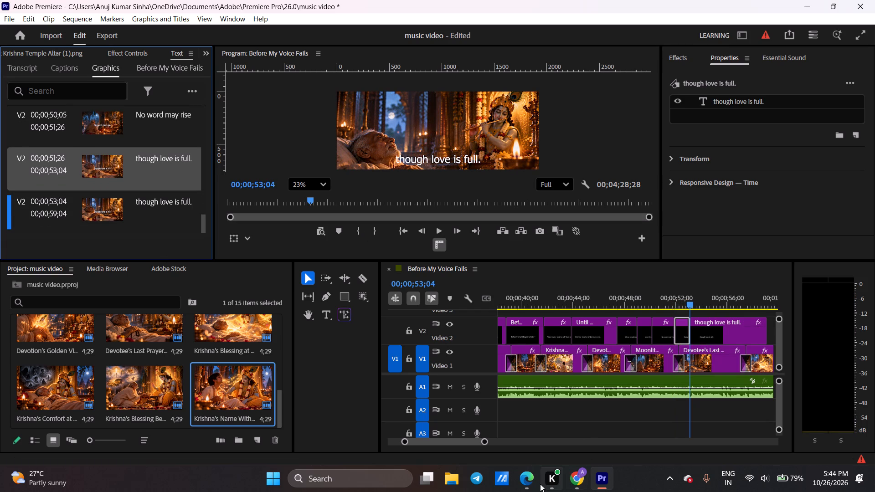
Switch to Chrome and copy the Pre-Chorus line "So plant Your name" from the lyrics document.
{"action": "left_click", "coordinate": [586, 482]}
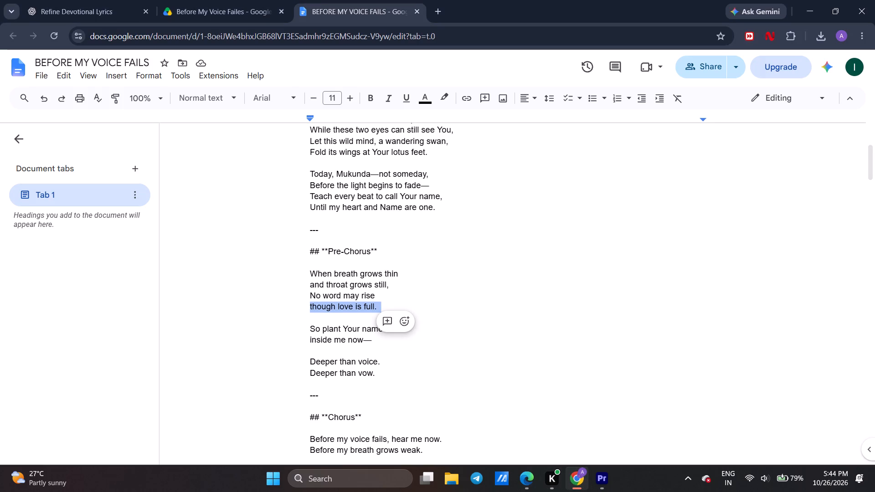
{"action": "double_click", "coordinate": [338, 327]}
{"action": "double_click", "coordinate": [338, 327]}
{"action": "triple_click", "coordinate": [338, 327]}
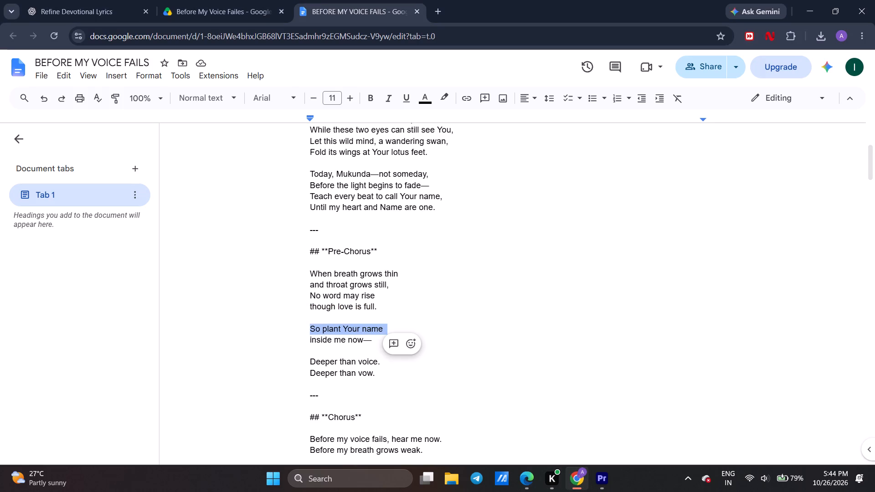
{"action": "key", "text": "ctrl+c"}
Return to Premiere and replace the text of the V2 clip starting at 00;00;53;04 with the copied line "So plant Your name".
{"action": "left_click", "coordinate": [600, 478]}
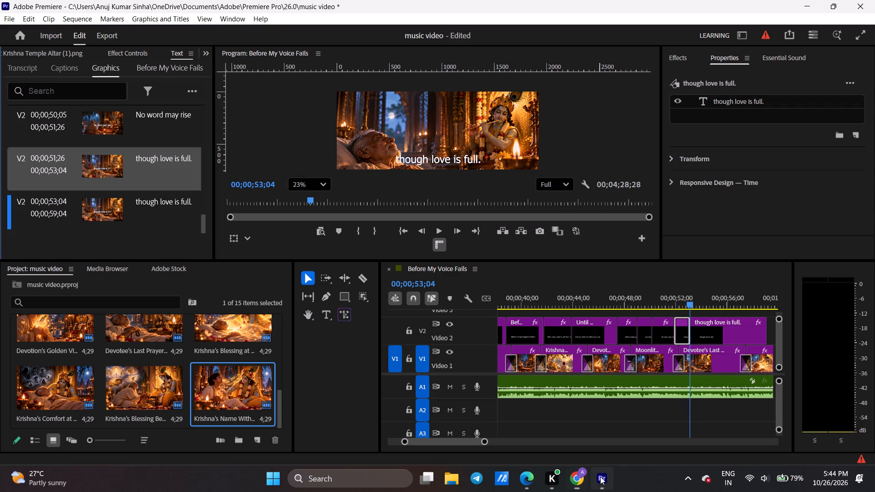
{"action": "double_click", "coordinate": [152, 204]}
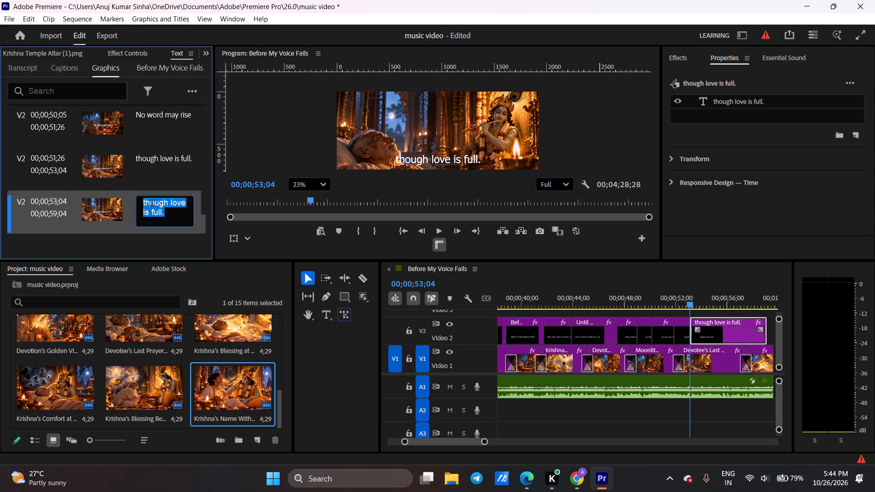
{"action": "key", "text": "ctrl+v"}
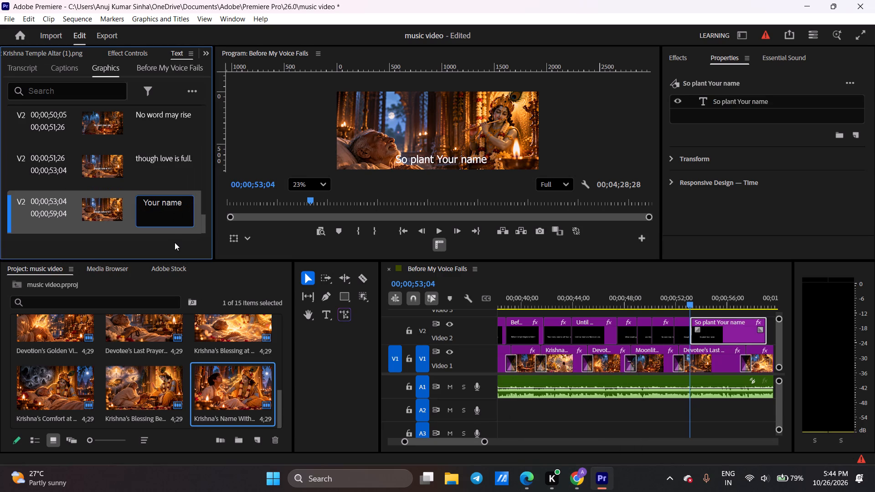
{"action": "left_click", "coordinate": [175, 242]}
Play to the end of the sung line and split the "So plant Your name" V2 text clip at 00;00;54;10.
{"action": "key", "text": "space"}
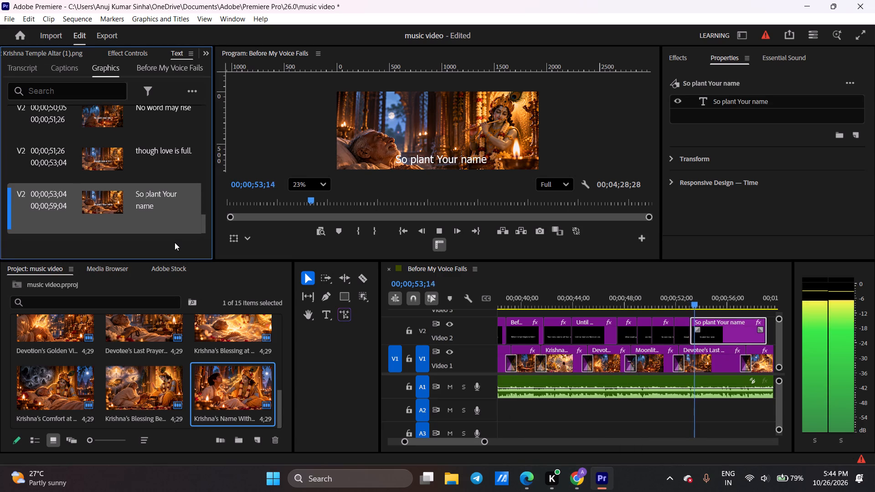
{"action": "key", "text": "space"}
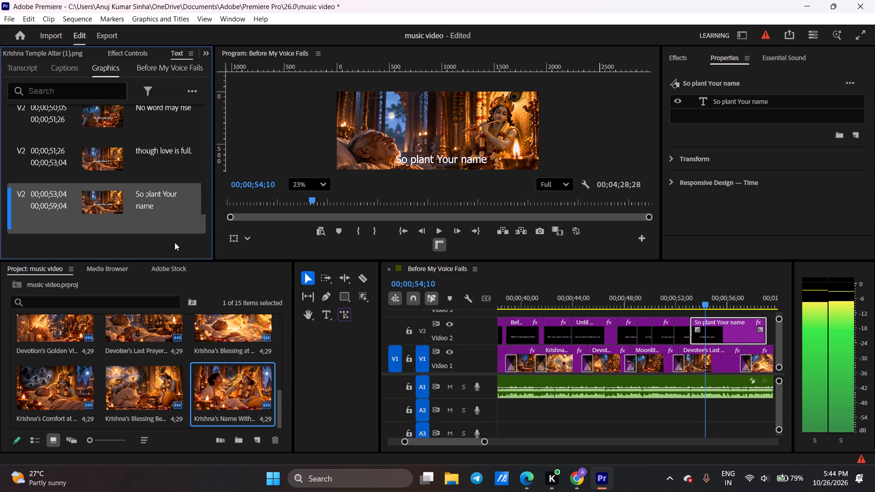
{"action": "key", "text": "ctrl+x"}
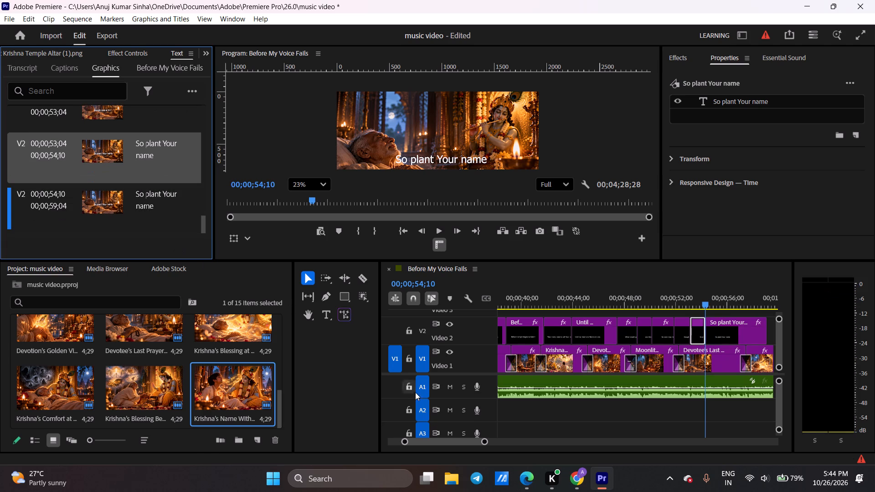
Switch to Chrome and copy the Pre-Chorus line "inside me now—" from the lyrics document.
{"action": "left_click", "coordinate": [580, 477]}
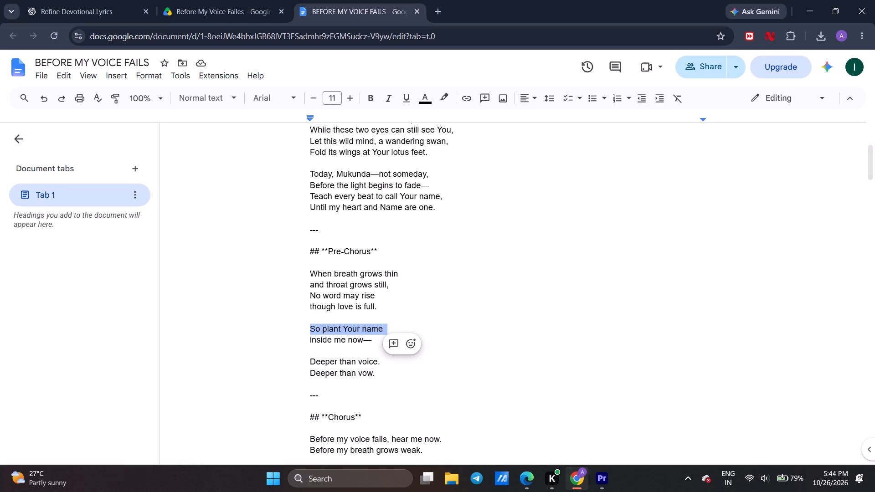
{"action": "triple_click", "coordinate": [350, 339]}
{"action": "key", "text": "ctrl+c"}
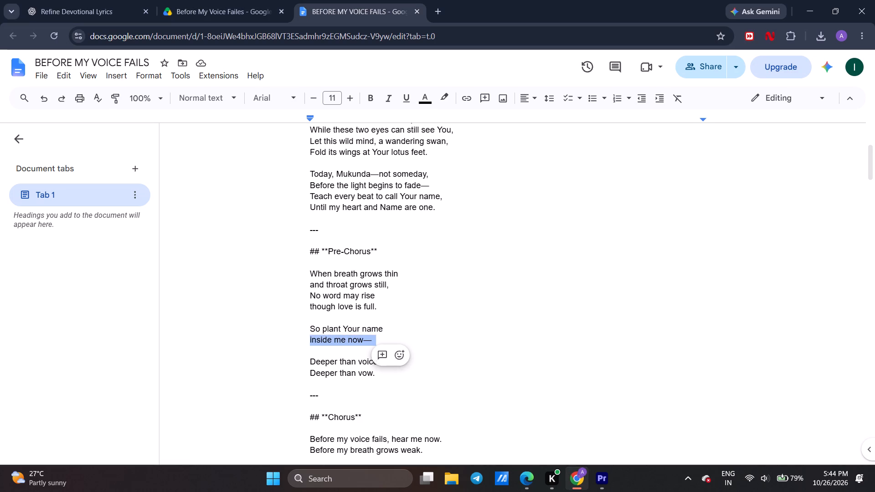
Return to Premiere and replace the text of the V2 clip starting at 00;00;54;10 with the copied line "inside me now—".
{"action": "left_click", "coordinate": [601, 475]}
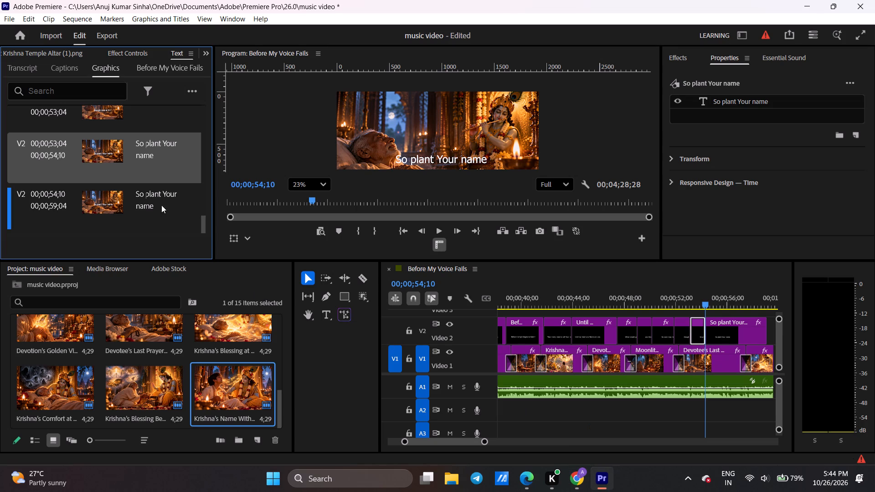
{"action": "double_click", "coordinate": [152, 199]}
{"action": "key", "text": "ctrl+v"}
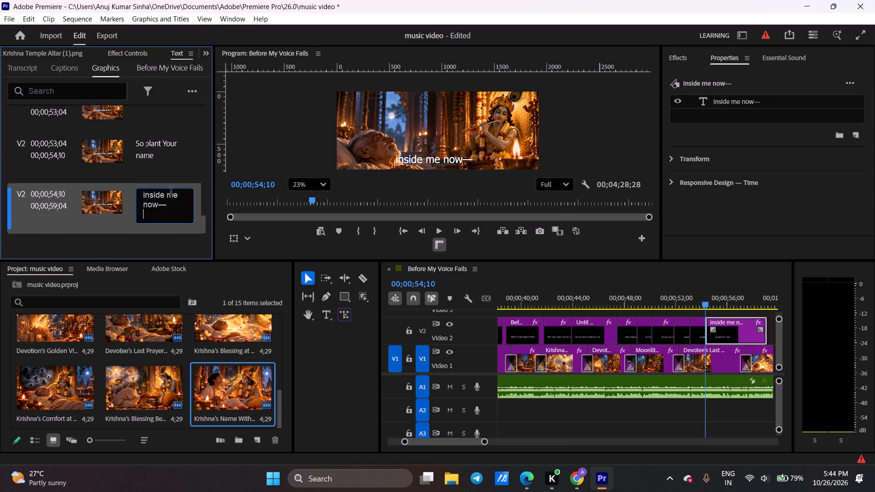
Centre the "inside me now—" text horizontally near the bottom of the video frame.
{"action": "left_click", "coordinate": [432, 157]}
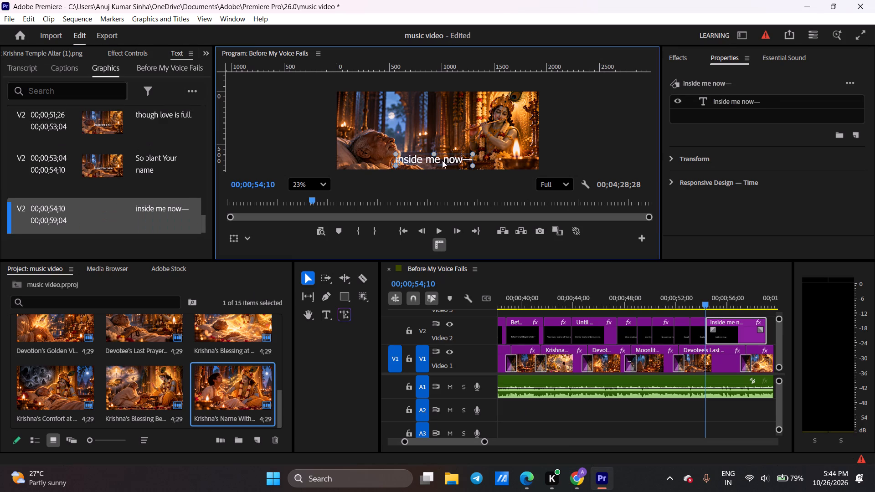
{"action": "left_click_drag", "start_coordinate": [442, 160], "coordinate": [448, 159]}
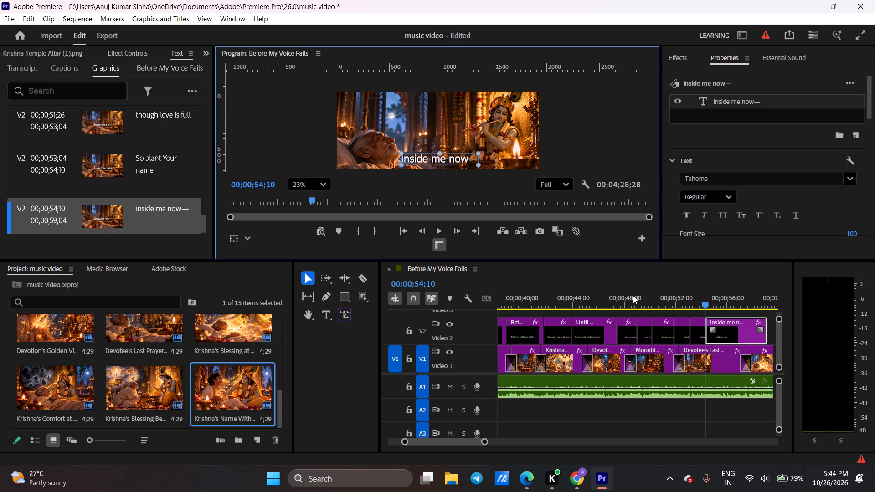
Play through the "inside me now—" V2 text clip to find where the sung line ends, and split it at 00;00;55;29.
{"action": "key", "text": "space"}
{"action": "key", "text": "space"}
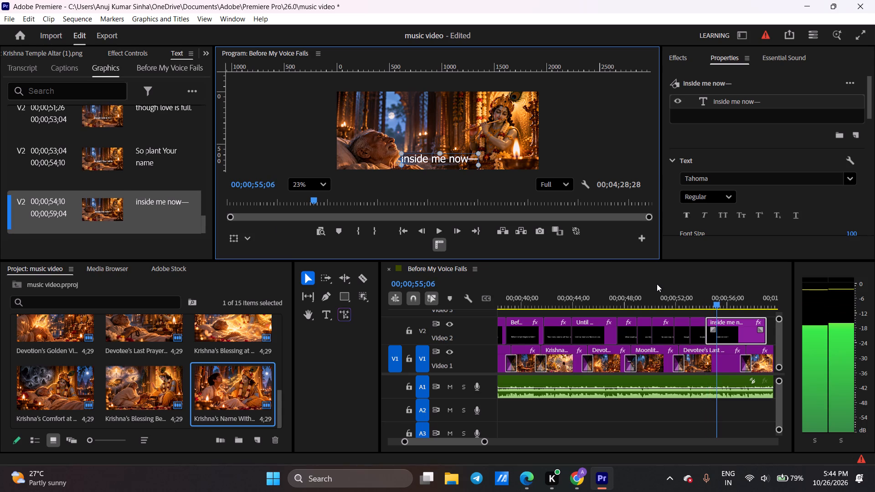
{"action": "key", "text": "space"}
{"action": "key", "text": "space"}
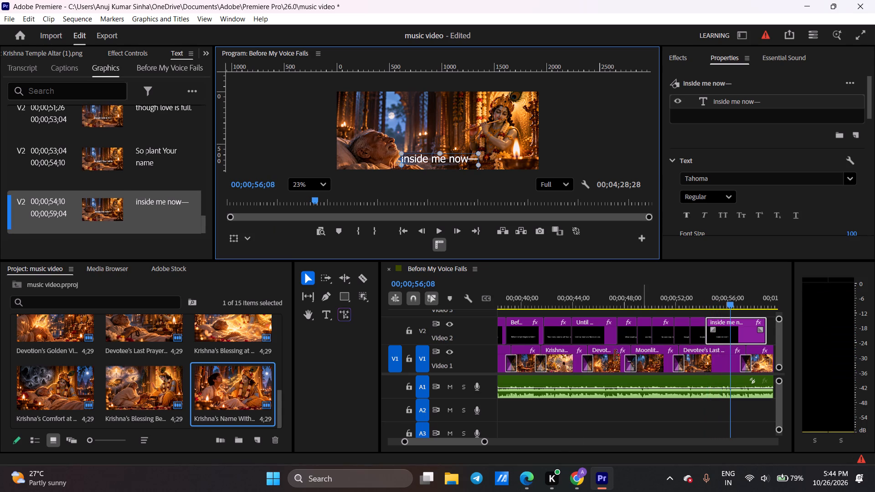
{"action": "left_click", "coordinate": [719, 296]}
{"action": "key", "text": "space"}
{"action": "key", "text": "space"}
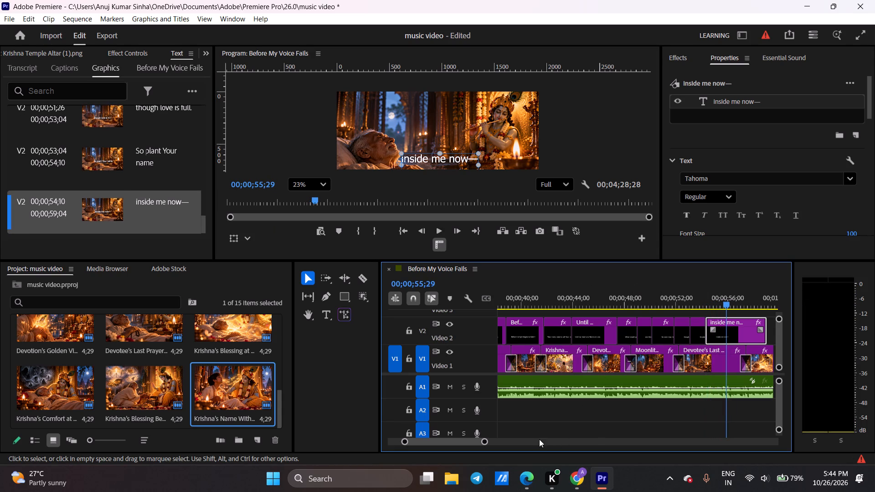
{"action": "key", "text": "ctrl+x"}
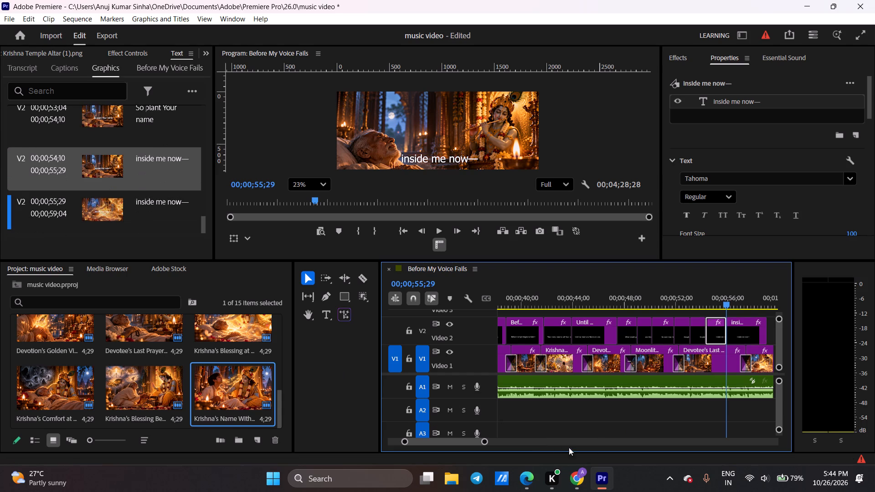
Switch to Chrome and copy the Pre-Chorus line "Deeper than voice." from the lyrics document.
{"action": "left_click", "coordinate": [581, 482]}
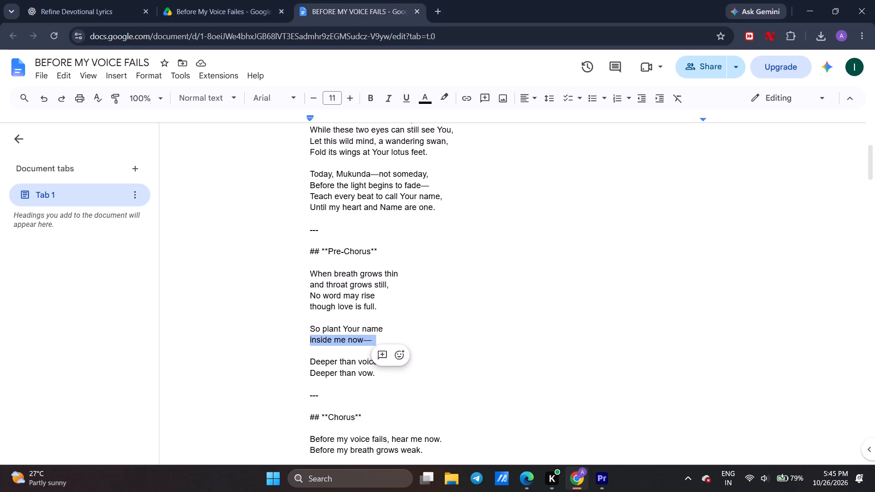
{"action": "triple_click", "coordinate": [344, 362]}
{"action": "key", "text": "ctrl+c"}
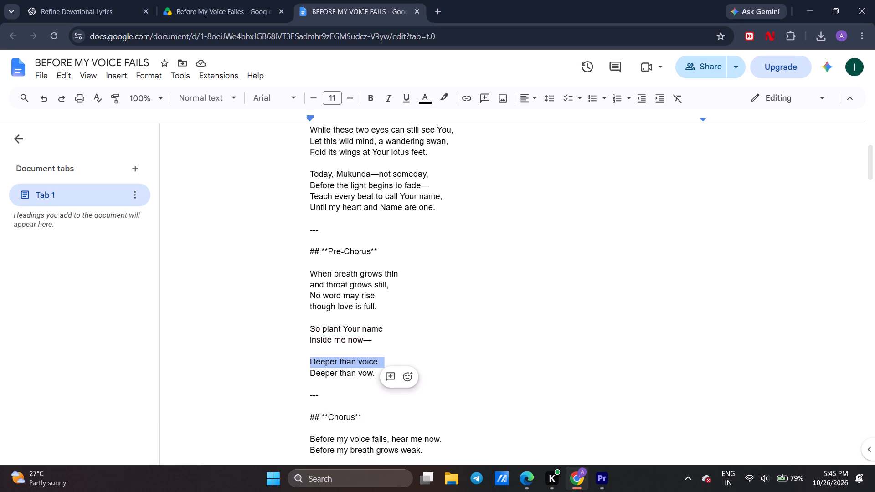
Return to Premiere and replace the text of the V2 clip starting at 00;00;55;29 with the copied line "Deeper than voice.".
{"action": "left_click", "coordinate": [610, 470]}
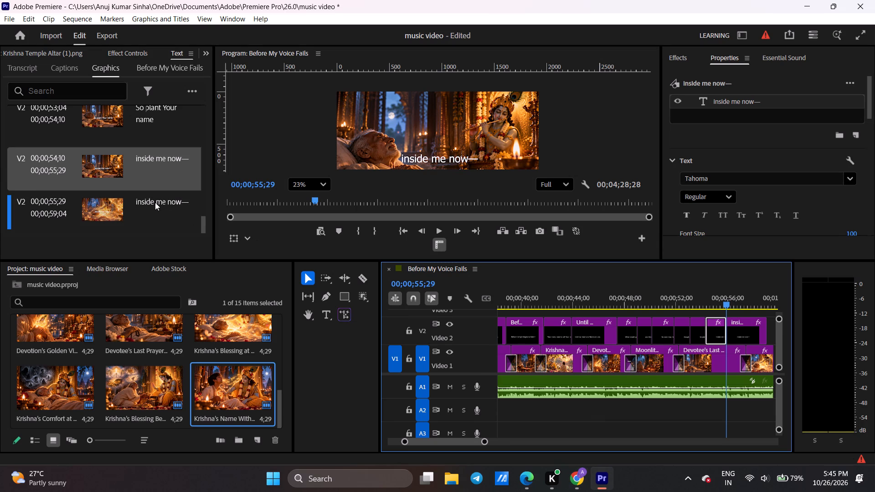
{"action": "double_click", "coordinate": [155, 202]}
{"action": "key", "text": "ctrl+v"}
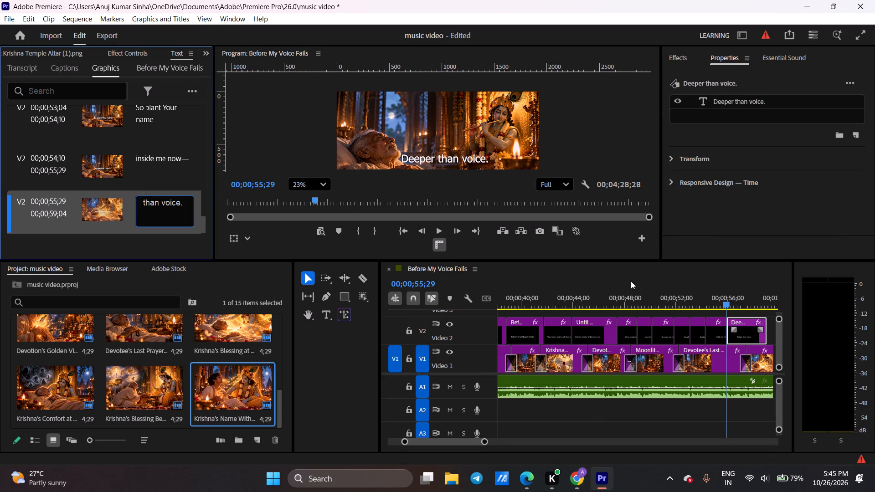
{"action": "key", "text": "space"}
{"action": "left_click", "coordinate": [192, 249]}
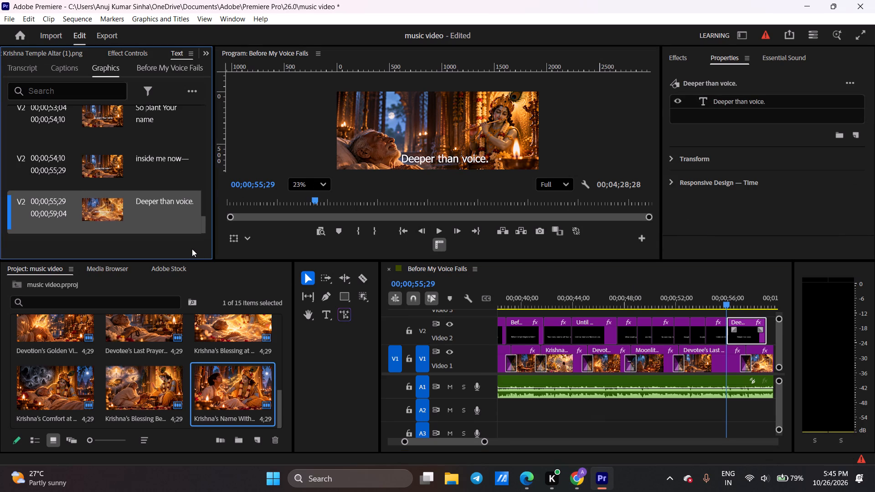
Play through the "Deeper than voice." V2 text clip to find where the sung line ends, and split it at 00;00;57;12.
{"action": "key", "text": "space"}
{"action": "key", "text": "space"}
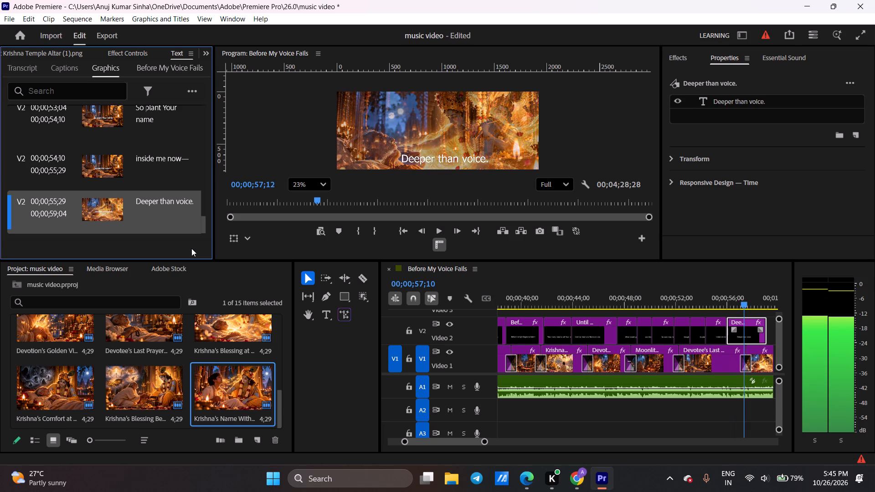
{"action": "key", "text": "ctrl+x"}
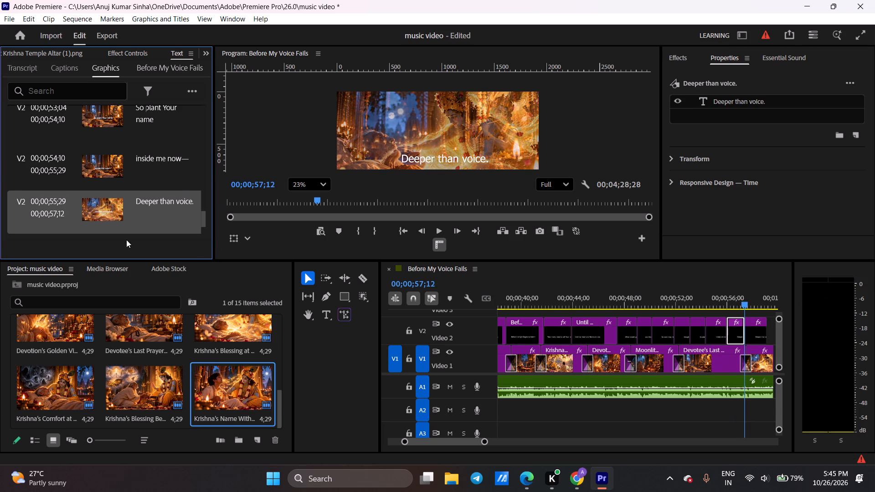
Copy "Deeper than vow." from the lyrics document in Chrome and paste it in Premiere as the text of the V2 clip starting at 00;00;57;12.
{"action": "triple_click", "coordinate": [149, 202]}
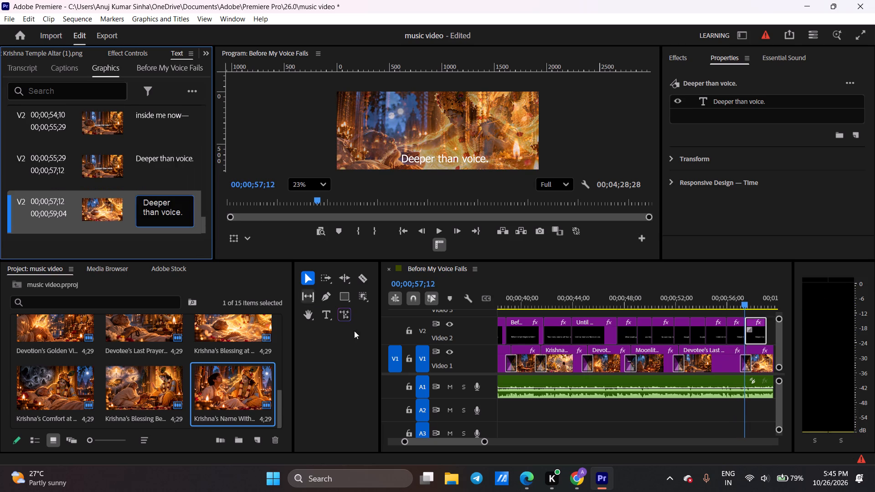
{"action": "left_click", "coordinate": [572, 482]}
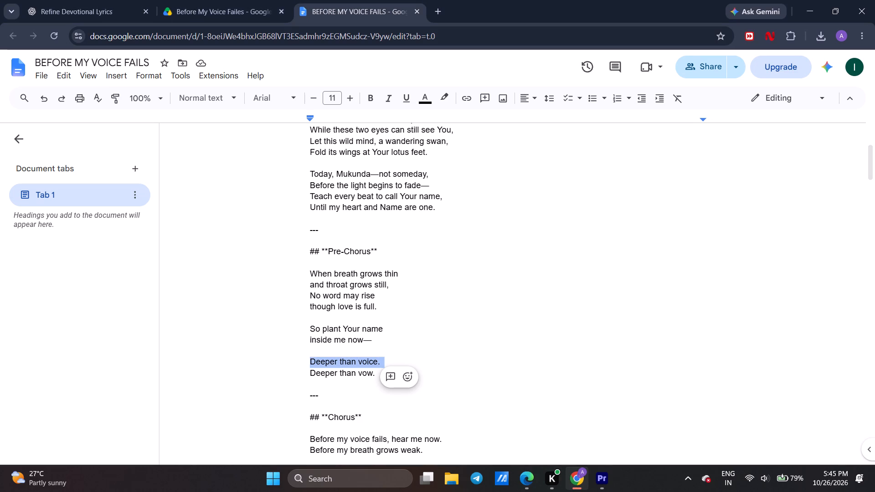
{"action": "triple_click", "coordinate": [346, 376]}
{"action": "key", "text": "ctrl+c"}
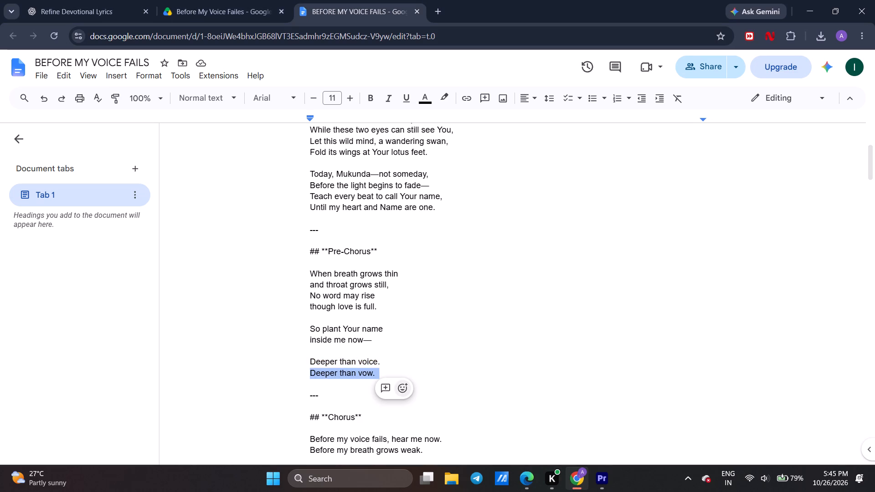
{"action": "left_click", "coordinate": [603, 476]}
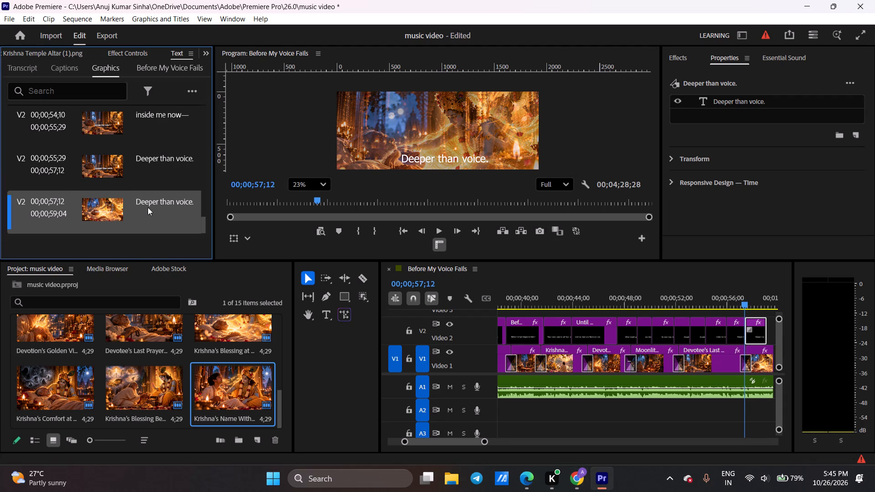
{"action": "double_click", "coordinate": [153, 202]}
{"action": "key", "text": "ctrl+v"}
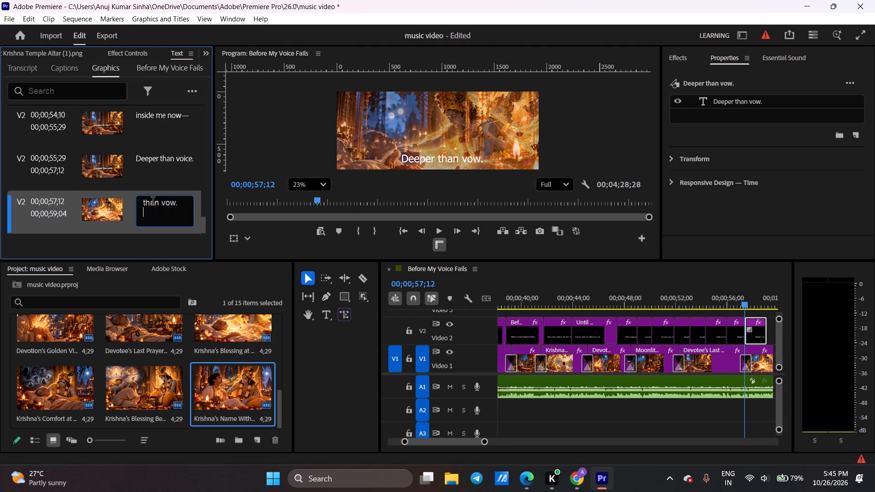
{"action": "left_click", "coordinate": [154, 237]}
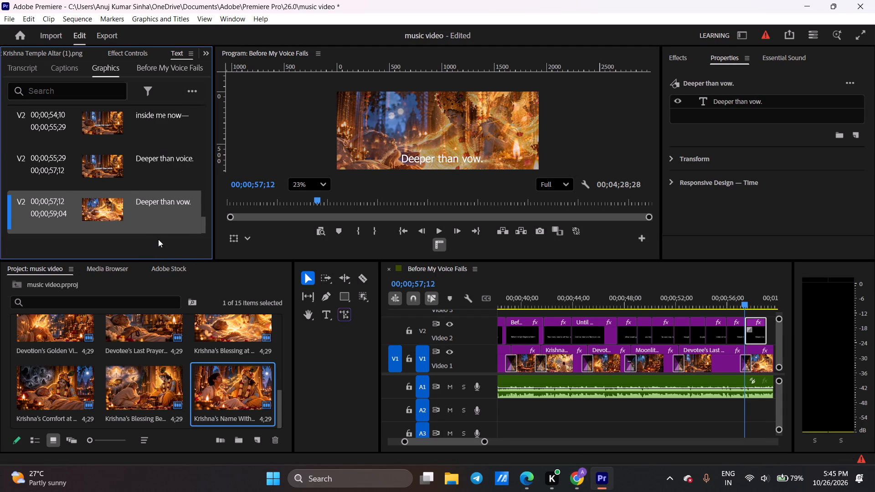
Play through the "Deeper than vow." V2 text clip to find where the sung line ends, and split it at 00;00;58;23.
{"action": "key", "text": "space"}
{"action": "key", "text": "space"}
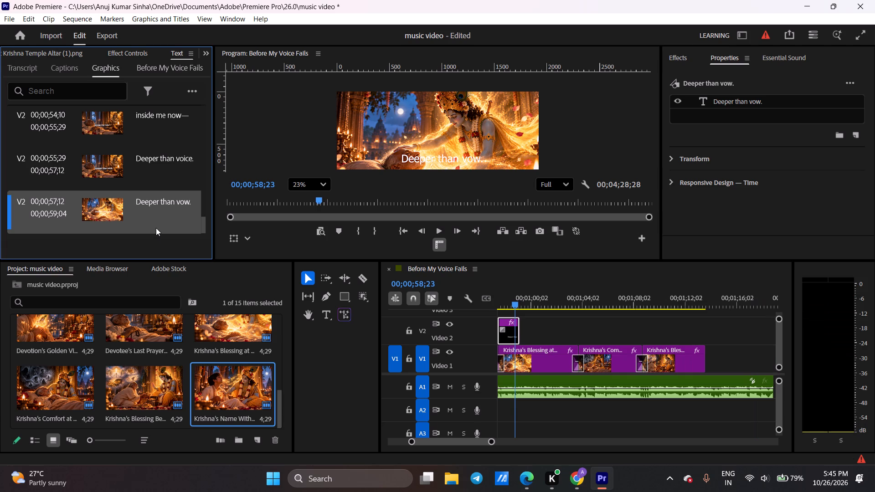
{"action": "key", "text": "ctrl+x"}
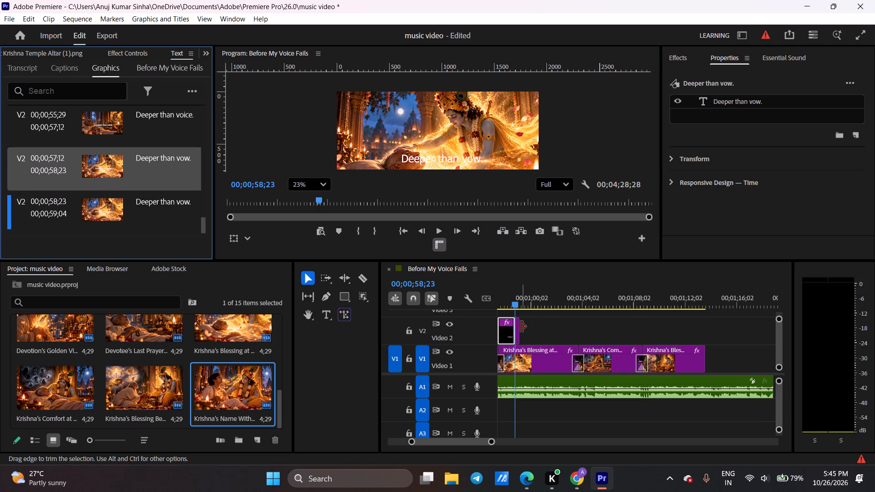
Extend the last V2 text clip's end to 00;01;13;20, matching the end of the last image on V1.
{"action": "left_click_drag", "start_coordinate": [521, 327], "coordinate": [707, 319]}
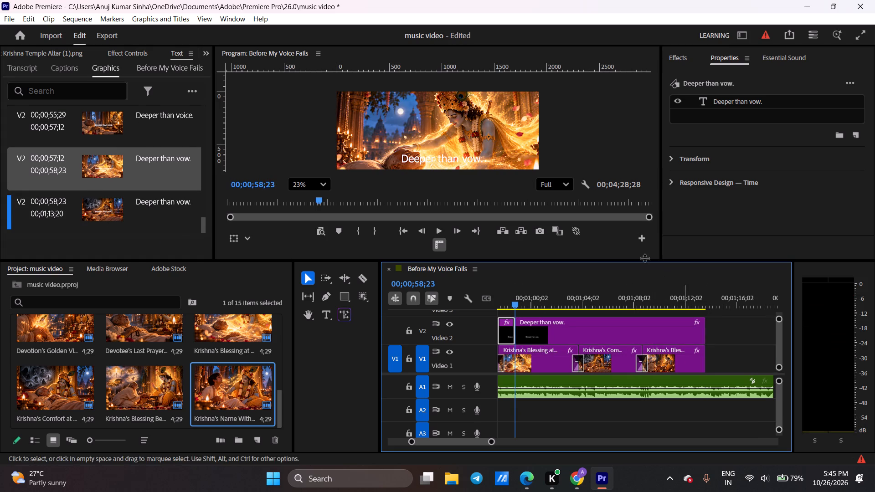
Copy the Chorus line "Before my voice fails, hear me now." from Chrome and paste it in Premiere as the V2 clip text starting at 00;00;58;23.
{"action": "left_click", "coordinate": [586, 481]}
{"action": "scroll", "coordinate": [341, 389], "scroll_direction": "down", "scroll_amount": 3}
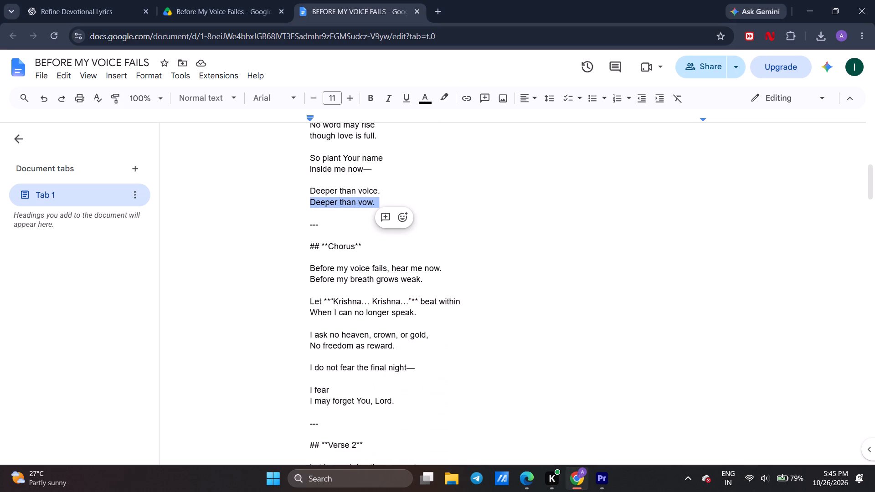
{"action": "triple_click", "coordinate": [337, 269]}
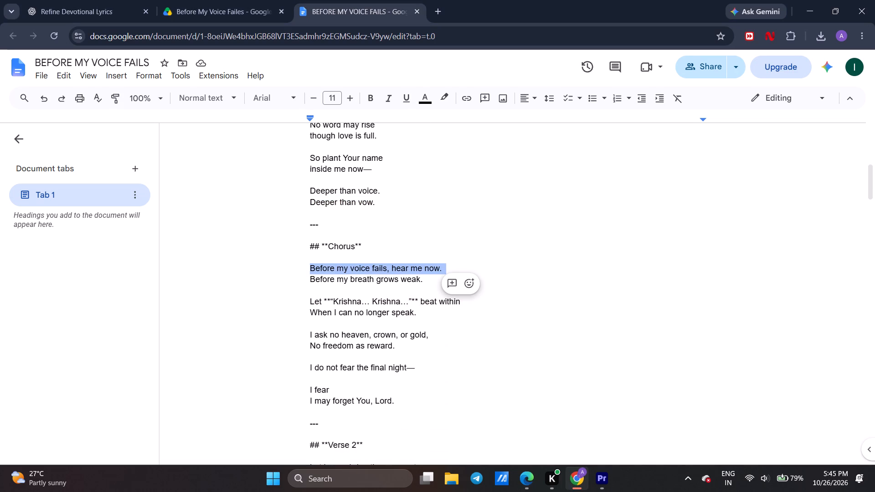
{"action": "key", "text": "ctrl+c"}
{"action": "left_click", "coordinate": [599, 488]}
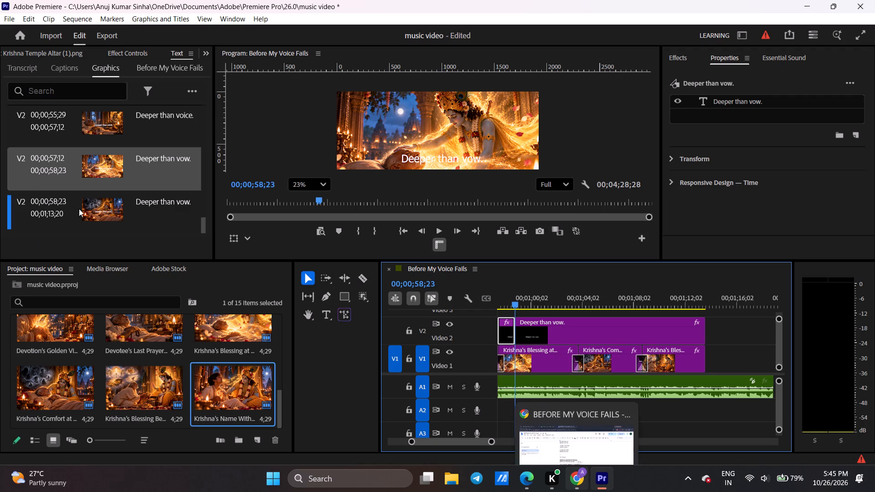
{"action": "double_click", "coordinate": [148, 202]}
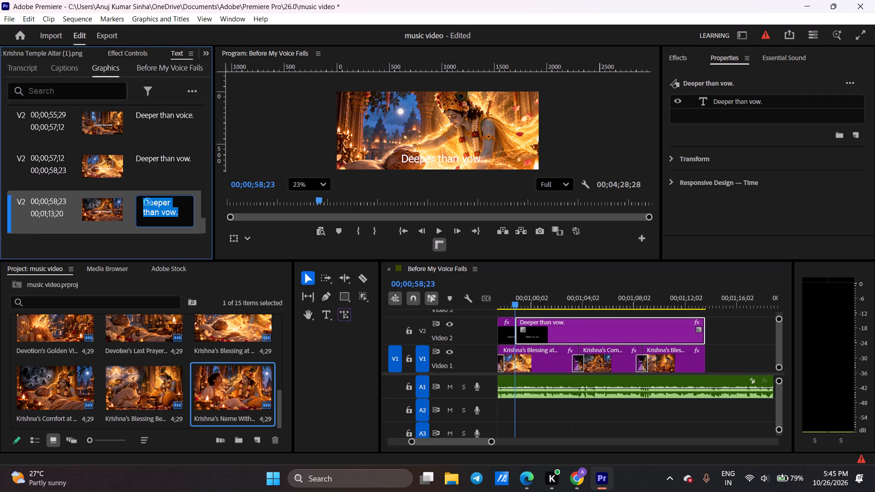
{"action": "key", "text": "ctrl+v"}
Centre the "Before my voice fails, hear me now." text horizontally near the bottom of the video frame.
{"action": "left_click_drag", "start_coordinate": [489, 159], "coordinate": [452, 159]}
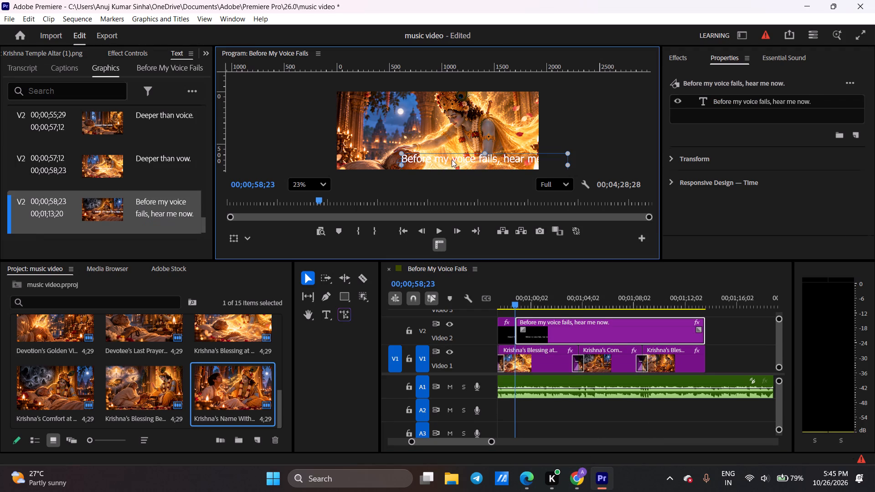
{"action": "left_click_drag", "start_coordinate": [452, 159], "coordinate": [432, 158]}
{"action": "left_click_drag", "start_coordinate": [432, 158], "coordinate": [384, 156]}
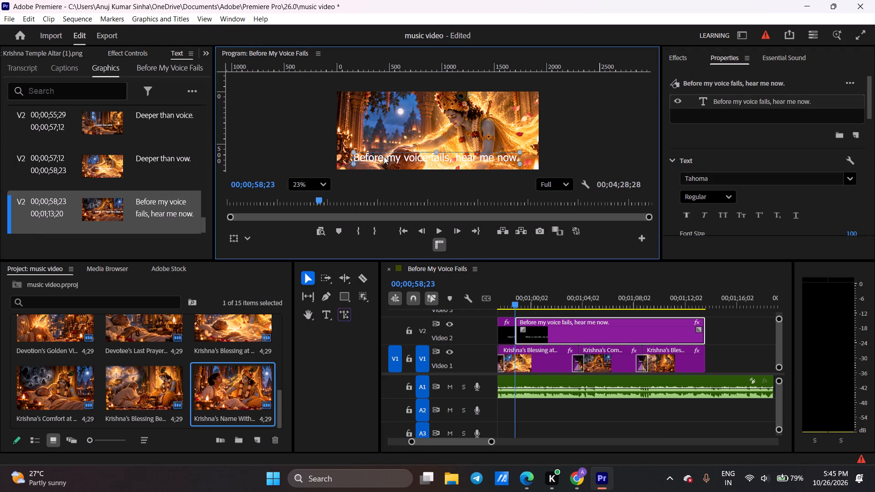
{"action": "left_click_drag", "start_coordinate": [384, 156], "coordinate": [391, 155]}
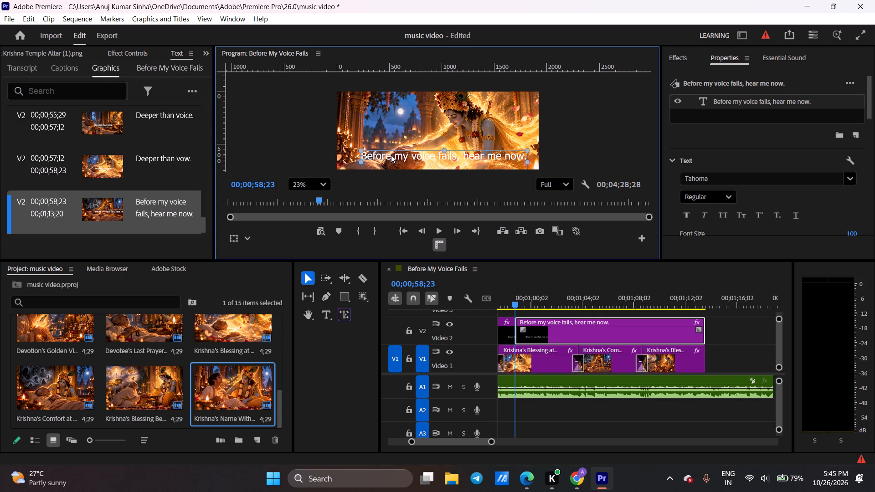
{"action": "left_click_drag", "start_coordinate": [391, 155], "coordinate": [391, 157]}
{"action": "left_click", "coordinate": [563, 134]}
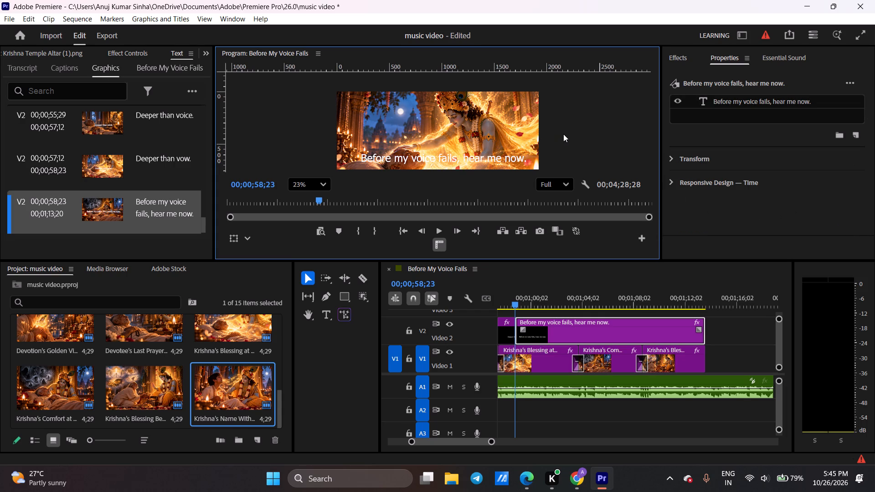
Play through the "Before my voice fails, hear me now." V2 clip to find where the sung line ends, and split it at 00;01;01;26.
{"action": "key", "text": "space"}
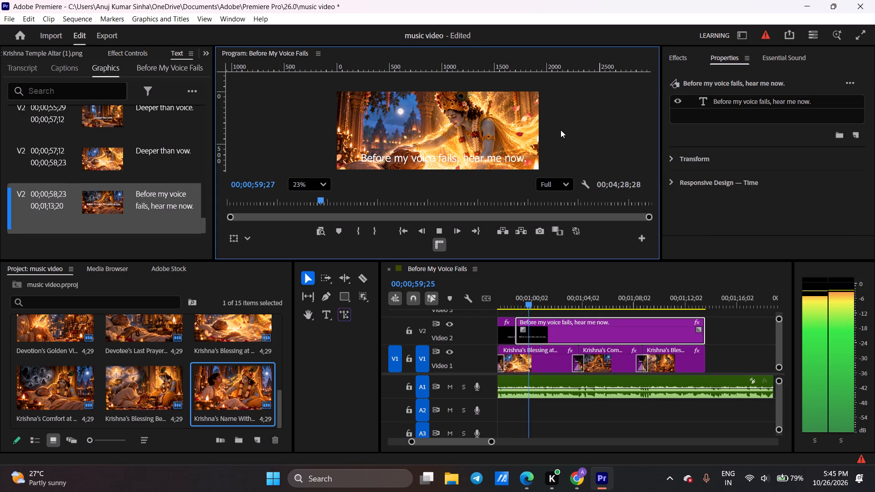
{"action": "key", "text": "space"}
{"action": "key", "text": "space"}
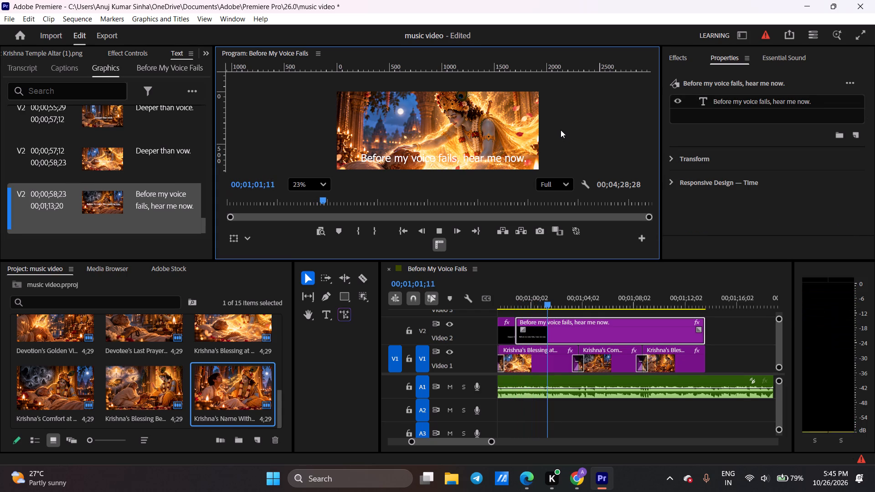
{"action": "key", "text": "space"}
{"action": "key", "text": "space"}
{"action": "key", "text": "space"}
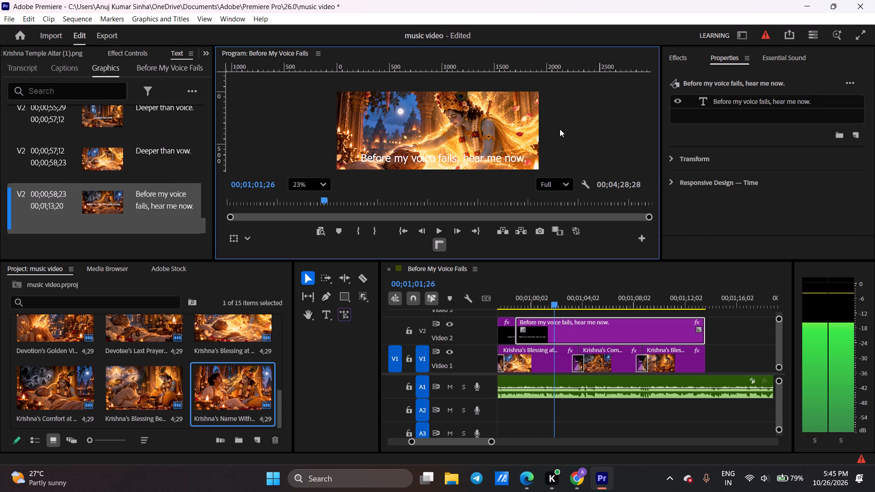
{"action": "key", "text": "ctrl+x"}
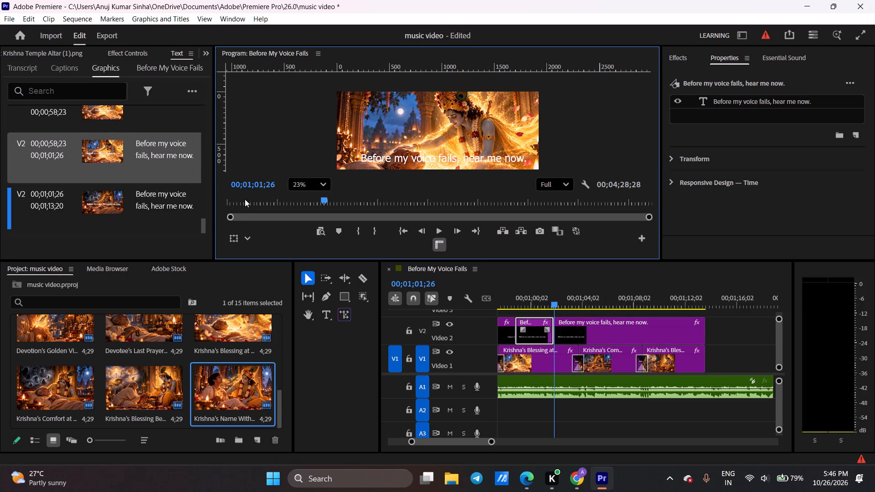
Copy the Chorus line "Before my breath grows weak." from Chrome and paste it in Premiere as the V2 clip text starting at 00;01;01;26.
{"action": "left_click", "coordinate": [580, 474]}
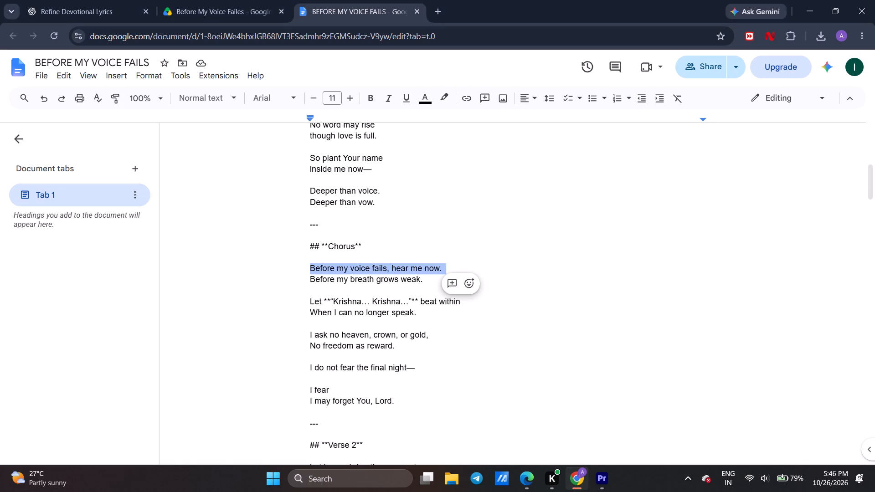
{"action": "triple_click", "coordinate": [362, 285]}
{"action": "key", "text": "ctrl+c"}
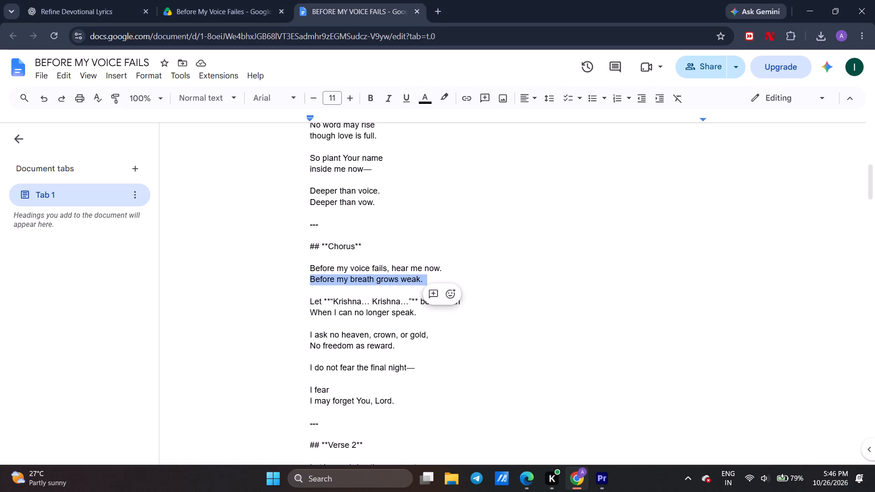
{"action": "left_click", "coordinate": [597, 480]}
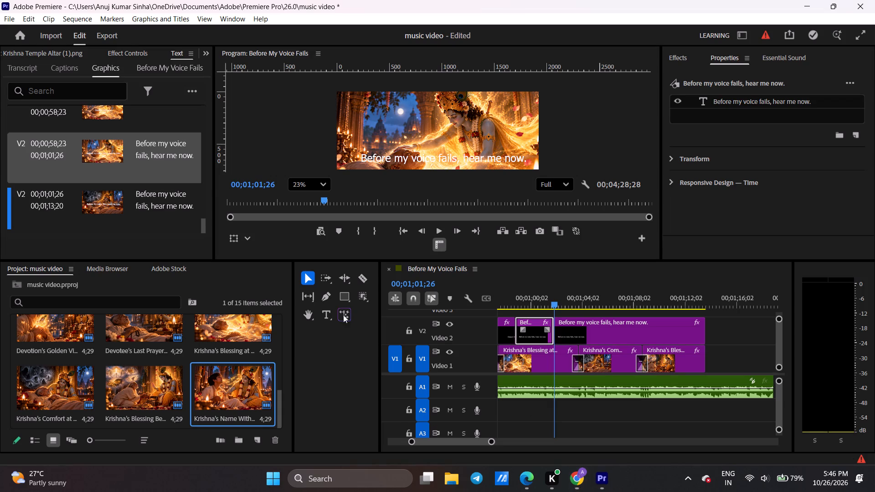
{"action": "triple_click", "coordinate": [144, 204]}
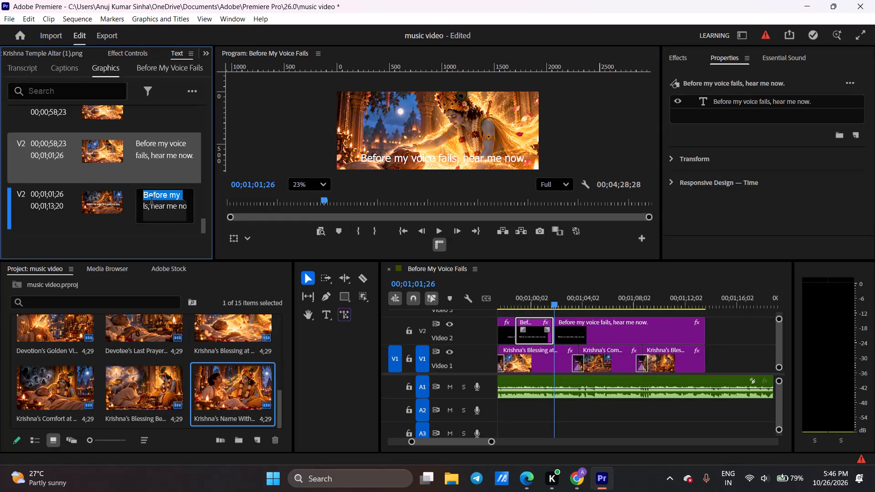
{"action": "key", "text": "ctrl+v"}
{"action": "left_click", "coordinate": [166, 240]}
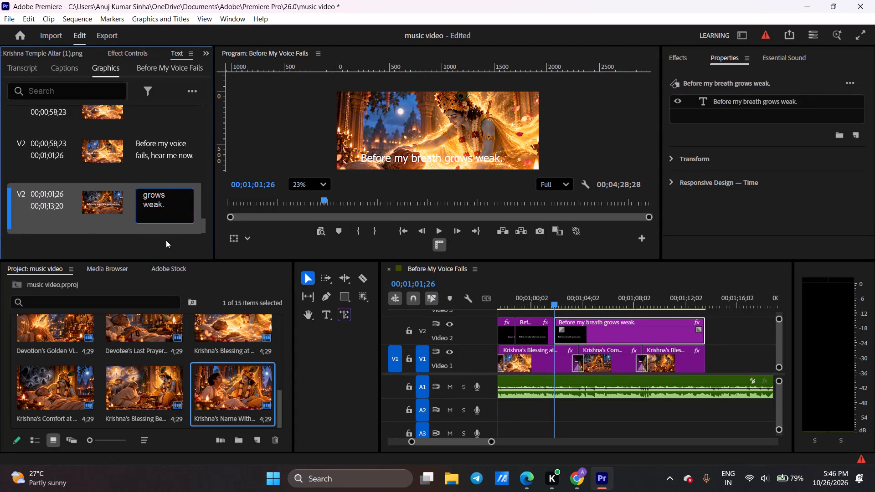
Play through the "Before my breath grows weak." V2 clip to find where the sung line ends, and split it at 00;01;04;06.
{"action": "key", "text": "space"}
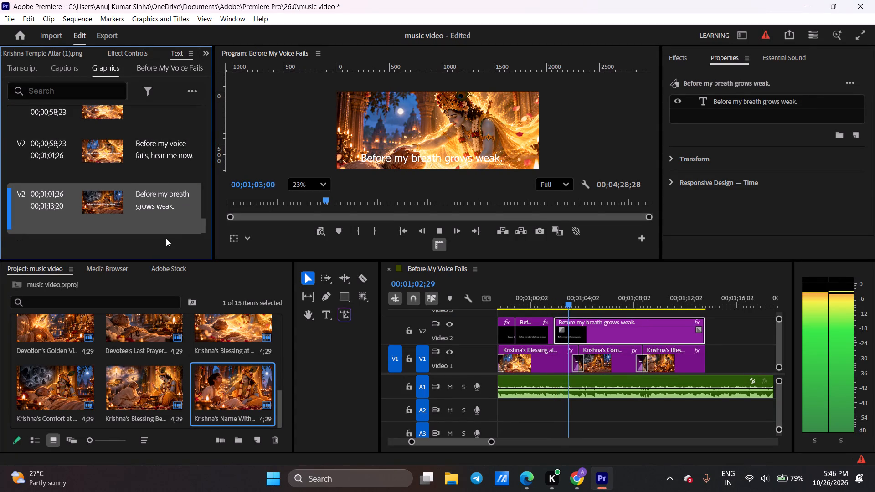
{"action": "key", "text": "space"}
{"action": "key", "text": "ctrl+x"}
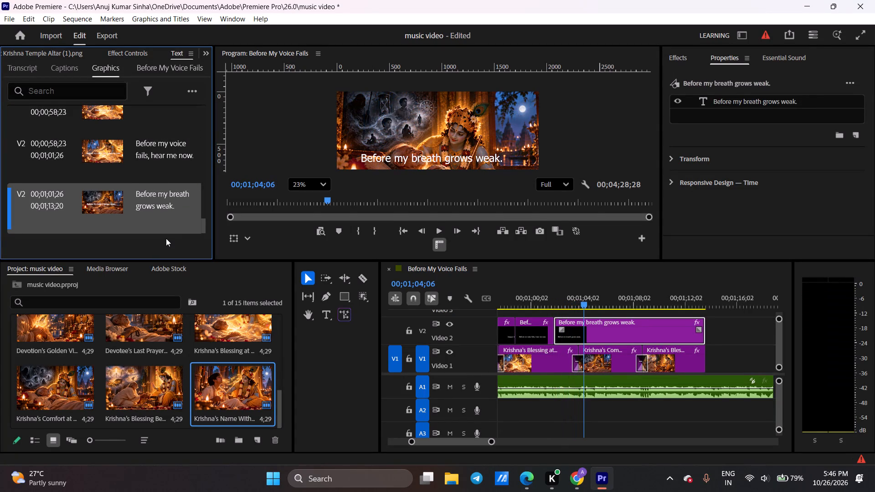
Copy the Chorus line 'Let **“Krishna… Krishna…”** beat within' from Chrome and paste it in Premiere as the V2 clip text starting at 00;01;04;06.
{"action": "left_click", "coordinate": [572, 485]}
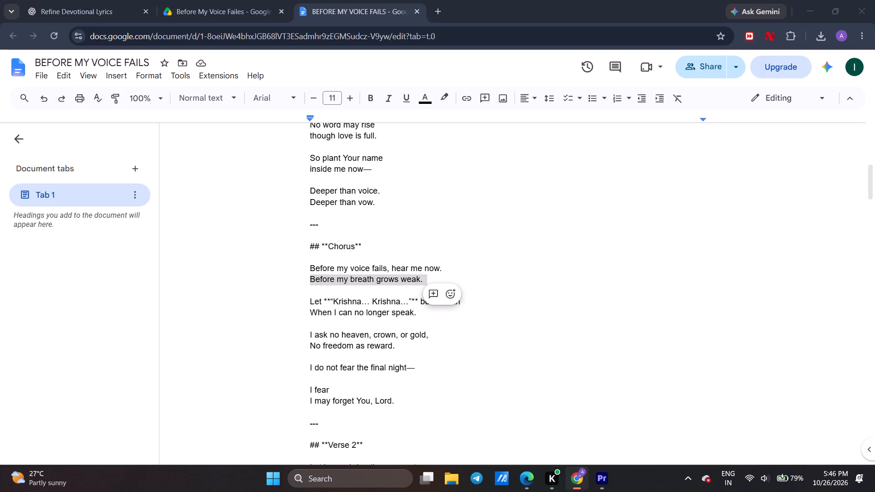
{"action": "triple_click", "coordinate": [345, 304]}
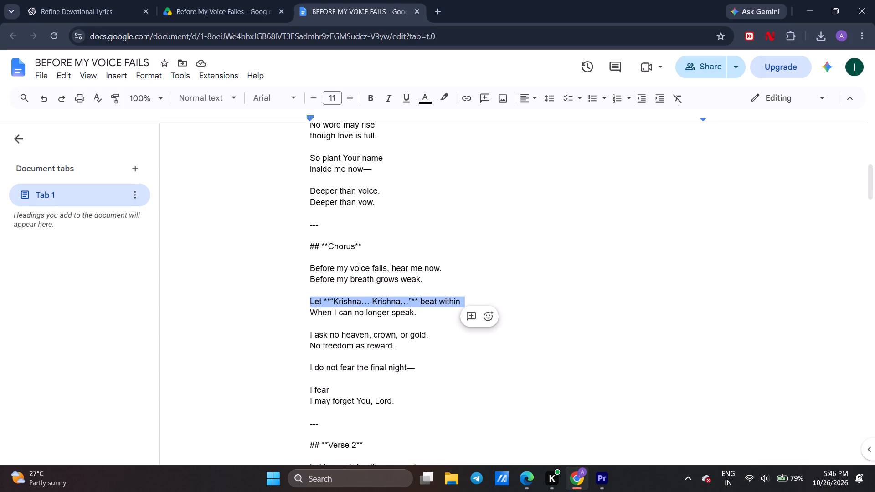
{"action": "key", "text": "ctrl+c"}
{"action": "left_click", "coordinate": [610, 478]}
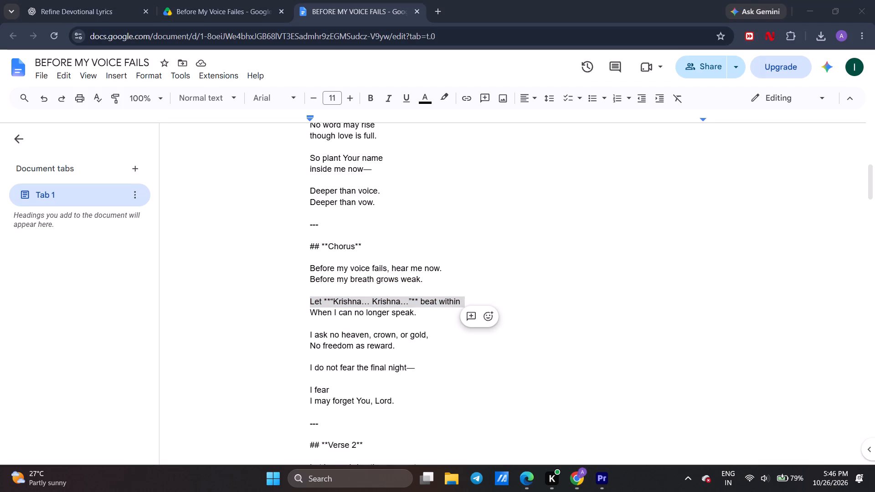
{"action": "left_click", "coordinate": [600, 479]}
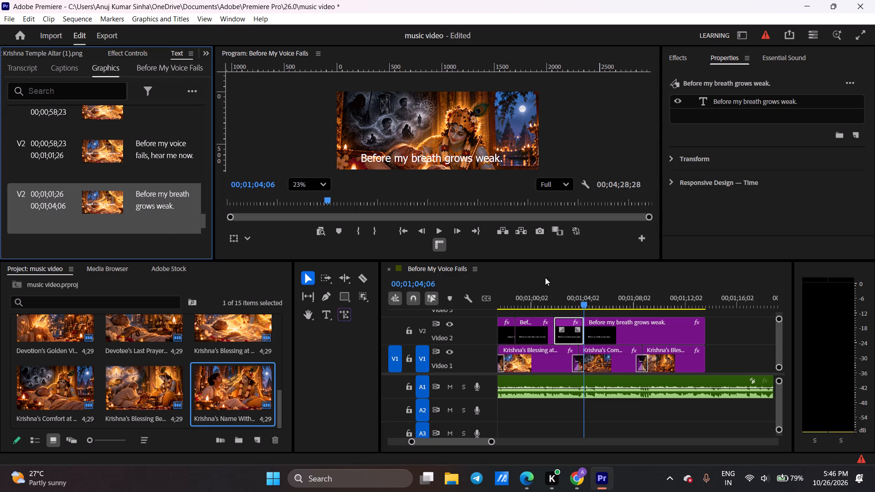
{"action": "left_click", "coordinate": [584, 303]}
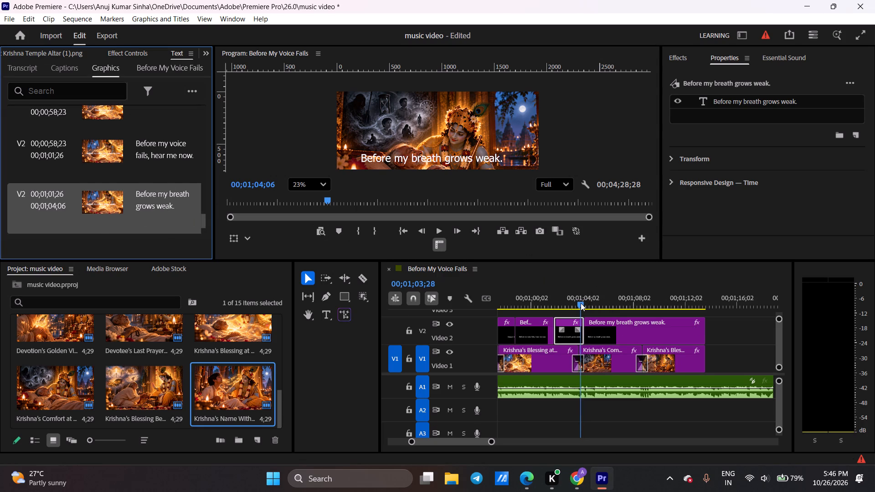
{"action": "key", "text": "space"}
{"action": "key", "text": "space"}
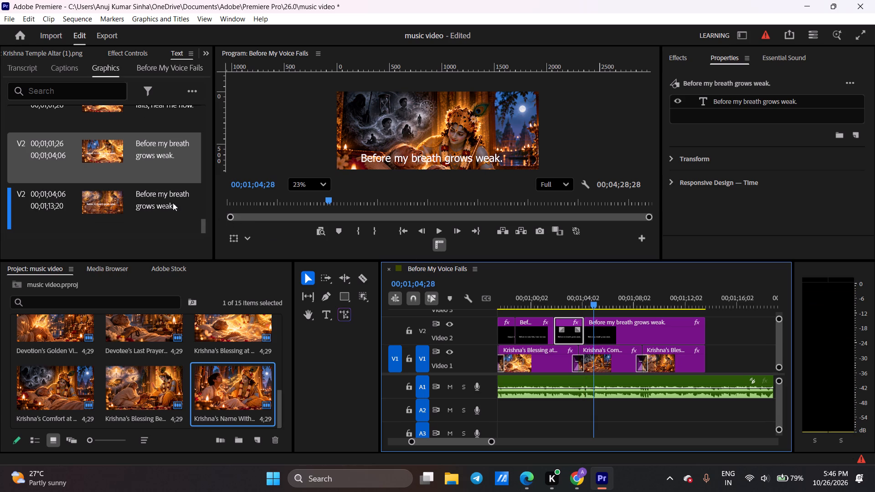
{"action": "triple_click", "coordinate": [140, 211]}
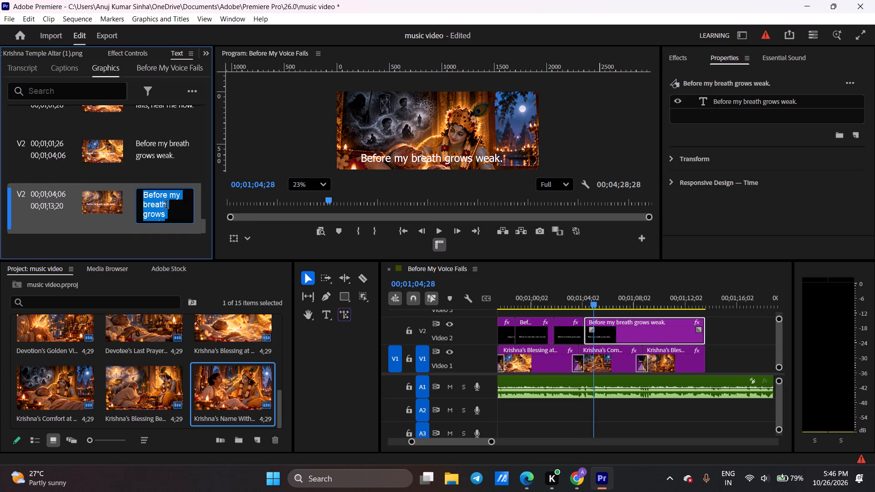
{"action": "key", "text": "ctrl+v"}
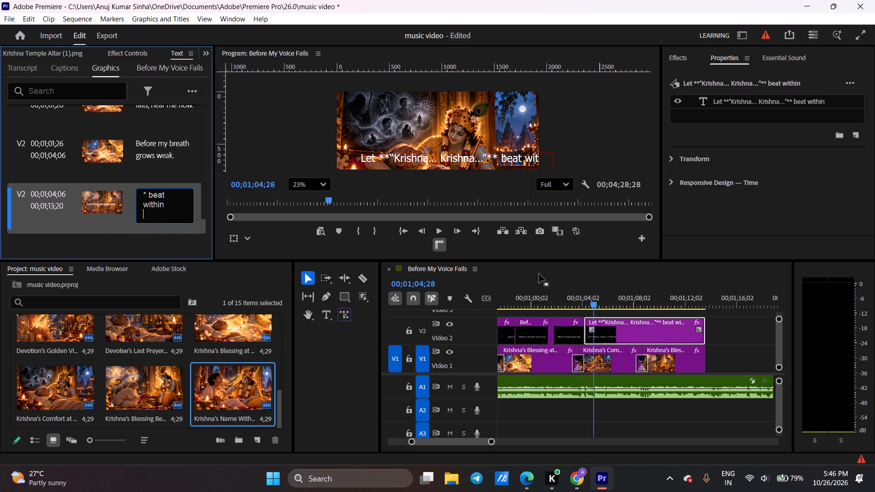
Centre the pasted "Krishna… Krishna…" line horizontally near the bottom of the video frame and play it against the song.
{"action": "left_click", "coordinate": [471, 154]}
{"action": "left_click_drag", "start_coordinate": [471, 159], "coordinate": [449, 158]}
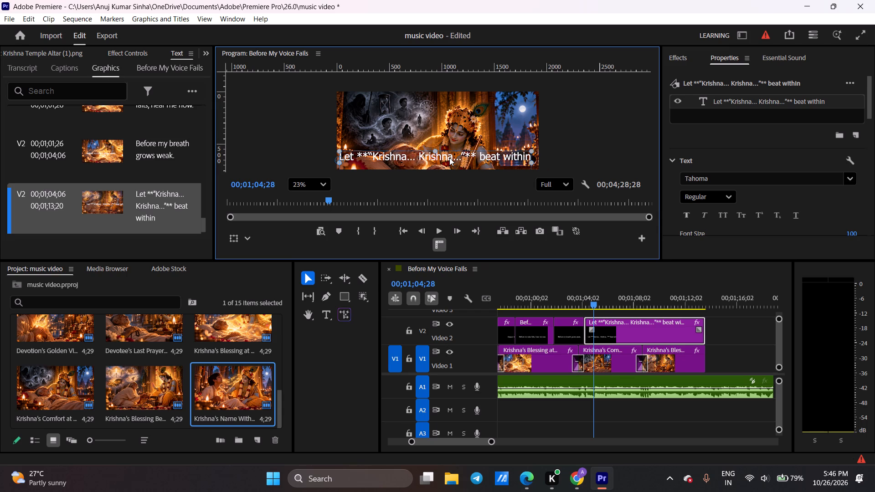
{"action": "left_click_drag", "start_coordinate": [449, 158], "coordinate": [451, 161]}
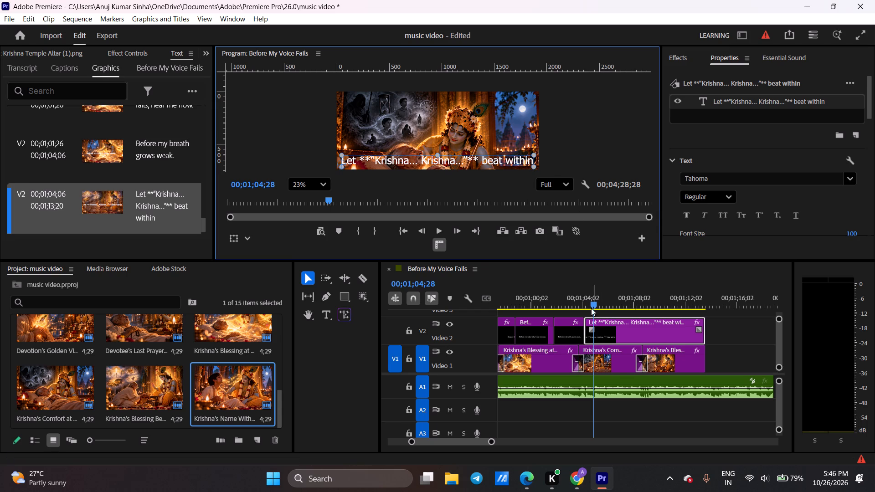
{"action": "left_click_drag", "start_coordinate": [594, 297], "coordinate": [567, 300]}
{"action": "key", "text": "space"}
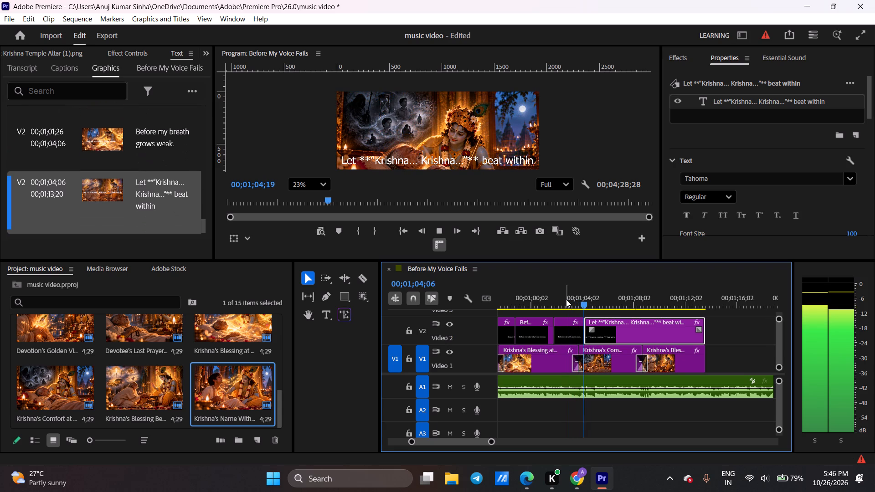
{"action": "key", "text": "space"}
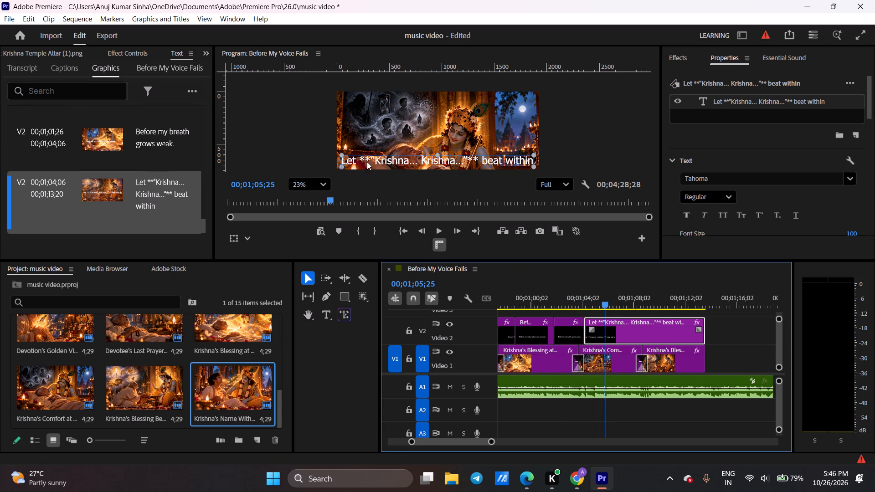
Remove the asterisks from the V2 clip text at 00;01;04;06 so it reads 'Let “Krishna… Krishna…”beat within'.
{"action": "left_click", "coordinate": [153, 184]}
{"action": "double_click", "coordinate": [152, 178]}
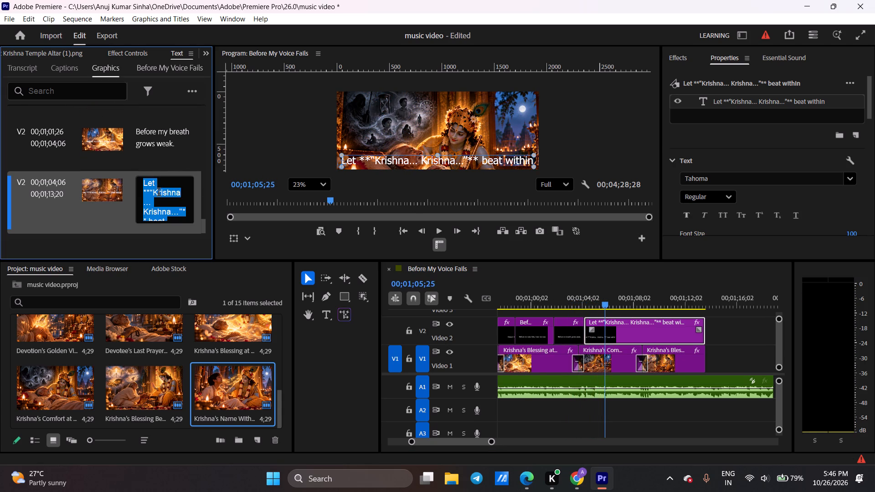
{"action": "left_click", "coordinate": [153, 192]}
{"action": "left_click", "coordinate": [151, 194]}
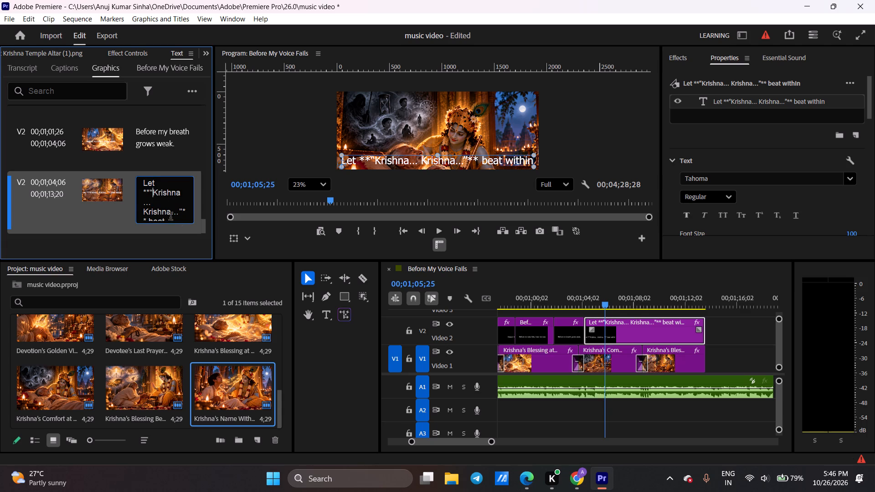
{"action": "left_click", "coordinate": [148, 195]}
{"action": "key", "text": "backslash"}
{"action": "key", "text": "BackSpace"}
{"action": "key", "text": "BackSpace"}
{"action": "key", "text": "BackSpace"}
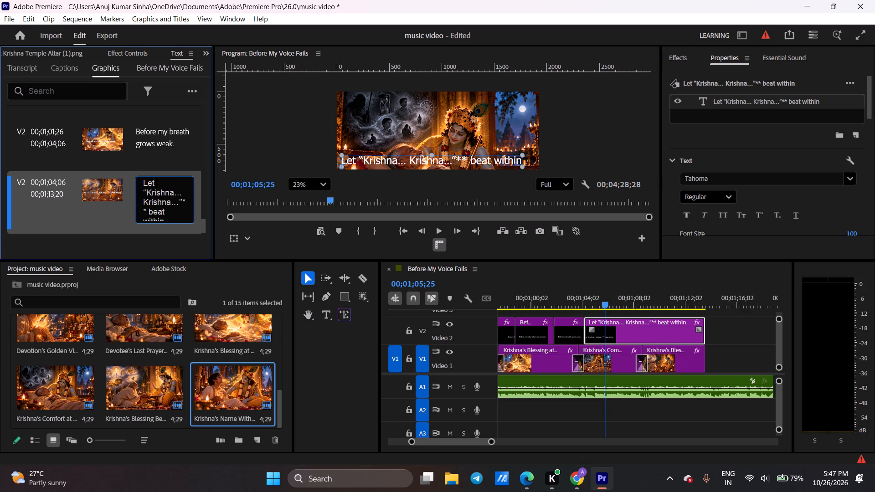
{"action": "key", "text": "Down"}
{"action": "key", "text": "Down"}
{"action": "key", "text": "Down"}
{"action": "key", "text": "Left"}
{"action": "key", "text": "Left"}
{"action": "key", "text": "BackSpace"}
{"action": "key", "text": "BackSpace"}
{"action": "key", "text": "BackSpace"}
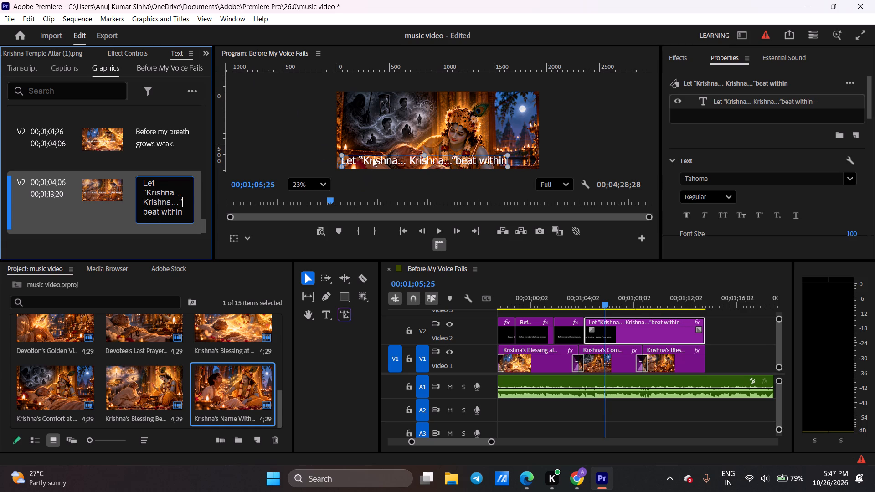
Re-centre the shortened 'Let “Krishna… Krishna…”beat within' text horizontally near the bottom of the video frame.
{"action": "left_click_drag", "start_coordinate": [377, 161], "coordinate": [393, 161]}
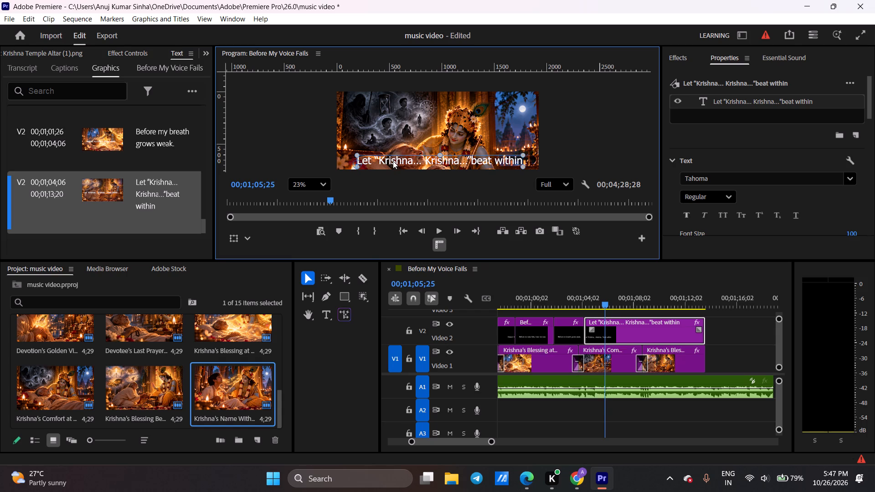
{"action": "left_click_drag", "start_coordinate": [393, 161], "coordinate": [391, 161]}
Play through the 'Let “Krishna… Krishna…”beat within' V2 clip to find where the sung line ends, and split it at 00;01;06;18.
{"action": "key", "text": "space"}
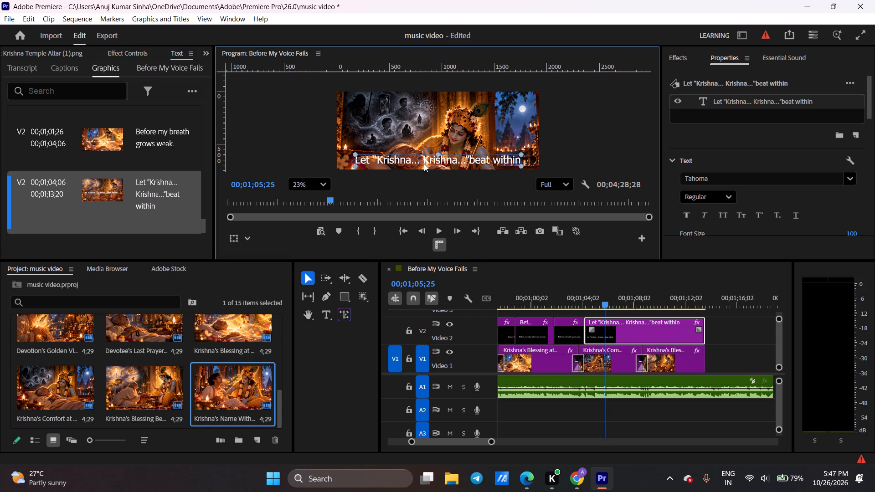
{"action": "key", "text": "space"}
{"action": "left_click", "coordinate": [568, 294]}
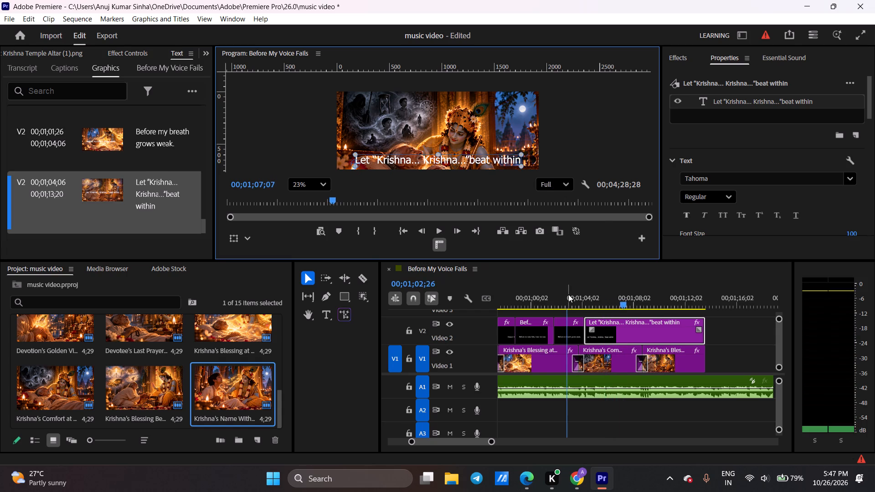
{"action": "key", "text": "space"}
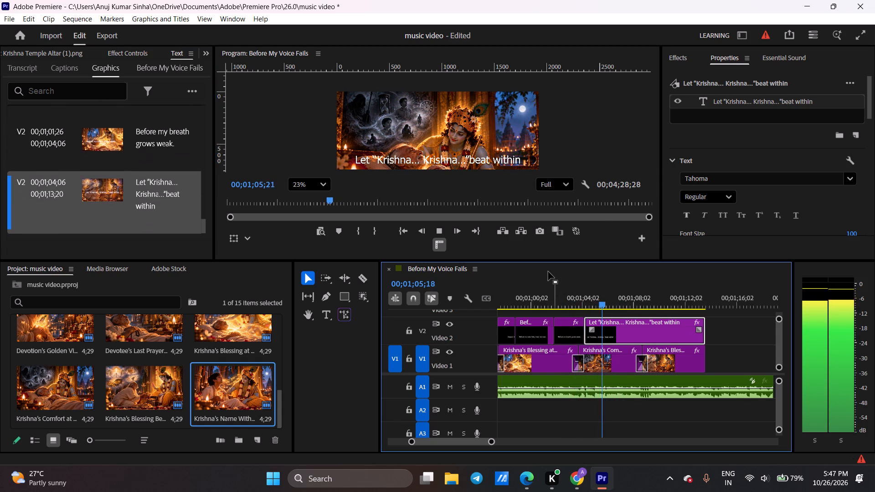
{"action": "key", "text": "space"}
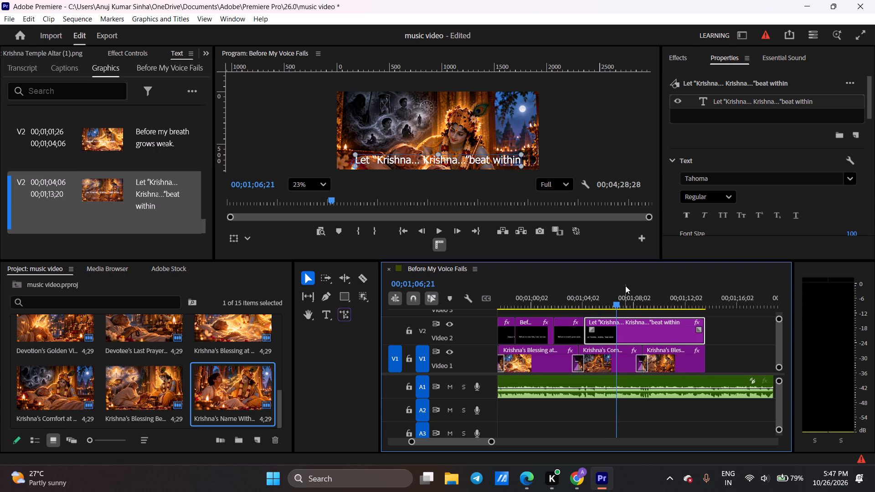
{"action": "left_click_drag", "start_coordinate": [619, 305], "coordinate": [562, 296]}
{"action": "key", "text": "space"}
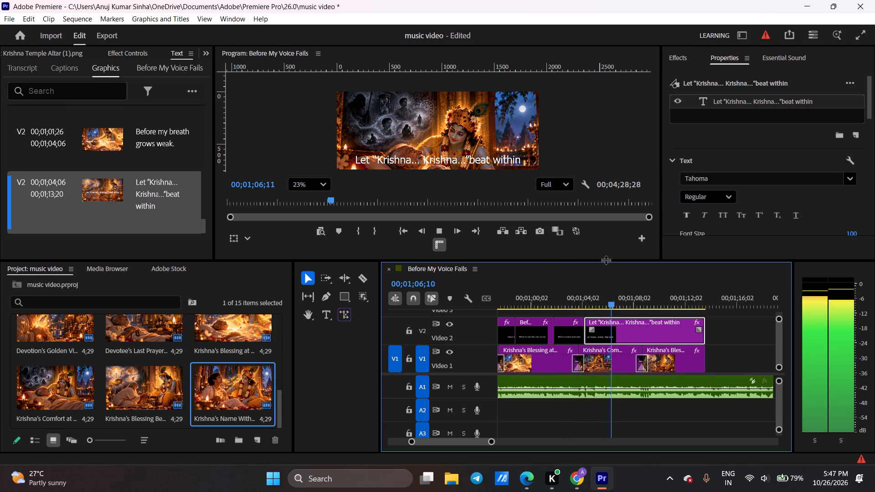
{"action": "key", "text": "space"}
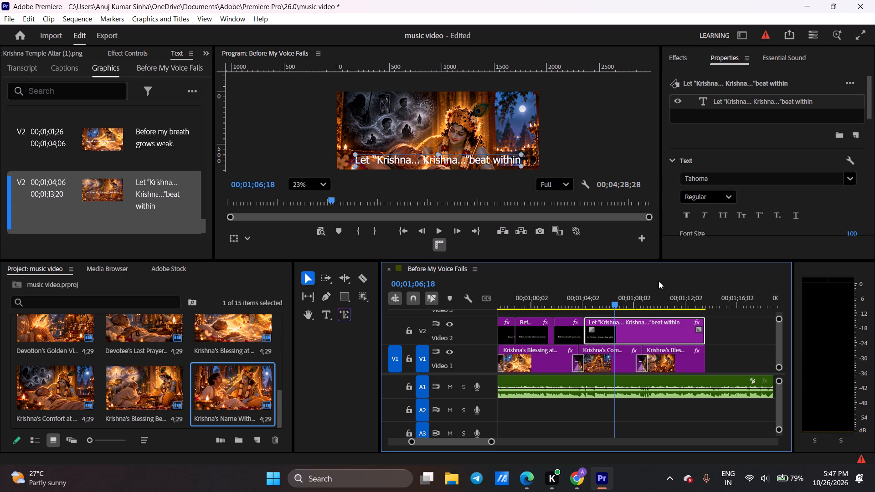
{"action": "left_click", "coordinate": [410, 159]}
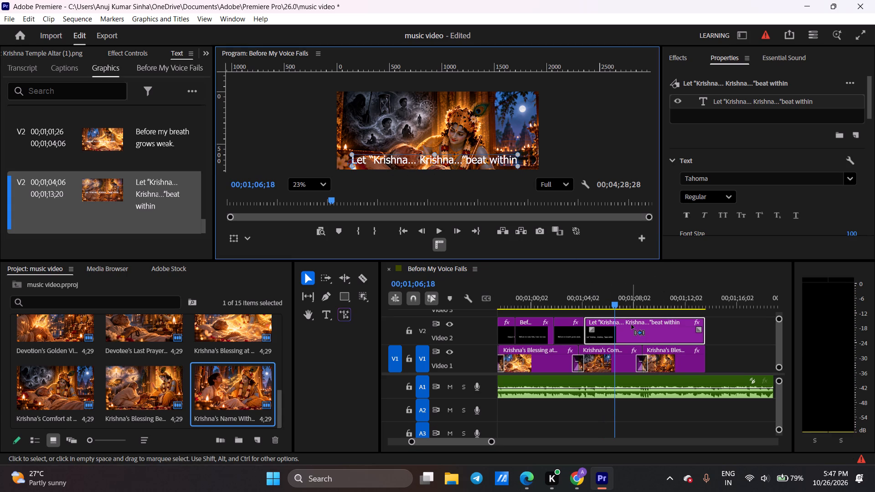
{"action": "key", "text": "ctrl+x"}
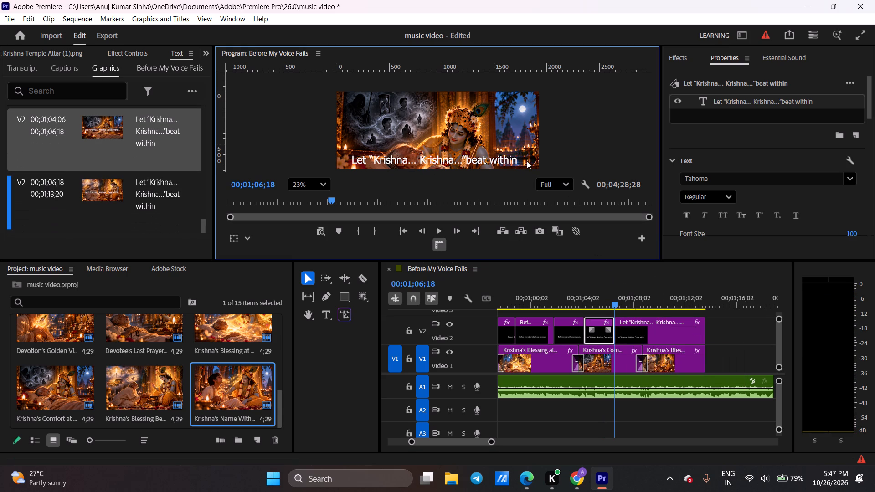
Copy the Chorus line "When I can no longer speak." from Chrome and paste it in Premiere as the V2 clip text starting at 00;01;06;18.
{"action": "left_click", "coordinate": [578, 476]}
{"action": "triple_click", "coordinate": [349, 313]}
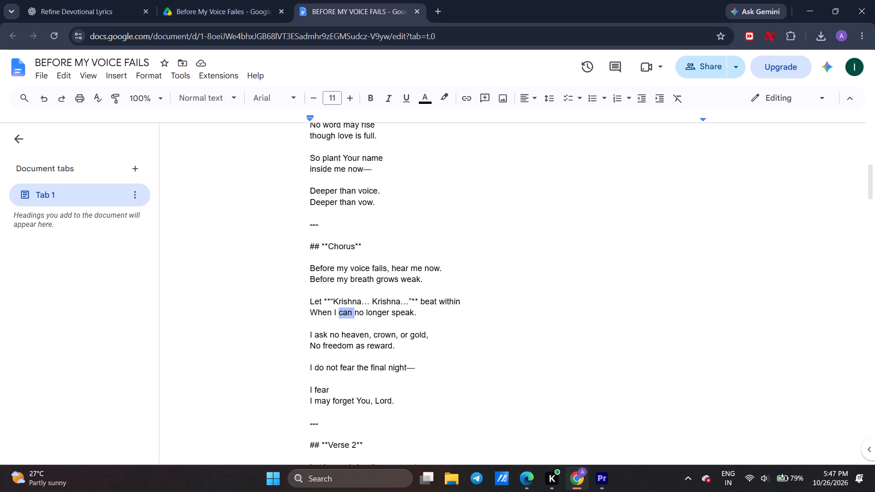
{"action": "key", "text": "ctrl+c"}
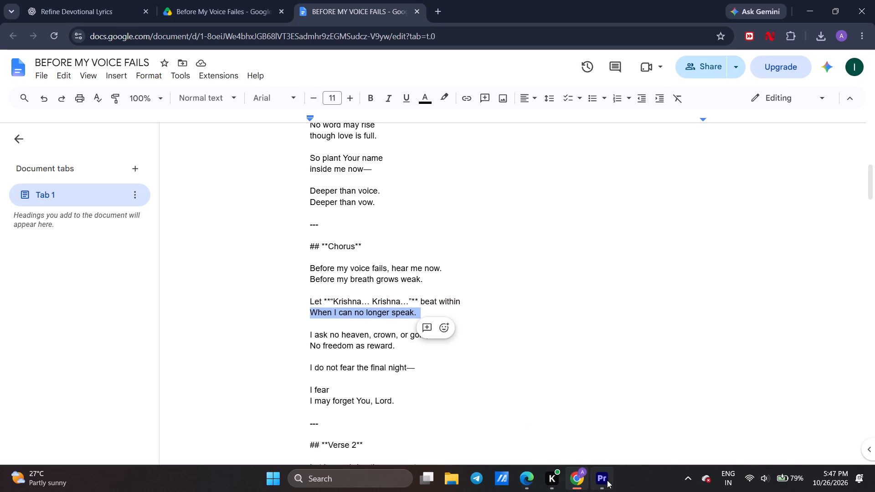
{"action": "left_click", "coordinate": [607, 480]}
{"action": "double_click", "coordinate": [160, 191]}
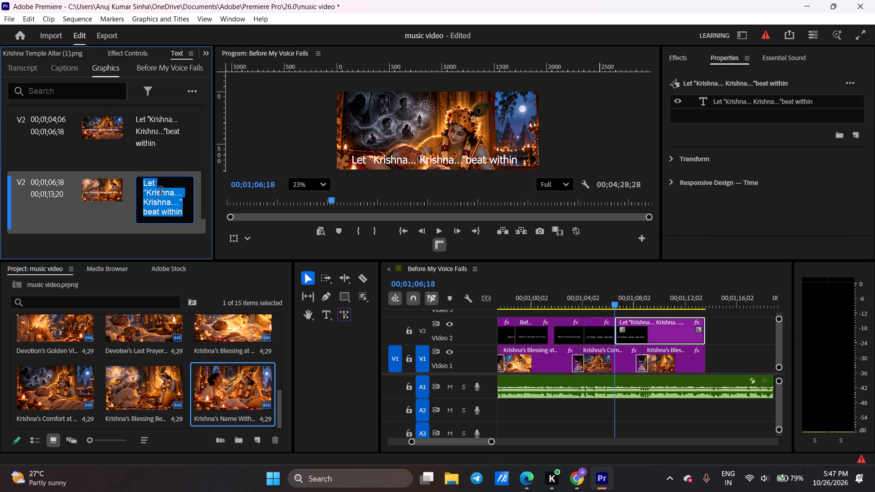
{"action": "key", "text": "ctrl+v"}
Centre the "When I can no longer speak." text horizontally near the bottom of the video frame.
{"action": "left_click_drag", "start_coordinate": [383, 159], "coordinate": [410, 159]}
{"action": "left_click_drag", "start_coordinate": [397, 158], "coordinate": [415, 160]}
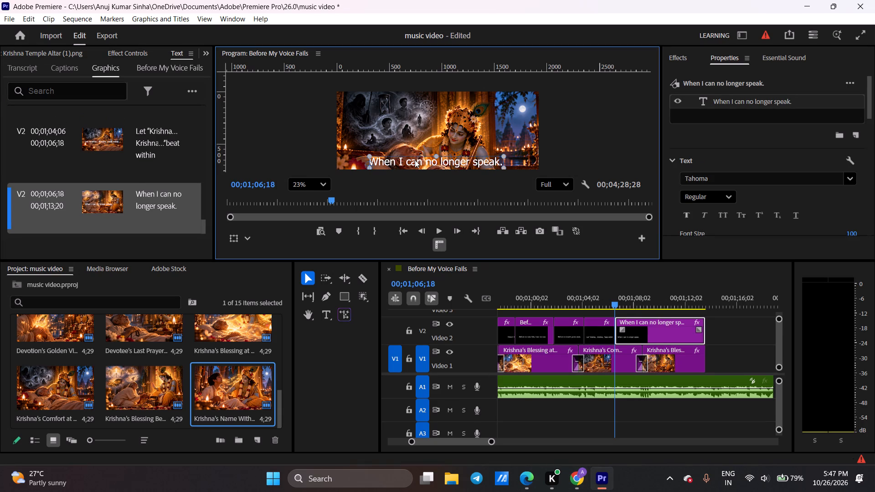
{"action": "left_click_drag", "start_coordinate": [415, 160], "coordinate": [418, 156]}
Play through the "When I can no longer speak." V2 clip to find where the sung line ends, and split it at 00;01;09;08.
{"action": "key", "text": "space"}
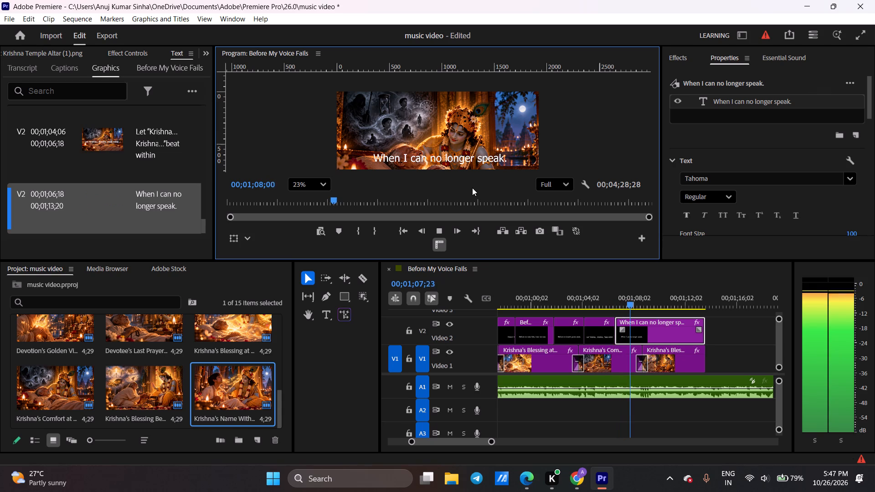
{"action": "key", "text": "space"}
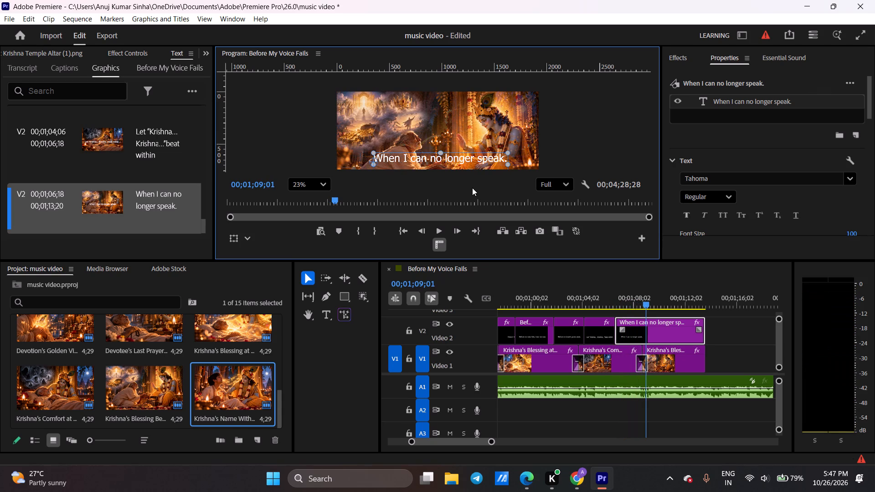
{"action": "key", "text": "space"}
{"action": "key", "text": "space"}
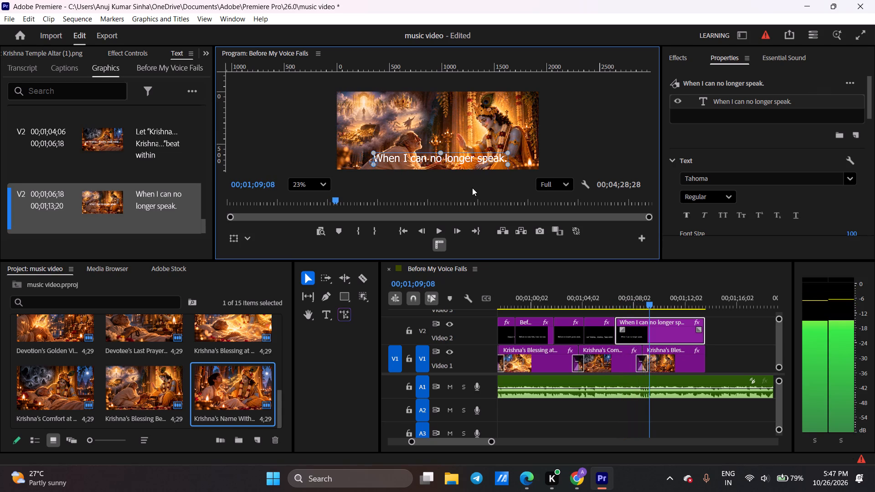
{"action": "key", "text": "ctrl+x"}
Copy the Chorus line "I ask no heaven, crown, or gold," from Chrome and paste it in Premiere as the V2 clip text starting at 00;01;09;08.
{"action": "left_click", "coordinate": [586, 469]}
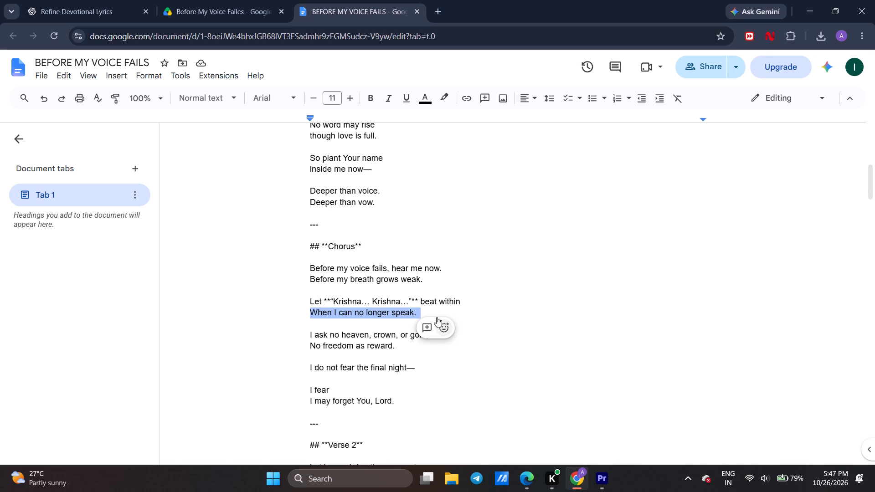
{"action": "triple_click", "coordinate": [323, 332]}
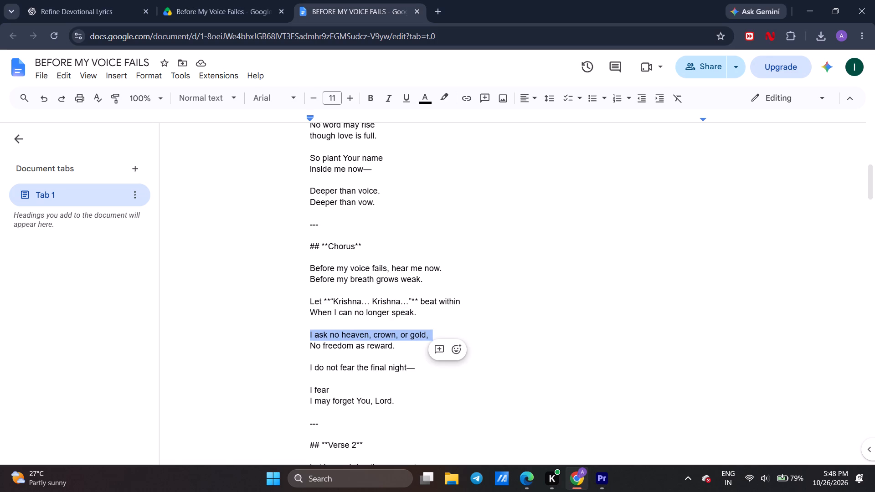
{"action": "key", "text": "ctrl+c"}
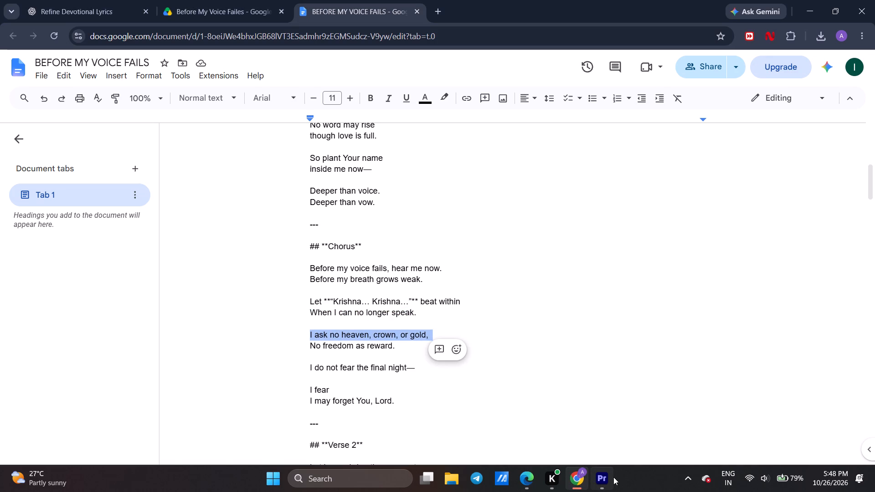
{"action": "left_click", "coordinate": [610, 476]}
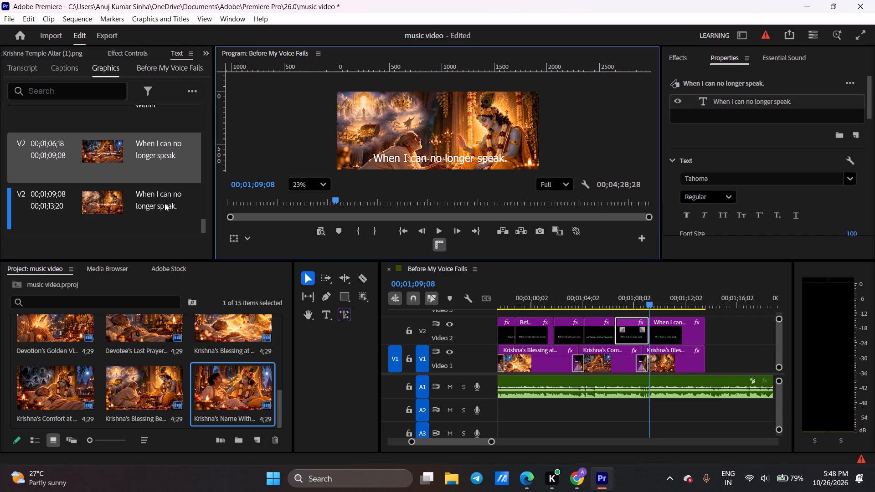
{"action": "double_click", "coordinate": [170, 207]}
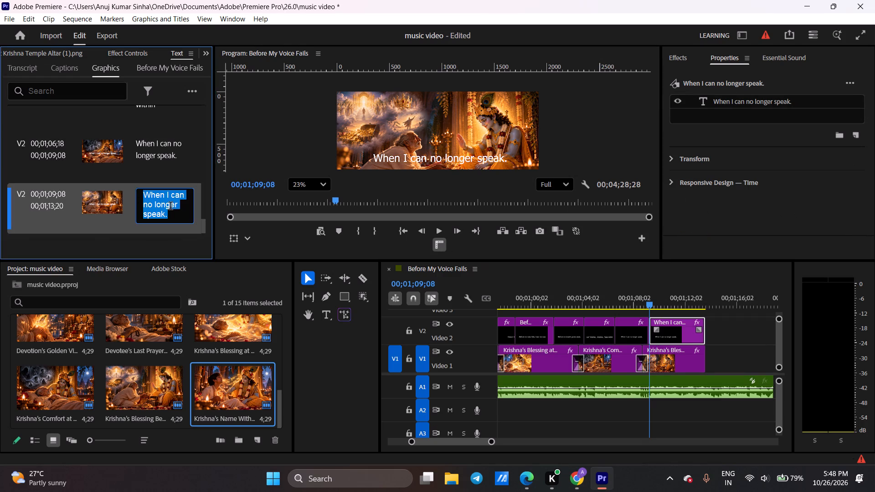
{"action": "key", "text": "ctrl+v"}
Centre the "I ask no heaven, crown, or gold," text horizontally near the bottom of the video frame.
{"action": "left_click_drag", "start_coordinate": [428, 157], "coordinate": [422, 157]}
{"action": "left_click_drag", "start_coordinate": [422, 157], "coordinate": [419, 157]}
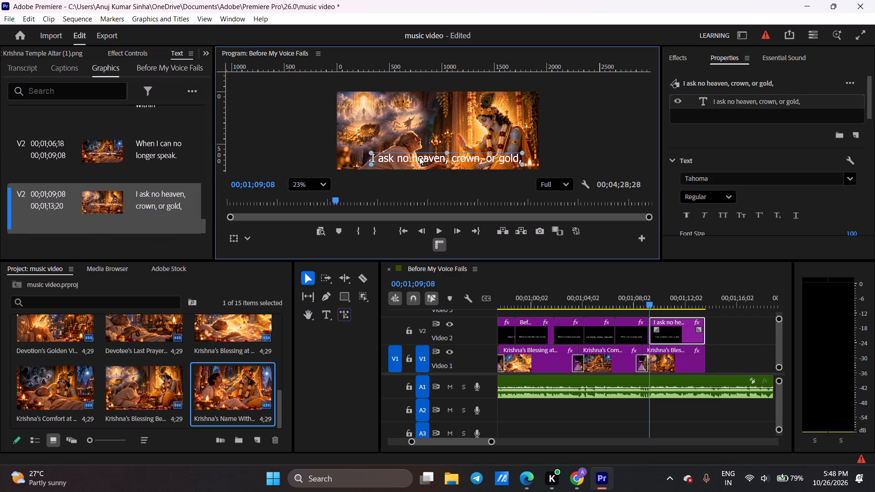
{"action": "left_click_drag", "start_coordinate": [419, 157], "coordinate": [416, 157]}
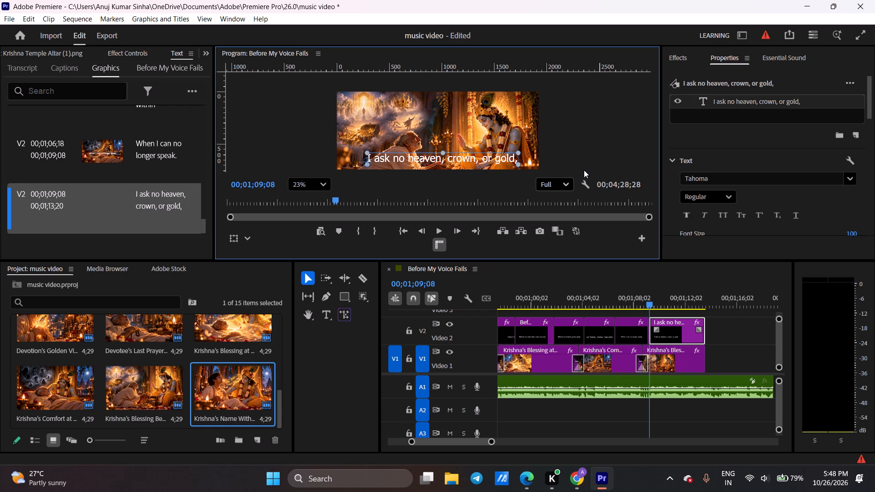
Play and replay the "I ask no heaven, crown, or gold," V2 clip to find where the sung line ends, and split it at 00;01;11;22.
{"action": "key", "text": "space"}
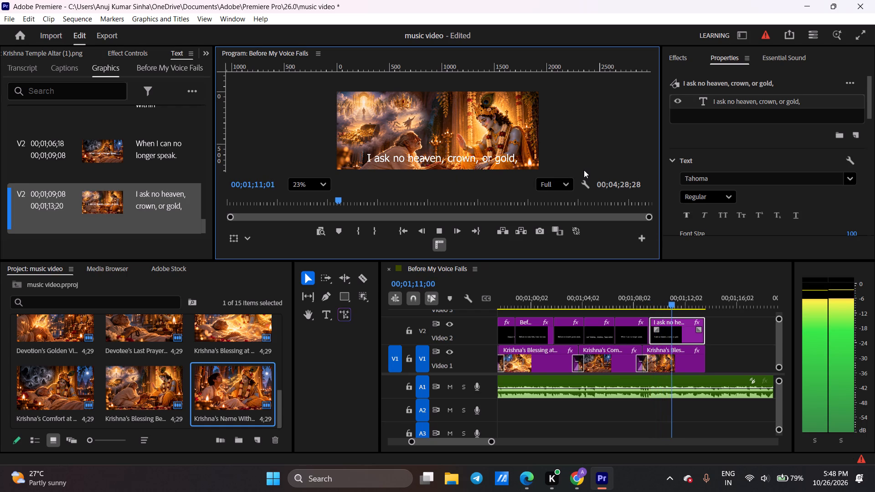
{"action": "key", "text": "space"}
{"action": "key", "text": "space"}
{"action": "key", "text": "space"}
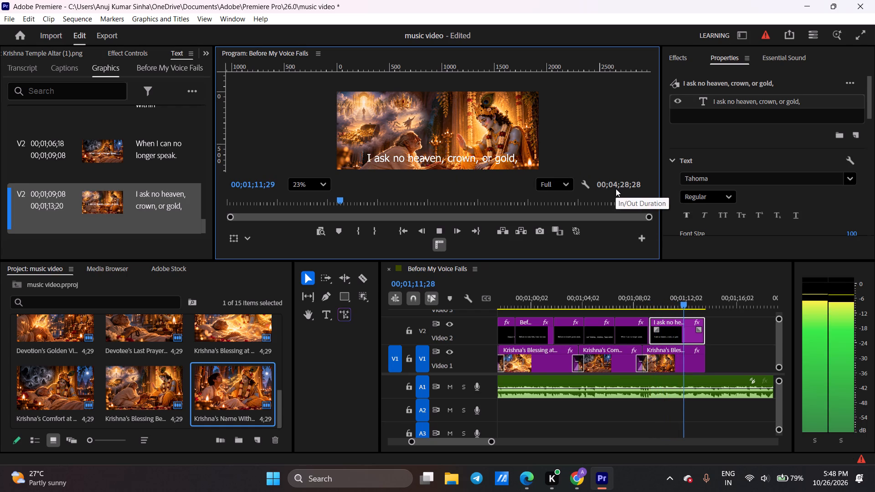
{"action": "left_click", "coordinate": [667, 288]}
{"action": "key", "text": "space"}
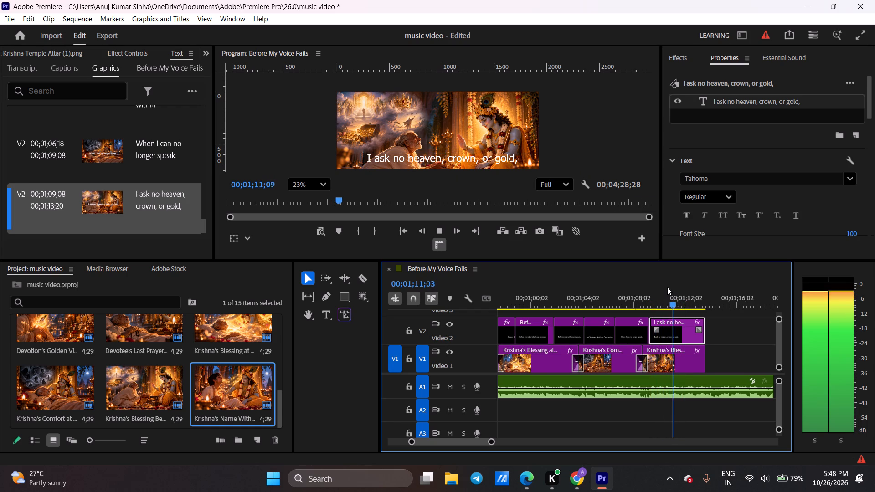
{"action": "key", "text": "space"}
{"action": "key", "text": "space"}
{"action": "key", "text": "space"}
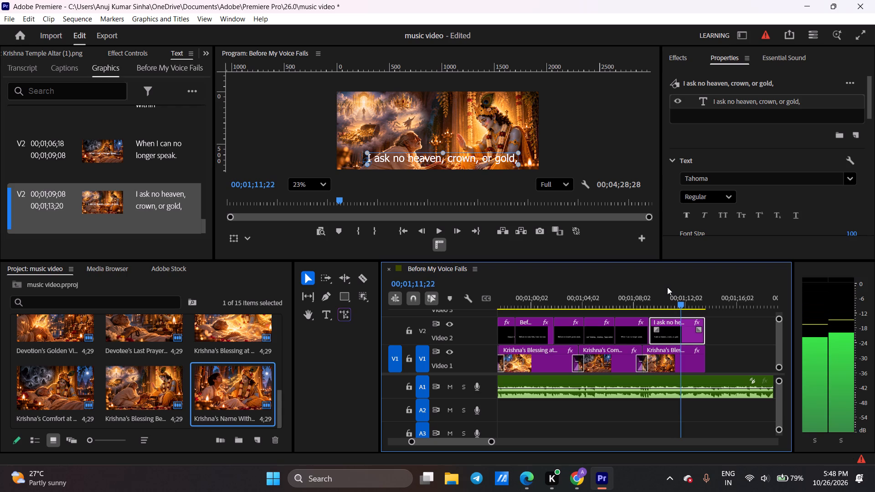
{"action": "key", "text": "ctrl+x"}
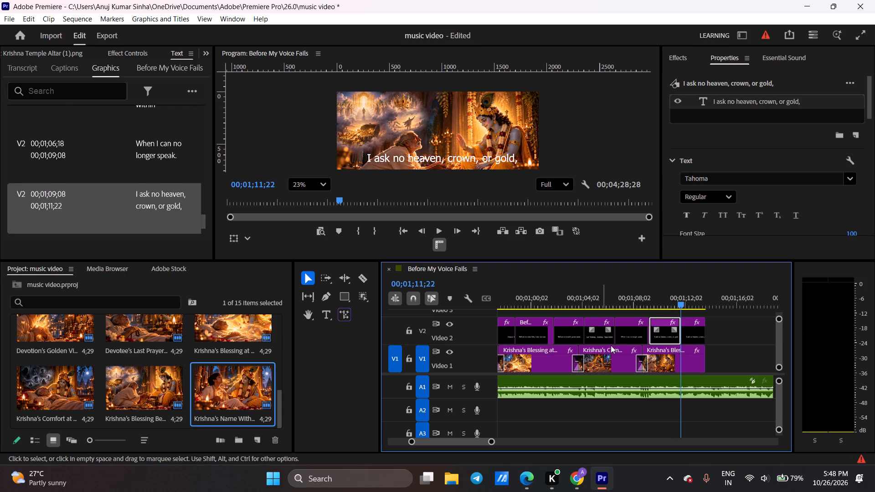
Copy the Chorus line "No freedom as reward." from Chrome and paste it in Premiere as the V2 clip text starting at 00;01;11;22.
{"action": "left_click", "coordinate": [573, 479]}
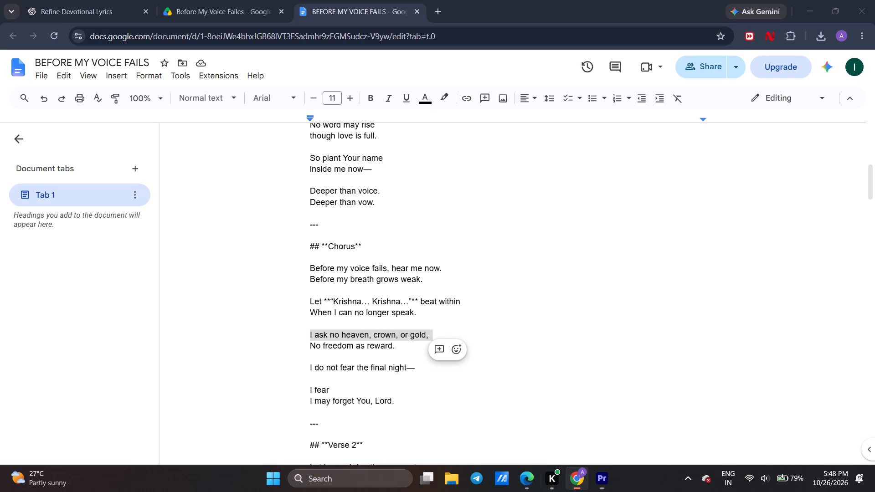
{"action": "double_click", "coordinate": [365, 349]}
{"action": "double_click", "coordinate": [365, 349]}
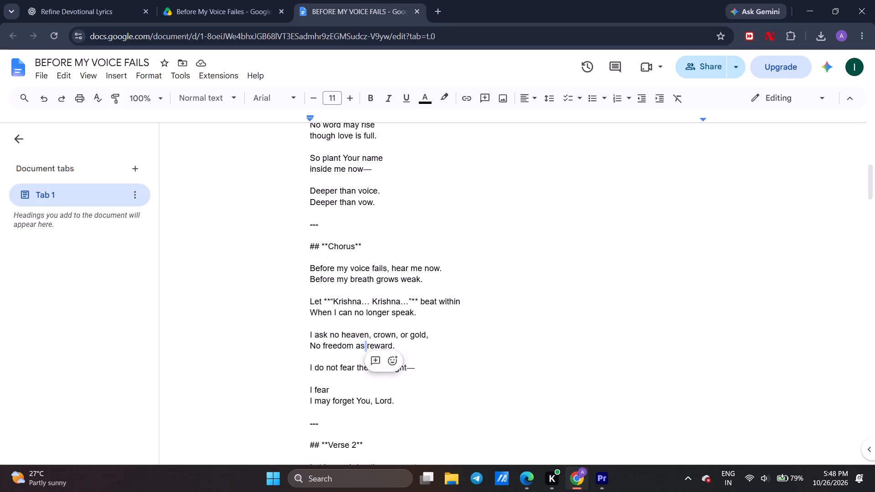
{"action": "triple_click", "coordinate": [344, 343]}
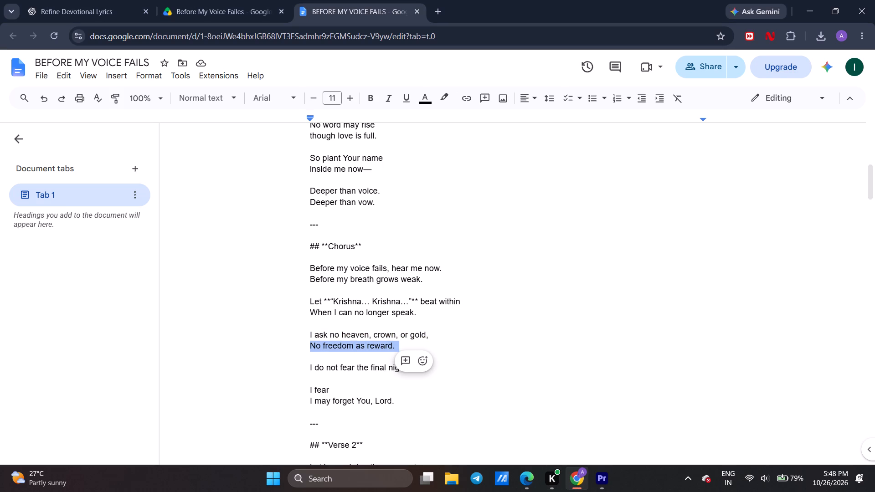
{"action": "key", "text": "ctrl+c"}
{"action": "left_click", "coordinate": [607, 482]}
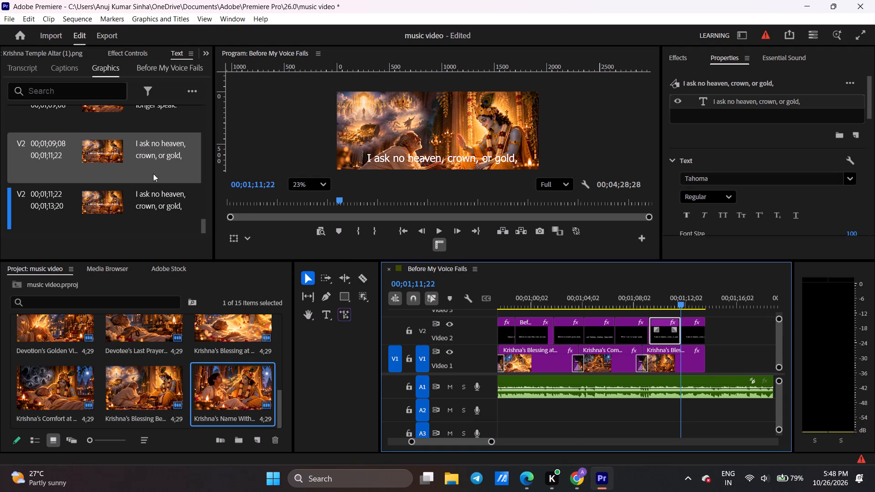
{"action": "double_click", "coordinate": [144, 200]}
{"action": "key", "text": "ctrl+v"}
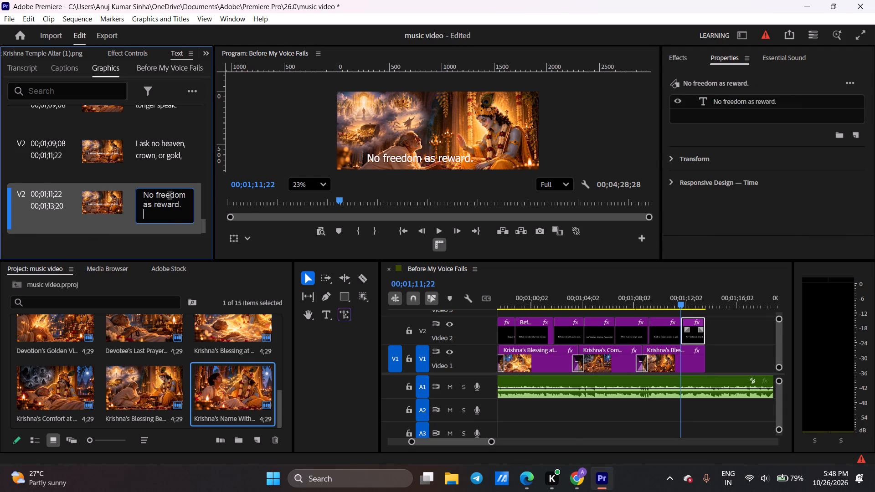
Centre the "No freedom as reward." text horizontally near the bottom of the video frame.
{"action": "left_click", "coordinate": [391, 154]}
{"action": "left_click_drag", "start_coordinate": [392, 156], "coordinate": [403, 159]}
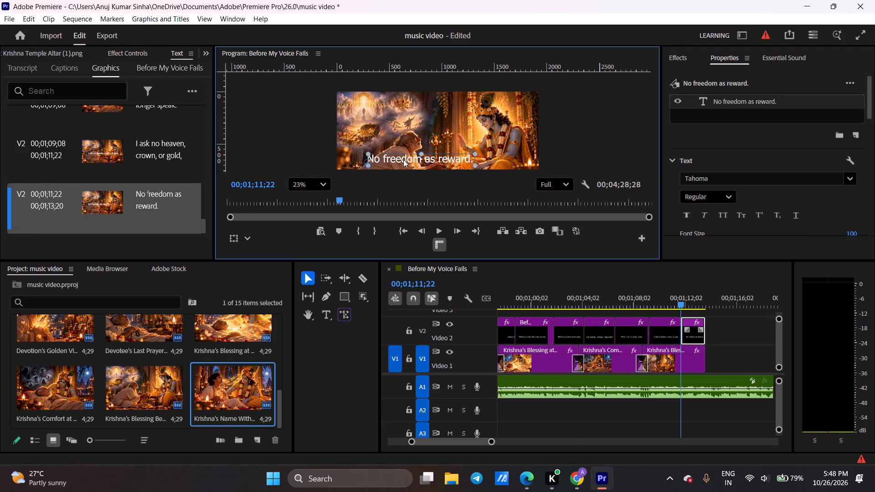
{"action": "left_click_drag", "start_coordinate": [403, 159], "coordinate": [413, 156]}
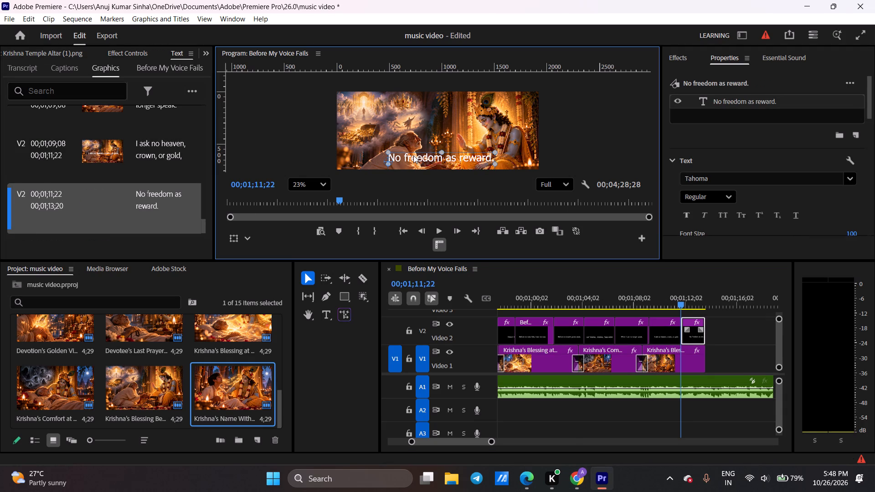
Play back the last Chorus text clips to the end of the edited footage to check their timing against the song.
{"action": "left_click", "coordinate": [628, 287]}
{"action": "key", "text": "space"}
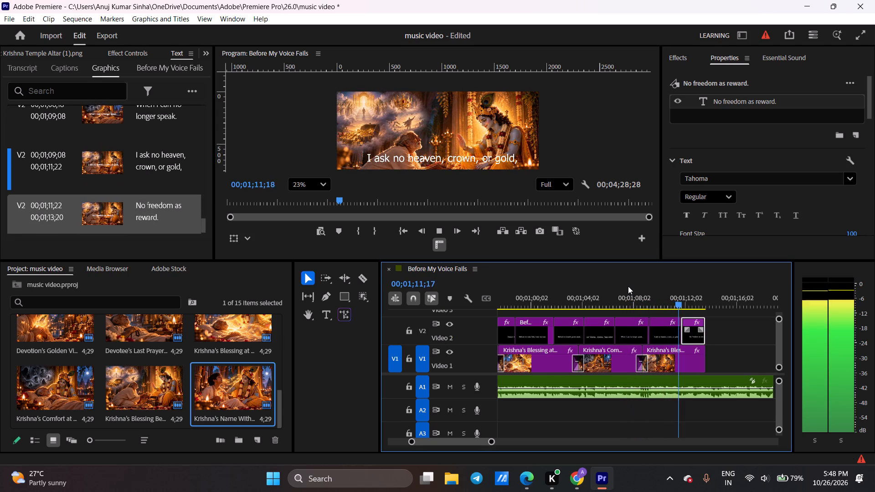
{"action": "key", "text": "space"}
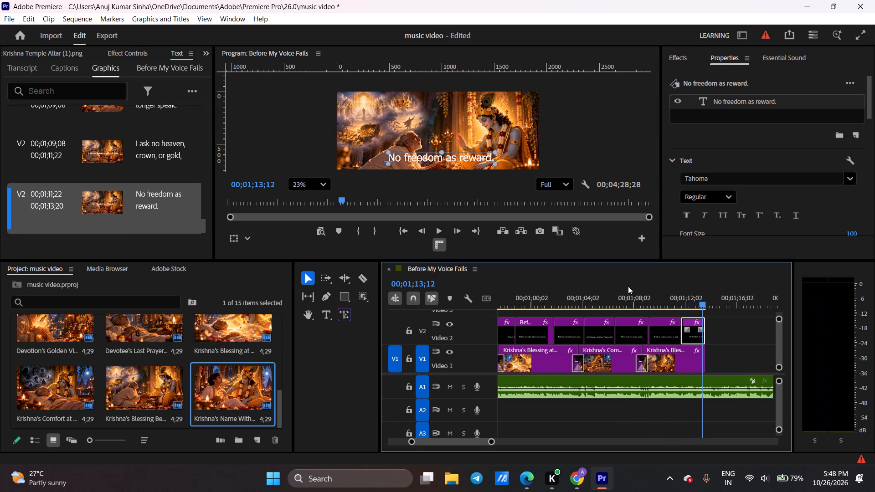
{"action": "key", "text": "space"}
{"action": "key", "text": "space"}
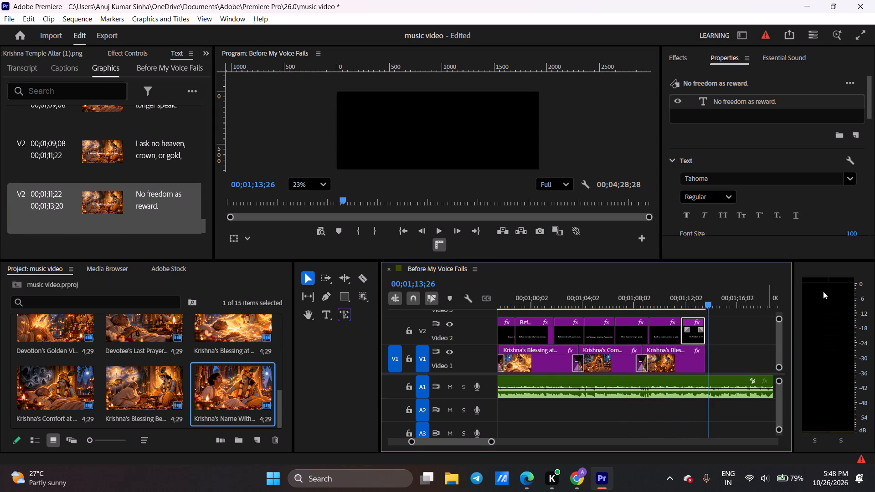
Return the playhead to the start of the sequence and maximize the Program monitor with the whole video frame in view.
{"action": "left_click_drag", "start_coordinate": [701, 297], "coordinate": [412, 287]}
{"action": "left_click_drag", "start_coordinate": [500, 299], "coordinate": [444, 300]}
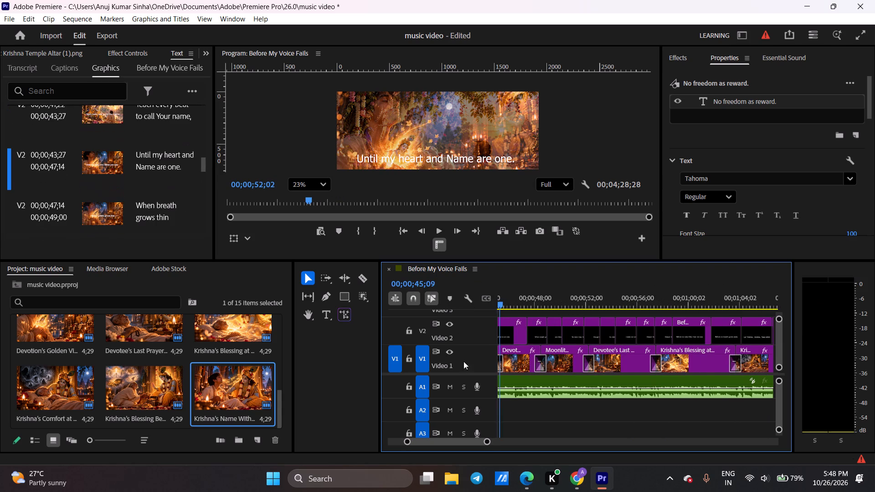
{"action": "left_click_drag", "start_coordinate": [487, 444], "coordinate": [513, 446]}
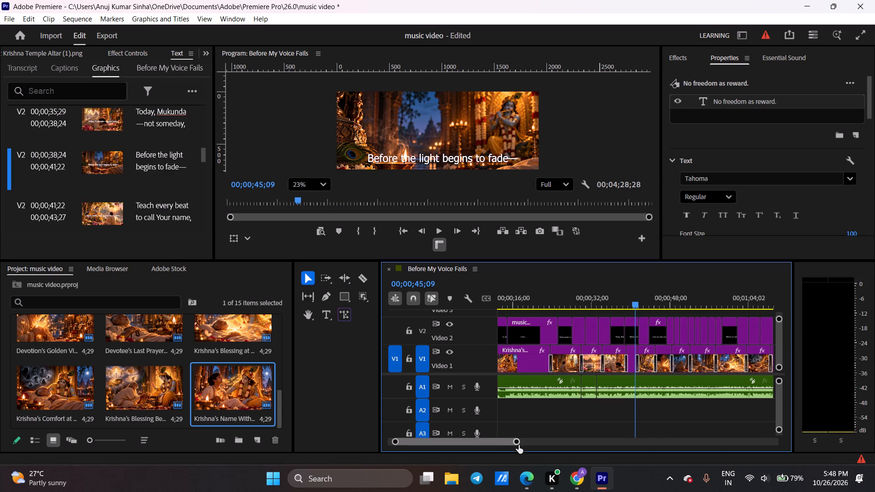
{"action": "left_click_drag", "start_coordinate": [517, 440], "coordinate": [545, 439]}
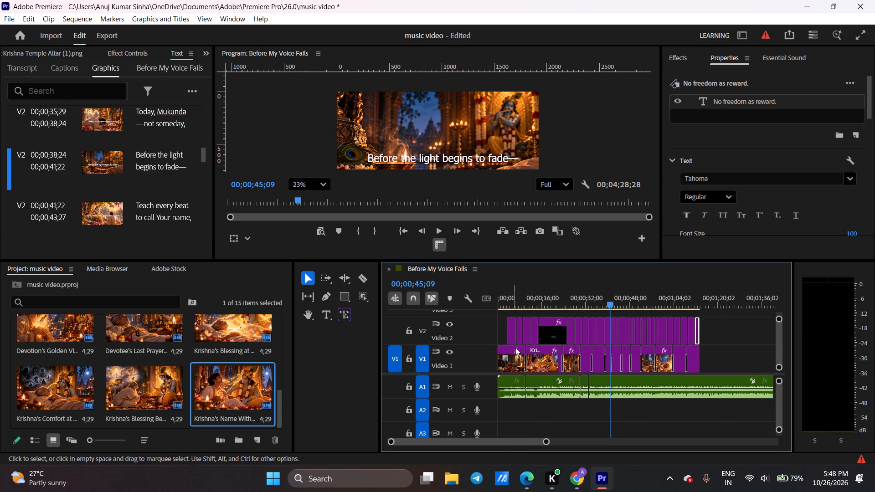
{"action": "left_click_drag", "start_coordinate": [605, 302], "coordinate": [466, 307]}
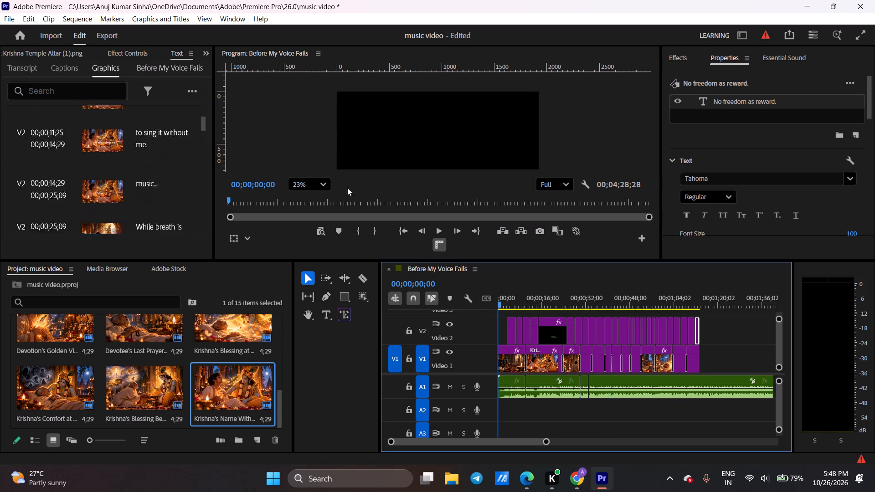
{"action": "left_click", "coordinate": [433, 122]}
{"action": "key", "text": "grave"}
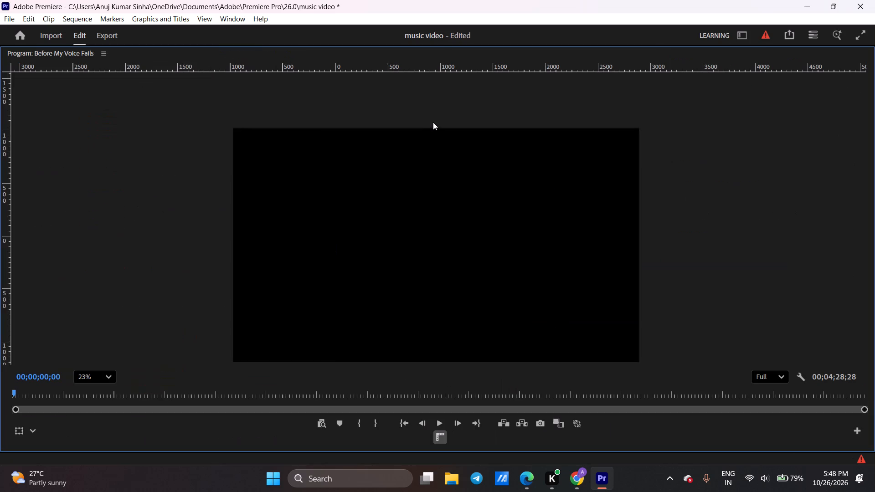
{"action": "middle_click_drag", "start_coordinate": [446, 280], "coordinate": [439, 217]}
{"action": "scroll", "coordinate": [443, 225], "scroll_direction": "up", "scroll_amount": 6}
{"action": "middle_click_drag", "start_coordinate": [395, 214], "coordinate": [424, 236]}
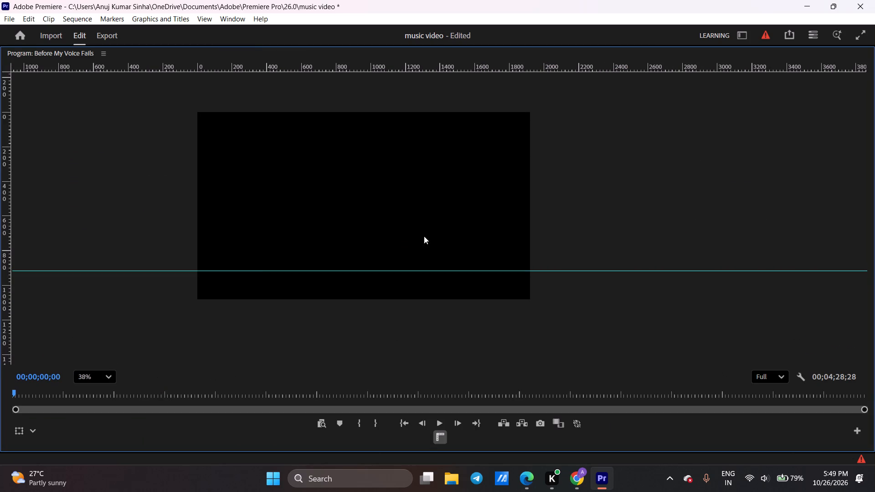
{"action": "middle_click_drag", "start_coordinate": [424, 236], "coordinate": [446, 251]}
{"action": "middle_click_drag", "start_coordinate": [406, 219], "coordinate": [503, 258]}
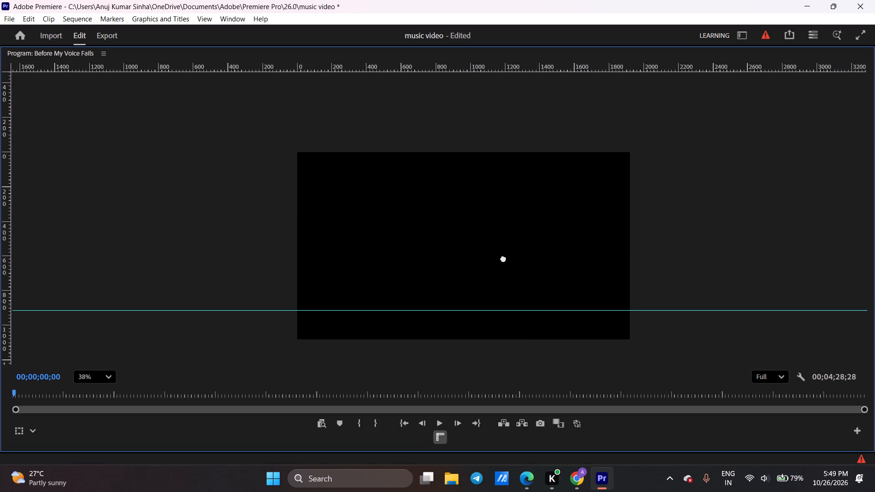
{"action": "middle_click_drag", "start_coordinate": [503, 258], "coordinate": [482, 251]}
Play back the opening lyric clips from the start and jump to several further points to check the text placement.
{"action": "key", "text": "space"}
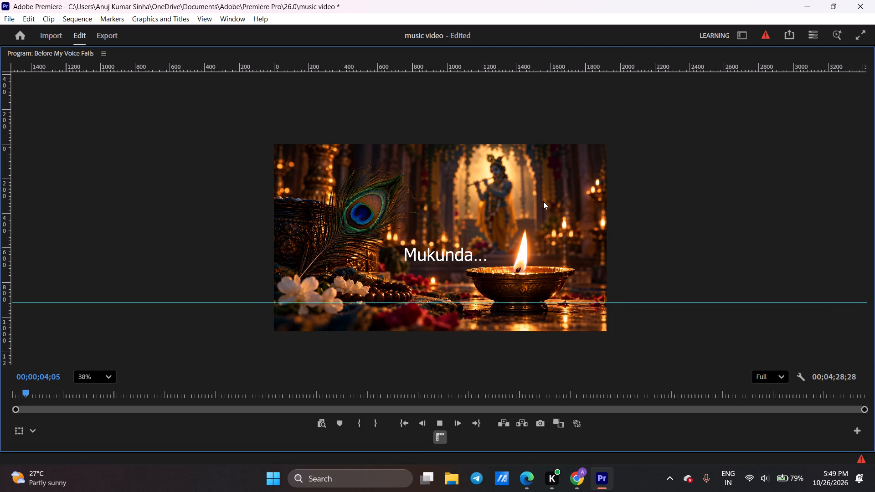
{"action": "key", "text": "space"}
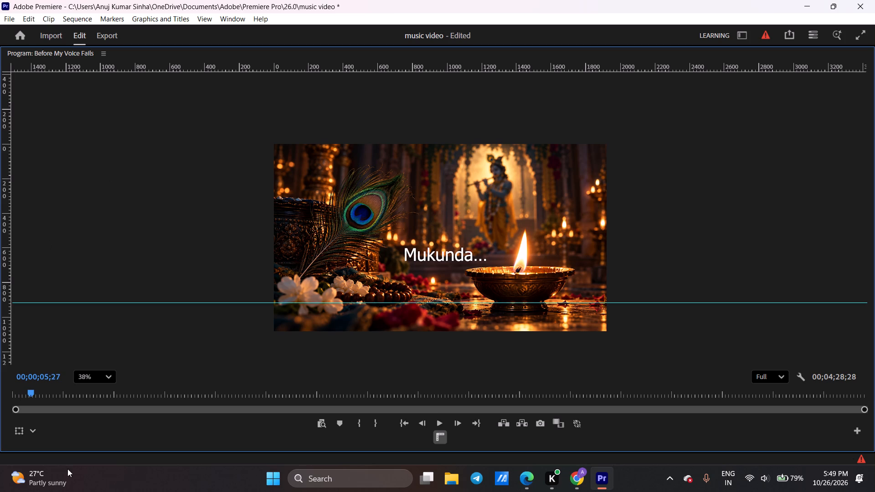
{"action": "left_click_drag", "start_coordinate": [27, 389], "coordinate": [15, 389]}
{"action": "key", "text": "space"}
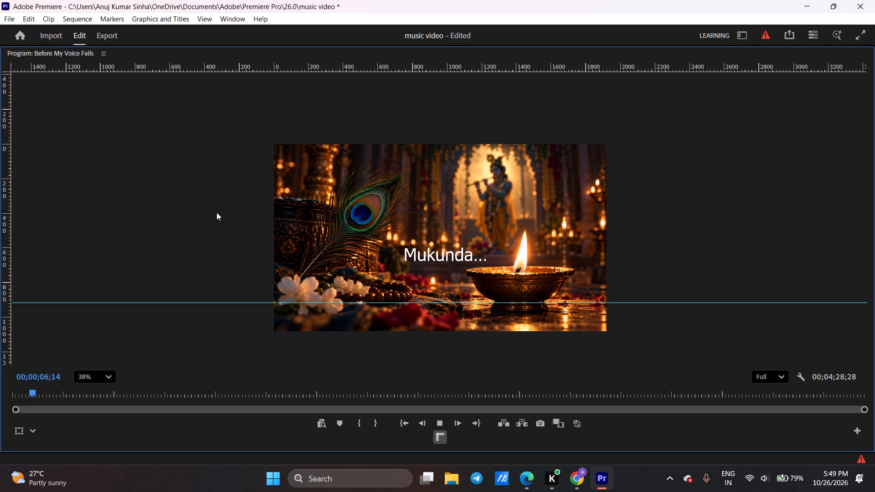
{"action": "key", "text": "space"}
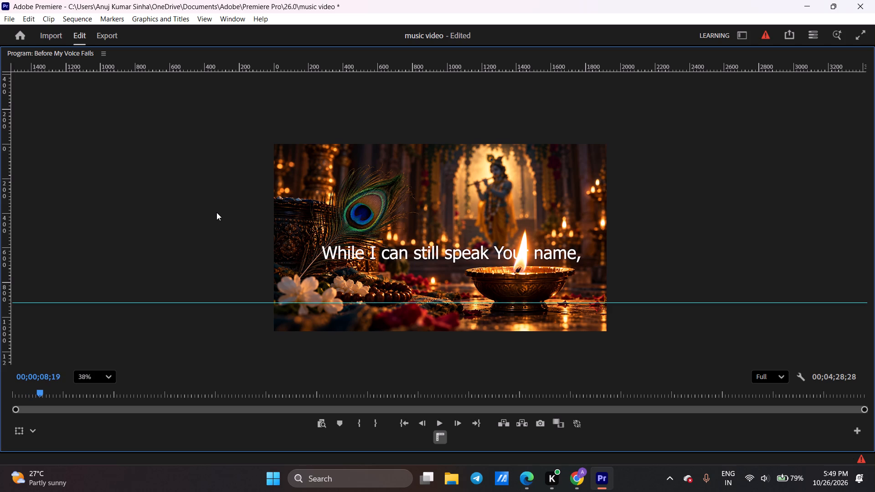
{"action": "key", "text": "space"}
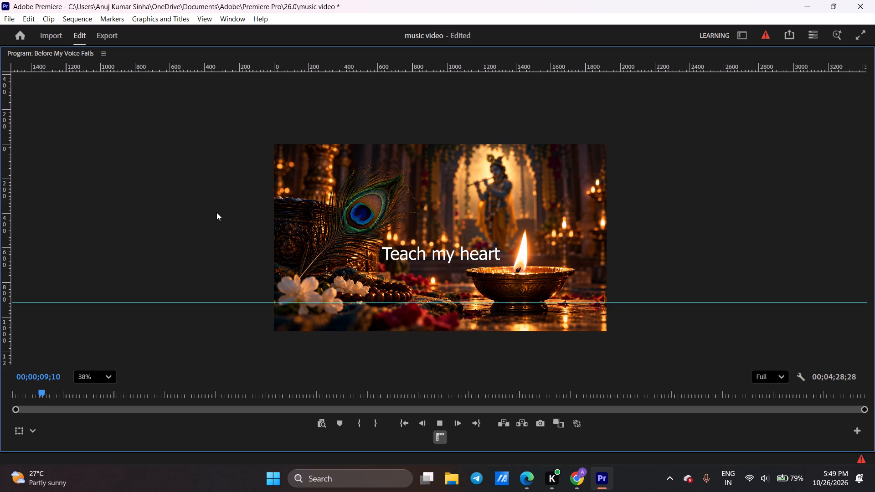
{"action": "key", "text": "space"}
{"action": "key", "text": "space"}
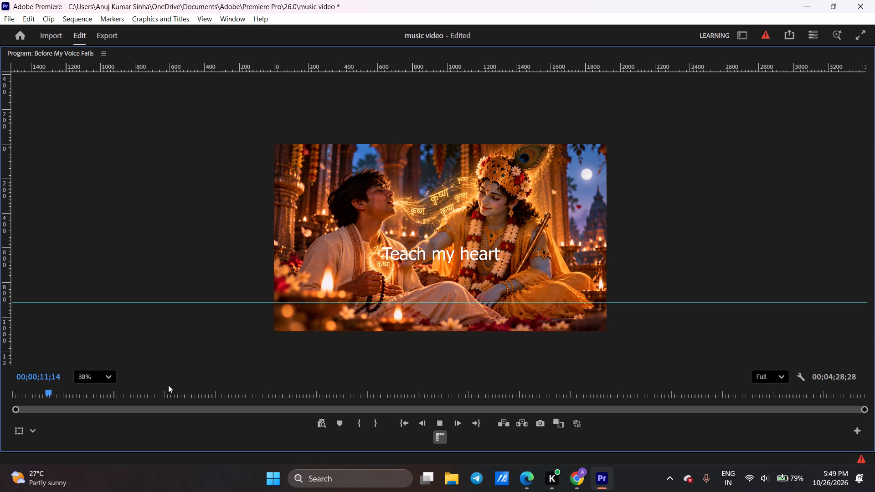
{"action": "key", "text": "space"}
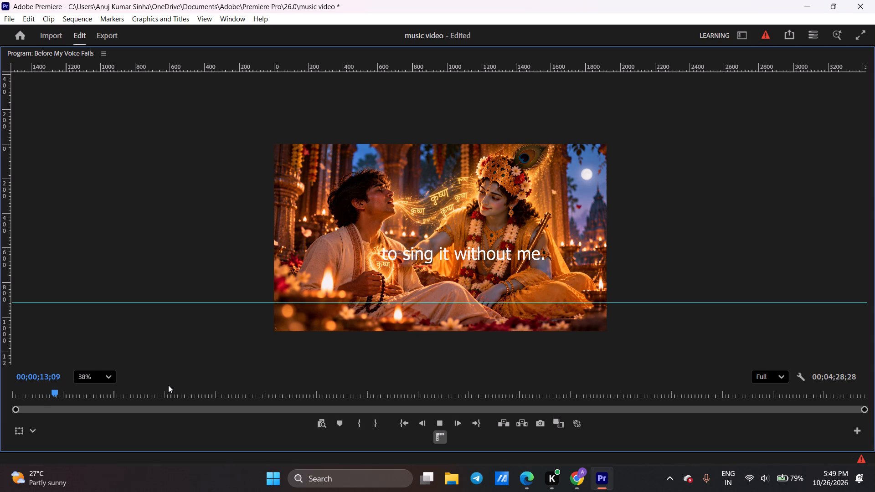
{"action": "left_click", "coordinate": [328, 394]}
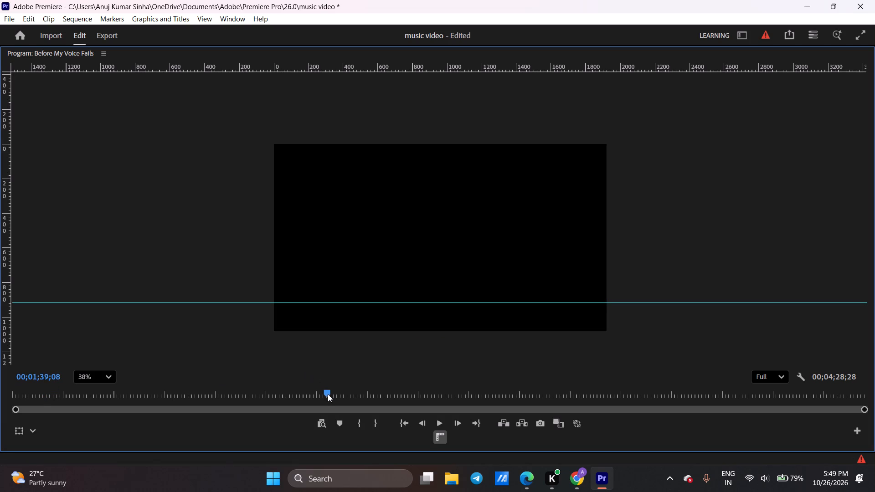
{"action": "left_click", "coordinate": [261, 390]}
{"action": "left_click", "coordinate": [226, 395]}
{"action": "left_click", "coordinate": [159, 401]}
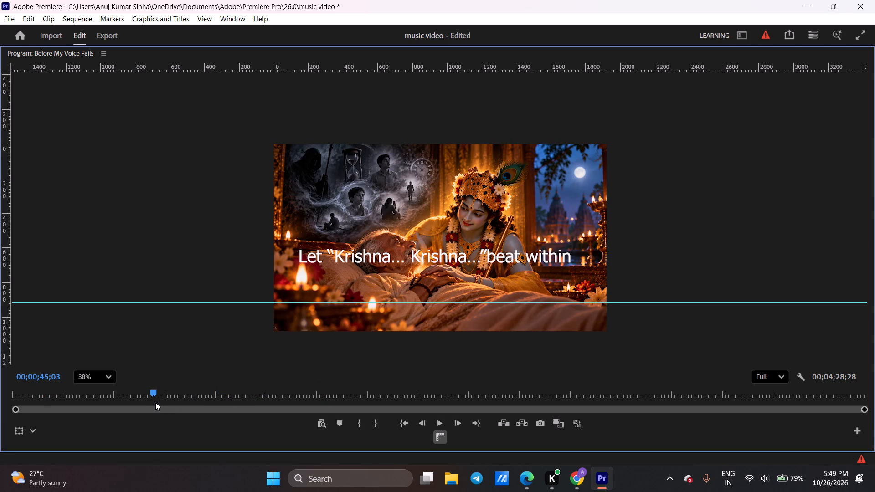
{"action": "left_click", "coordinate": [120, 400]}
{"action": "left_click", "coordinate": [77, 408]}
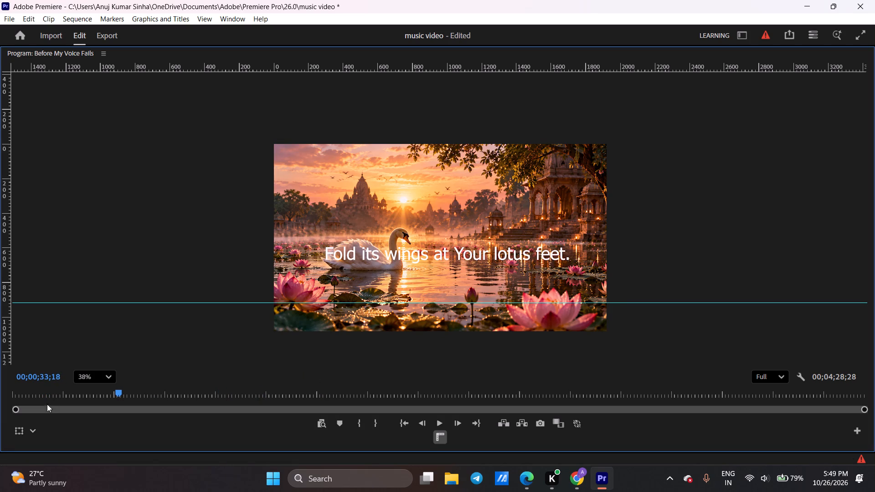
Move the "Mukunda..." text down to just above the horizontal guide, keeping it near the frame's horizontal centre.
{"action": "left_click", "coordinate": [29, 392]}
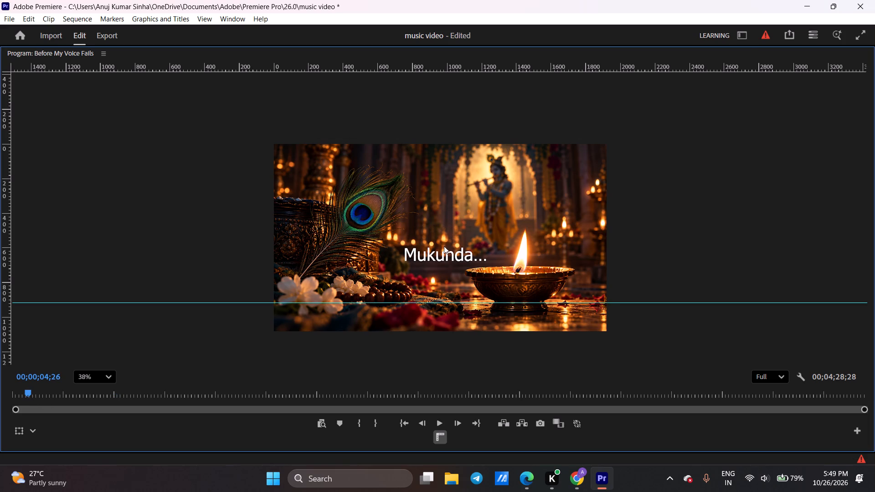
{"action": "left_click", "coordinate": [442, 249]}
{"action": "left_click_drag", "start_coordinate": [430, 253], "coordinate": [431, 253]}
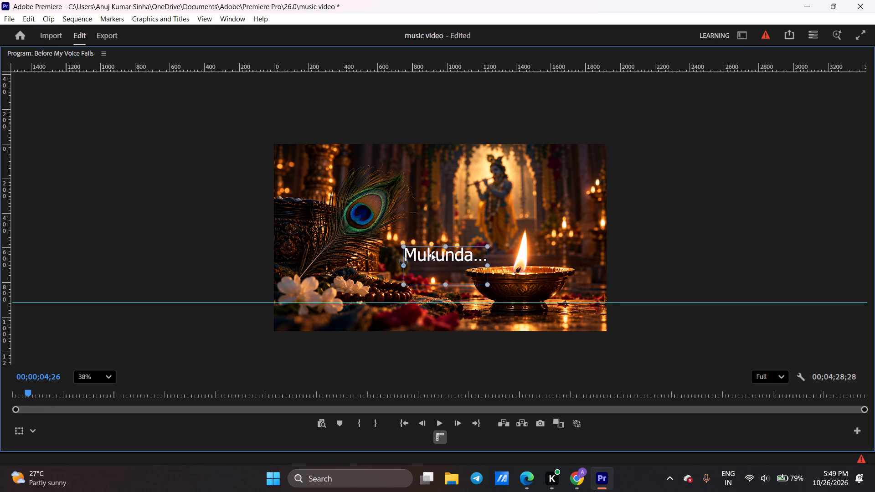
{"action": "left_click_drag", "start_coordinate": [431, 253], "coordinate": [422, 288]}
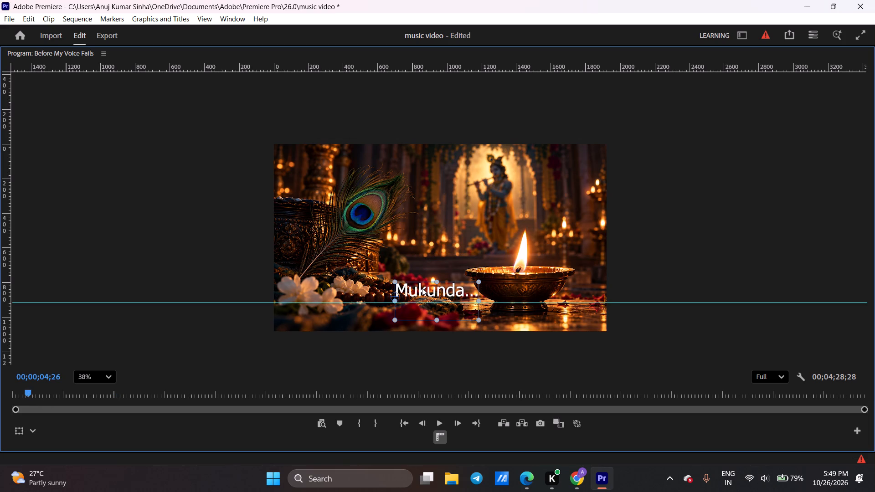
{"action": "left_click_drag", "start_coordinate": [422, 288], "coordinate": [426, 288]}
Play on to the "While I can still speak Your name," text and move it down to just above the horizontal guide.
{"action": "key", "text": "space"}
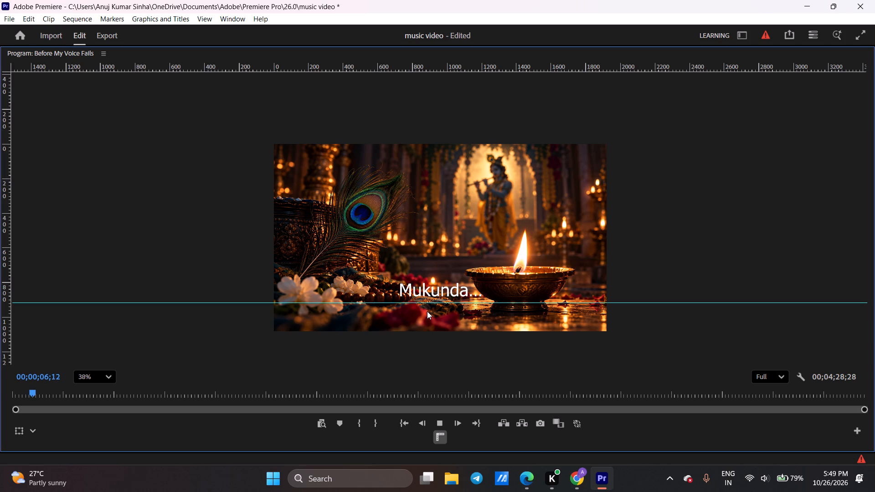
{"action": "key", "text": "space"}
{"action": "left_click", "coordinate": [416, 252]}
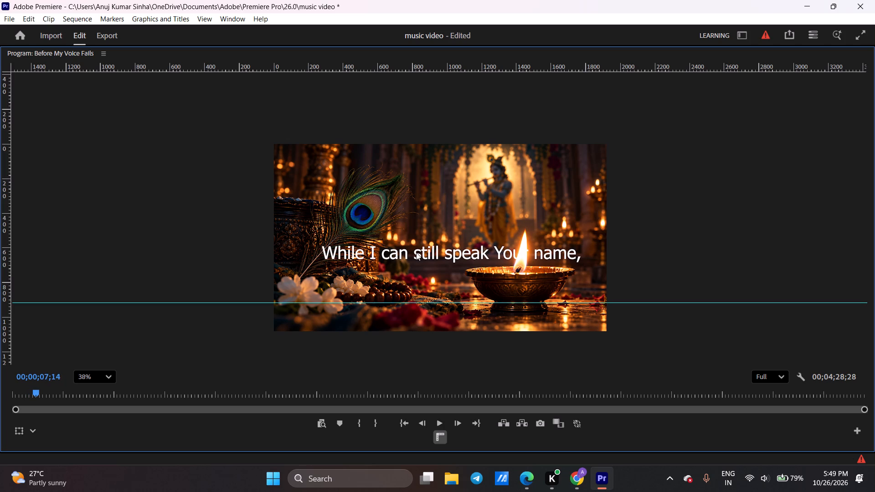
{"action": "left_click_drag", "start_coordinate": [416, 252], "coordinate": [407, 286]}
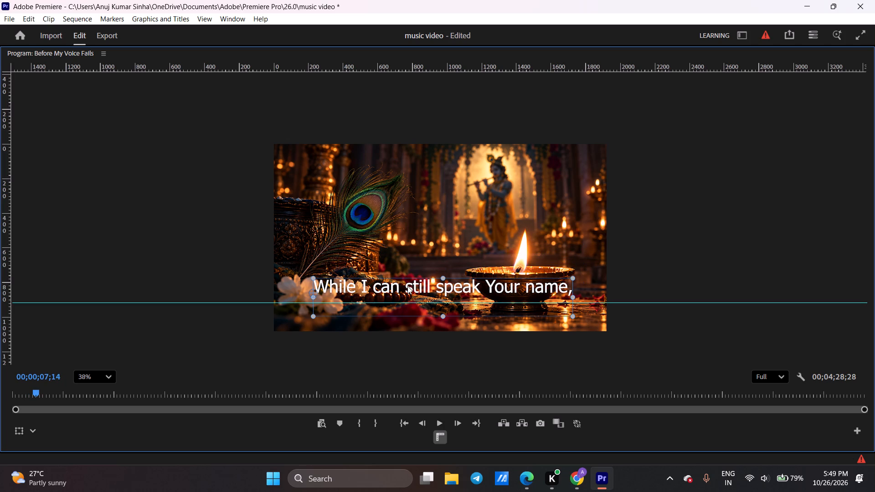
{"action": "left_click_drag", "start_coordinate": [407, 286], "coordinate": [406, 289]}
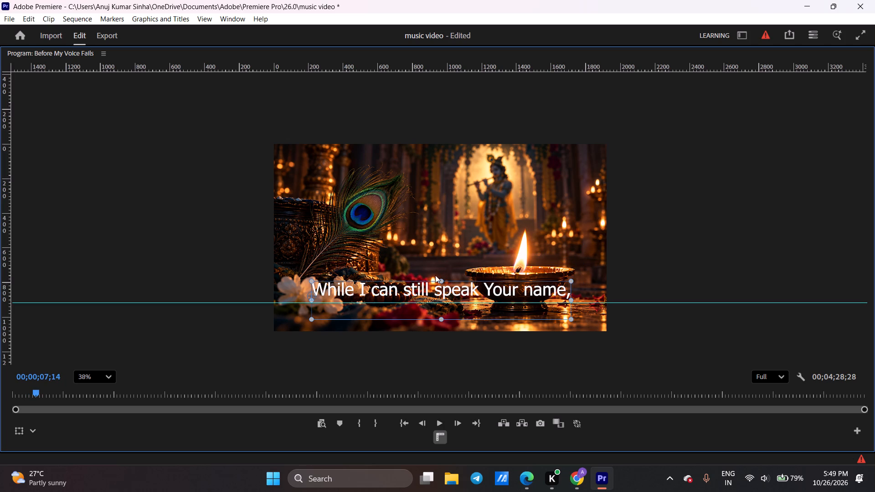
Play on to the "Teach my heart" text and move it down to just above the horizontal guide.
{"action": "key", "text": "space"}
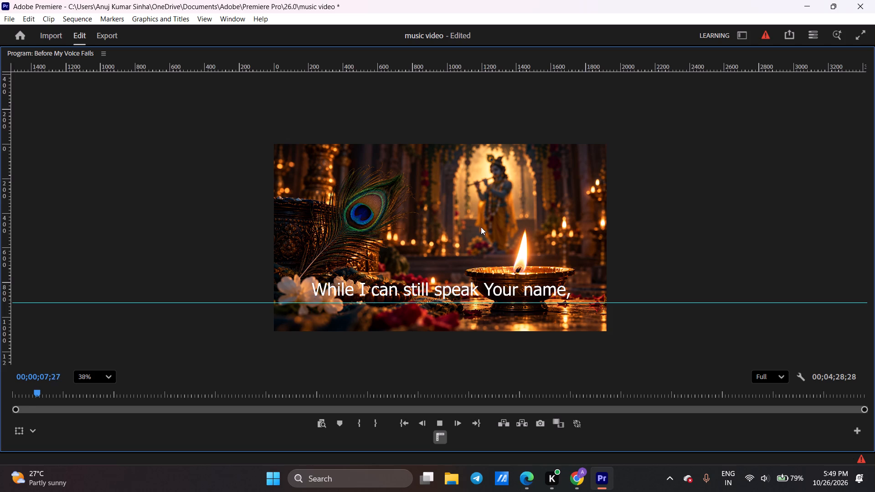
{"action": "key", "text": "space"}
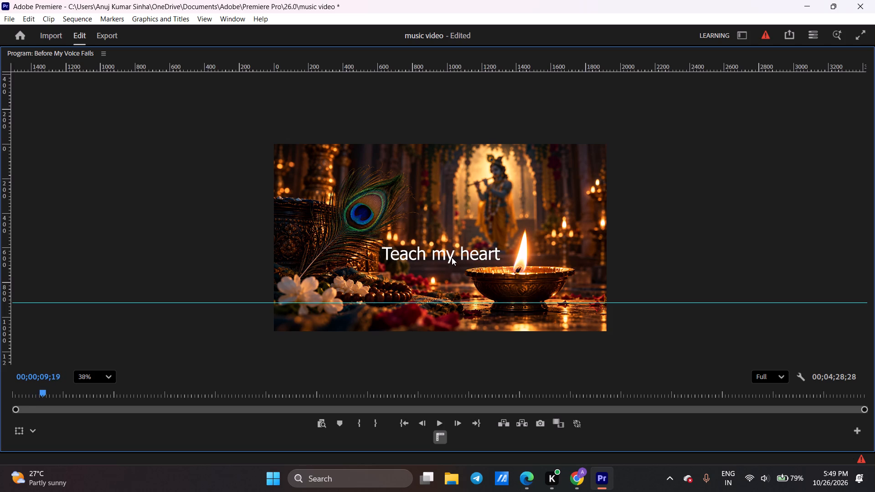
{"action": "left_click", "coordinate": [439, 255]}
{"action": "left_click", "coordinate": [444, 255]}
{"action": "left_click_drag", "start_coordinate": [444, 255], "coordinate": [446, 275]}
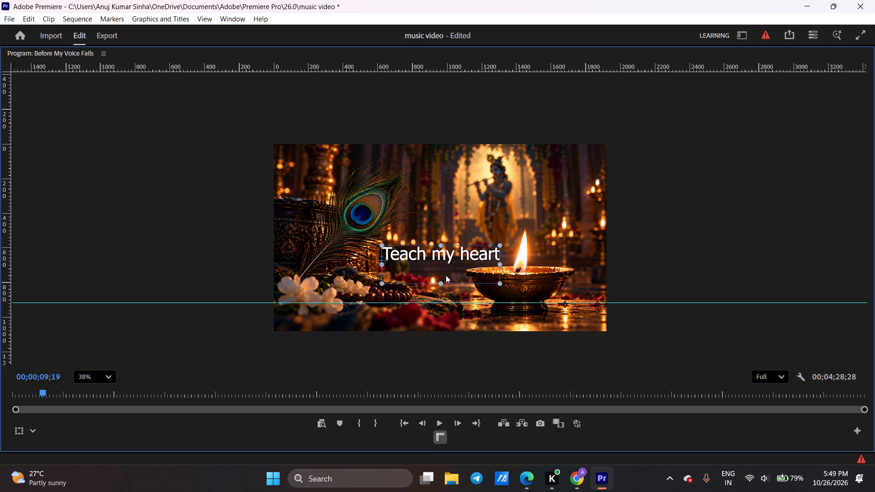
{"action": "left_click_drag", "start_coordinate": [446, 275], "coordinate": [442, 295]}
Replay the opening from the start up to "to sing it without me." and move that text down onto the horizontal guide.
{"action": "left_click_drag", "start_coordinate": [41, 393], "coordinate": [18, 394]}
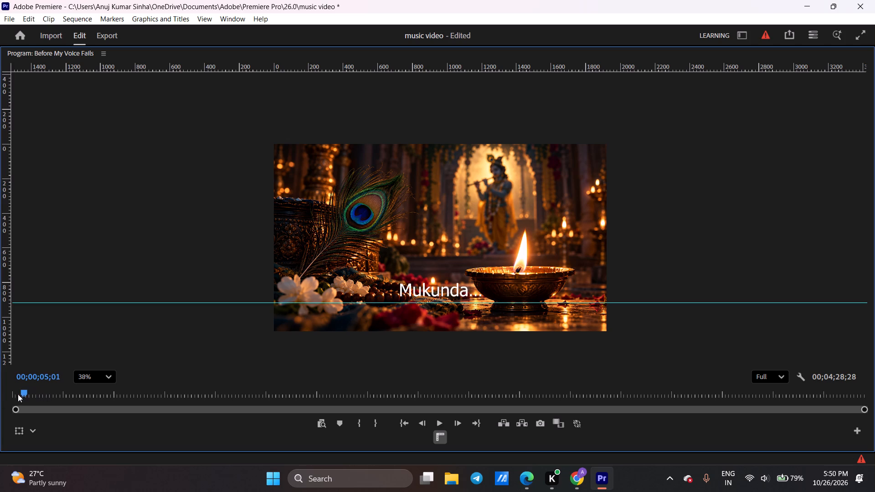
{"action": "left_click_drag", "start_coordinate": [18, 394], "coordinate": [10, 395]}
{"action": "key", "text": "space"}
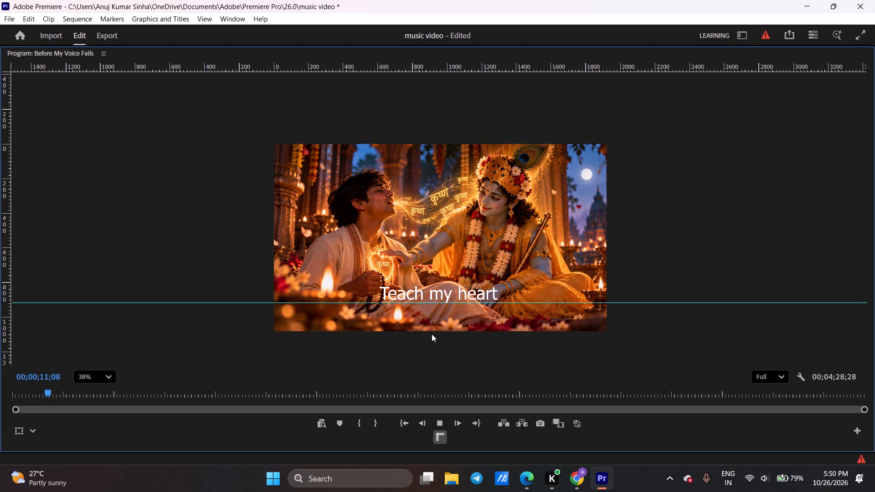
{"action": "key", "text": "space"}
{"action": "left_click", "coordinate": [408, 252]}
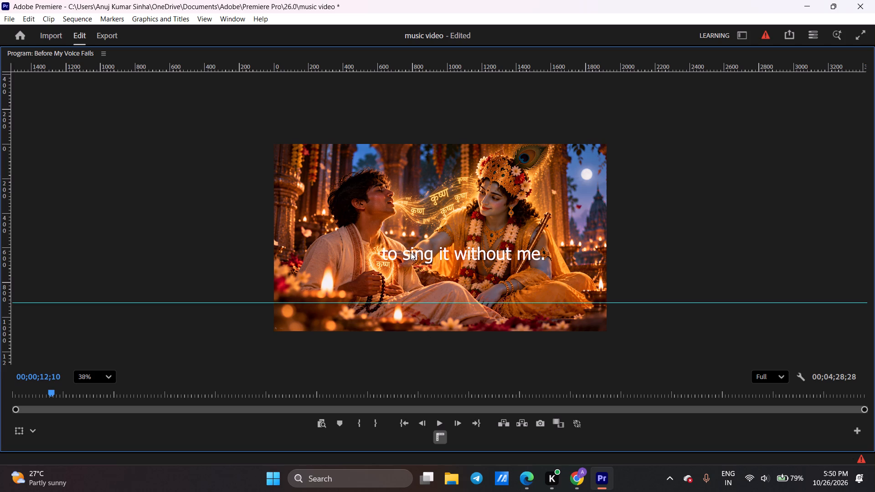
{"action": "left_click_drag", "start_coordinate": [417, 256], "coordinate": [393, 293]}
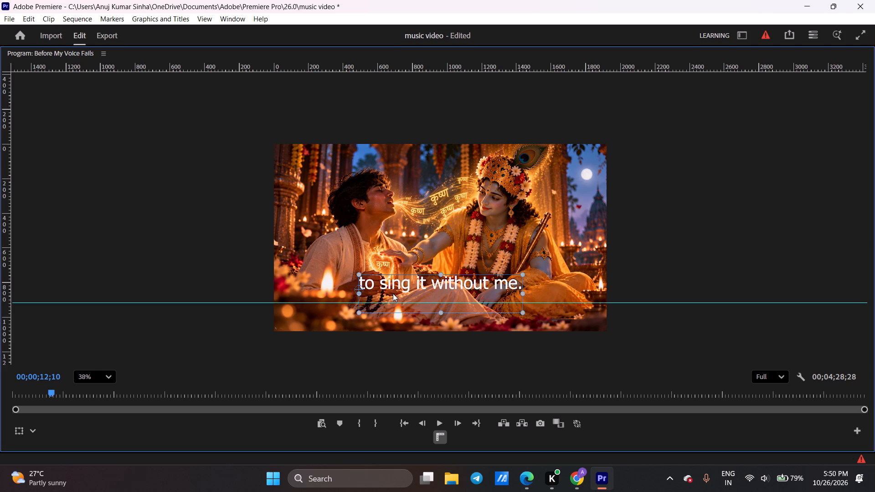
{"action": "left_click_drag", "start_coordinate": [393, 293], "coordinate": [385, 307]}
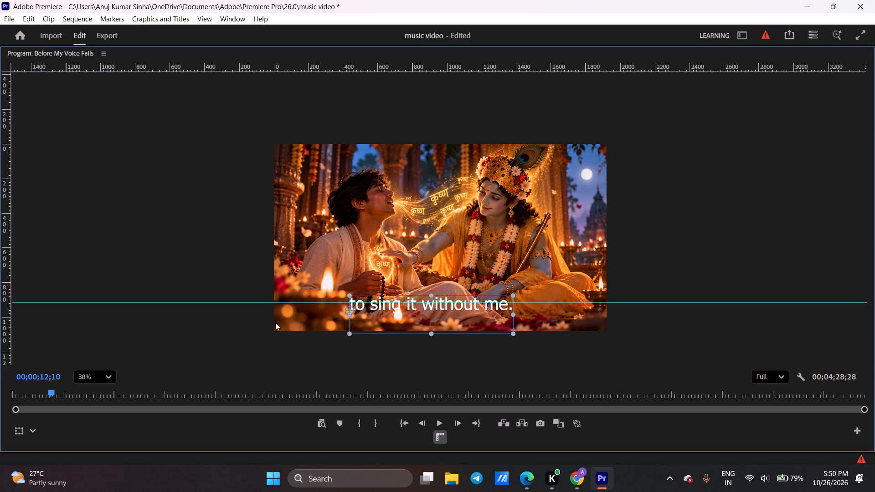
Go back to the "Teach my heart" text and lower it onto the horizontal guide.
{"action": "left_click", "coordinate": [49, 395]}
{"action": "left_click", "coordinate": [421, 292]}
{"action": "left_click_drag", "start_coordinate": [420, 292], "coordinate": [411, 300]}
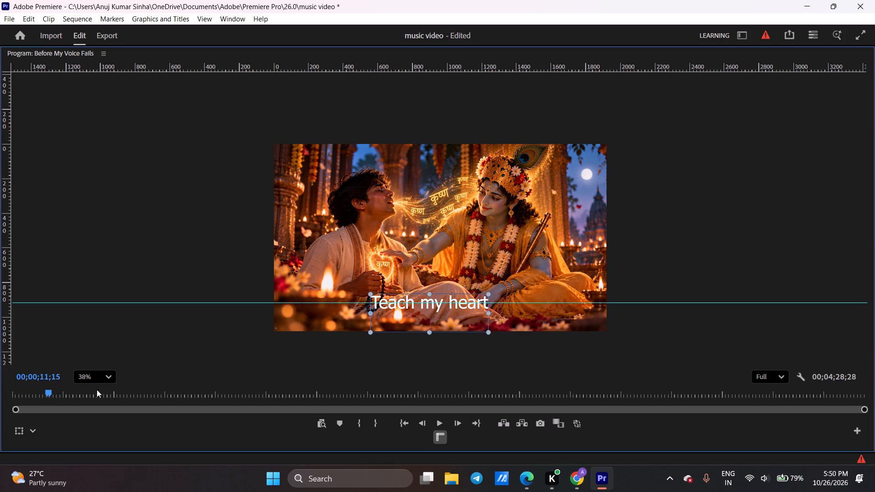
Go back to the "While I can still speak Your name," text and lower it onto the horizontal guide.
{"action": "left_click_drag", "start_coordinate": [51, 393], "coordinate": [41, 393]}
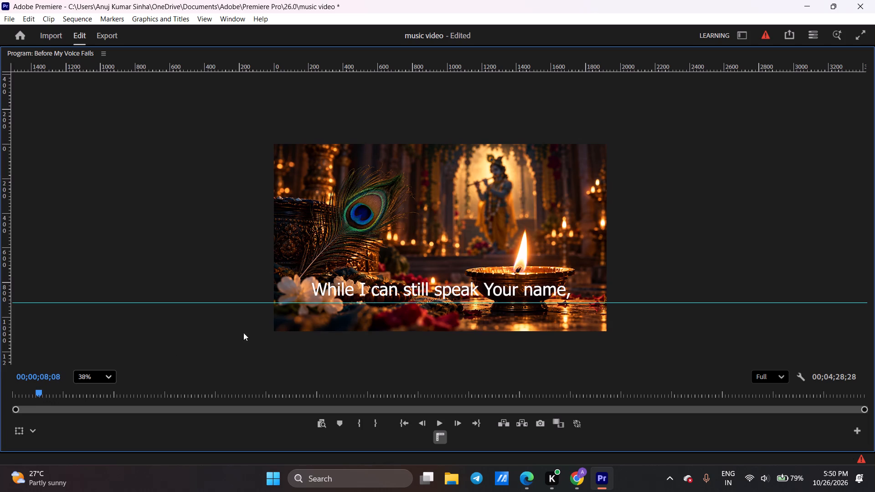
{"action": "left_click_drag", "start_coordinate": [352, 291], "coordinate": [351, 301]}
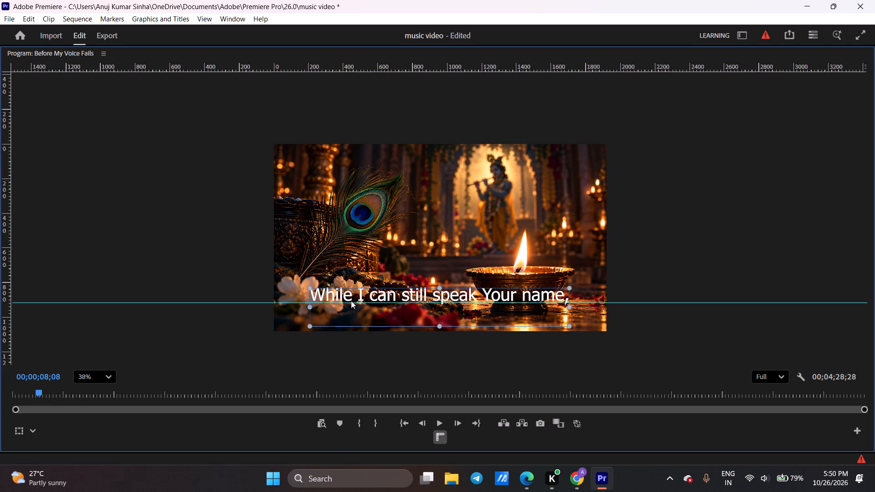
{"action": "left_click_drag", "start_coordinate": [351, 301], "coordinate": [351, 304]}
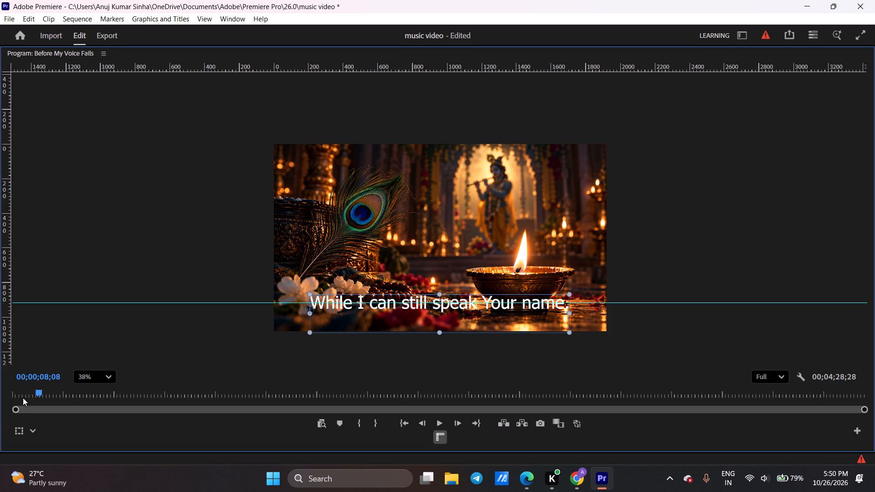
Go back to the "Mukunda..." text, lower it onto the horizontal guide and deselect it.
{"action": "left_click_drag", "start_coordinate": [40, 394], "coordinate": [32, 395]}
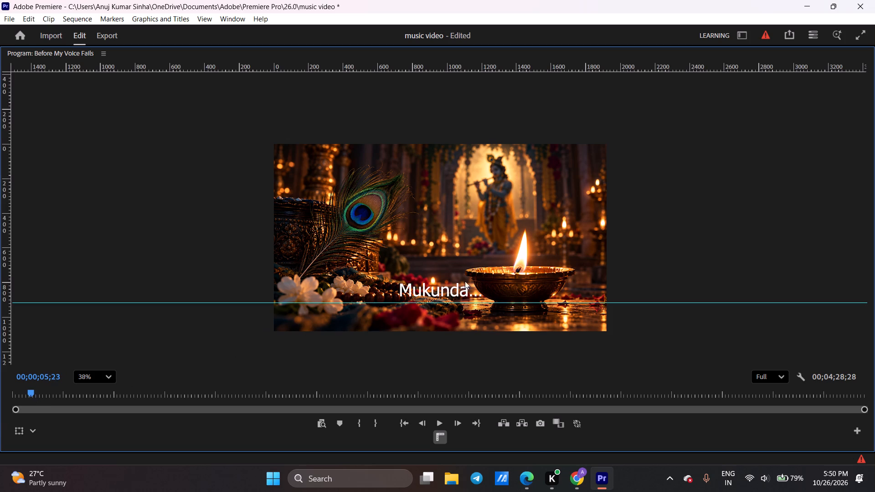
{"action": "left_click_drag", "start_coordinate": [445, 291], "coordinate": [444, 301]}
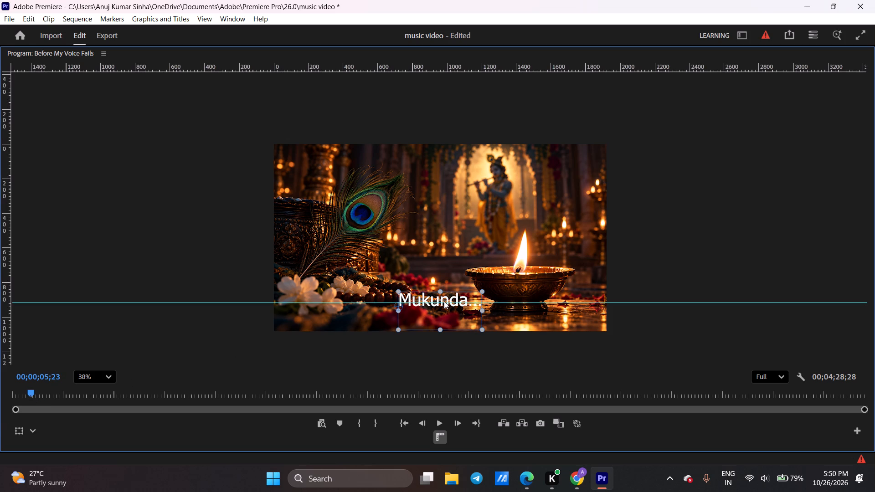
{"action": "left_click_drag", "start_coordinate": [444, 301], "coordinate": [444, 302]}
{"action": "left_click", "coordinate": [684, 227]}
Play on to the "music..." text and move it down onto the horizontal guide.
{"action": "key", "text": "space"}
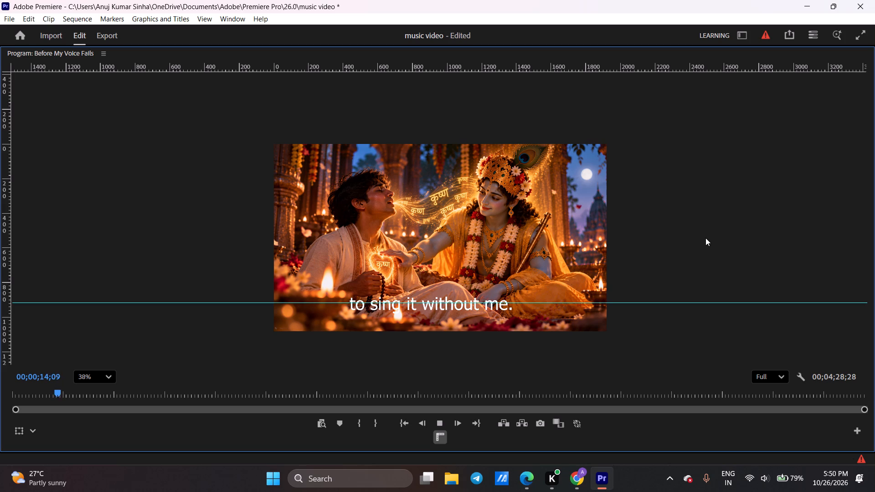
{"action": "key", "text": "space"}
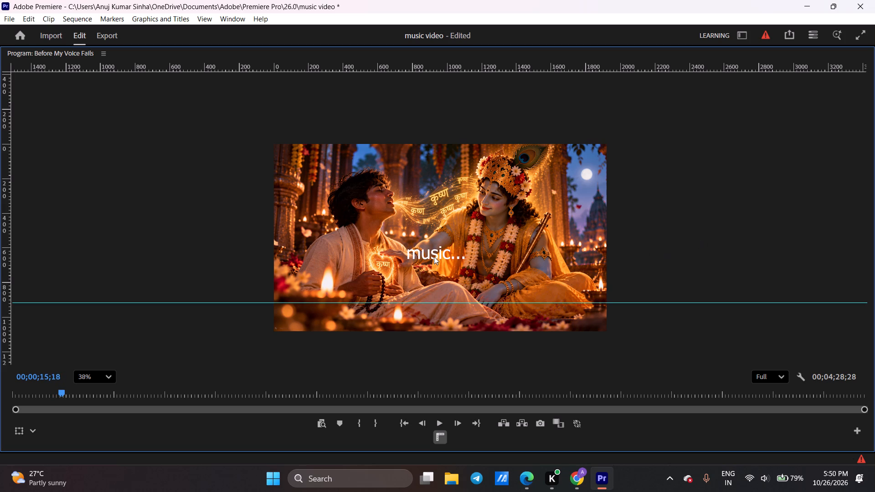
{"action": "left_click", "coordinate": [434, 256]}
{"action": "left_click_drag", "start_coordinate": [430, 253], "coordinate": [434, 312]}
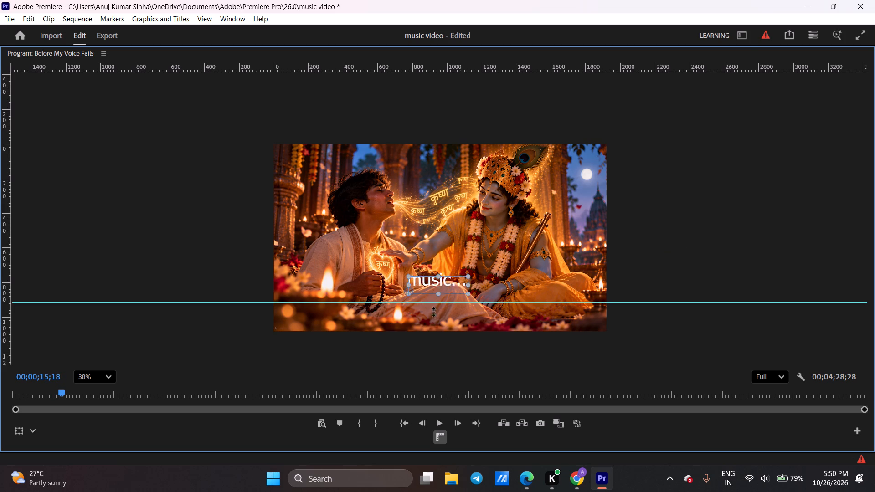
{"action": "left_click_drag", "start_coordinate": [434, 312], "coordinate": [428, 304]}
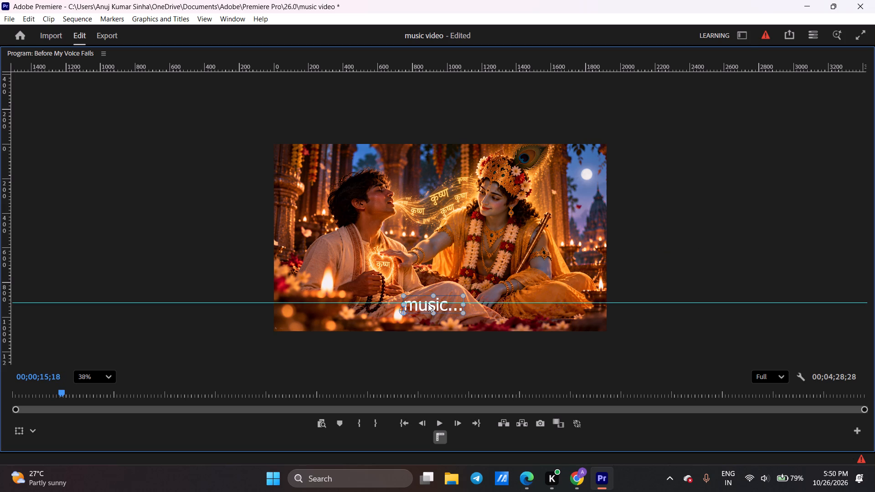
{"action": "left_click_drag", "start_coordinate": [428, 304], "coordinate": [428, 302]}
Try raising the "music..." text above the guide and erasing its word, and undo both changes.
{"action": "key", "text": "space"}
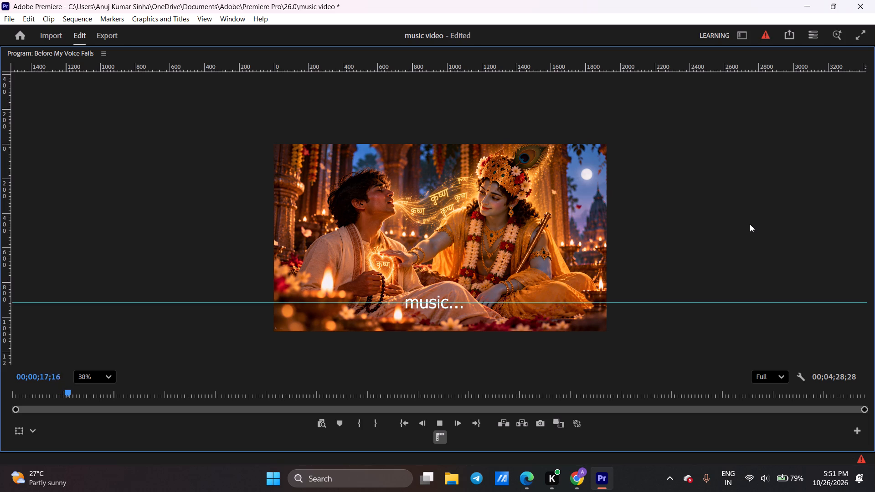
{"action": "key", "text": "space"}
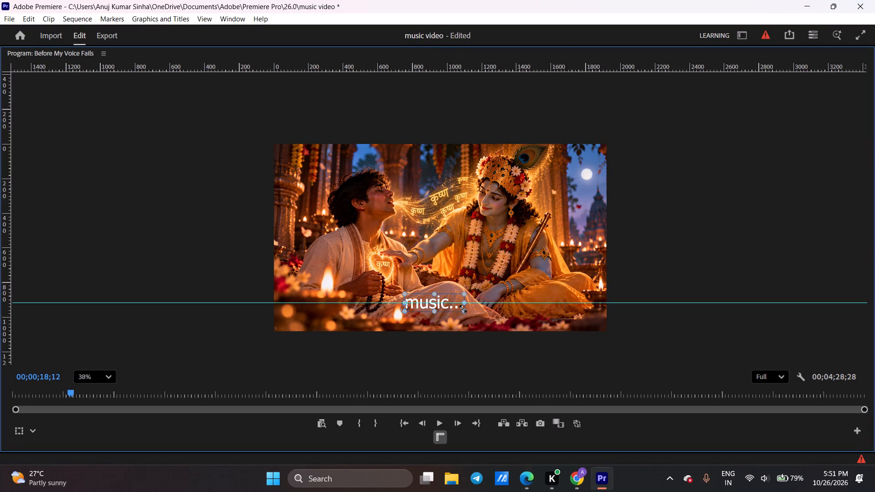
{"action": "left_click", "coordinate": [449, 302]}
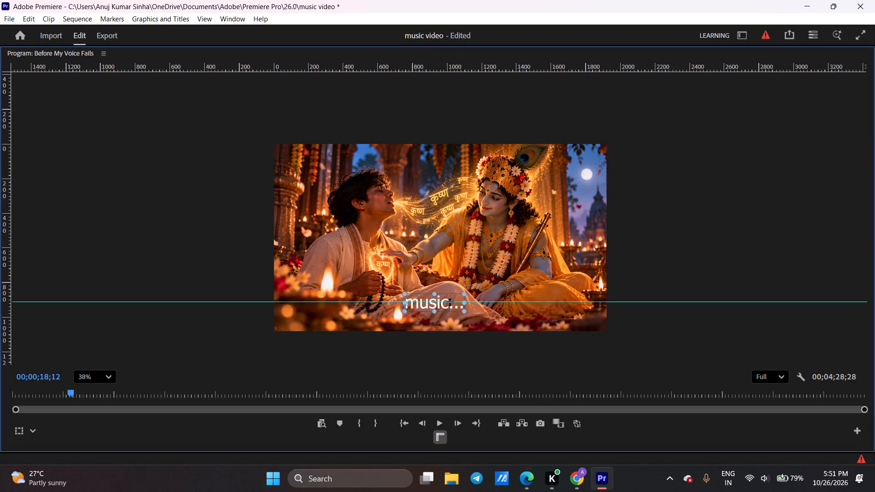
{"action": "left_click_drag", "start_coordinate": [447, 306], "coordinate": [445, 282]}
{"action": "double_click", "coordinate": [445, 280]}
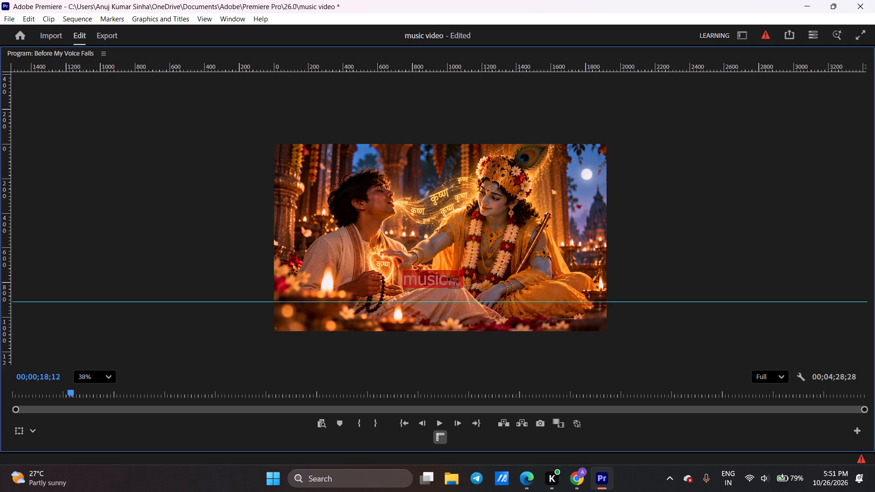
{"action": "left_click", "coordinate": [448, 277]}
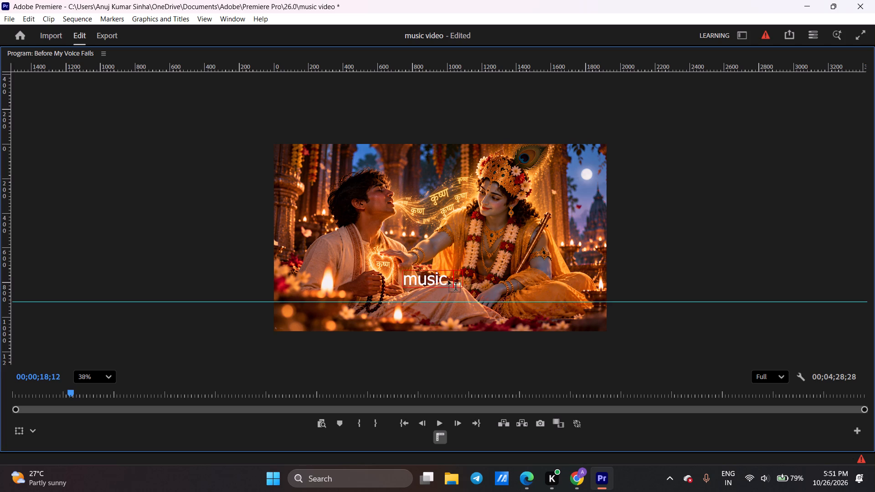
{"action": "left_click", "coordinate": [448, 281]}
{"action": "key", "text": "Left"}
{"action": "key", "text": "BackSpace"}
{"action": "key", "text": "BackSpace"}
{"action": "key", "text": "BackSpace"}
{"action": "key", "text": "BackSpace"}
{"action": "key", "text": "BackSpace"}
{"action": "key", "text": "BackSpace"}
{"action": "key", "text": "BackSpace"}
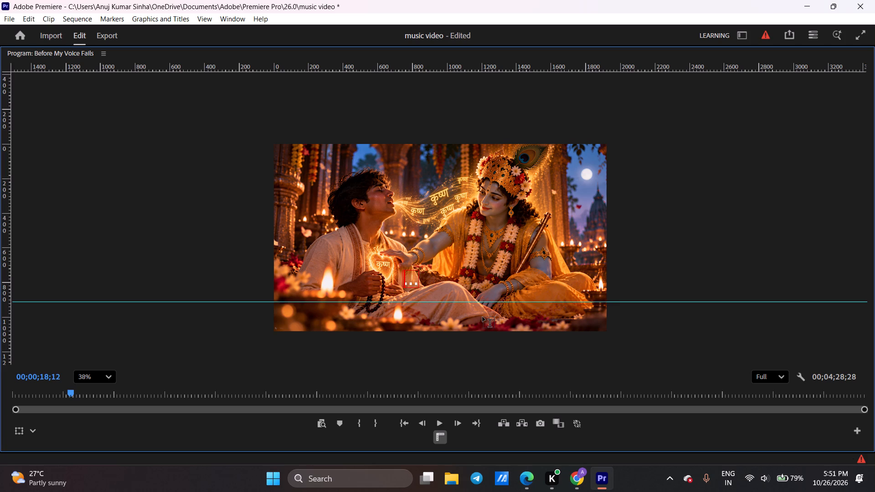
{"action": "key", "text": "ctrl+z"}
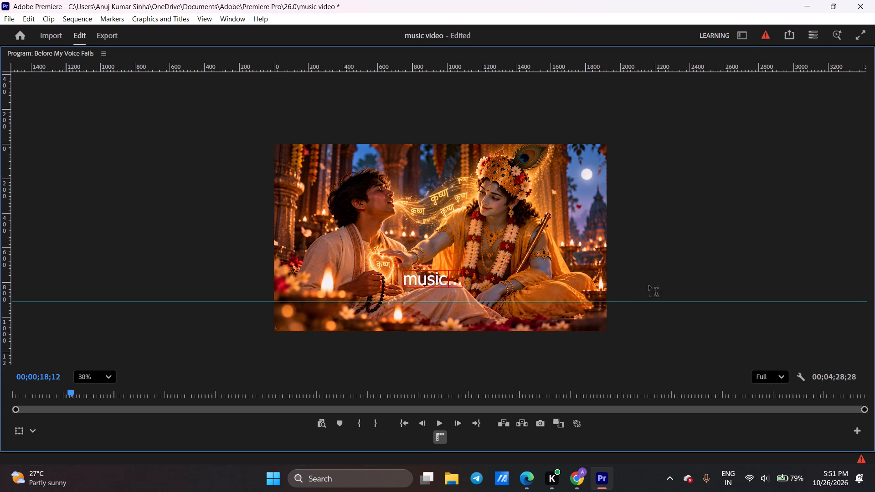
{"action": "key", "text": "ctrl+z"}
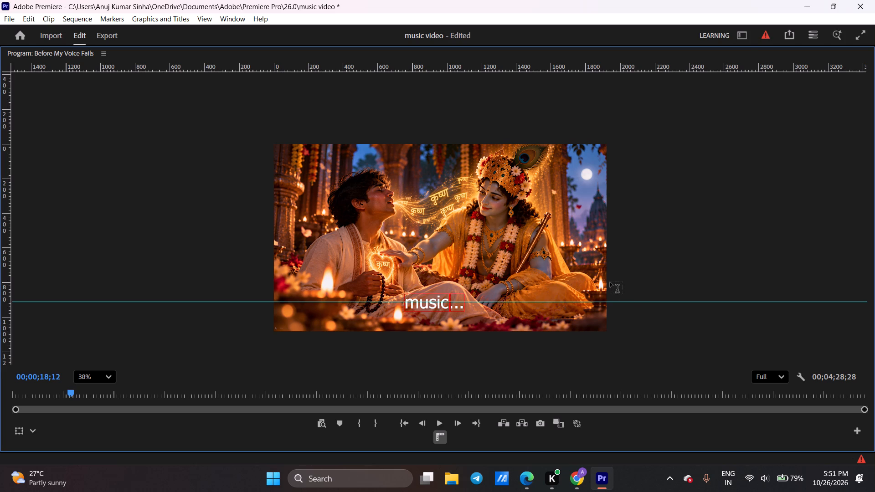
Replay the sequence from the "Mukunda..." text through to the "music" text to check the lyric alignment.
{"action": "scroll", "coordinate": [610, 282], "scroll_direction": "left", "scroll_amount": 1, "text": "ctrl"}
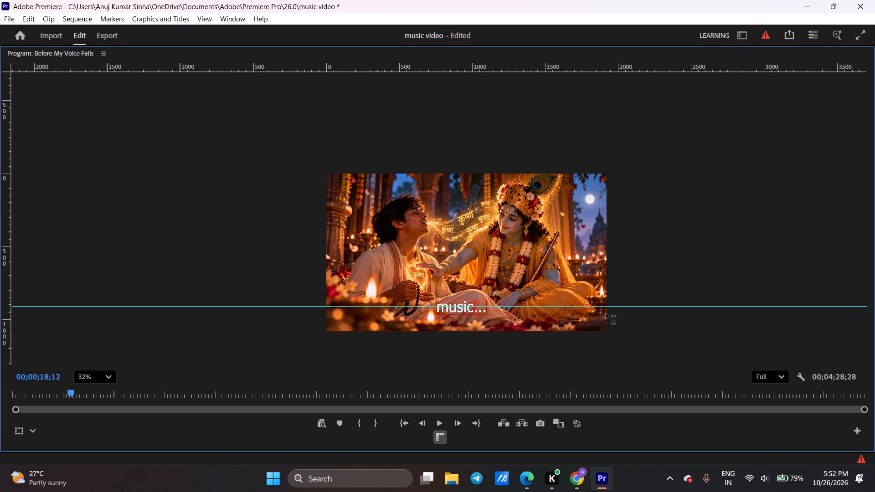
{"action": "middle_click_drag", "start_coordinate": [464, 236], "coordinate": [450, 221]}
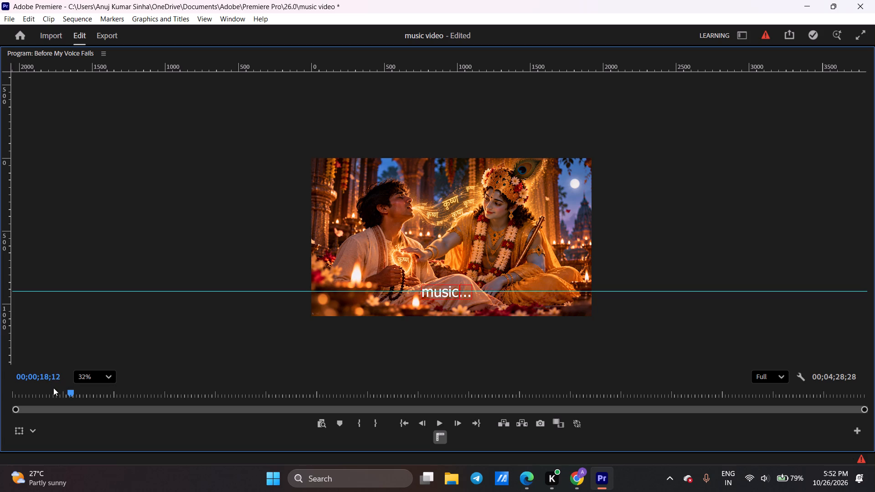
{"action": "left_click", "coordinate": [61, 393]}
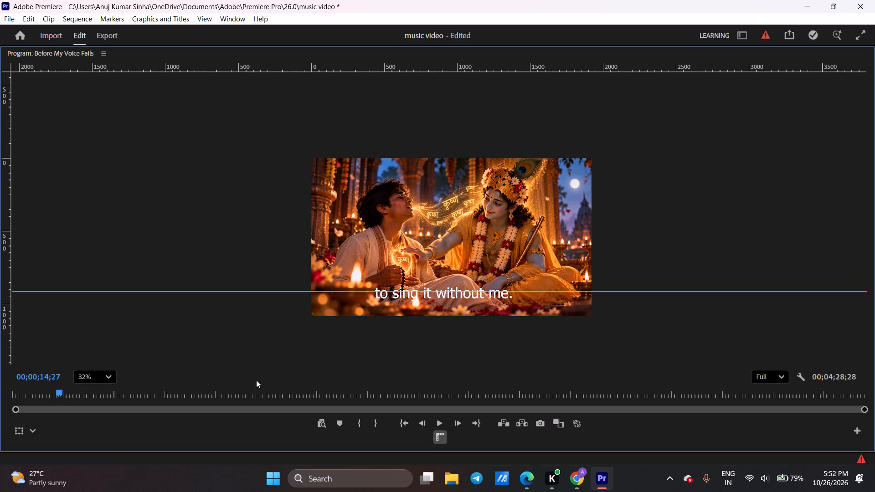
{"action": "left_click", "coordinate": [36, 393]}
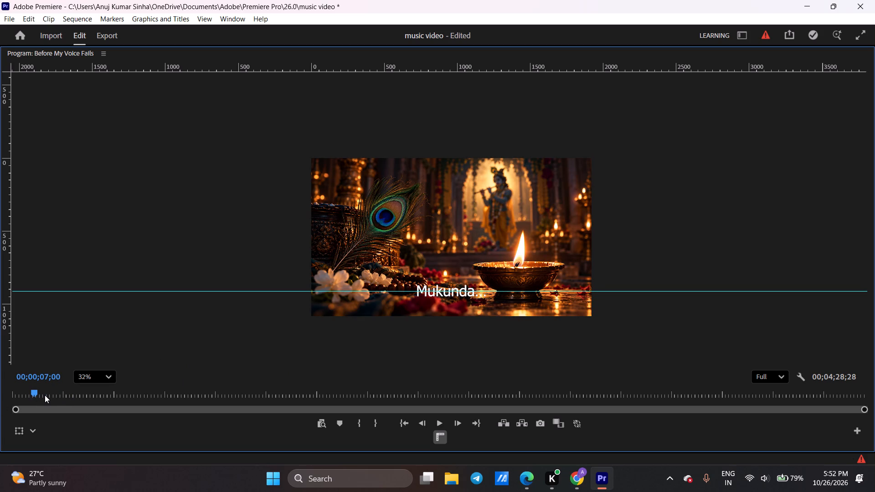
{"action": "key", "text": "v"}
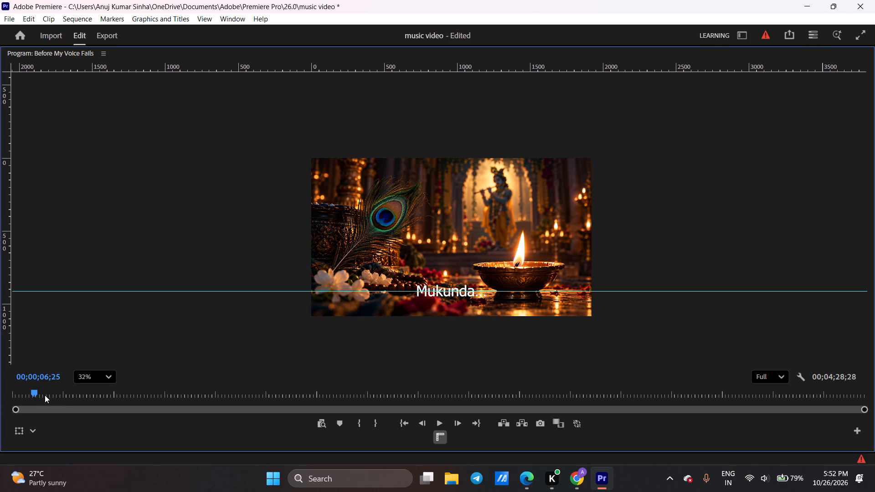
{"action": "type", "text": "v"}
{"action": "key", "text": "space"}
{"action": "key", "text": "space"}
{"action": "left_click", "coordinate": [432, 425]}
{"action": "left_click", "coordinate": [436, 425]}
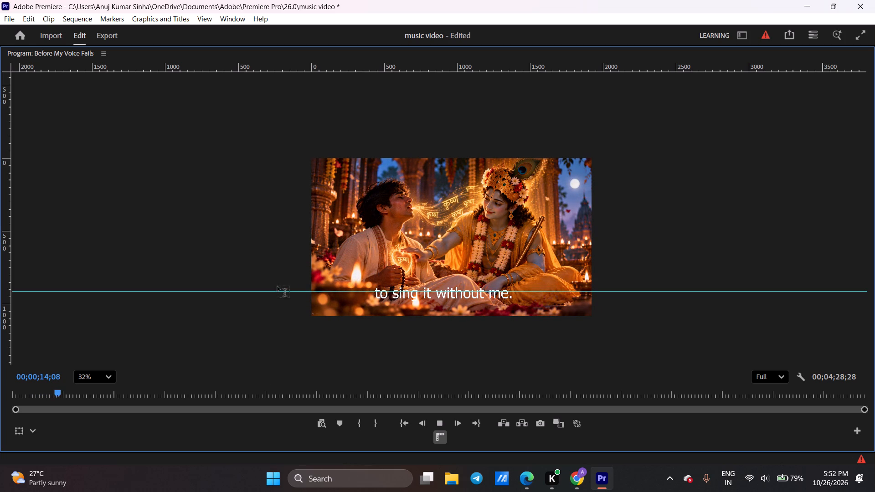
{"action": "key", "text": "space"}
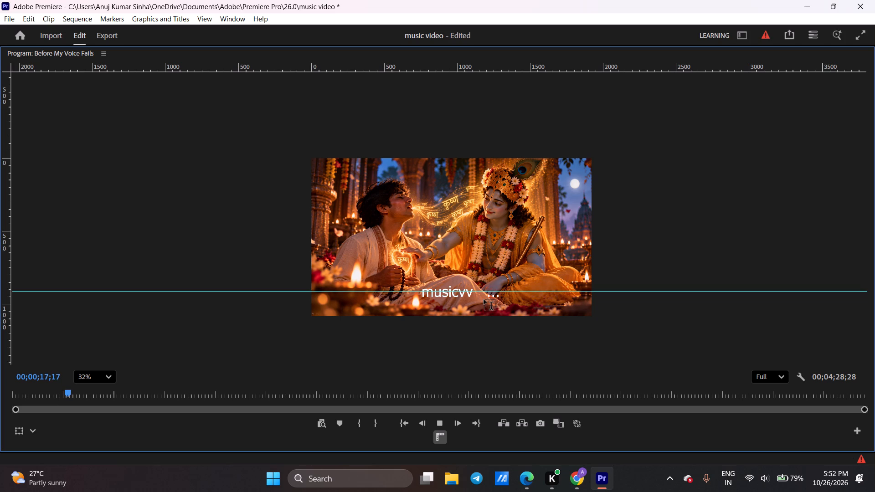
{"action": "left_click", "coordinate": [439, 419]}
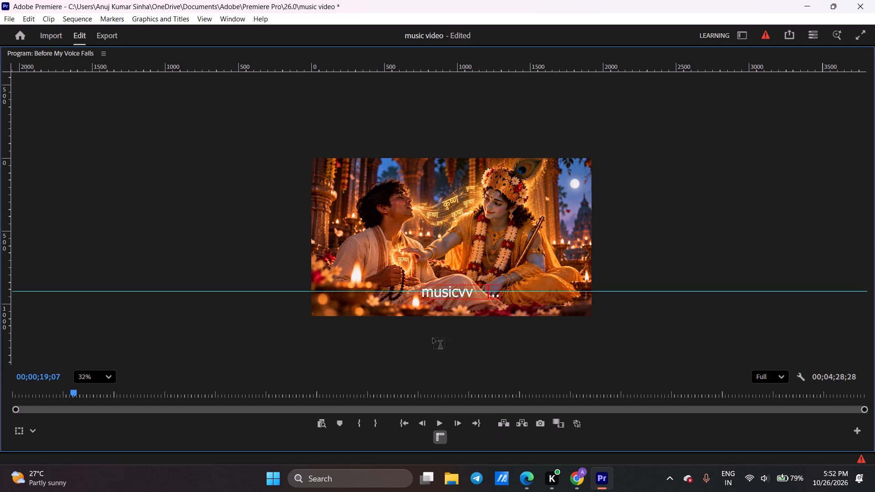
Remove the stray letters and spaces from the "music" text so it reads "music...", and leave its text editing.
{"action": "left_click", "coordinate": [465, 292]}
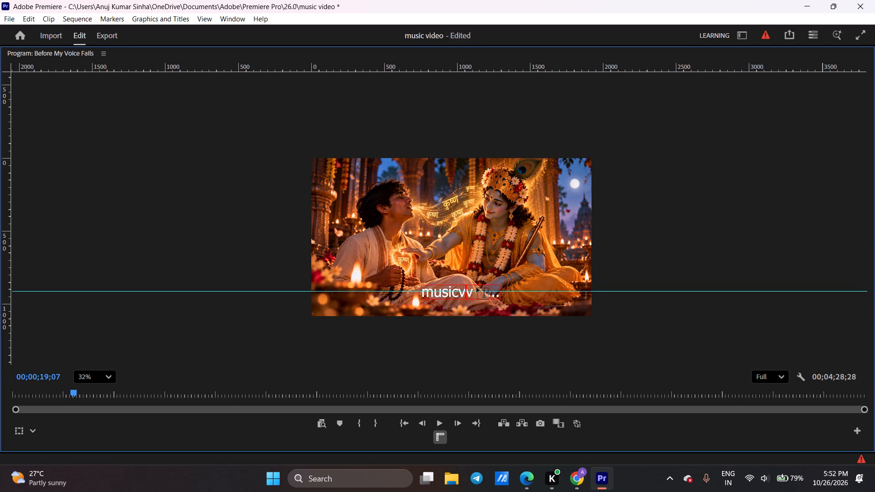
{"action": "left_click", "coordinate": [477, 288]}
{"action": "key", "text": "BackSpace"}
{"action": "key", "text": "BackSpace"}
{"action": "key", "text": "BackSpace"}
{"action": "key", "text": "BackSpace"}
{"action": "key", "text": "c"}
{"action": "key", "text": "Delete"}
{"action": "key", "text": "Delete"}
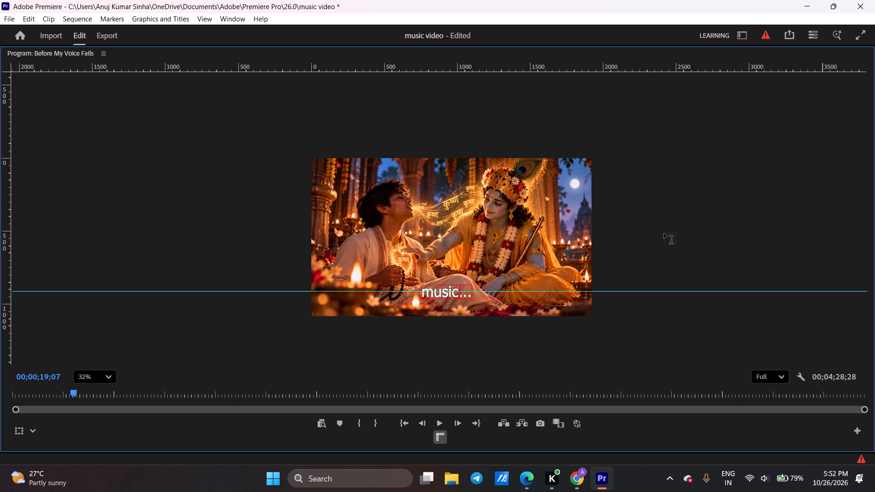
{"action": "left_click", "coordinate": [535, 345]}
{"action": "left_click", "coordinate": [639, 253]}
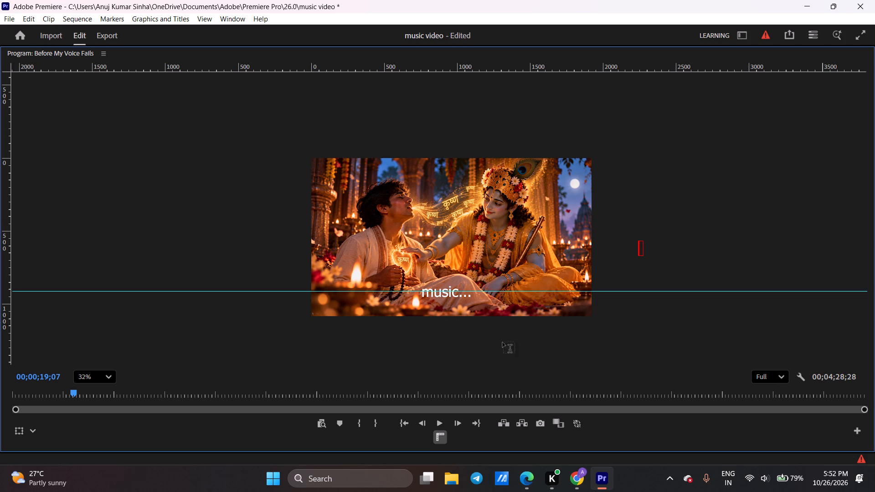
{"action": "key", "text": "Delete"}
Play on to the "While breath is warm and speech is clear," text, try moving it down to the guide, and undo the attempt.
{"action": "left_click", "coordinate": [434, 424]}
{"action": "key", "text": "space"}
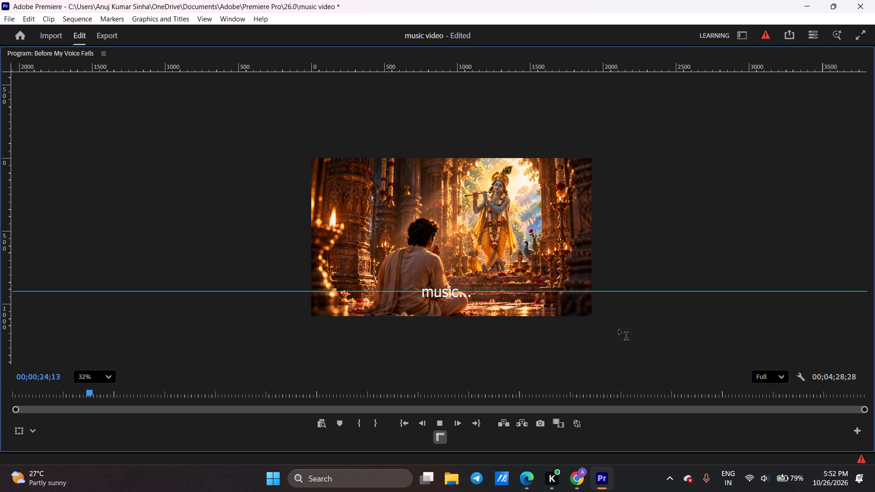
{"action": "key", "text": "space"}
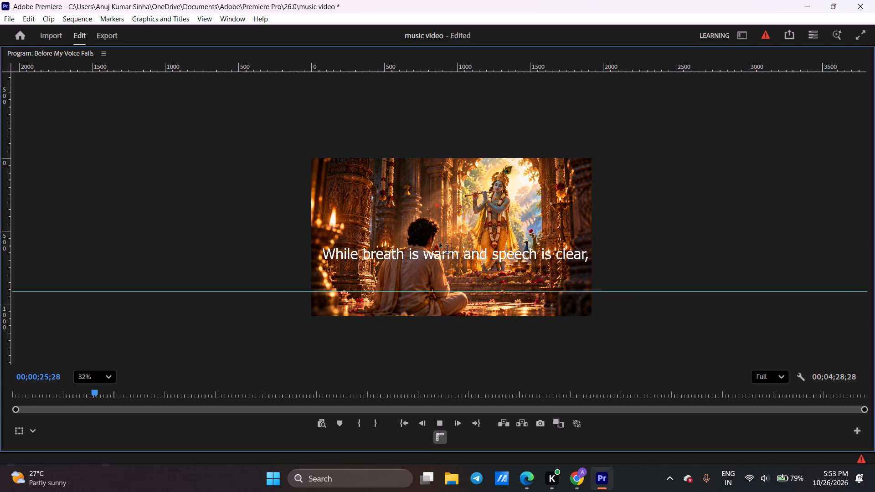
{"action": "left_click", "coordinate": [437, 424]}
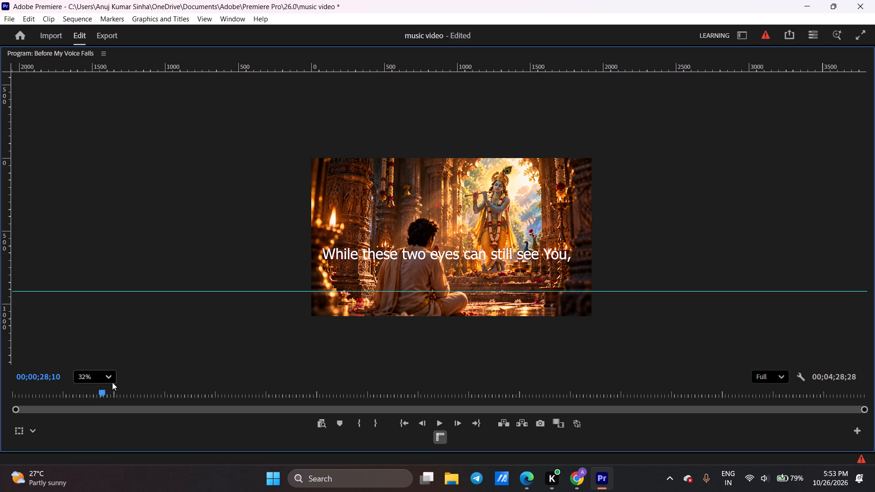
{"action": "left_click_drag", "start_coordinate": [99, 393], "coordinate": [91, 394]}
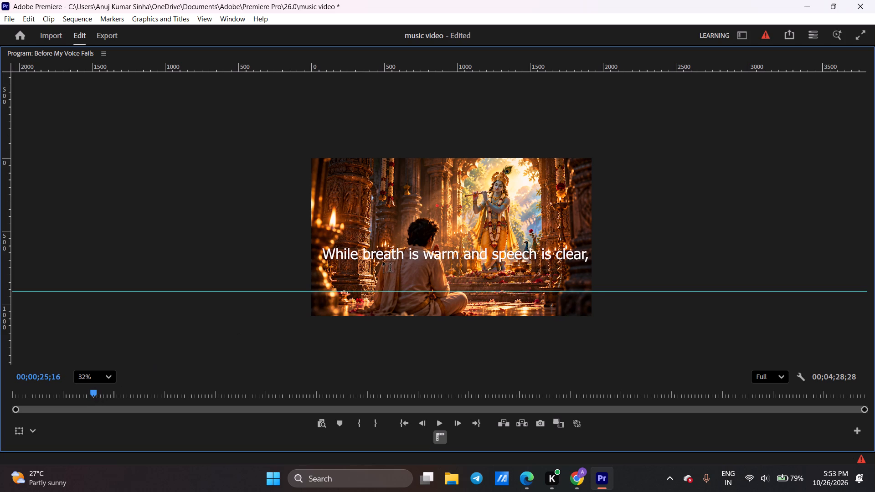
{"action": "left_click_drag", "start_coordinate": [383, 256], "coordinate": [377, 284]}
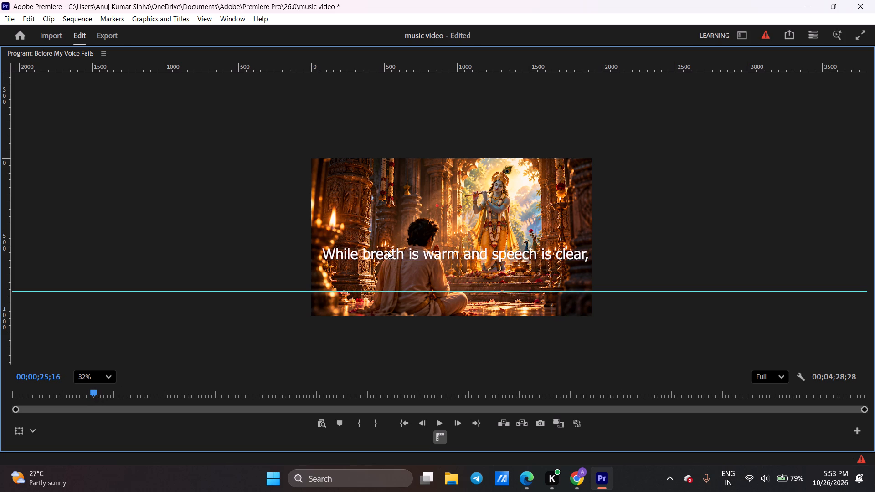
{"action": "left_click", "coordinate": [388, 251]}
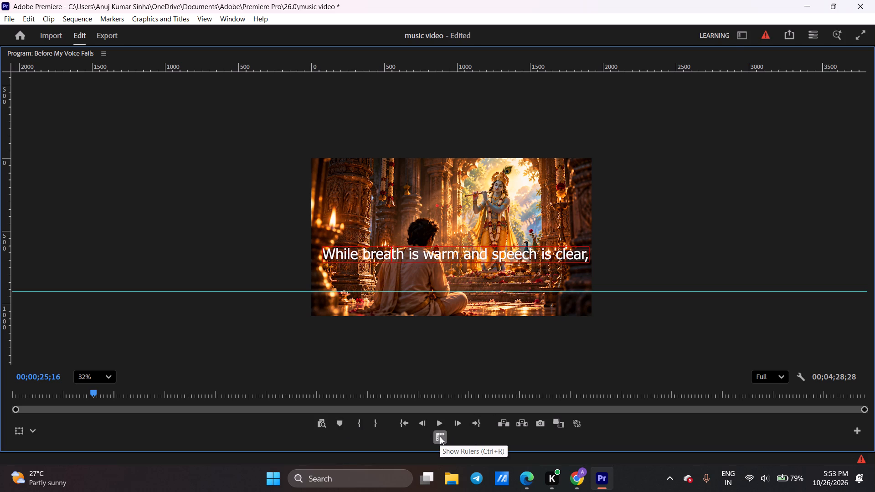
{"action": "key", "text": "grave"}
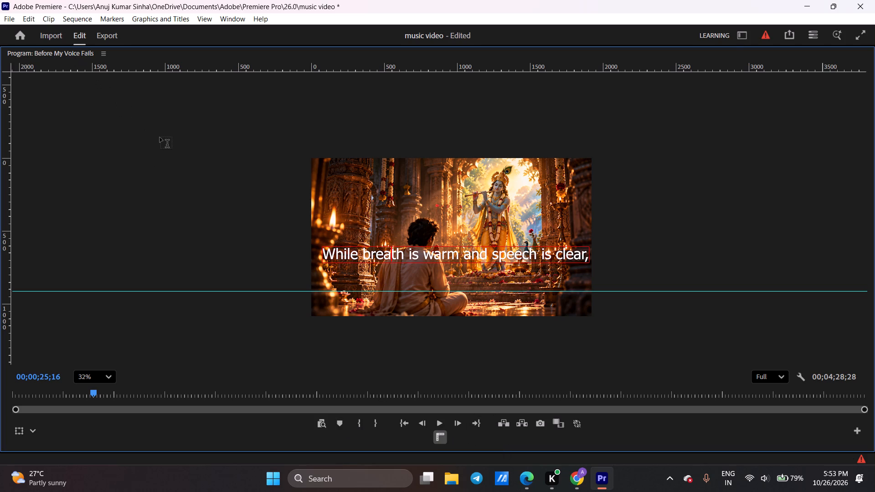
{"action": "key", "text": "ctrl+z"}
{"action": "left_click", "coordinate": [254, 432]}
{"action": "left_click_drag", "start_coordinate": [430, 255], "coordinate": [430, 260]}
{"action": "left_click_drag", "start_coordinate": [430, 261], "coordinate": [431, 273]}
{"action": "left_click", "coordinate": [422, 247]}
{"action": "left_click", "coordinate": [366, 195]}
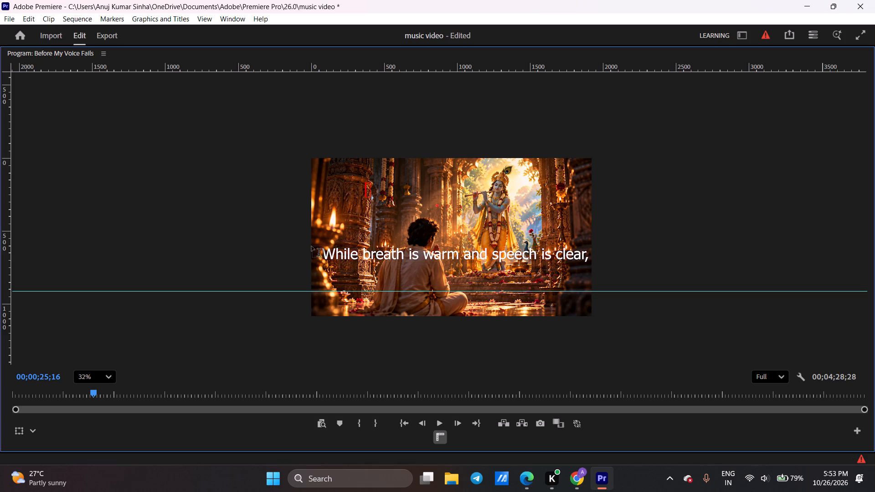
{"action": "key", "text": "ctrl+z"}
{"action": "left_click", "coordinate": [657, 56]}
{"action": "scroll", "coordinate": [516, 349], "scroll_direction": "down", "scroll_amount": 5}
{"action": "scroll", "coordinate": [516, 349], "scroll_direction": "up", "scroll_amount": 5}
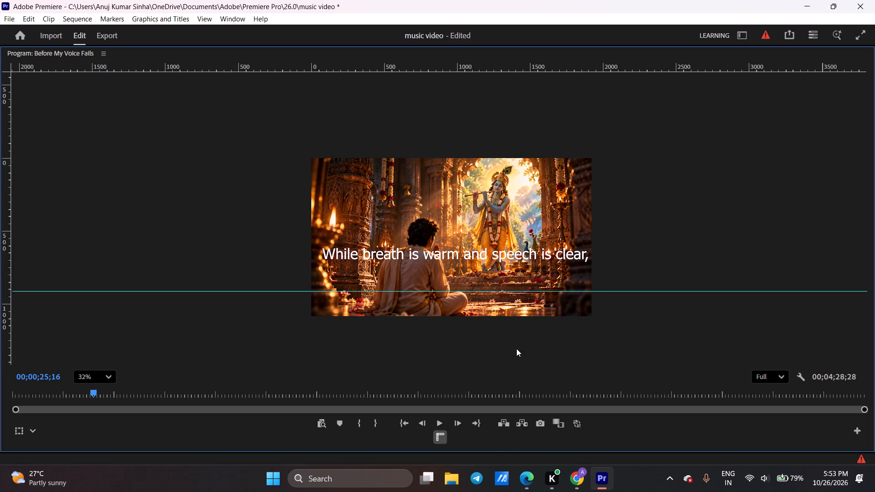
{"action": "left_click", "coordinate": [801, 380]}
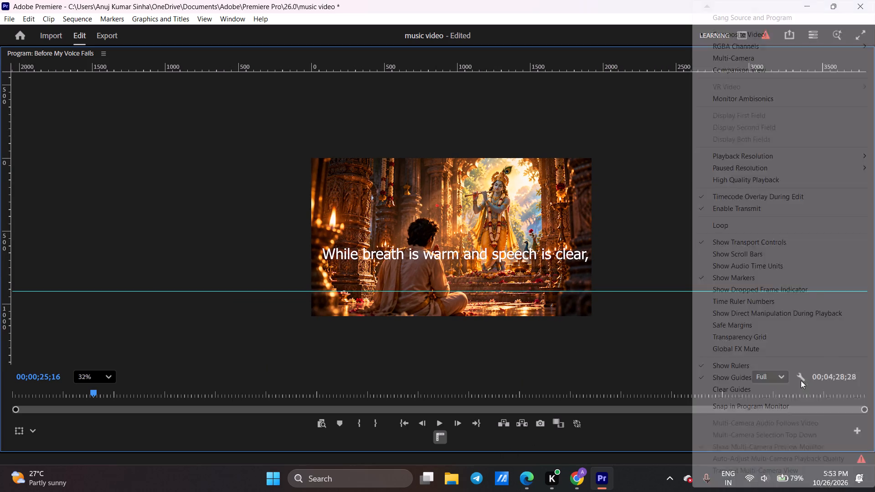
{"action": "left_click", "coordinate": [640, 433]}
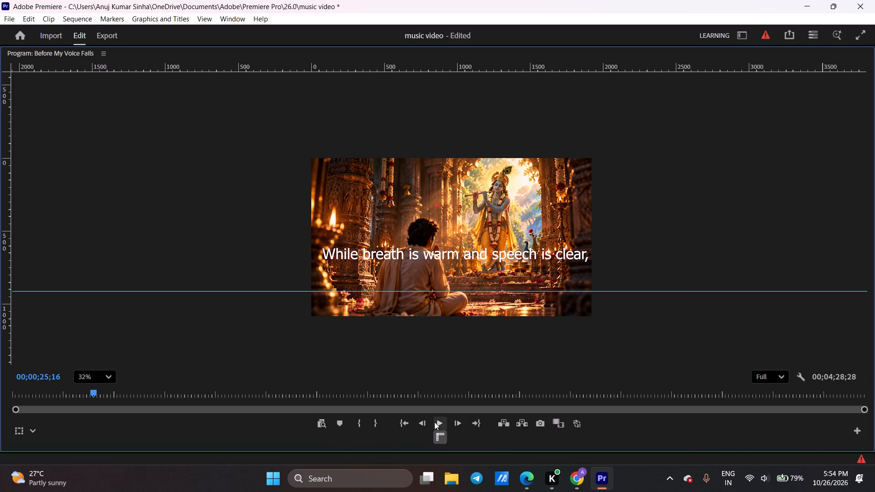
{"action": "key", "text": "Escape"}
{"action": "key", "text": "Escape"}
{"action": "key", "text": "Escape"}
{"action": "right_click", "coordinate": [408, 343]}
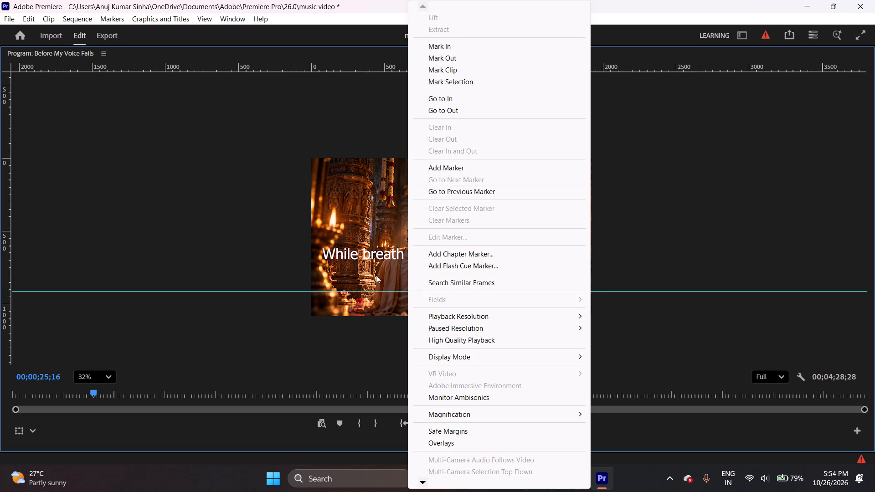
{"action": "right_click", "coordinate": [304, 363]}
Play on to the "Let this wild mind" text, restore the full workspace layout, and select that text with the Selection tool.
{"action": "left_click", "coordinate": [436, 424]}
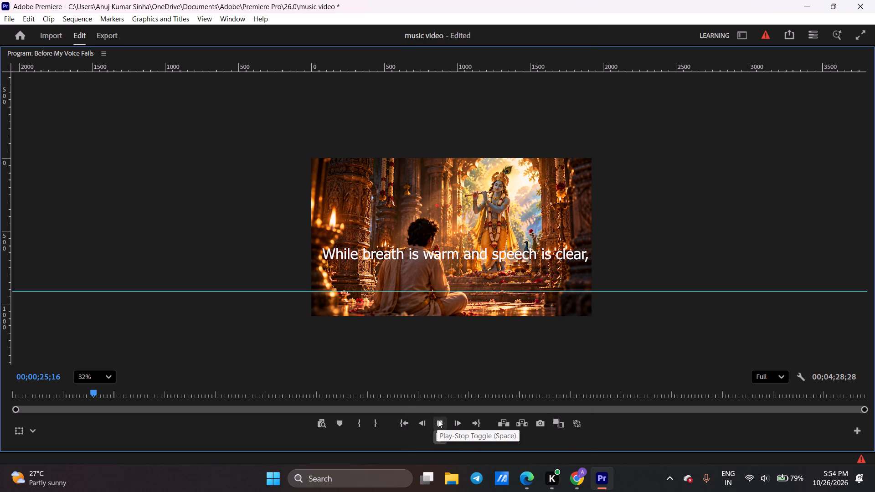
{"action": "key", "text": "Escape"}
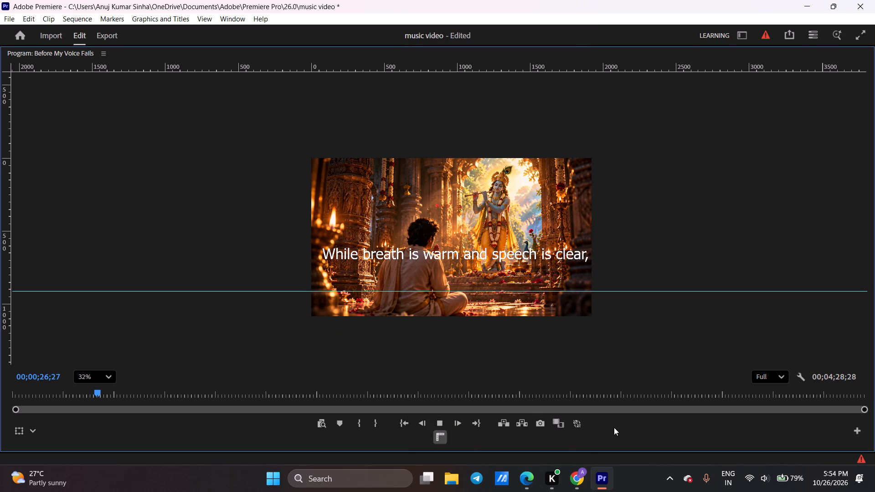
{"action": "left_click", "coordinate": [615, 427]}
{"action": "key", "text": "Escape"}
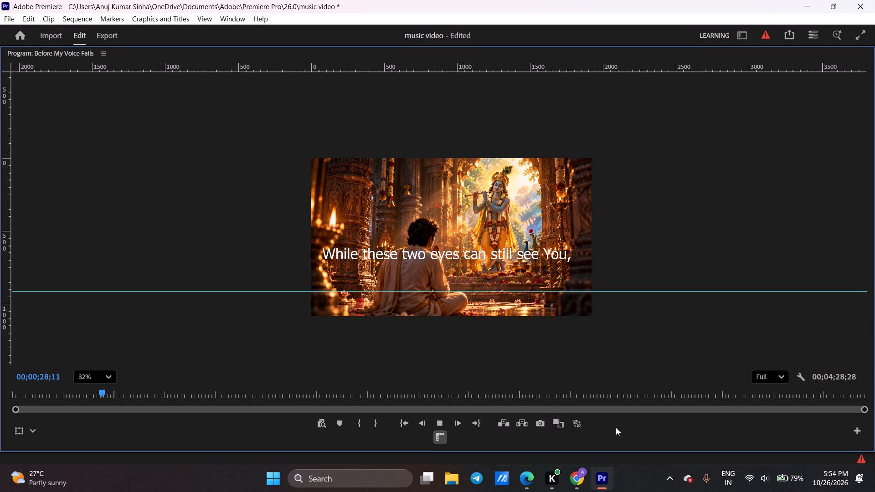
{"action": "key", "text": "grave"}
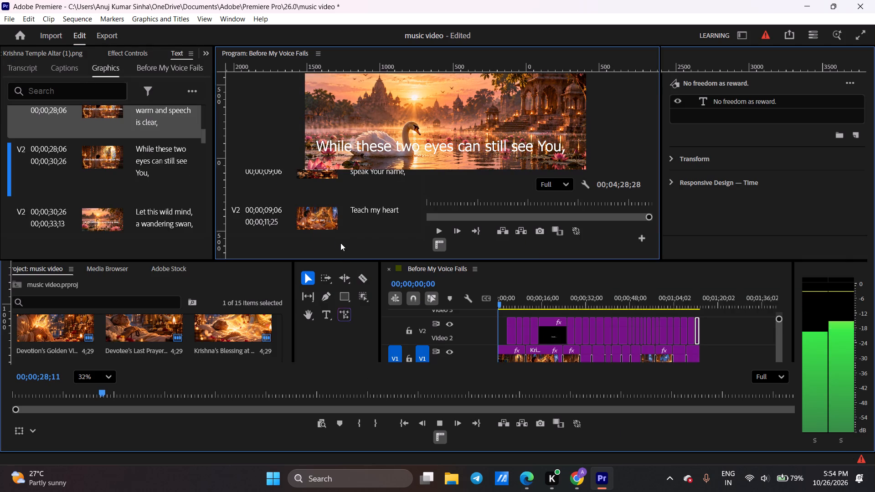
{"action": "key", "text": "space"}
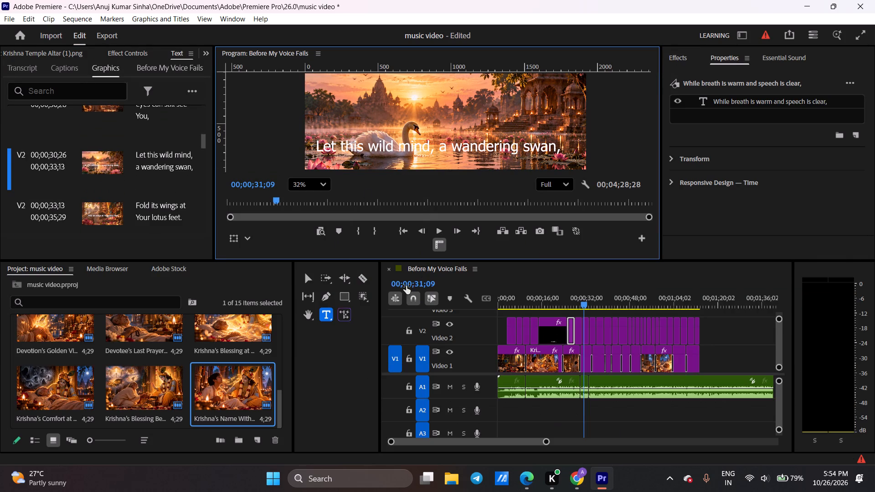
{"action": "left_click", "coordinate": [309, 283]}
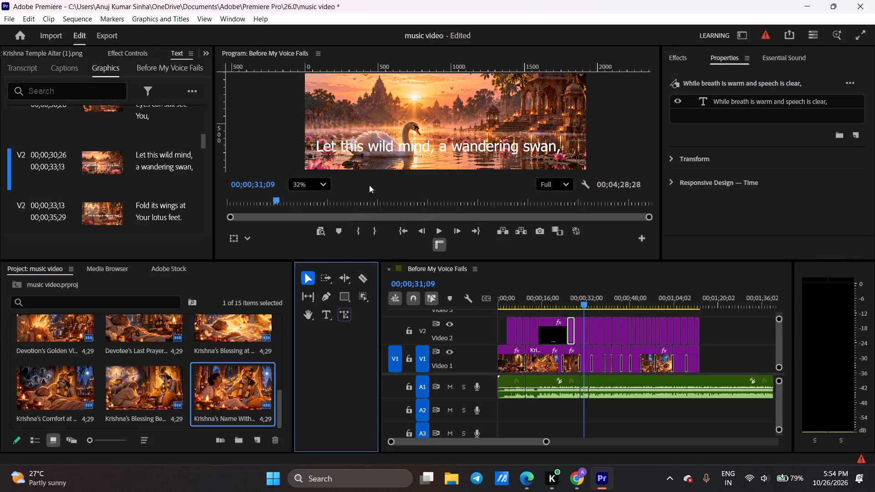
{"action": "left_click", "coordinate": [377, 157]}
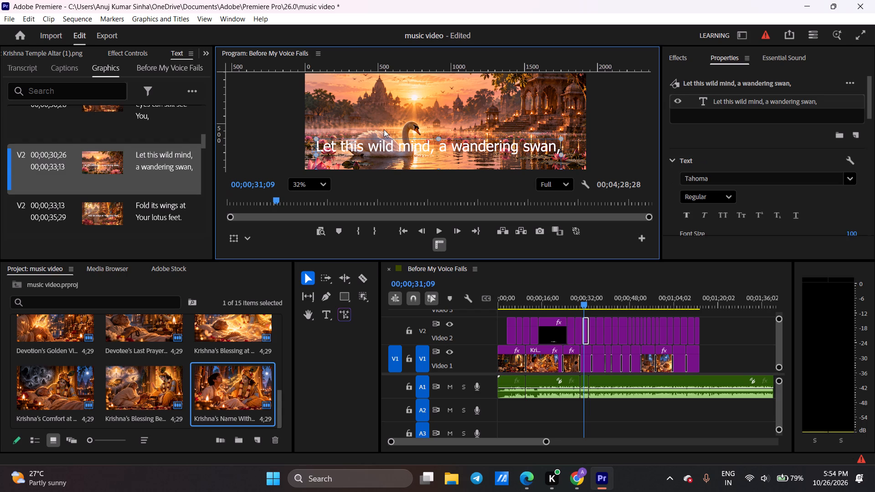
Maximize the Program monitor, return to the "While breath is warm and speech is clear," text, and move it down onto the horizontal guide.
{"action": "key", "text": "grave"}
{"action": "left_click_drag", "start_coordinate": [110, 388], "coordinate": [97, 393]}
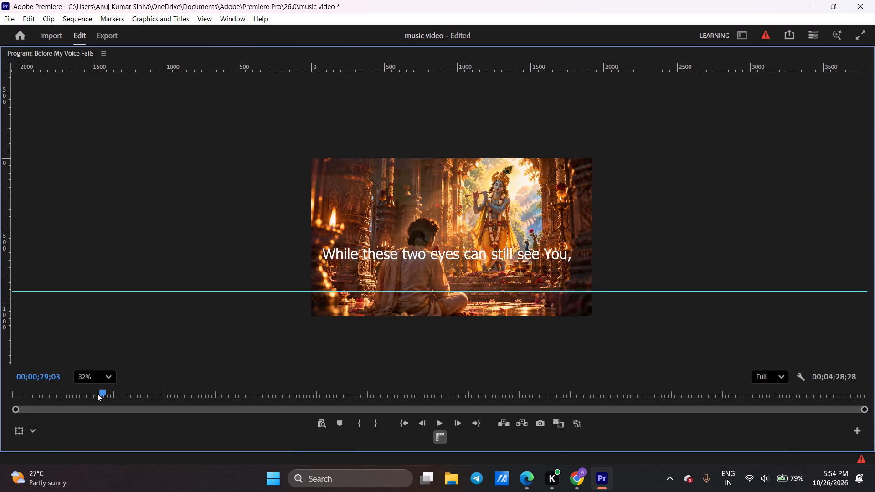
{"action": "left_click_drag", "start_coordinate": [97, 393], "coordinate": [89, 394]}
{"action": "key", "text": "space"}
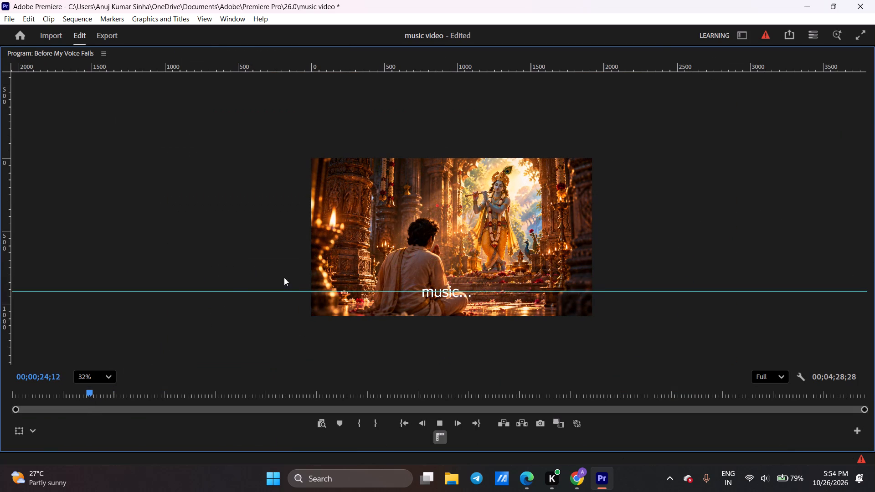
{"action": "key", "text": "space"}
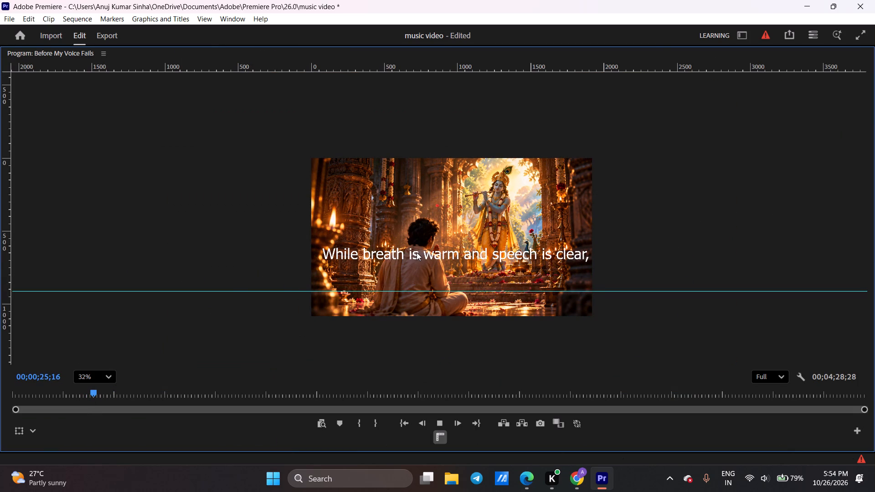
{"action": "left_click_drag", "start_coordinate": [417, 252], "coordinate": [413, 291]}
{"action": "left_click_drag", "start_coordinate": [412, 250], "coordinate": [414, 286]}
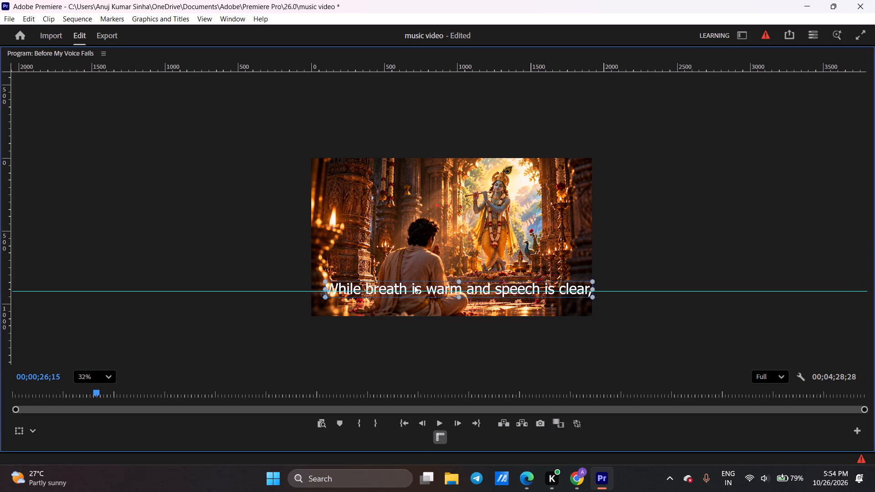
{"action": "left_click_drag", "start_coordinate": [414, 286], "coordinate": [409, 287]}
Play on to the "While these two eyes can still see You," text and move it down onto the horizontal guide.
{"action": "key", "text": "space"}
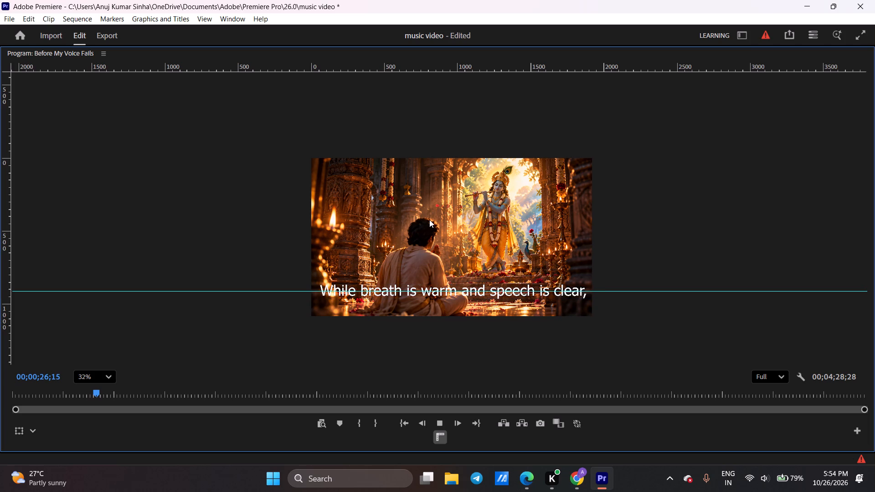
{"action": "key", "text": "space"}
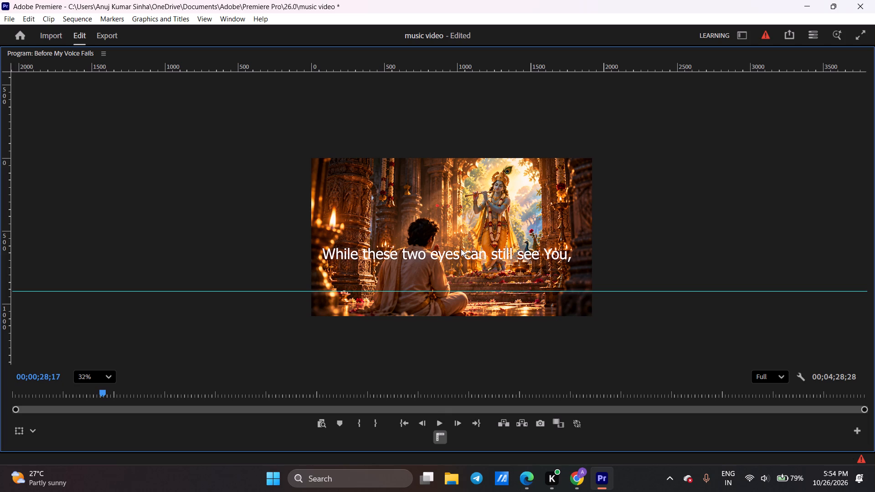
{"action": "left_click", "coordinate": [441, 255]}
{"action": "left_click_drag", "start_coordinate": [427, 254], "coordinate": [429, 289]}
Play on to the "Let this wild mind, a wandering swan," text, move it down onto the horizontal guide, and resume playback.
{"action": "key", "text": "space"}
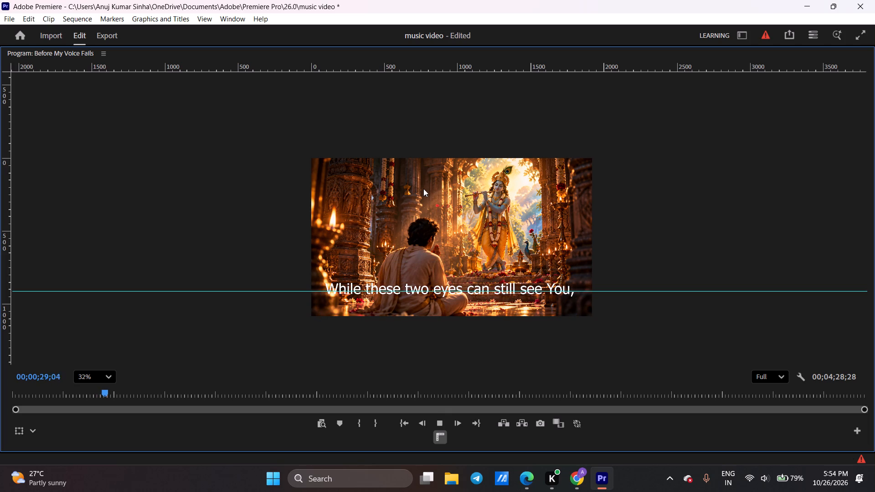
{"action": "key", "text": "space"}
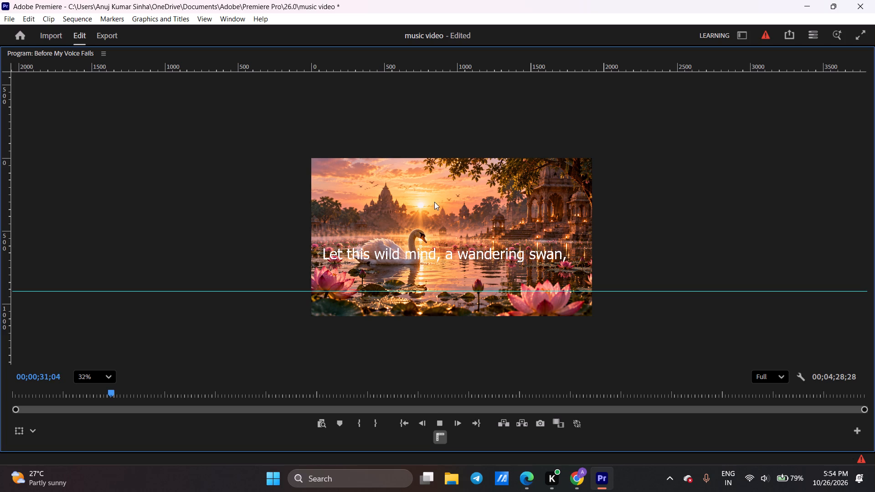
{"action": "left_click", "coordinate": [417, 254]}
{"action": "left_click_drag", "start_coordinate": [417, 254], "coordinate": [419, 269]}
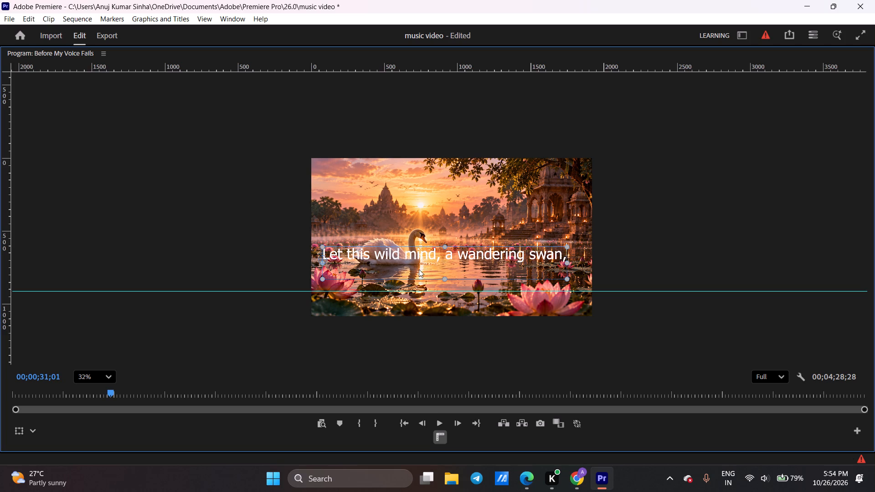
{"action": "left_click_drag", "start_coordinate": [419, 269], "coordinate": [422, 289]}
{"action": "key", "text": "space"}
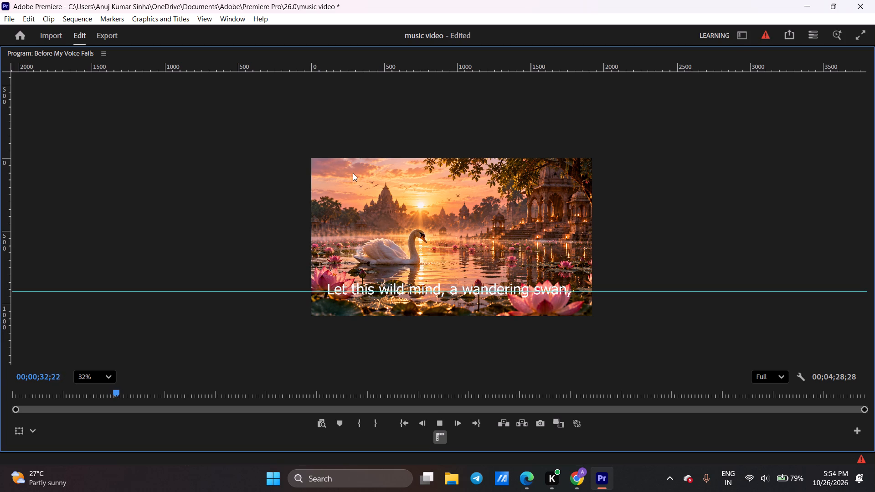
Stop playback at the "Fold its wings at Your lotus feet." text and move it down onto the horizontal guide, roughly centred in the frame.
{"action": "key", "text": "space"}
{"action": "left_click", "coordinate": [431, 250]}
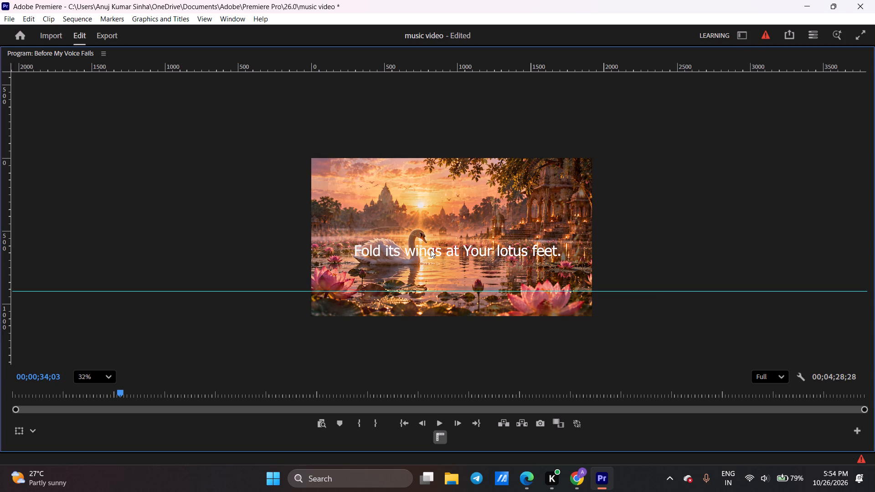
{"action": "left_click_drag", "start_coordinate": [431, 250], "coordinate": [417, 291]}
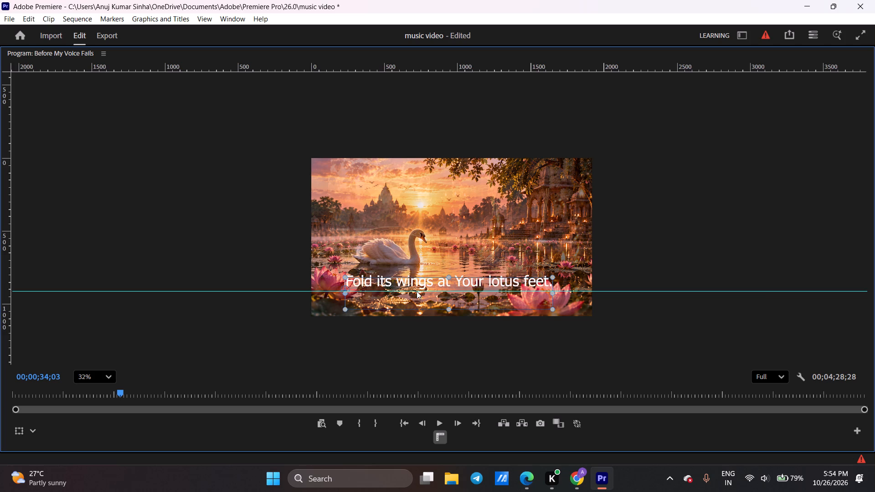
{"action": "left_click_drag", "start_coordinate": [417, 291], "coordinate": [418, 292]}
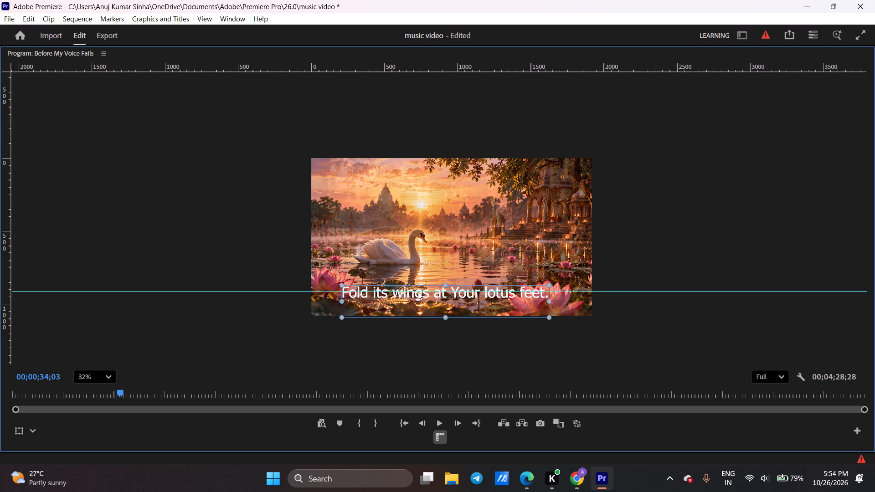
{"action": "left_click_drag", "start_coordinate": [422, 292], "coordinate": [425, 293]}
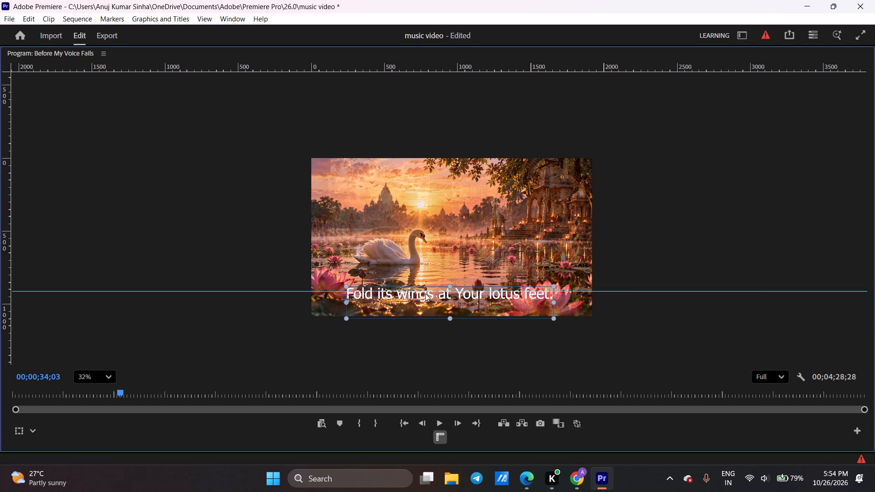
{"action": "left_click_drag", "start_coordinate": [425, 293], "coordinate": [427, 290]}
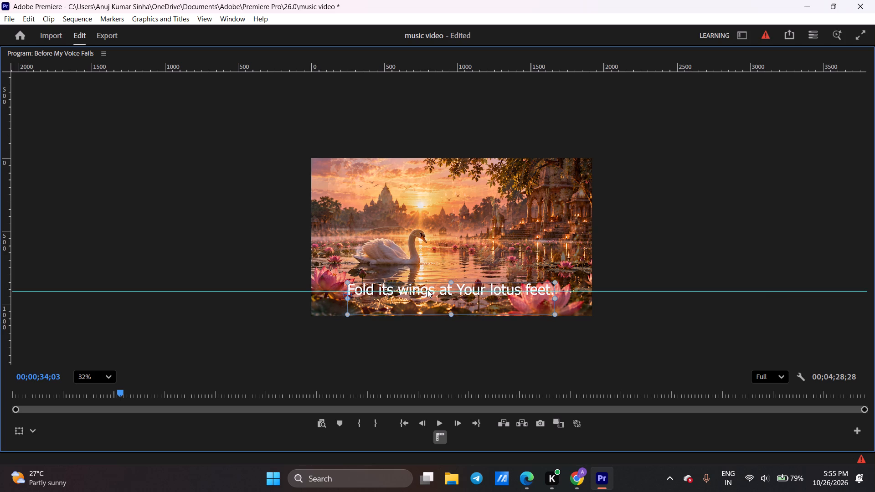
{"action": "left_click_drag", "start_coordinate": [427, 290], "coordinate": [427, 290]}
Play on to the "Today, Mukunda—not someday," text and move it down onto the horizontal guide.
{"action": "key", "text": "space"}
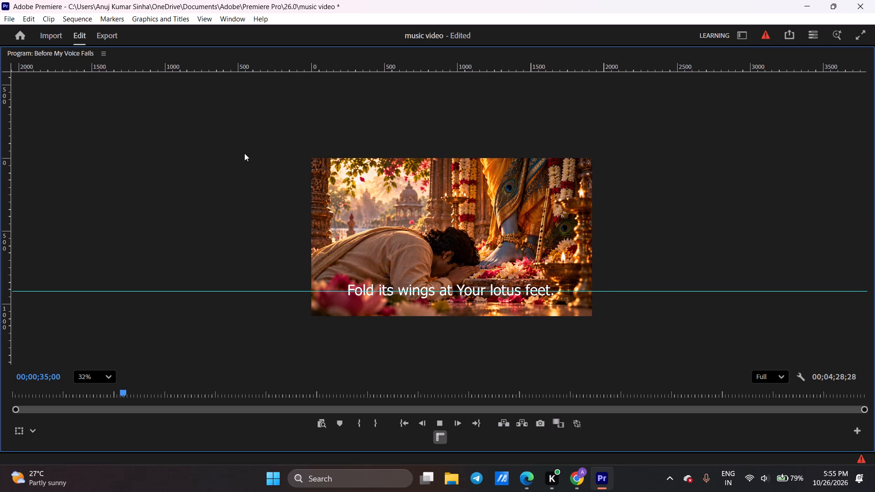
{"action": "key", "text": "space"}
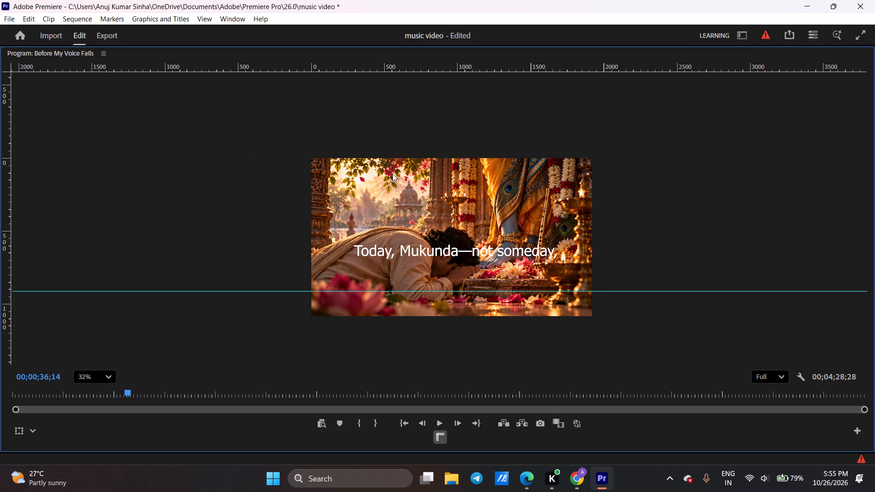
{"action": "left_click", "coordinate": [425, 253]}
{"action": "left_click_drag", "start_coordinate": [426, 248], "coordinate": [426, 262]}
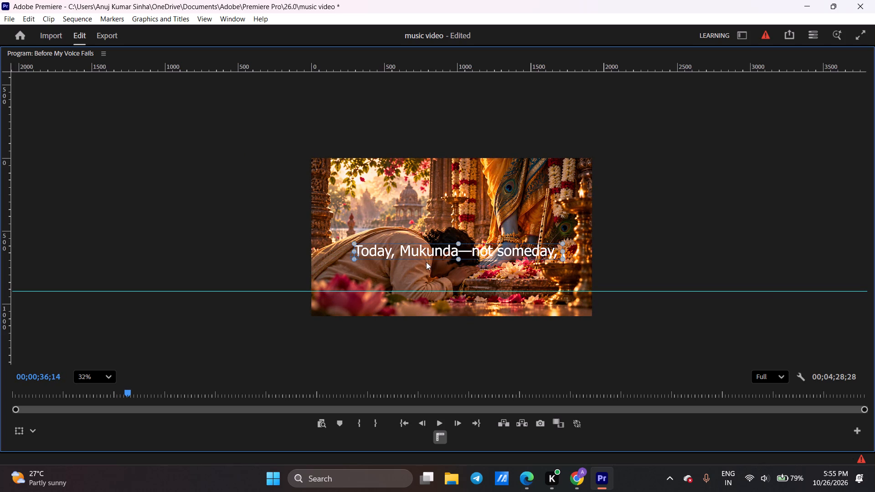
{"action": "left_click_drag", "start_coordinate": [426, 262], "coordinate": [422, 287]}
Play on to the "Before the light begins to fade—" text and move it down onto the horizontal guide.
{"action": "key", "text": "space"}
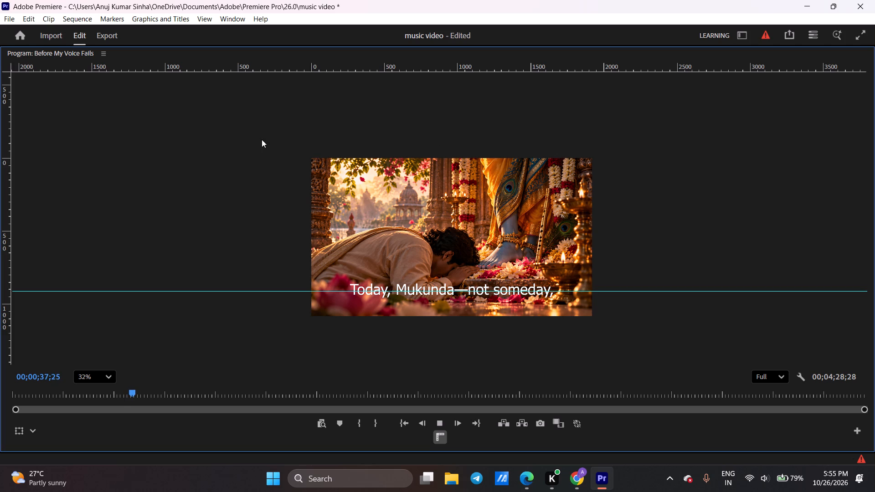
{"action": "key", "text": "space"}
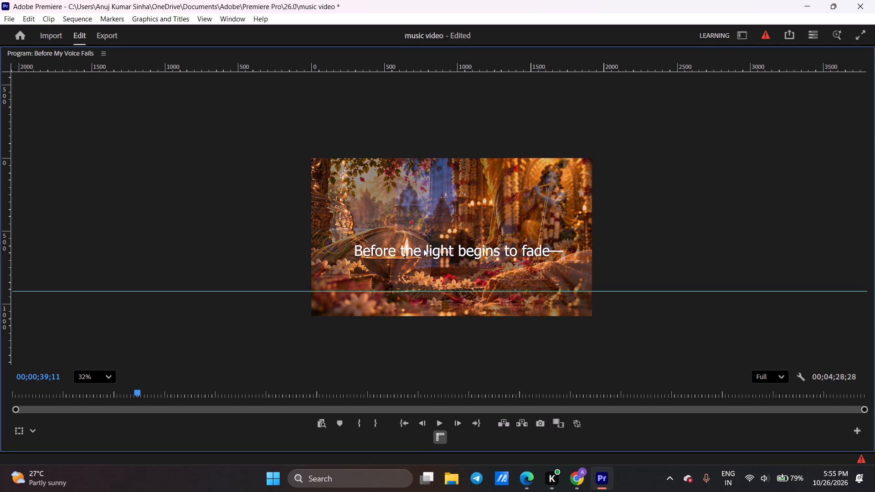
{"action": "left_click", "coordinate": [423, 249]}
{"action": "left_click_drag", "start_coordinate": [435, 250], "coordinate": [437, 290]}
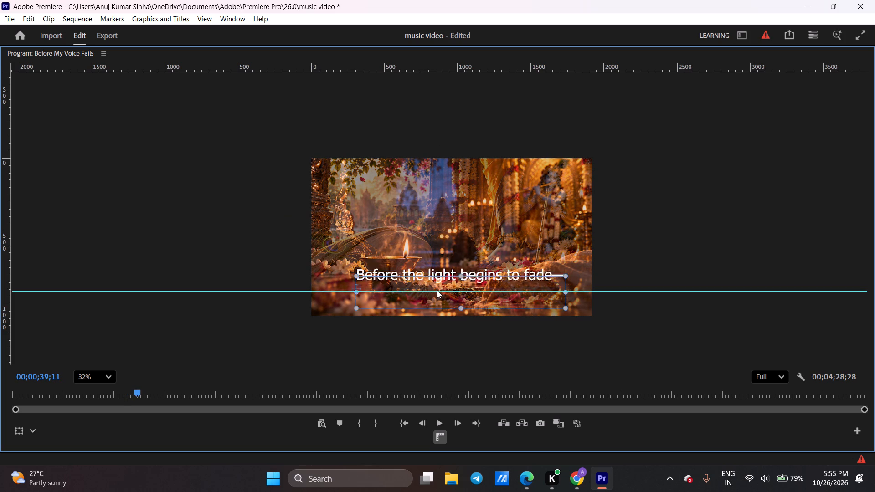
{"action": "left_click_drag", "start_coordinate": [437, 290], "coordinate": [432, 292]}
Play on to the "Teach every beat to call Your name," text and move it down onto the horizontal guide.
{"action": "key", "text": "space"}
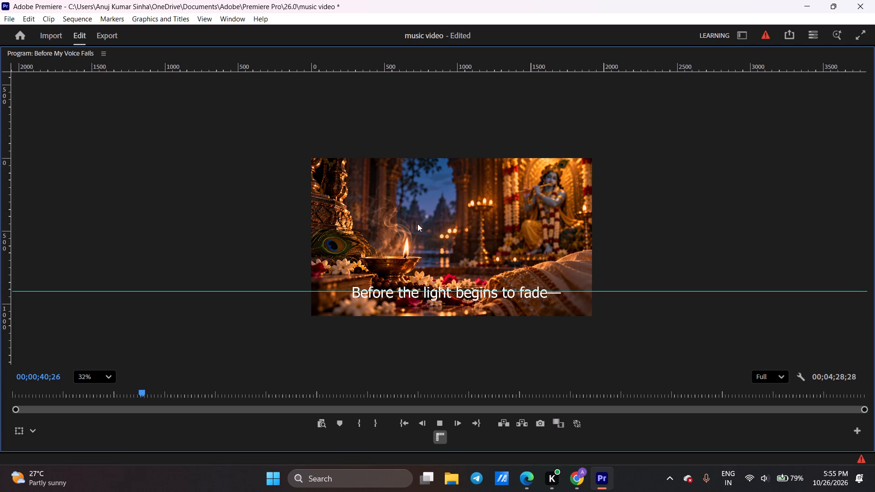
{"action": "key", "text": "space"}
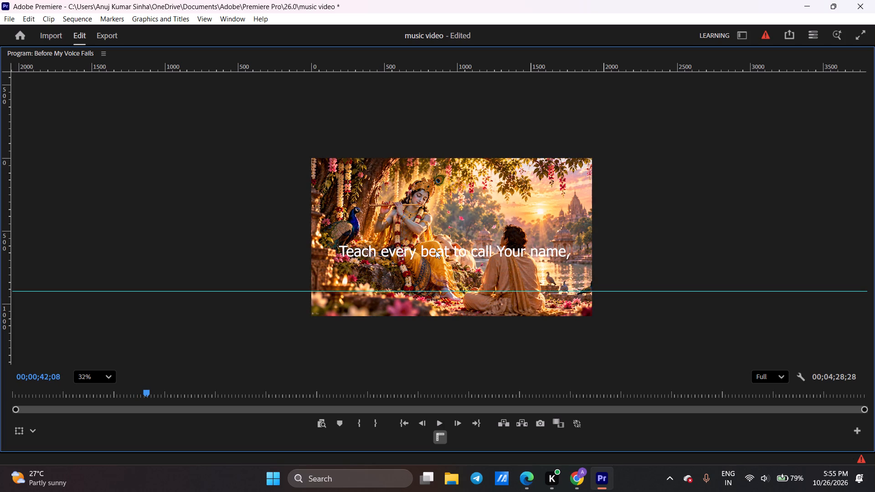
{"action": "left_click", "coordinate": [436, 251]}
{"action": "left_click_drag", "start_coordinate": [436, 251], "coordinate": [435, 292]}
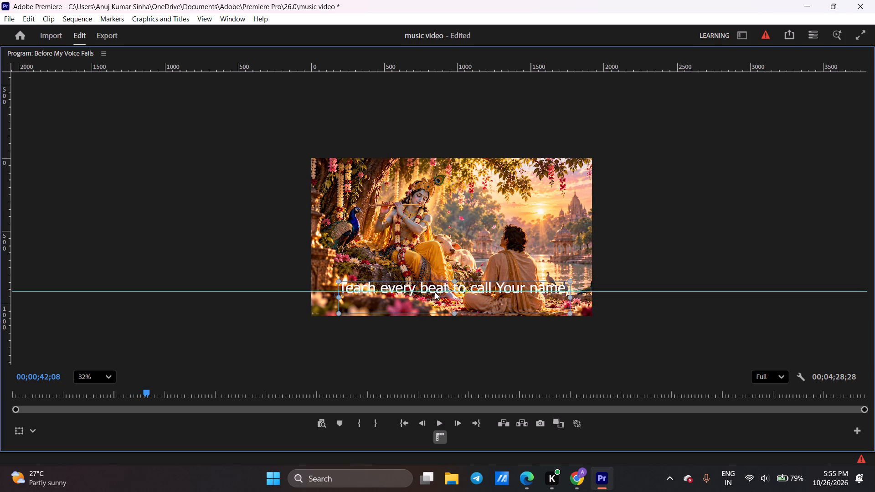
{"action": "left_click_drag", "start_coordinate": [435, 292], "coordinate": [435, 290]}
Play on to the "Until my heart and Name are one." text and move it down onto the horizontal guide.
{"action": "key", "text": "space"}
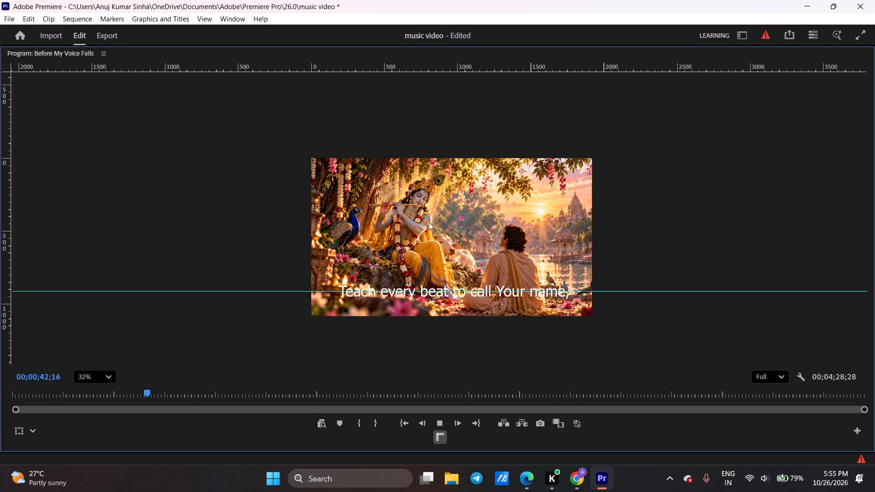
{"action": "key", "text": "space"}
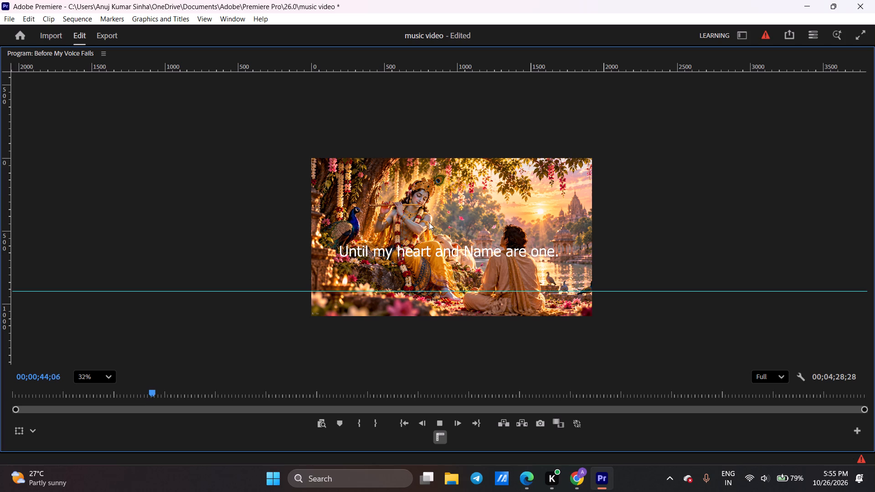
{"action": "left_click", "coordinate": [417, 256]}
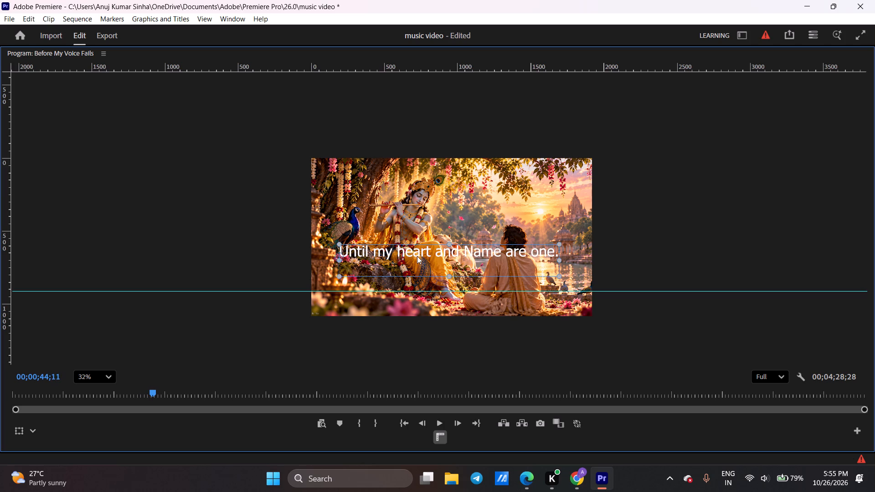
{"action": "left_click_drag", "start_coordinate": [416, 253], "coordinate": [422, 293]}
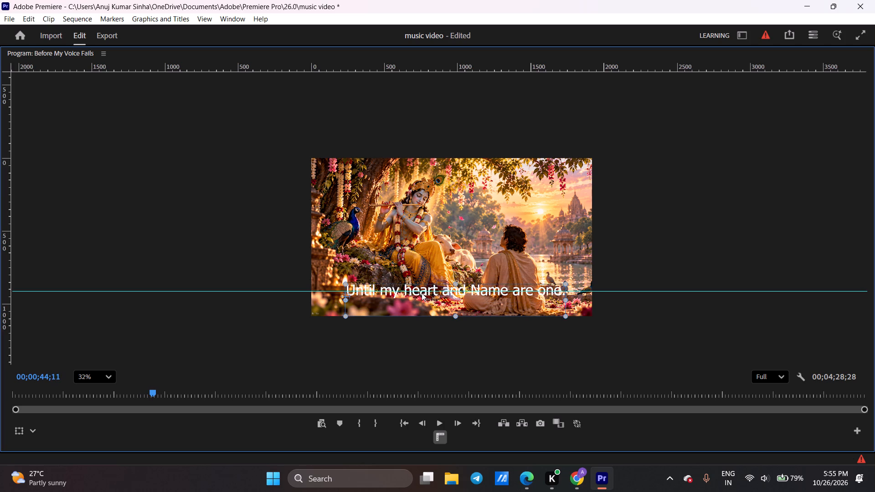
{"action": "left_click_drag", "start_coordinate": [422, 293], "coordinate": [418, 293]}
Play on to the "When breath grows thin" text and move it down onto the horizontal guide.
{"action": "key", "text": "space"}
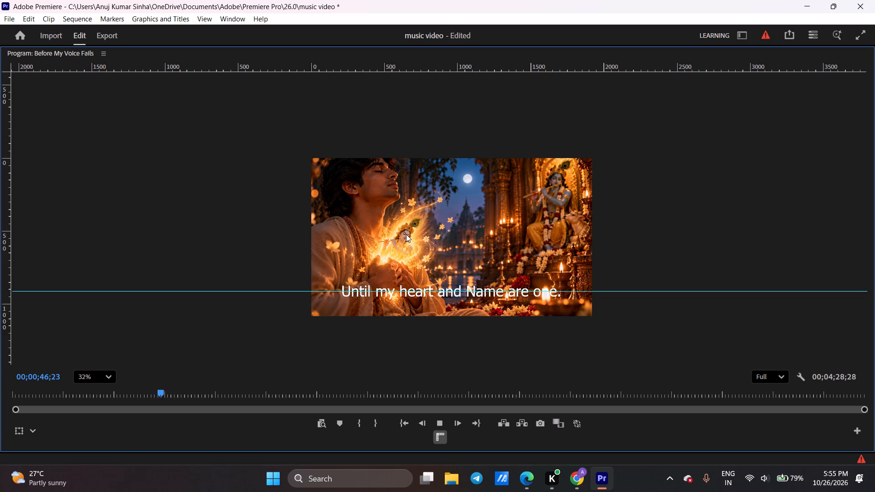
{"action": "key", "text": "space"}
{"action": "left_click", "coordinate": [421, 255]}
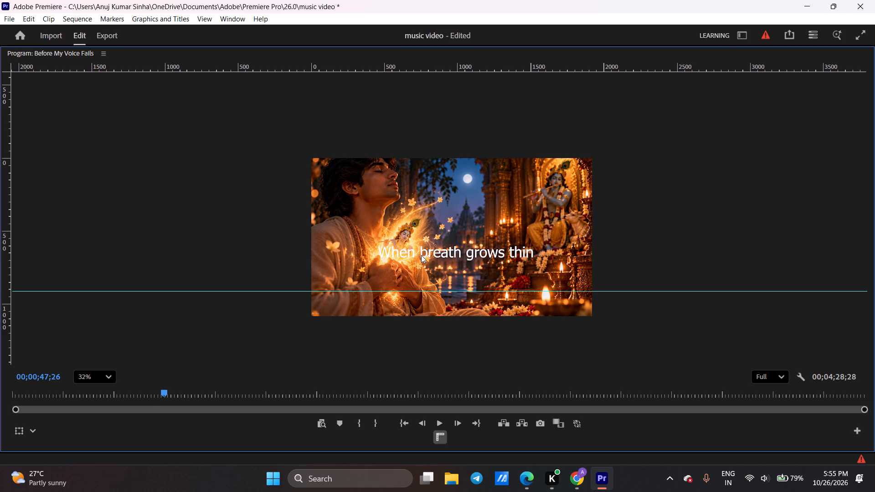
{"action": "left_click_drag", "start_coordinate": [422, 255], "coordinate": [412, 289]}
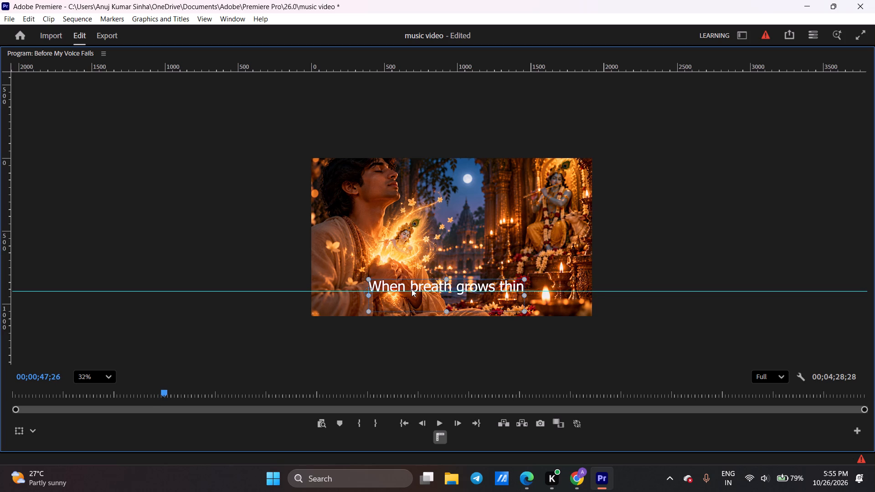
{"action": "left_click_drag", "start_coordinate": [412, 289], "coordinate": [411, 293]}
Play on to the "and throat grows still," text and move it down onto the horizontal guide.
{"action": "key", "text": "space"}
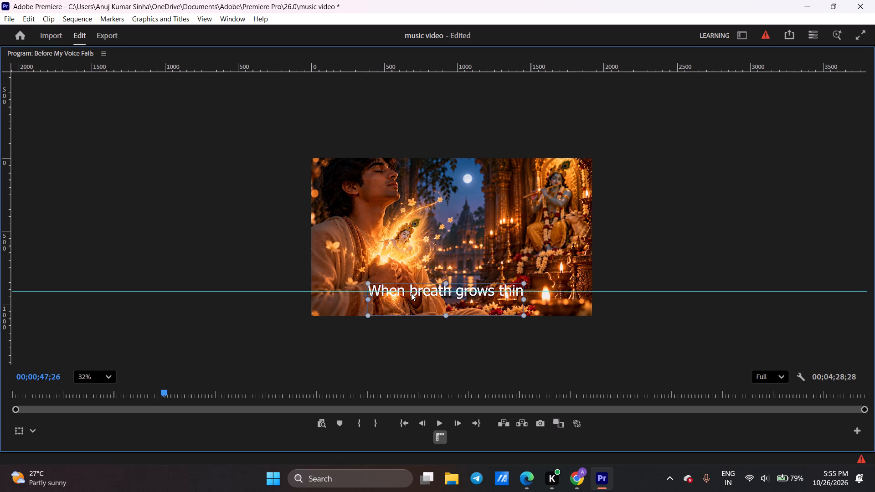
{"action": "key", "text": "space"}
{"action": "left_click", "coordinate": [409, 254]}
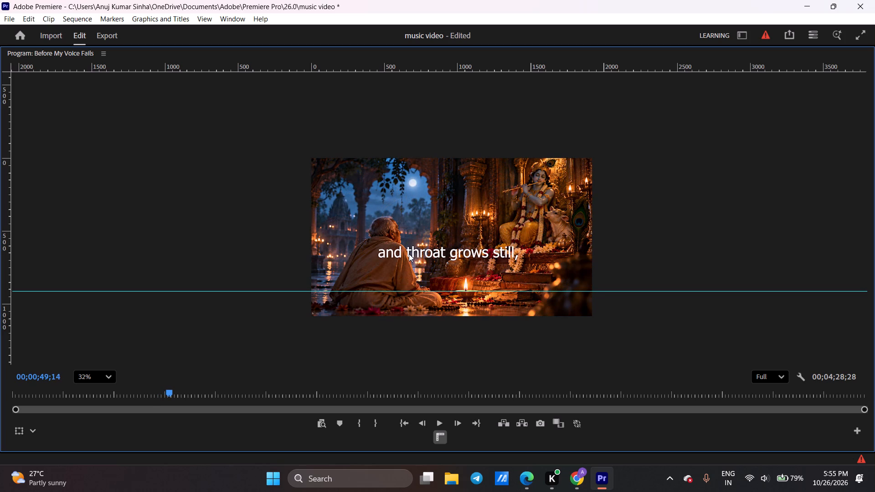
{"action": "left_click_drag", "start_coordinate": [411, 251], "coordinate": [410, 286]}
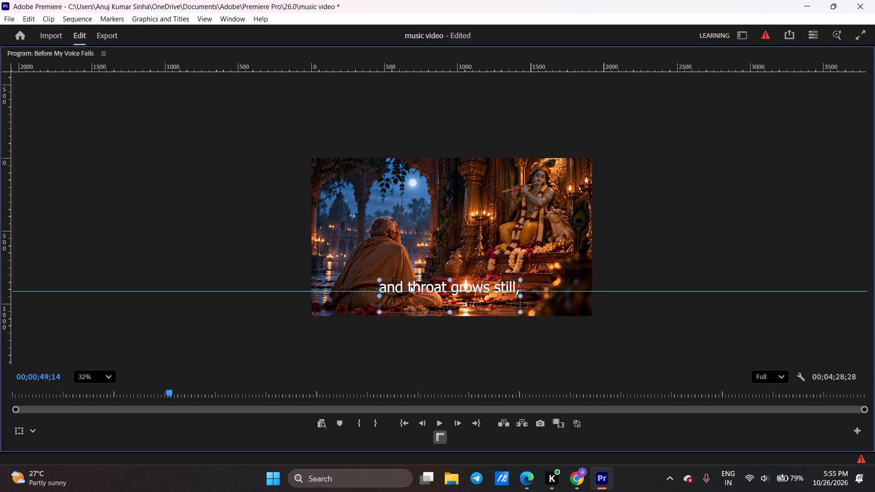
{"action": "left_click_drag", "start_coordinate": [410, 286], "coordinate": [410, 289]}
Play on to the "No word may rise" text and move it down onto the horizontal guide.
{"action": "key", "text": "space"}
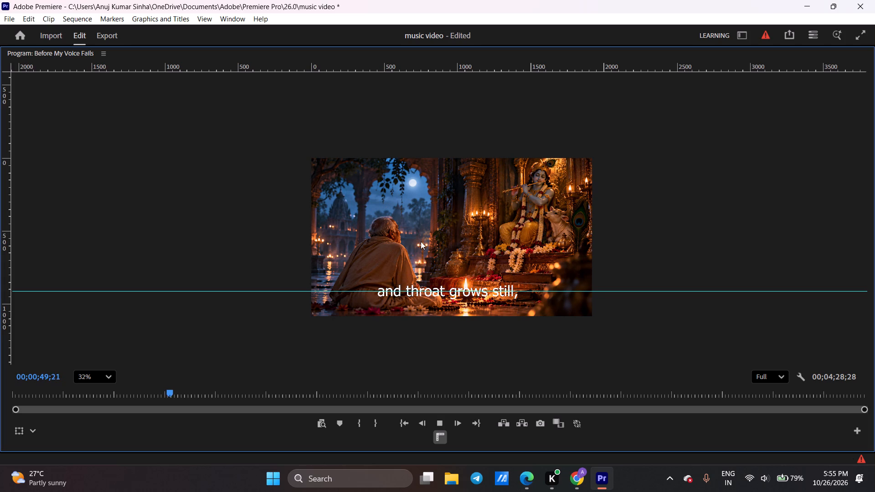
{"action": "key", "text": "space"}
{"action": "left_click", "coordinate": [435, 248]}
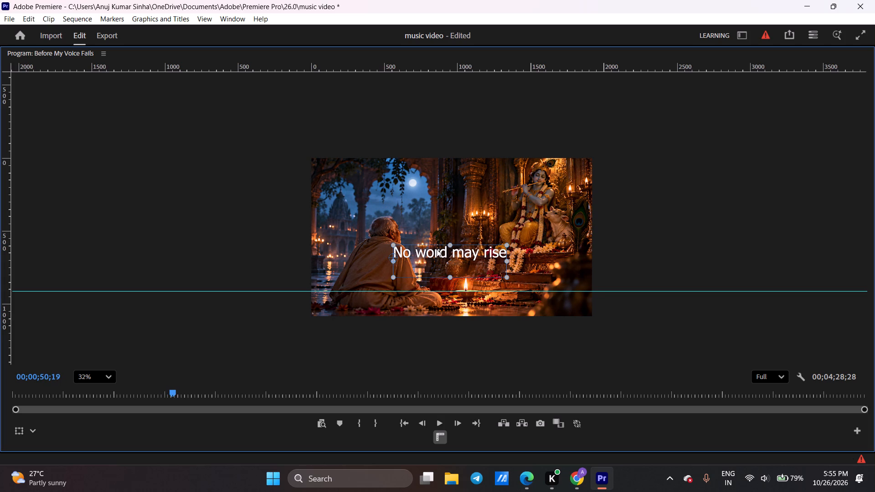
{"action": "left_click_drag", "start_coordinate": [437, 249], "coordinate": [432, 287]}
Play on to the "though love is full." text and move it down onto the horizontal guide.
{"action": "key", "text": "space"}
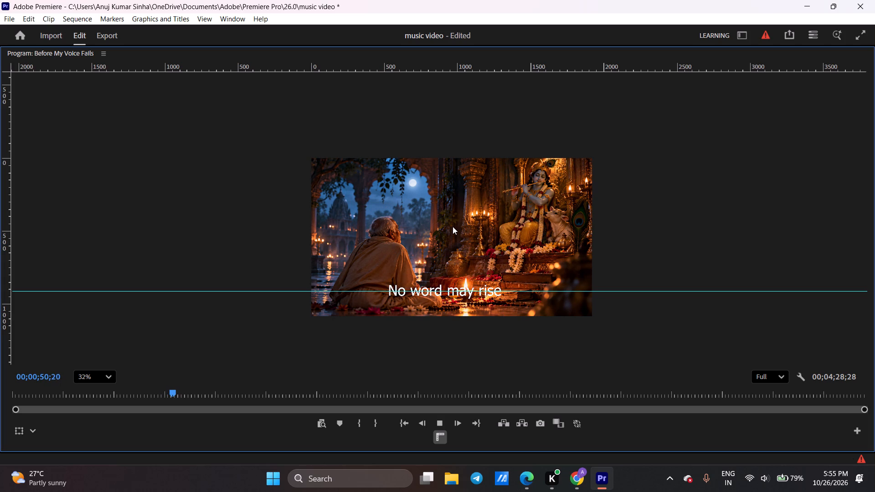
{"action": "key", "text": "space"}
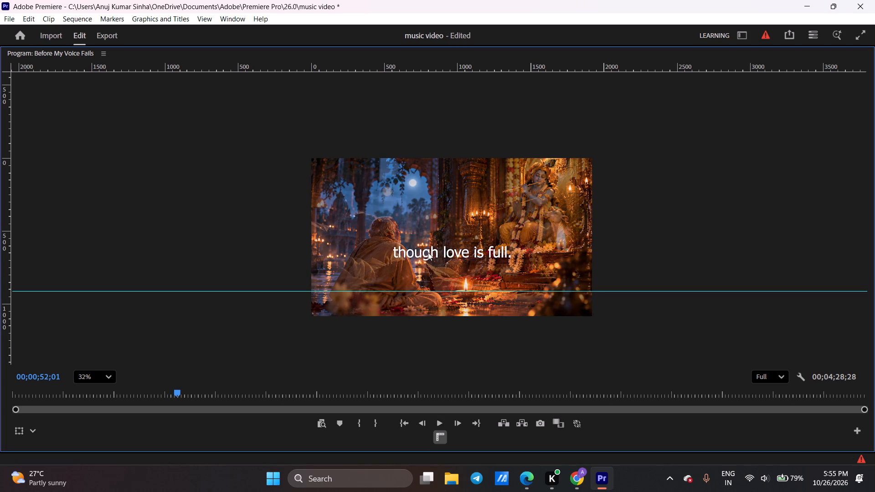
{"action": "left_click", "coordinate": [428, 252]}
{"action": "left_click_drag", "start_coordinate": [428, 252], "coordinate": [433, 290]}
Play on to the "So plant Your name" text and move it down onto the horizontal guide.
{"action": "key", "text": "space"}
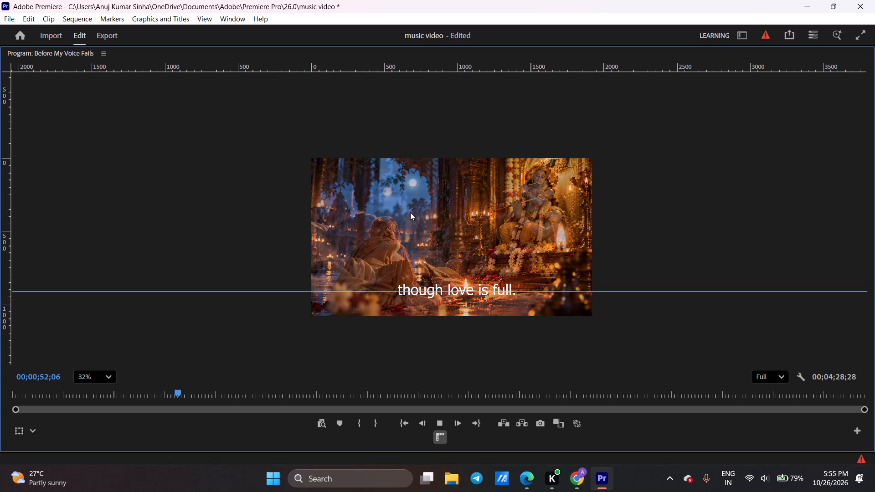
{"action": "key", "text": "space"}
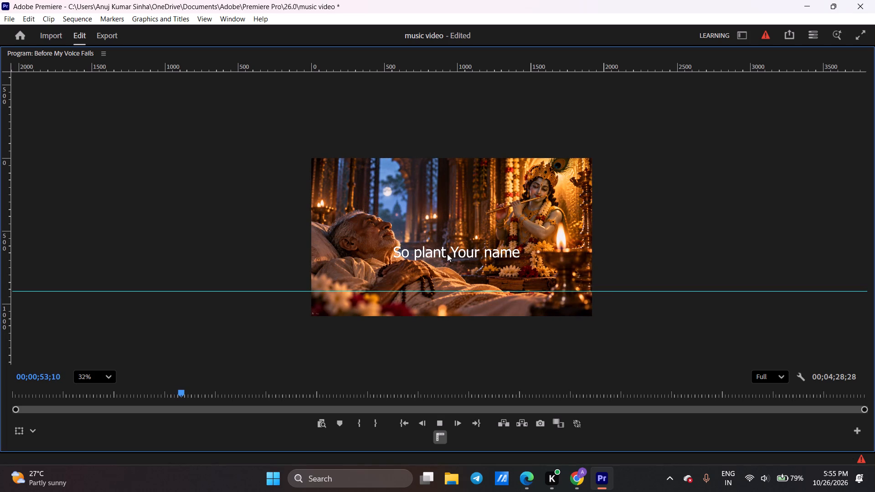
{"action": "left_click", "coordinate": [447, 254]}
{"action": "left_click_drag", "start_coordinate": [447, 253], "coordinate": [448, 283]}
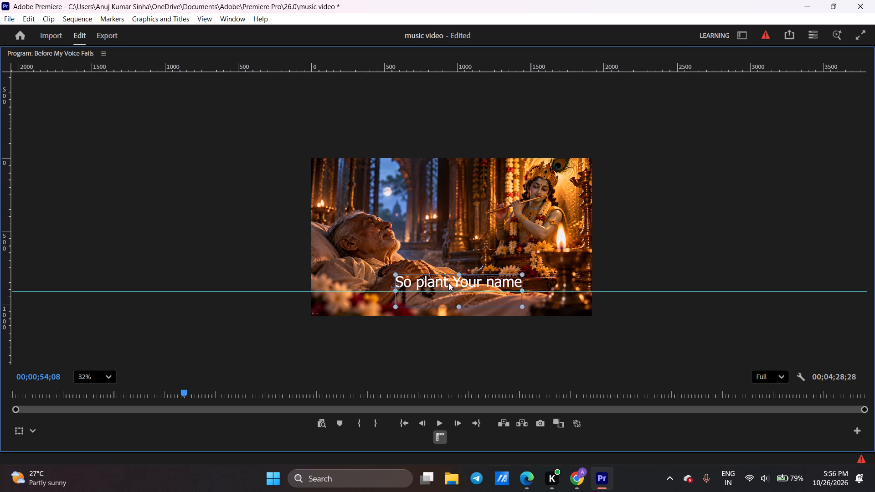
{"action": "left_click_drag", "start_coordinate": [448, 283], "coordinate": [446, 290]}
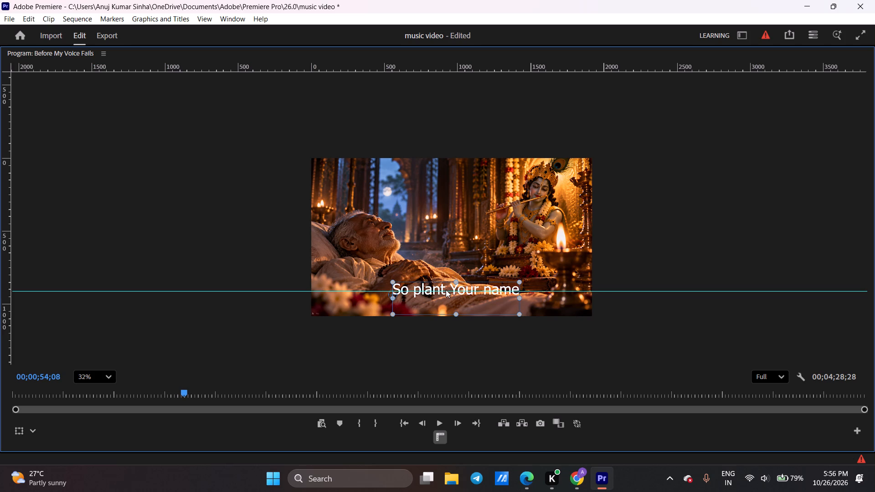
{"action": "left_click_drag", "start_coordinate": [446, 290], "coordinate": [446, 291]}
Play on to the "inside me now—" text, move it down onto the horizontal guide, and resume playback.
{"action": "key", "text": "space"}
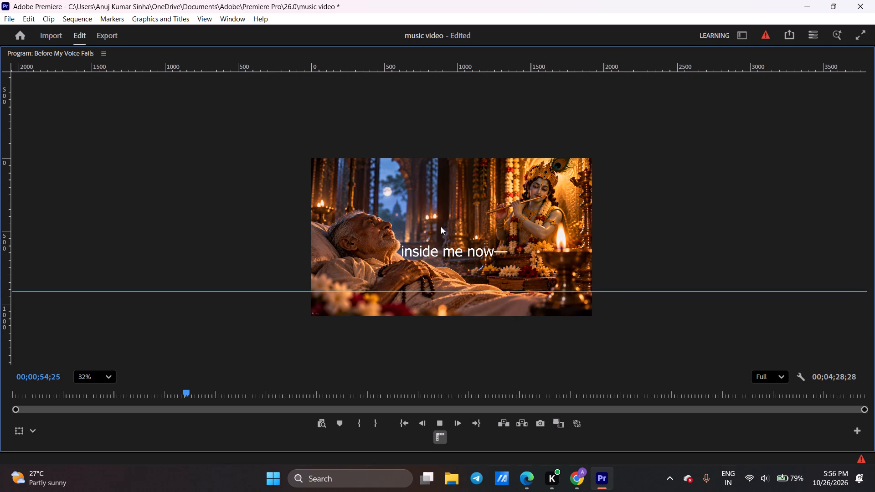
{"action": "key", "text": "space"}
{"action": "left_click", "coordinate": [448, 248]}
{"action": "left_click_drag", "start_coordinate": [448, 249], "coordinate": [451, 282]}
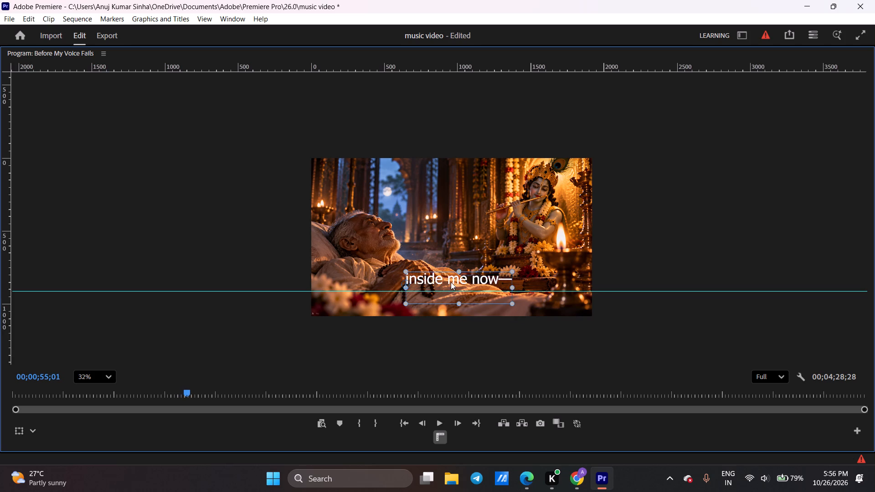
{"action": "left_click_drag", "start_coordinate": [451, 282], "coordinate": [448, 287]}
{"action": "key", "text": "space"}
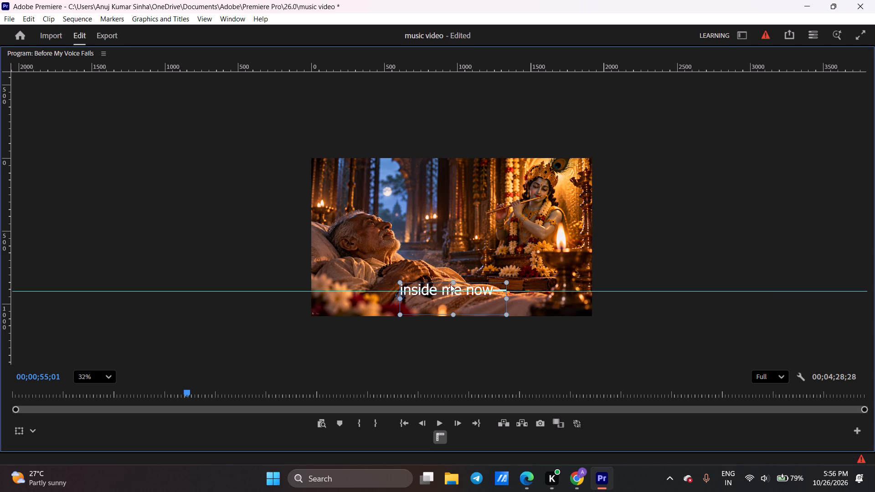
Pause at the "Deeper than voice." text and move it down onto the horizontal guide.
{"action": "key", "text": "space"}
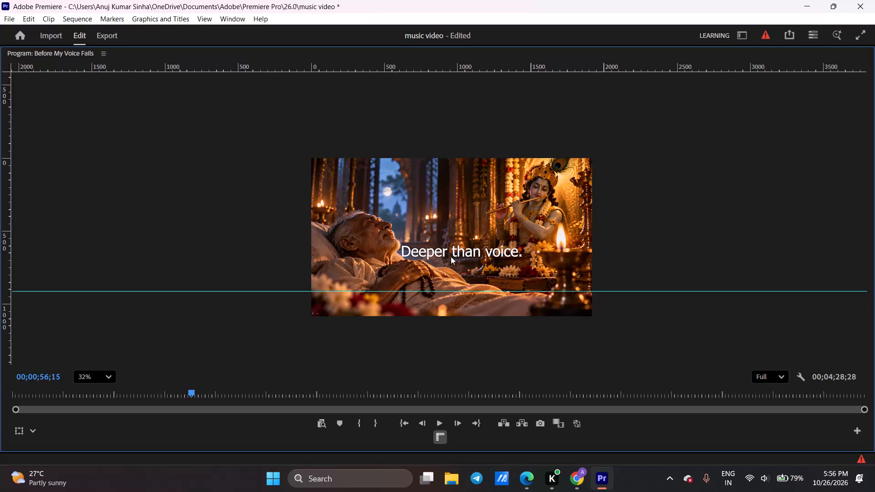
{"action": "left_click", "coordinate": [447, 251]}
{"action": "left_click_drag", "start_coordinate": [447, 251], "coordinate": [450, 282]}
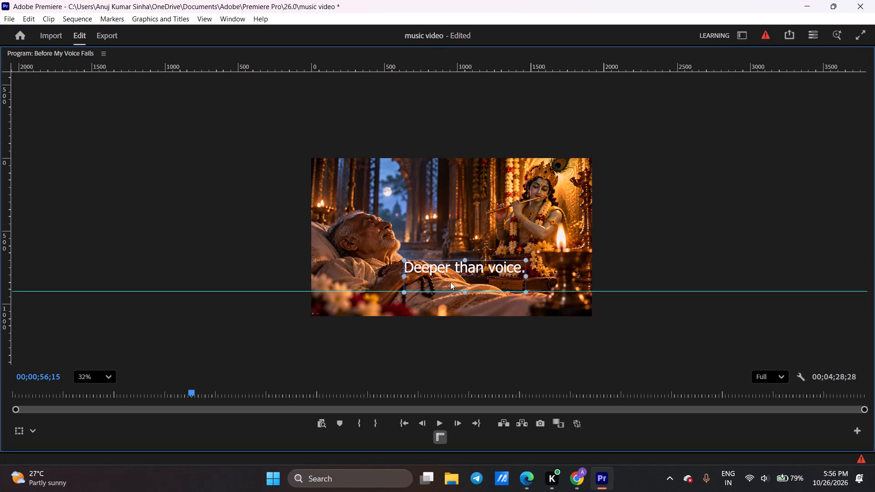
{"action": "left_click_drag", "start_coordinate": [450, 282], "coordinate": [449, 288]}
Find the "Deeper than vow." text, going back to replay the passage if passed, and move it down onto the horizontal guide.
{"action": "key", "text": "space"}
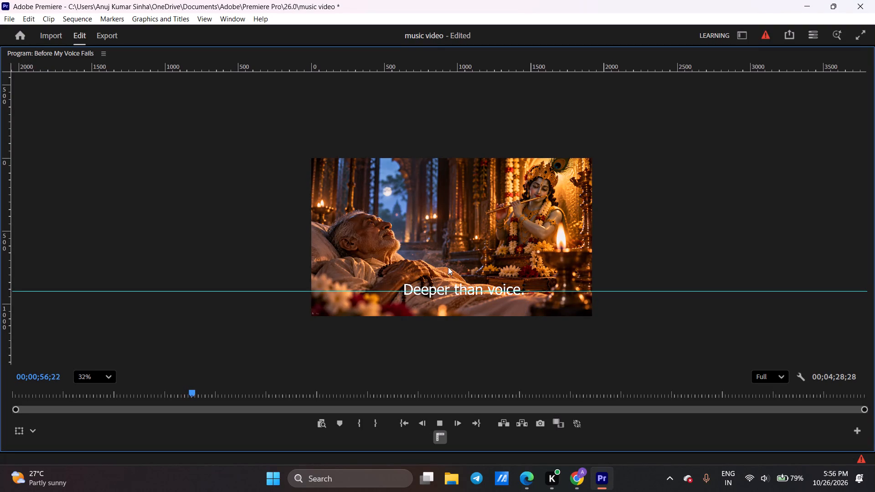
{"action": "left_click", "coordinate": [461, 251]}
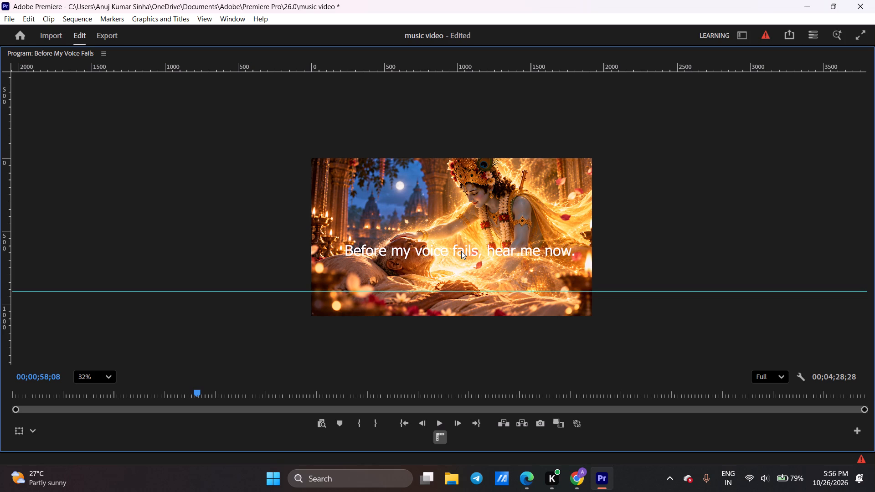
{"action": "left_click", "coordinate": [186, 391]}
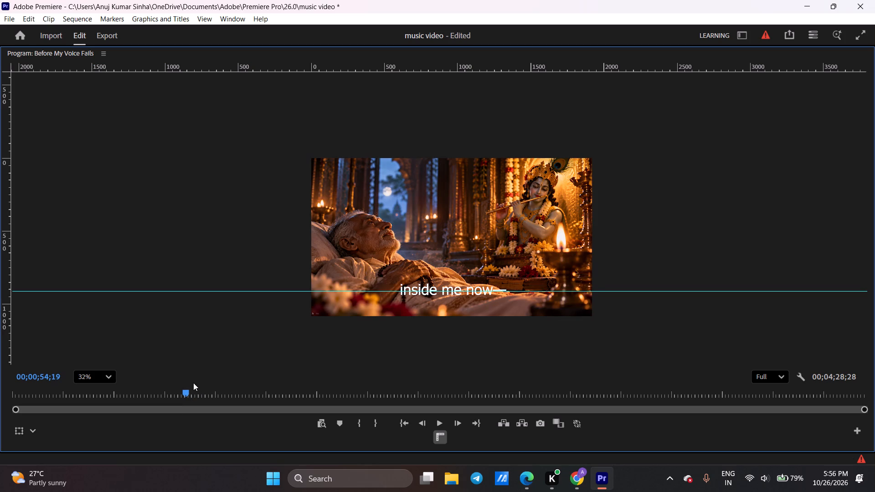
{"action": "key", "text": "space"}
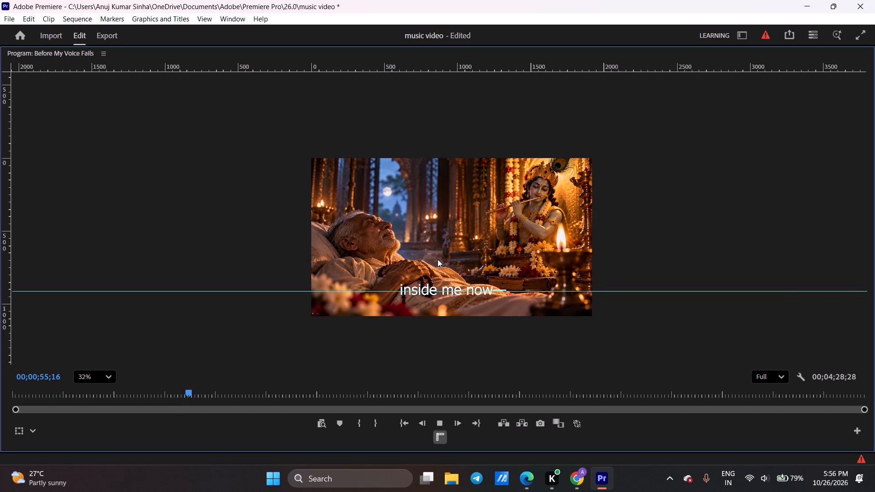
{"action": "key", "text": "space"}
{"action": "key", "text": "space"}
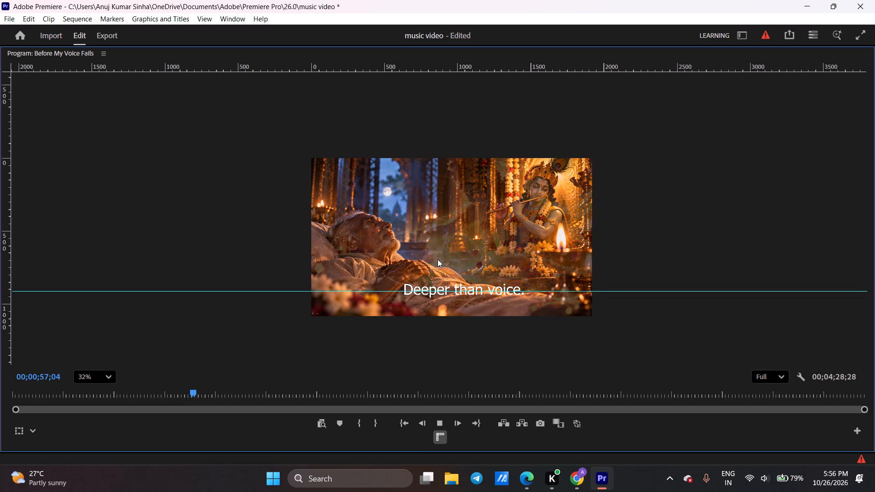
{"action": "key", "text": "space"}
{"action": "left_click", "coordinate": [441, 249]}
{"action": "left_click_drag", "start_coordinate": [441, 249], "coordinate": [441, 262]}
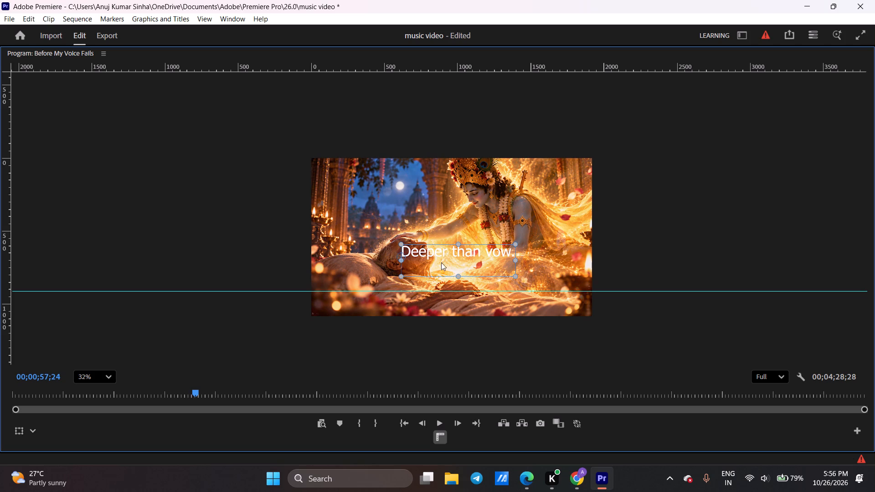
{"action": "left_click_drag", "start_coordinate": [441, 262], "coordinate": [432, 292]}
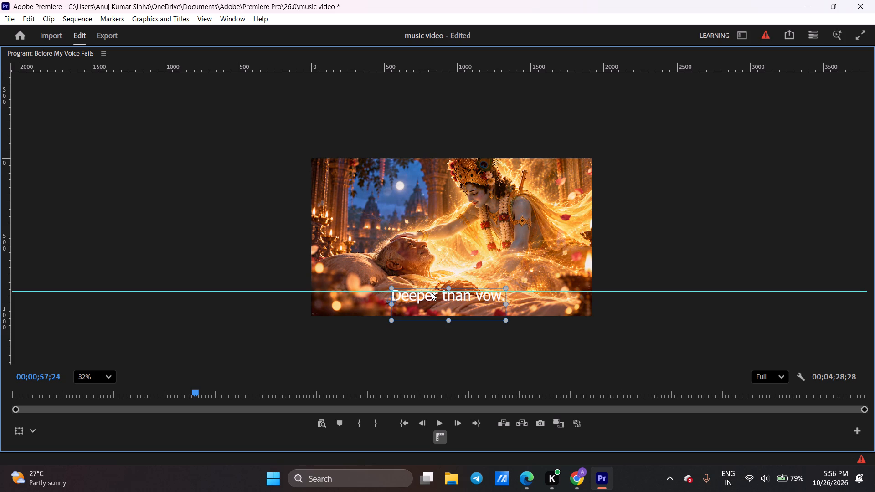
{"action": "left_click_drag", "start_coordinate": [432, 292], "coordinate": [431, 289]}
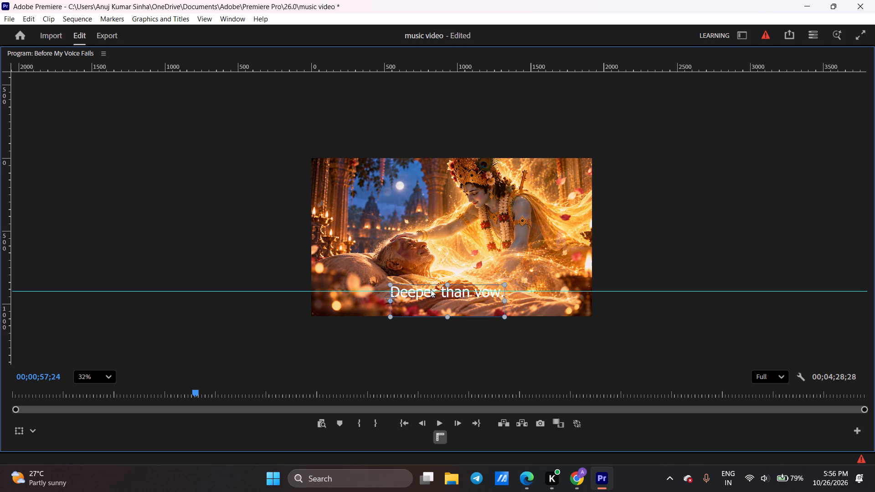
Replay the passage up to "Deeper than vow." and shift that text slightly right along the guide to centre it.
{"action": "left_click", "coordinate": [183, 392]}
{"action": "key", "text": "space"}
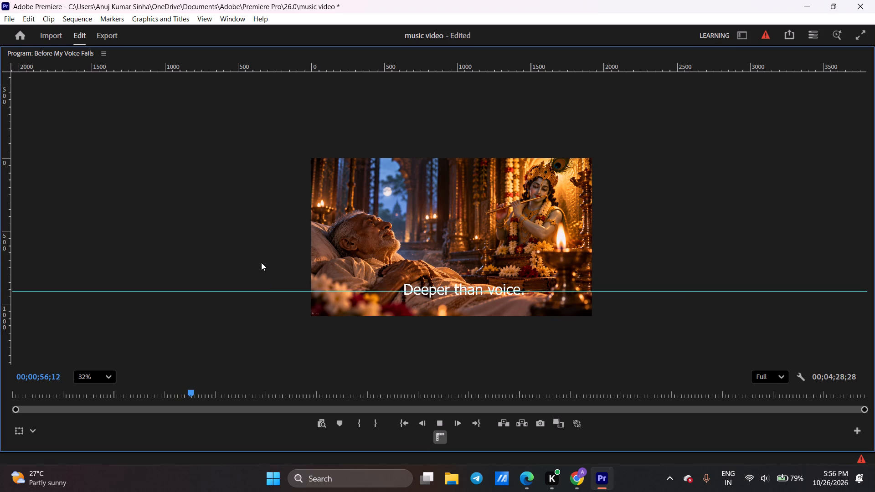
{"action": "key", "text": "space"}
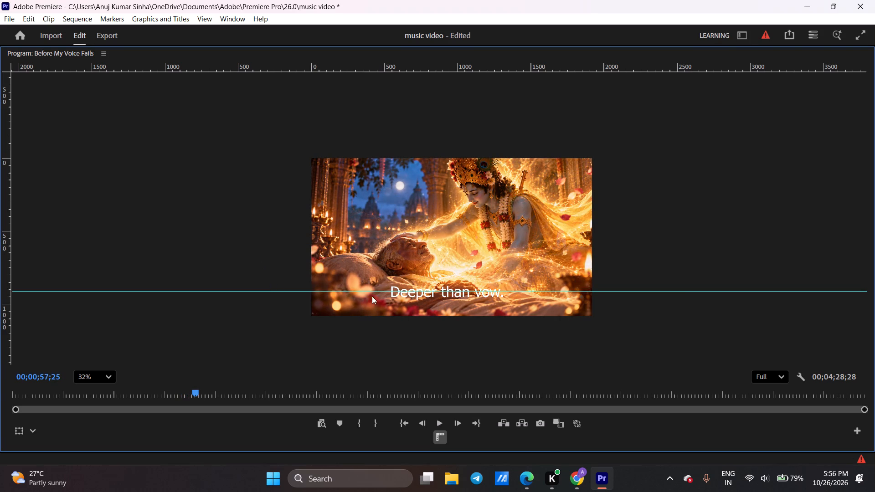
{"action": "left_click_drag", "start_coordinate": [412, 295], "coordinate": [422, 295]}
Replay the lyrics from "No word may rise" through "Deeper than vow." to check their timing and placement along the guide.
{"action": "key", "text": "space"}
{"action": "key", "text": "space"}
{"action": "left_click", "coordinate": [174, 388]}
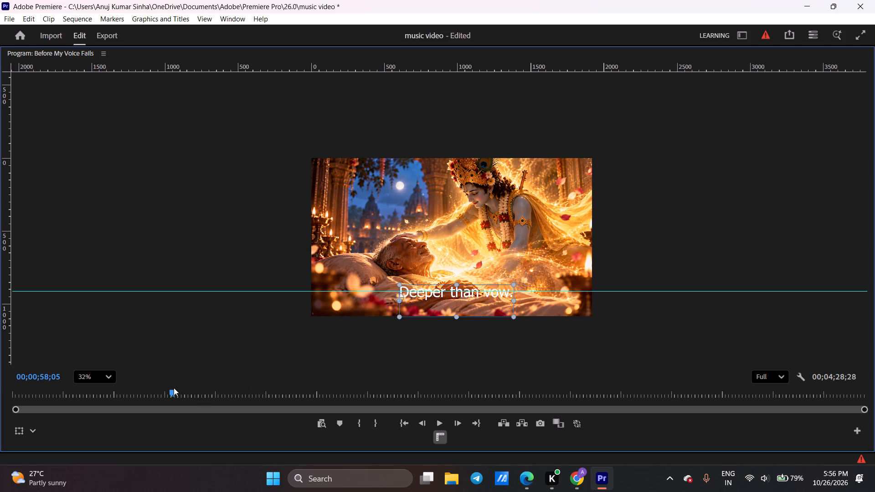
{"action": "key", "text": "space"}
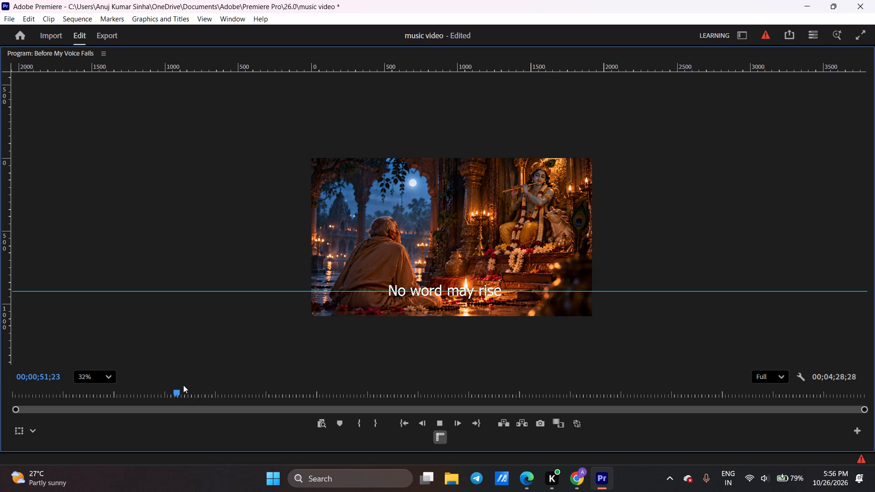
{"action": "key", "text": "space"}
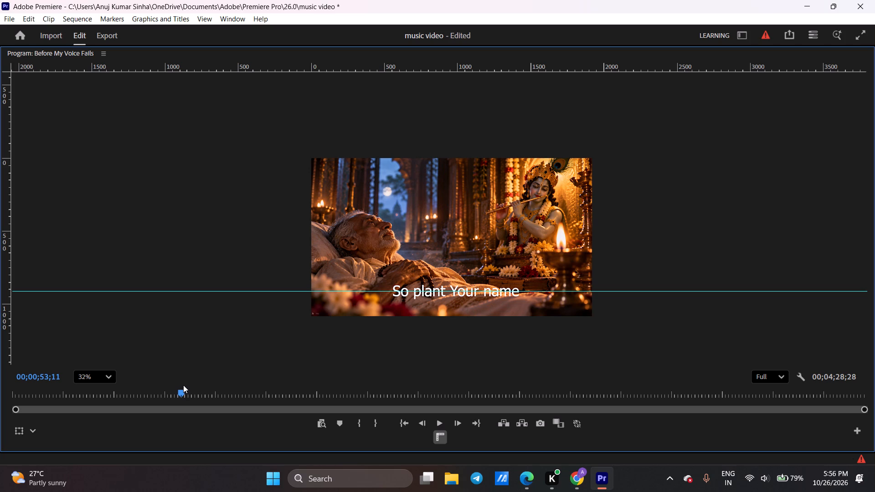
{"action": "key", "text": "space"}
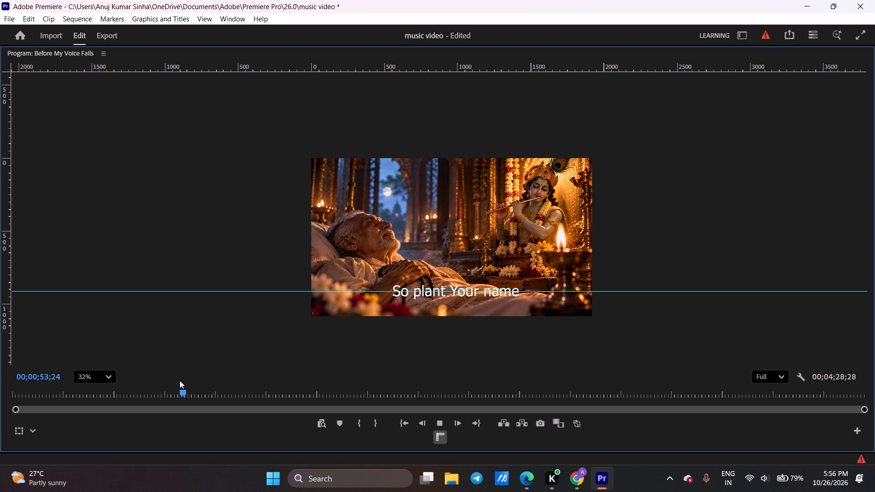
{"action": "key", "text": "space"}
{"action": "key", "text": "space"}
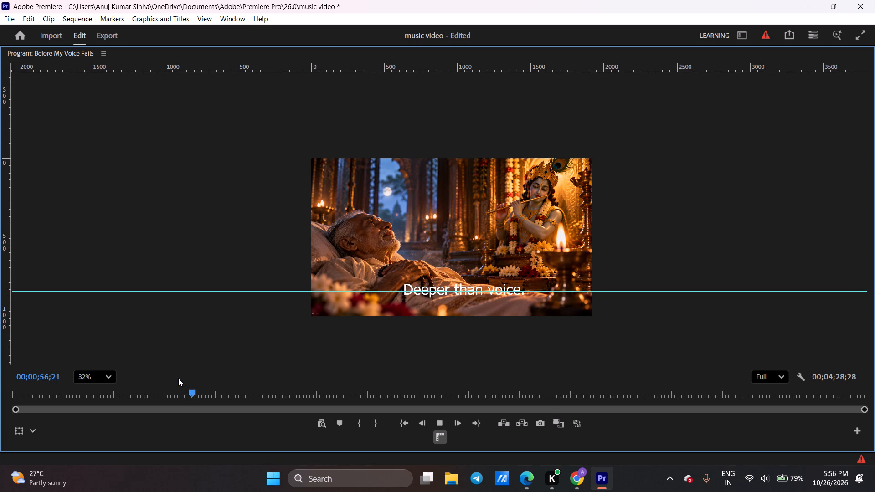
{"action": "key", "text": "space"}
Play on to the "Before my voice fails, hear me now." text and move it down onto the horizontal guide.
{"action": "key", "text": "space"}
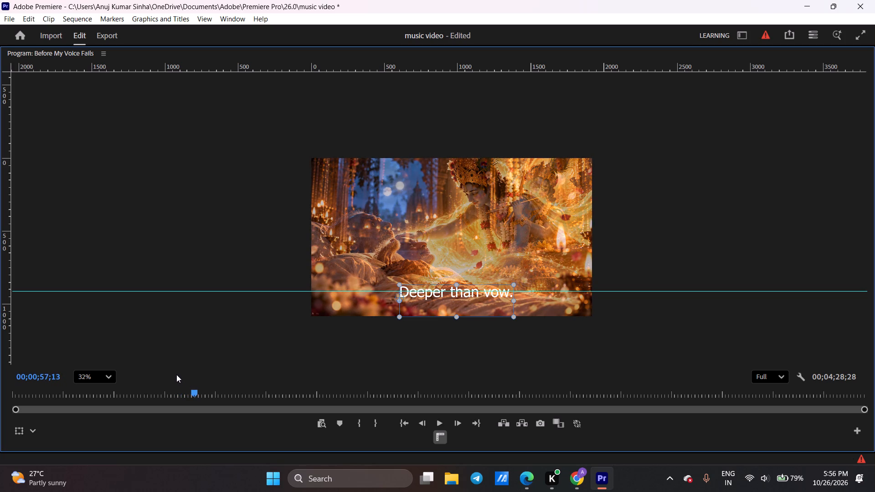
{"action": "key", "text": "space"}
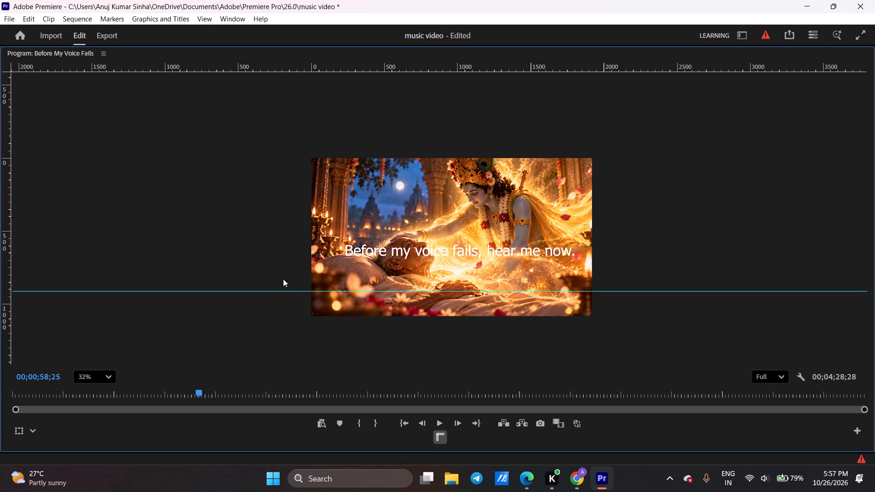
{"action": "left_click", "coordinate": [374, 252]}
{"action": "left_click_drag", "start_coordinate": [374, 252], "coordinate": [366, 298]}
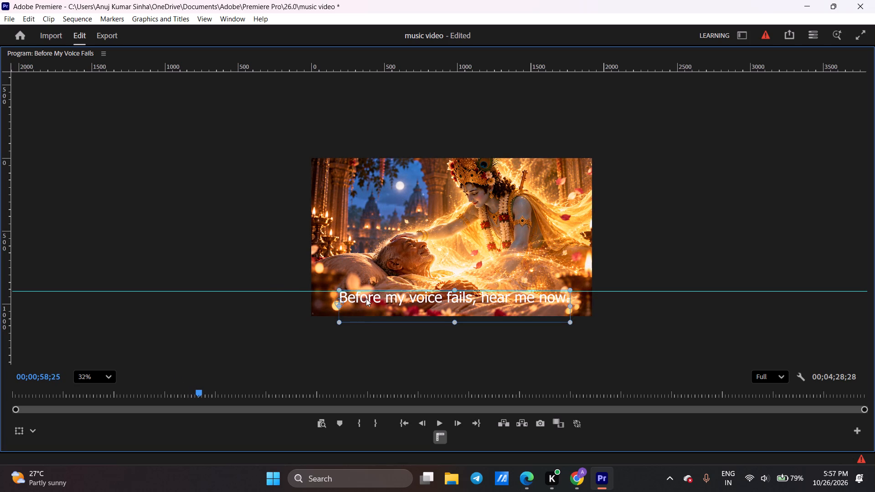
{"action": "left_click_drag", "start_coordinate": [366, 298], "coordinate": [368, 293]}
Play on to the "Before my breath grows weak." text and move it down onto the horizontal guide.
{"action": "key", "text": "space"}
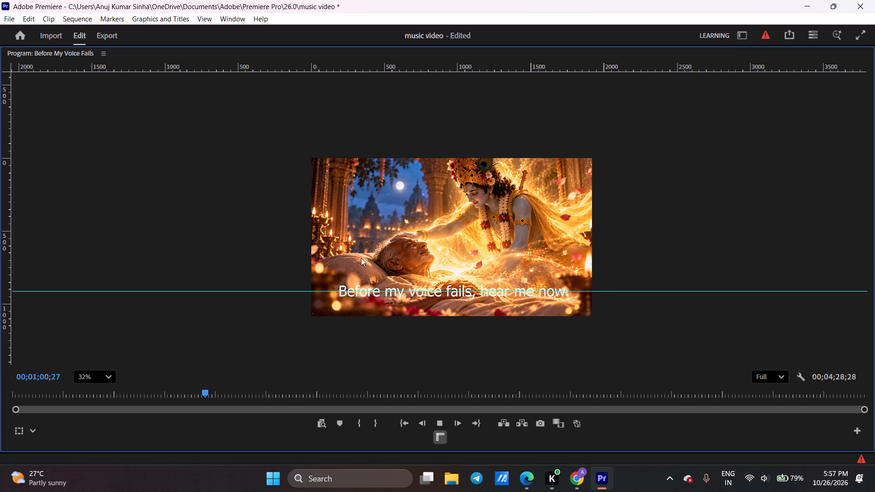
{"action": "key", "text": "space"}
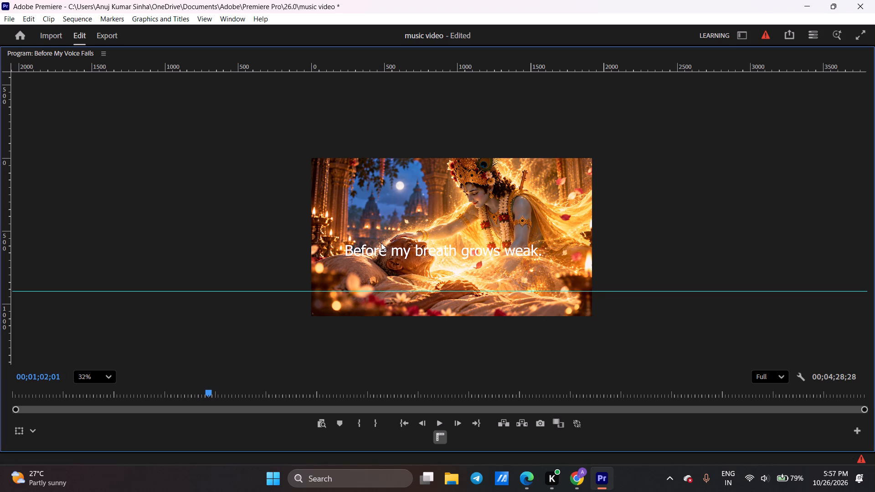
{"action": "left_click", "coordinate": [386, 250]}
{"action": "left_click_drag", "start_coordinate": [386, 250], "coordinate": [387, 281]}
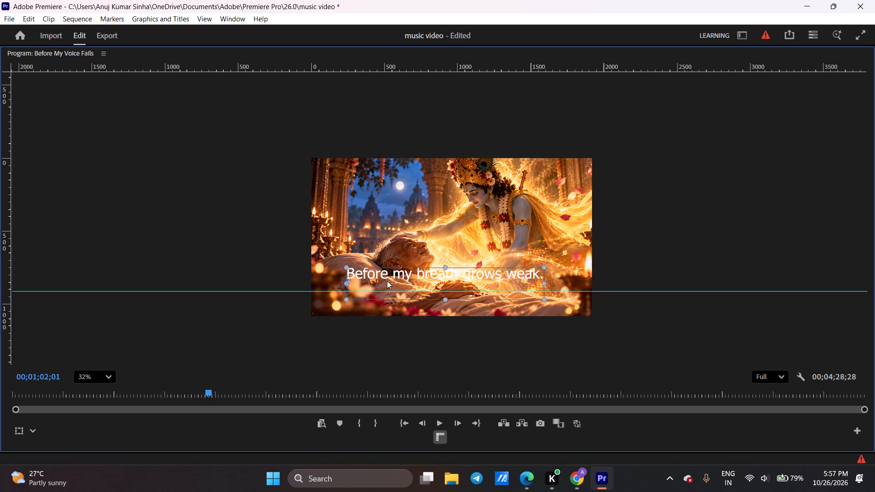
{"action": "left_click_drag", "start_coordinate": [387, 281], "coordinate": [389, 291]}
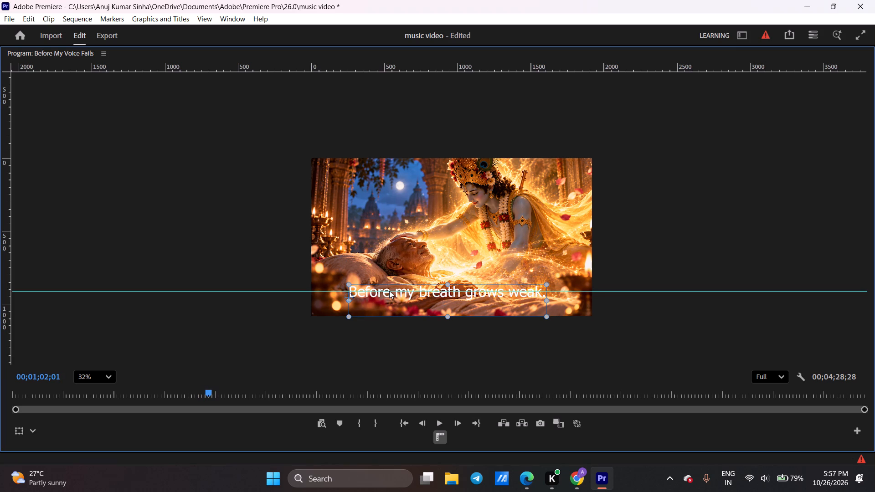
{"action": "left_click_drag", "start_coordinate": [389, 291], "coordinate": [389, 290]}
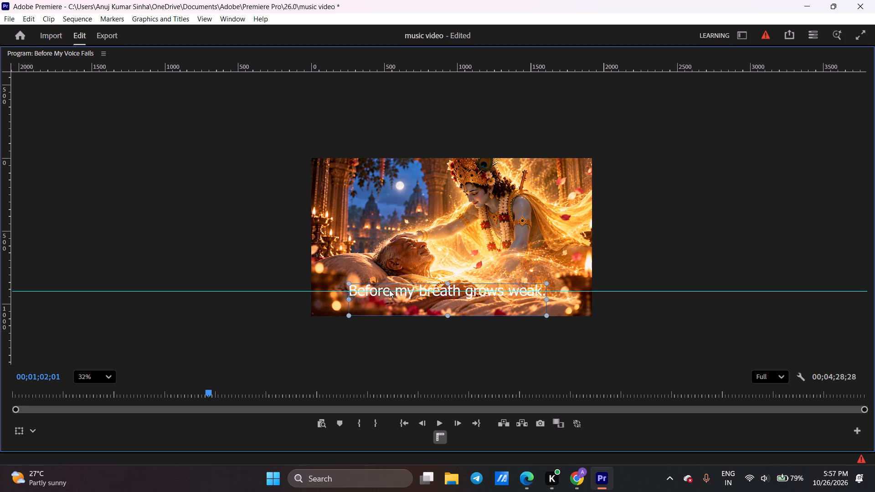
Play on to the "Let “Krishna... Krishna...”beat within" text and move it down onto the horizontal guide.
{"action": "key", "text": "space"}
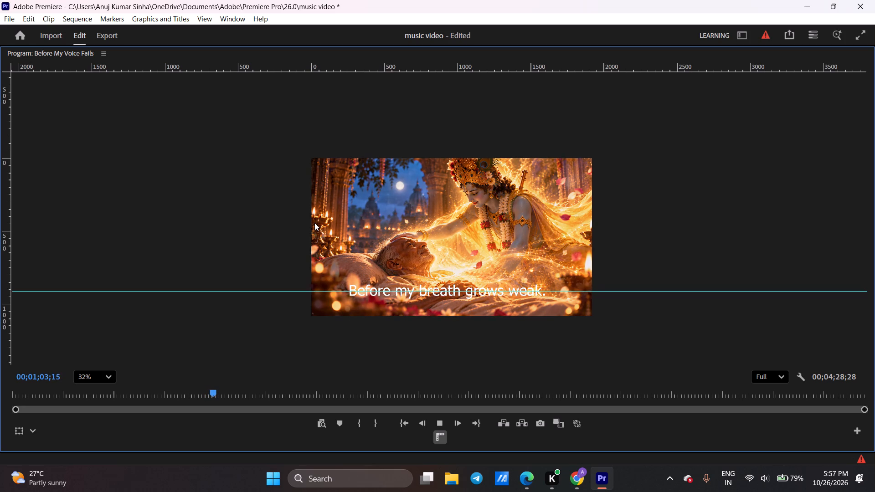
{"action": "key", "text": "space"}
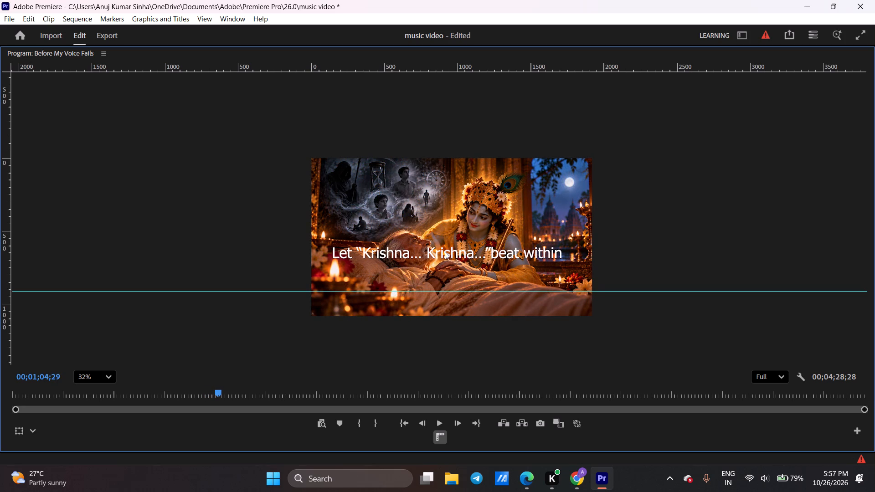
{"action": "left_click", "coordinate": [443, 255]}
{"action": "left_click_drag", "start_coordinate": [443, 253], "coordinate": [448, 283]}
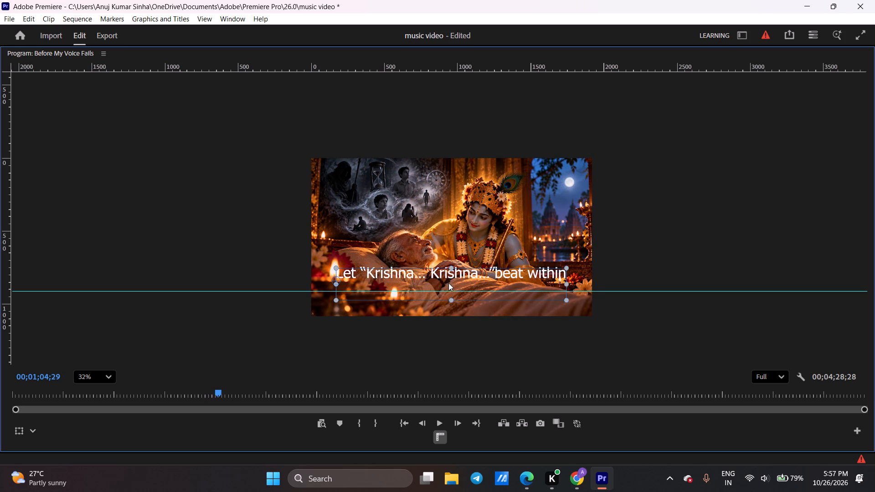
{"action": "left_click_drag", "start_coordinate": [448, 283], "coordinate": [448, 290]}
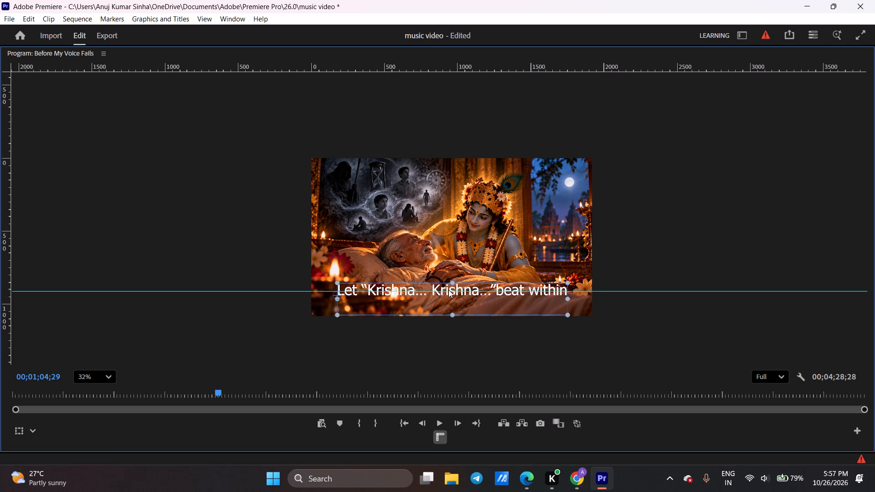
Play on to the "When I can no longer speak." text and move it down onto the horizontal guide.
{"action": "key", "text": "space"}
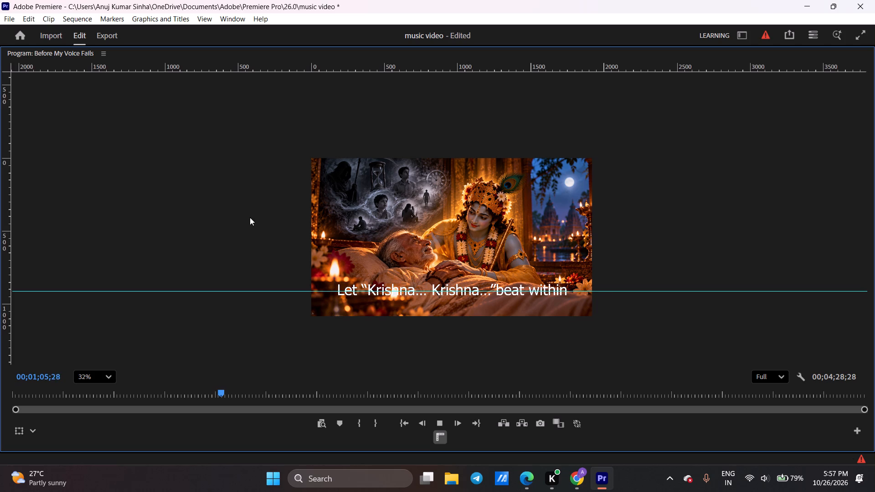
{"action": "key", "text": "space"}
{"action": "left_click", "coordinate": [415, 255]}
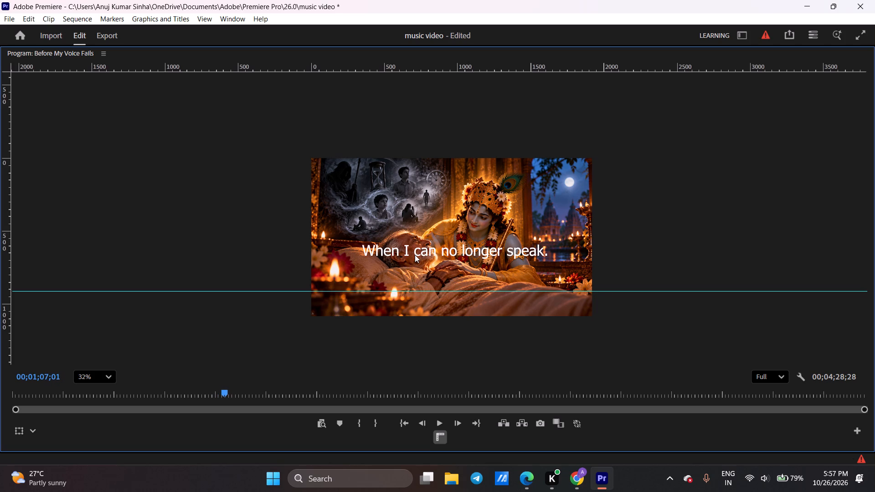
{"action": "left_click_drag", "start_coordinate": [414, 253], "coordinate": [407, 290]}
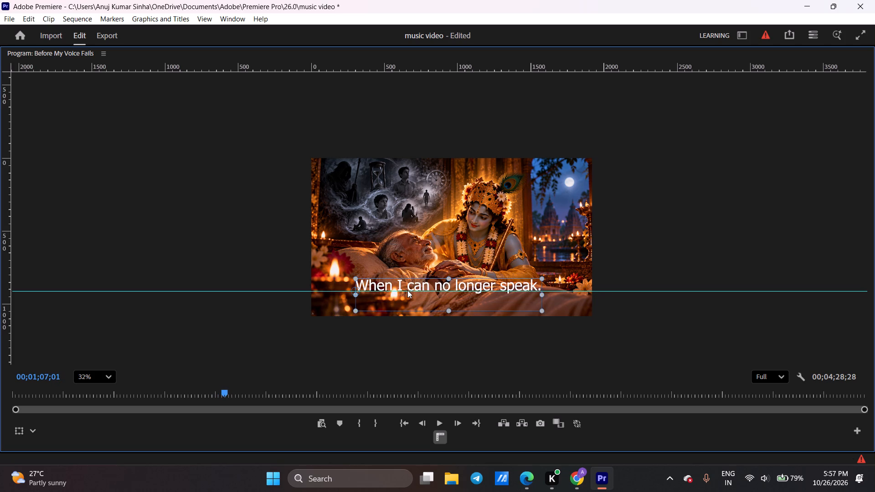
{"action": "left_click_drag", "start_coordinate": [407, 290], "coordinate": [408, 294]}
Play on to the "I ask no heaven, crown, or gold," text and move it down onto the horizontal guide.
{"action": "key", "text": "space"}
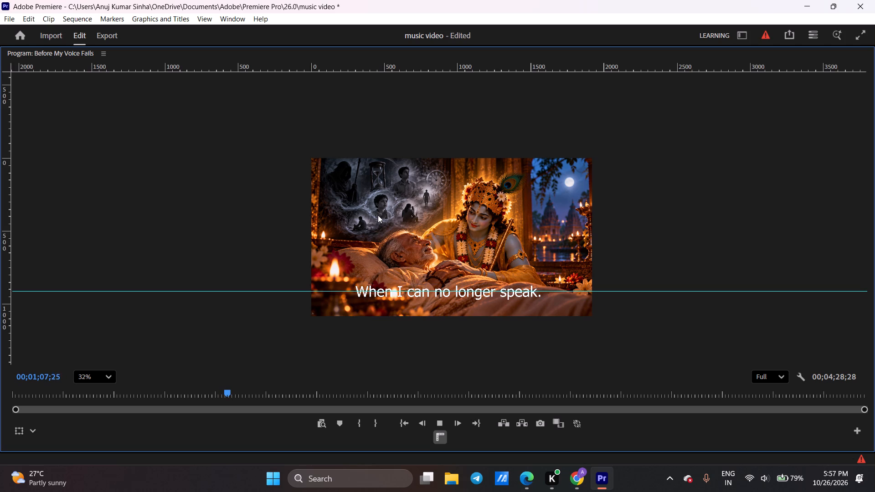
{"action": "key", "text": "space"}
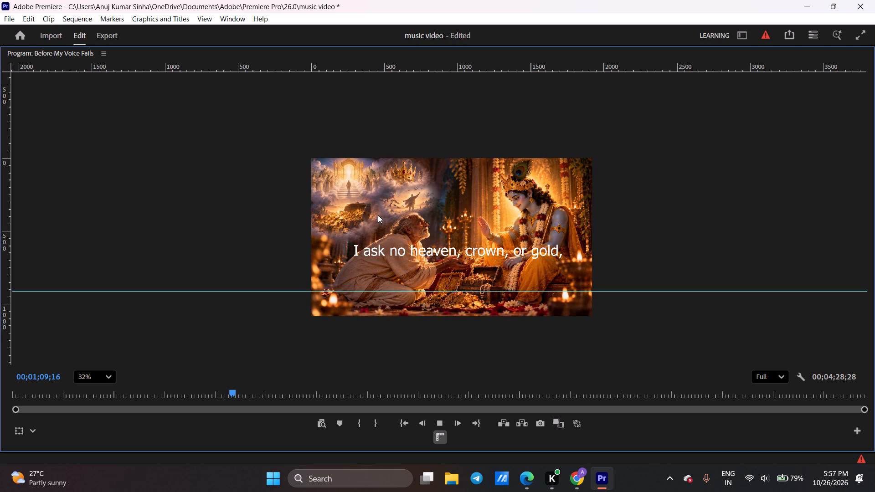
{"action": "left_click", "coordinate": [424, 256]}
{"action": "left_click_drag", "start_coordinate": [424, 250], "coordinate": [423, 272]}
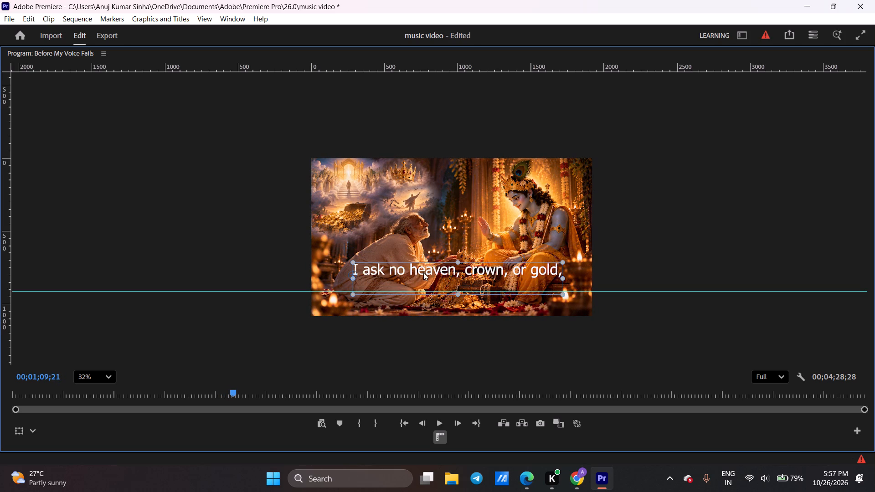
{"action": "left_click_drag", "start_coordinate": [423, 272], "coordinate": [412, 290]}
Play on to the "No freedom as reward." text and move it down onto the horizontal guide.
{"action": "key", "text": "space"}
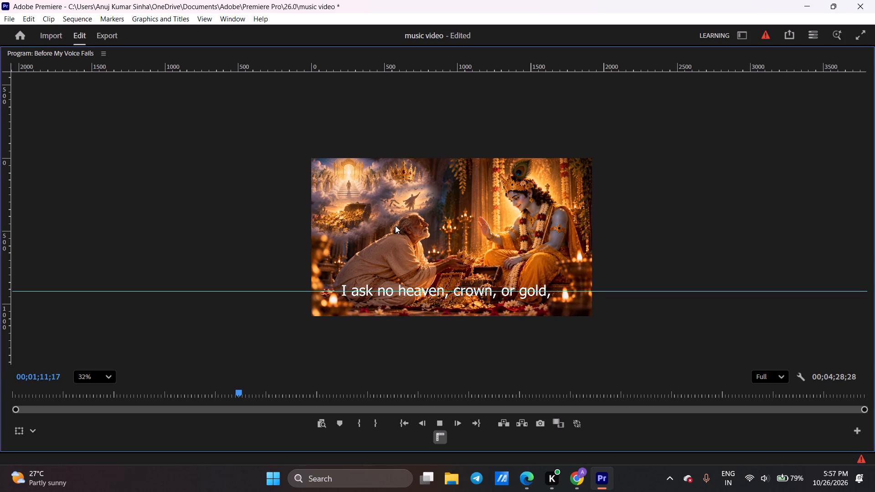
{"action": "key", "text": "space"}
{"action": "left_click", "coordinate": [422, 247]}
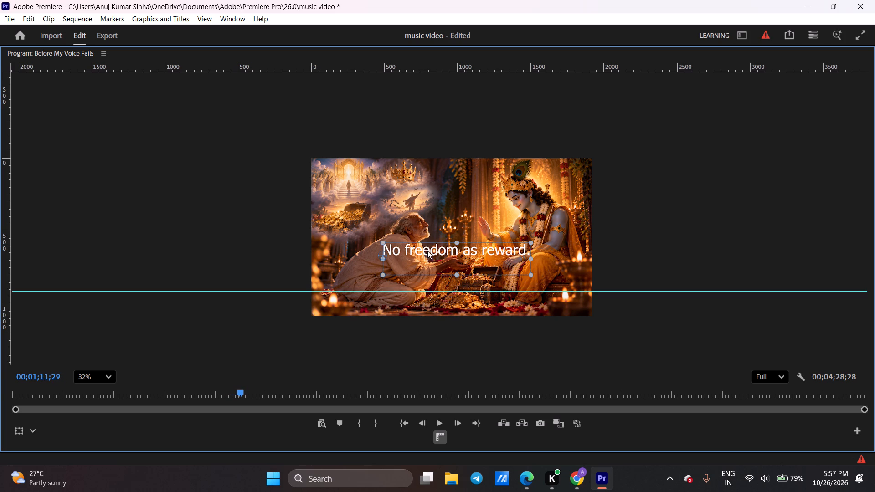
{"action": "left_click_drag", "start_coordinate": [428, 251], "coordinate": [426, 292]}
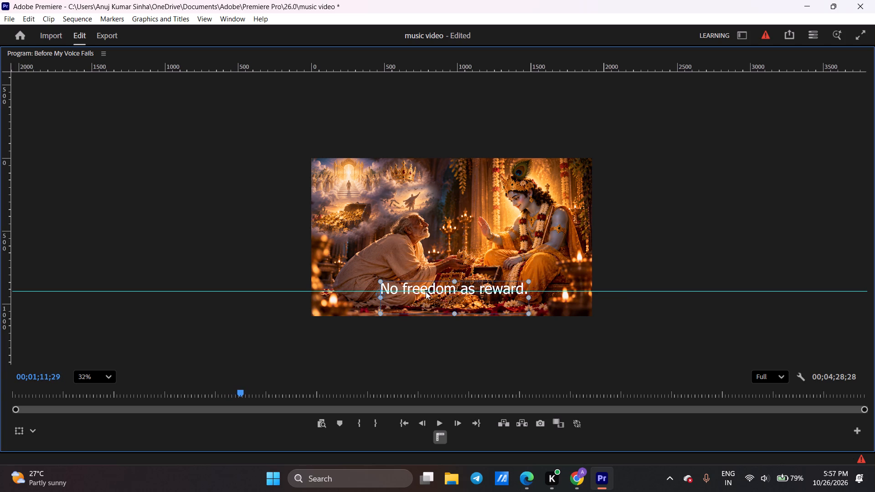
{"action": "left_click_drag", "start_coordinate": [426, 292], "coordinate": [426, 292]}
Play on to 00;01;15;04 and extend the "Krishna's Blessing Beyond Wealth.png" and "No freedom as reward." clips to end there.
{"action": "key", "text": "space"}
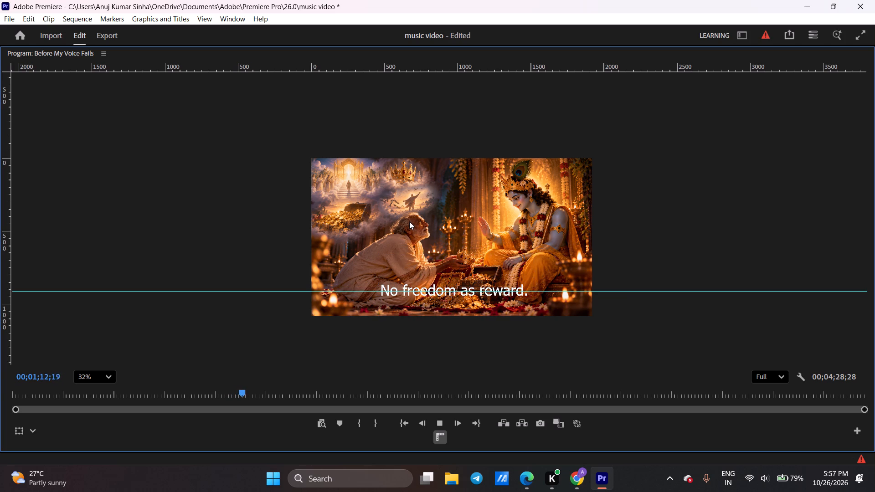
{"action": "key", "text": "space"}
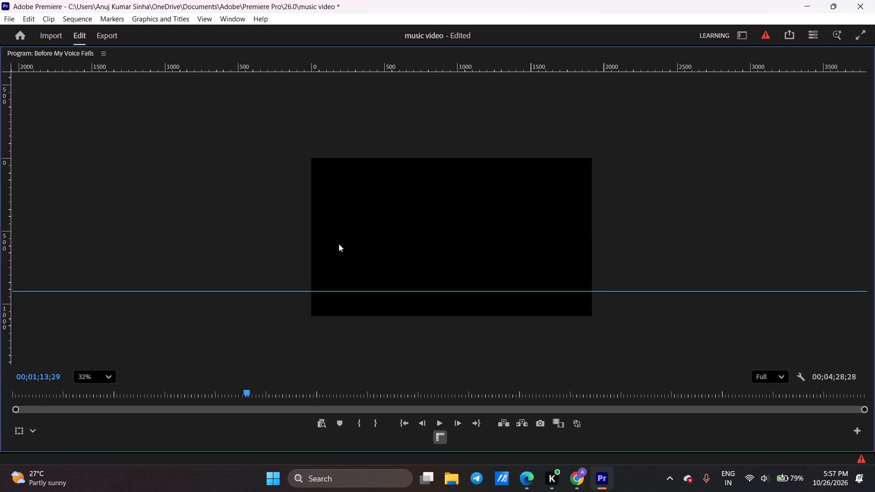
{"action": "key", "text": "space"}
{"action": "key", "text": "space"}
{"action": "key", "text": "grave"}
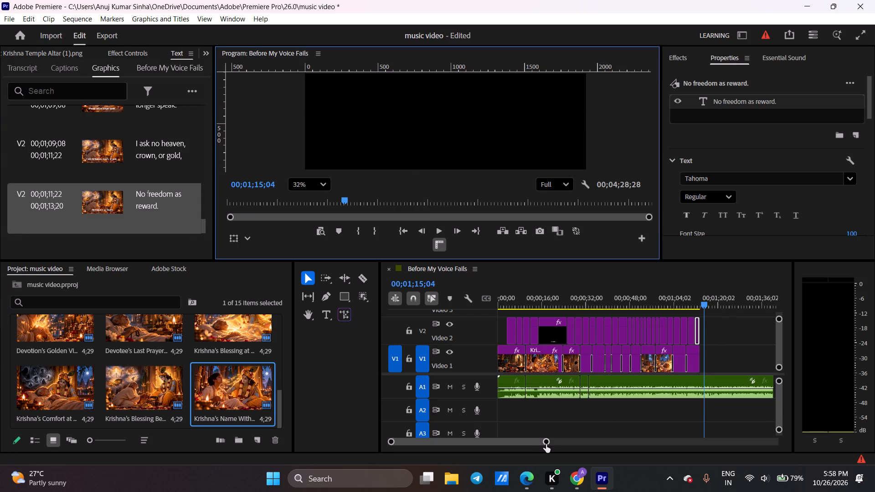
{"action": "left_click_drag", "start_coordinate": [548, 444], "coordinate": [517, 441]}
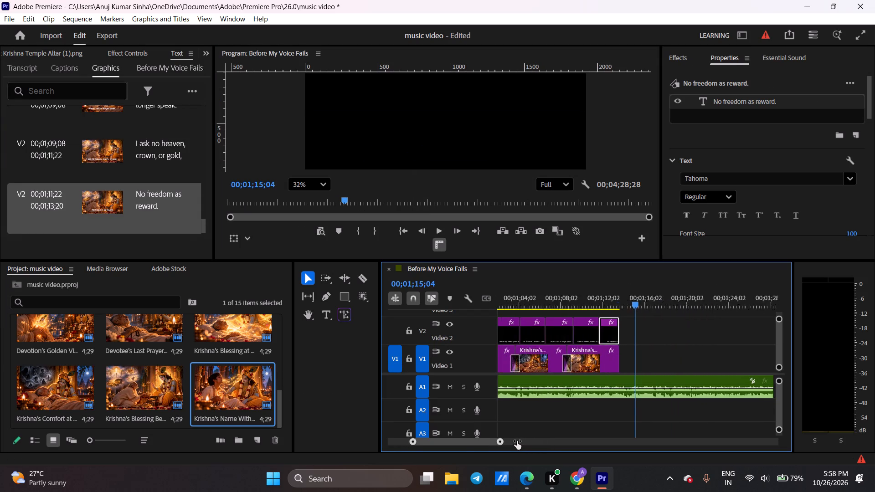
{"action": "left_click_drag", "start_coordinate": [517, 441], "coordinate": [499, 440]}
{"action": "left_click_drag", "start_coordinate": [571, 357], "coordinate": [625, 357]}
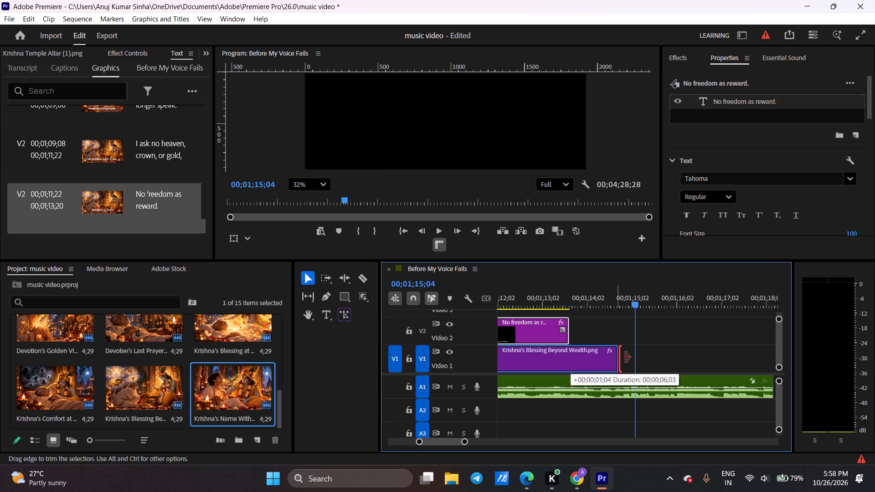
{"action": "left_click_drag", "start_coordinate": [625, 357], "coordinate": [638, 356]}
{"action": "left_click_drag", "start_coordinate": [577, 324], "coordinate": [645, 323]}
Play back the end of the extended image and text clips to check their timing against the song.
{"action": "left_click_drag", "start_coordinate": [633, 303], "coordinate": [599, 298]}
{"action": "key", "text": "space"}
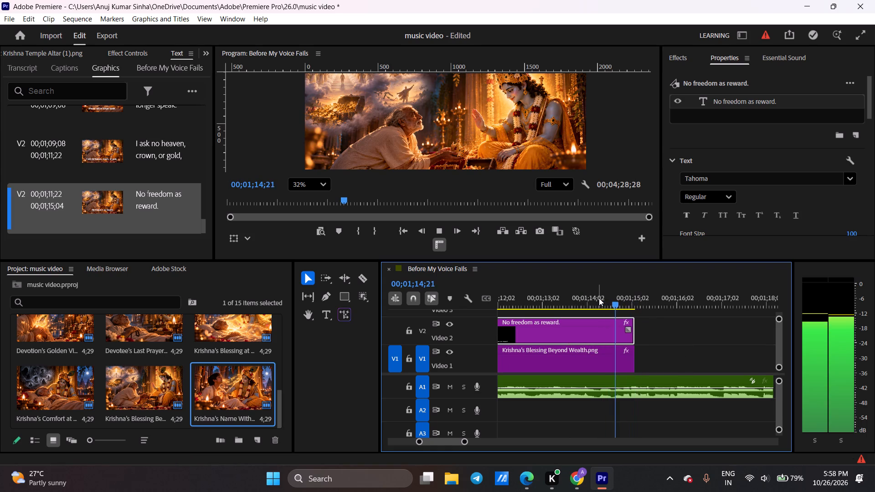
{"action": "key", "text": "space"}
{"action": "left_click_drag", "start_coordinate": [643, 302], "coordinate": [641, 302]}
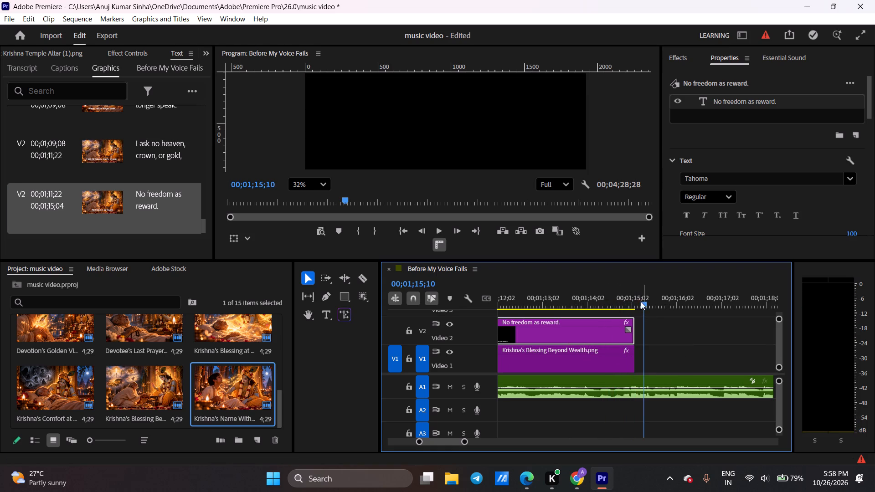
{"action": "left_click_drag", "start_coordinate": [641, 302], "coordinate": [555, 302]}
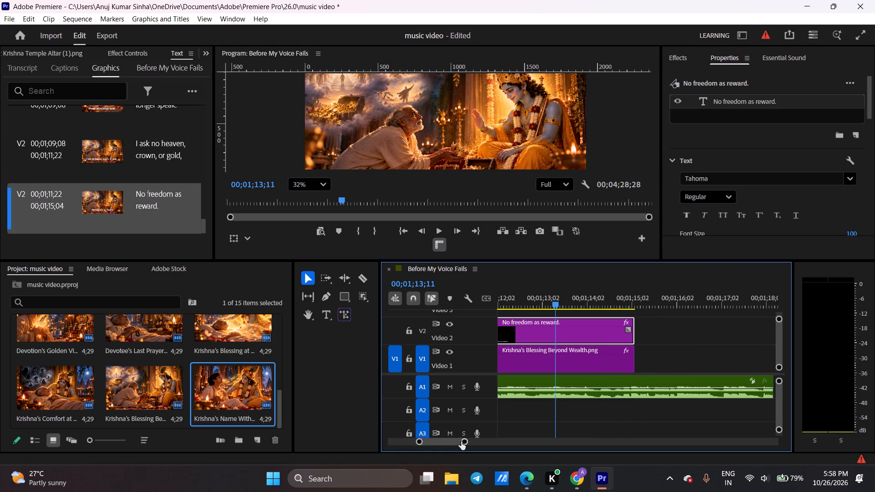
Maximize the Program monitor and play the sequence from 00;00;00;00 to review the lyric text placement.
{"action": "left_click_drag", "start_coordinate": [443, 442], "coordinate": [393, 441]}
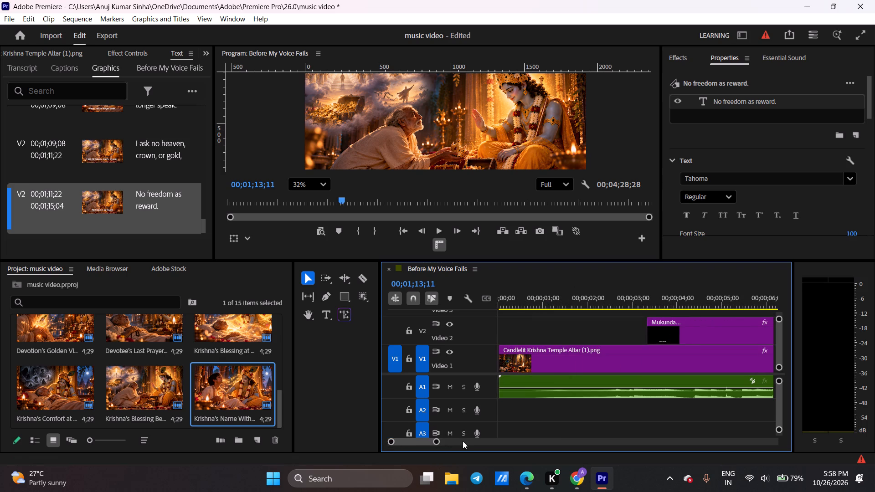
{"action": "left_click_drag", "start_coordinate": [435, 443], "coordinate": [472, 441]}
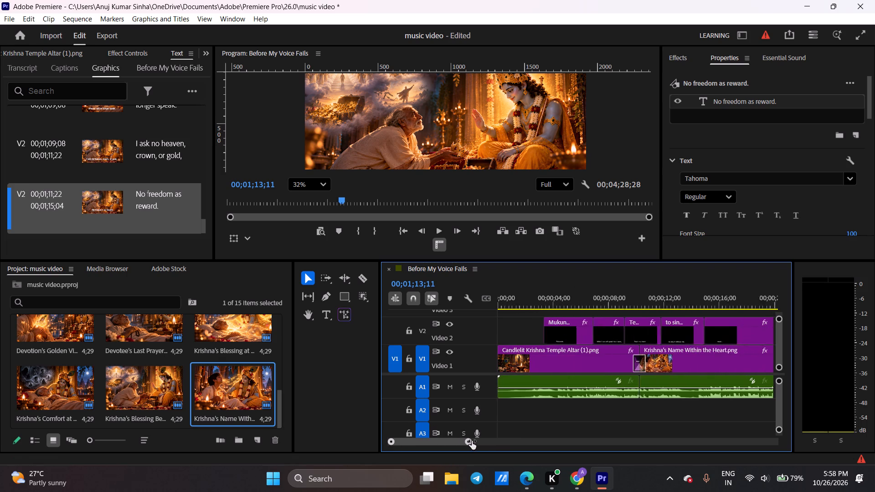
{"action": "left_click_drag", "start_coordinate": [472, 441], "coordinate": [536, 442]}
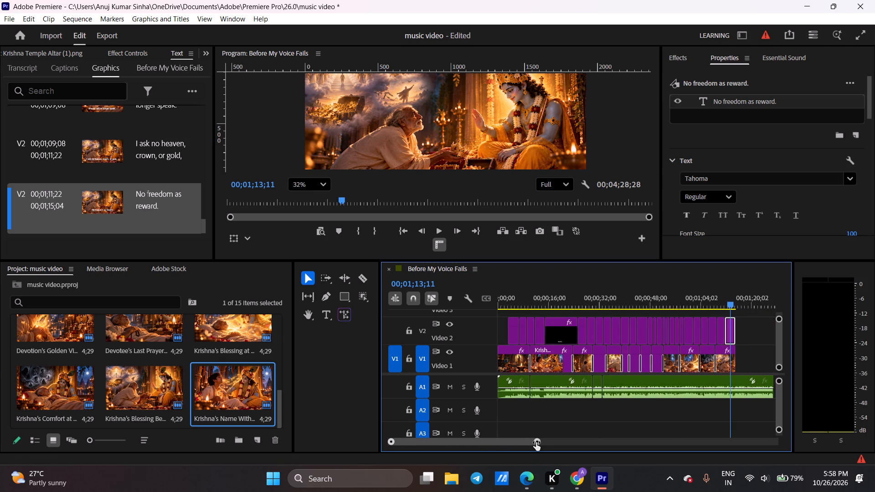
{"action": "left_click_drag", "start_coordinate": [536, 442], "coordinate": [541, 442]}
{"action": "left_click", "coordinate": [461, 102]}
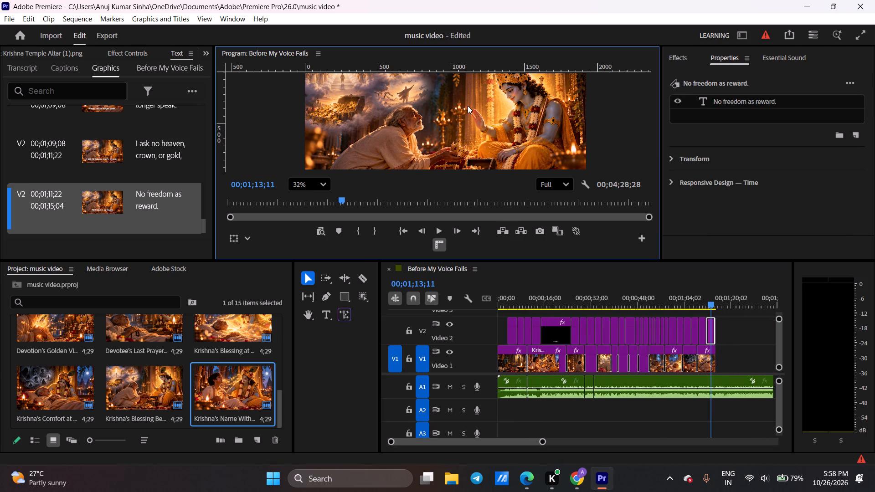
{"action": "key", "text": "grave"}
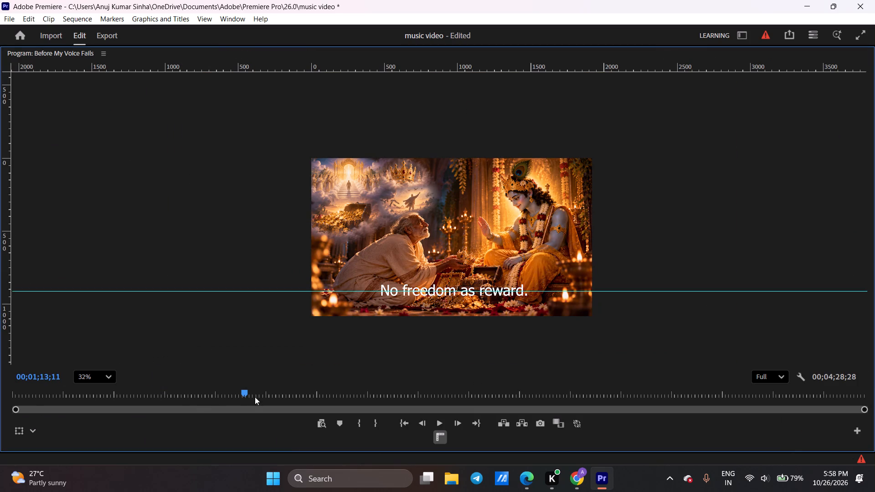
{"action": "left_click_drag", "start_coordinate": [235, 397], "coordinate": [0, 401]}
{"action": "key", "text": "space"}
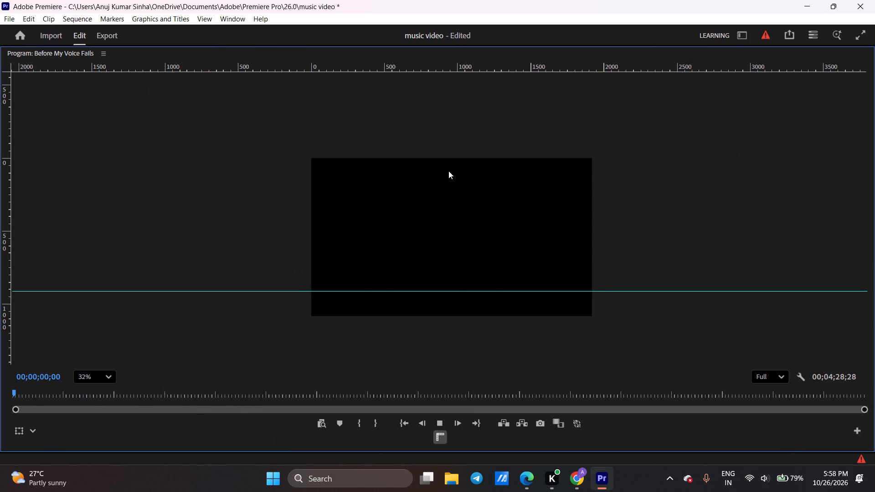
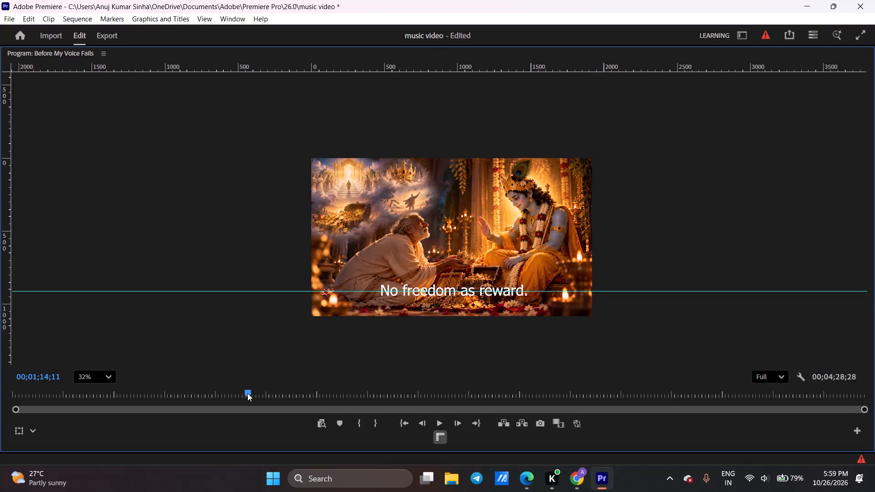
Play the sequence from 00;00;00;00 to about 00;00;39;24 in the maximized Program monitor, checking lyric text placement, and restore the workspace.
{"action": "left_click_drag", "start_coordinate": [247, 393], "coordinate": [0, 404]}
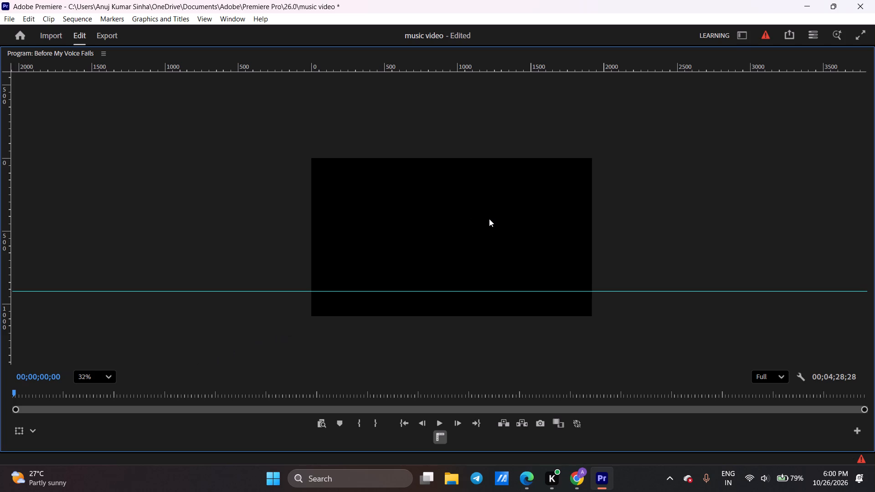
{"action": "scroll", "coordinate": [489, 219], "scroll_direction": "up", "scroll_amount": 2}
{"action": "scroll", "coordinate": [489, 219], "scroll_direction": "down", "scroll_amount": 3}
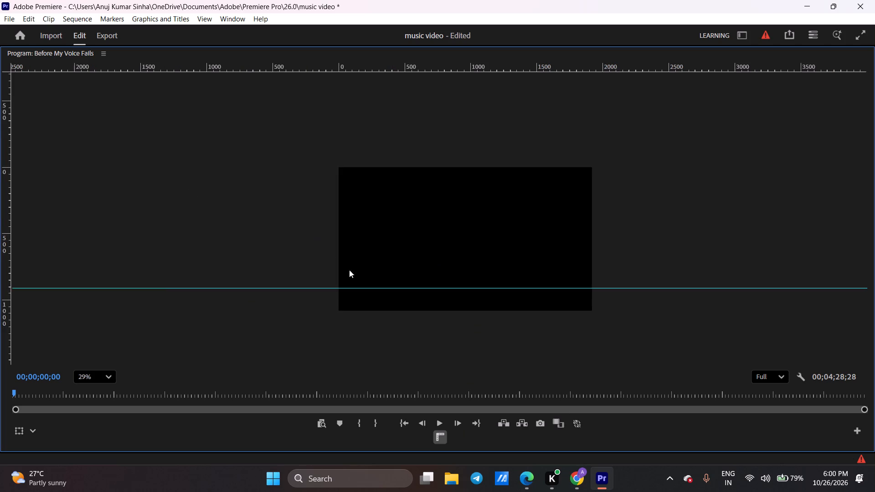
{"action": "scroll", "coordinate": [392, 249], "scroll_direction": "up", "scroll_amount": 4}
{"action": "middle_click_drag", "start_coordinate": [414, 198], "coordinate": [401, 232]}
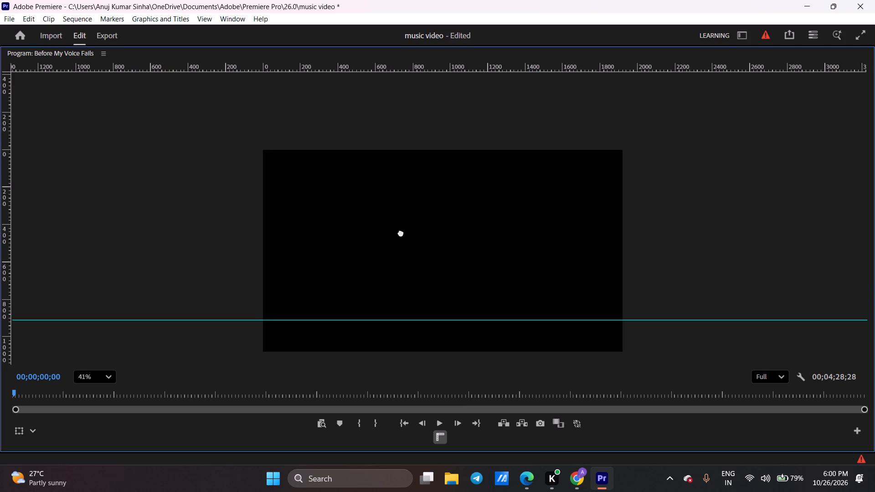
{"action": "middle_click_drag", "start_coordinate": [401, 232], "coordinate": [396, 231]}
{"action": "key", "text": "space"}
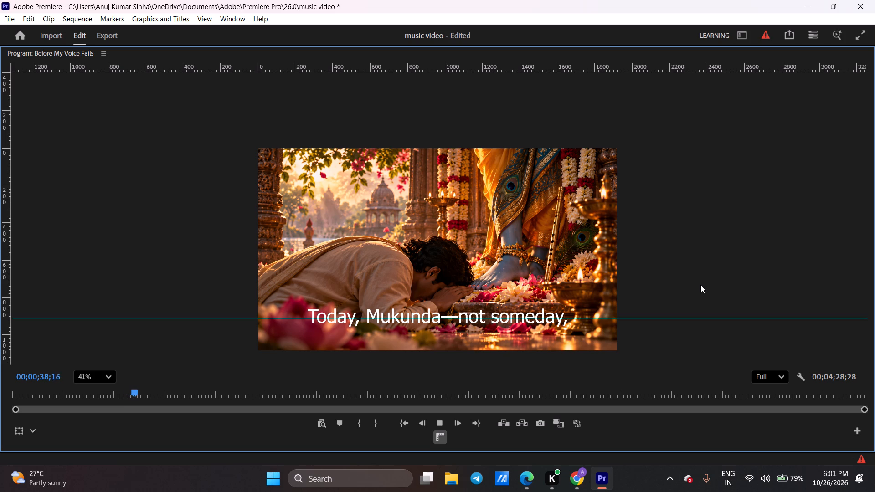
{"action": "key", "text": "space"}
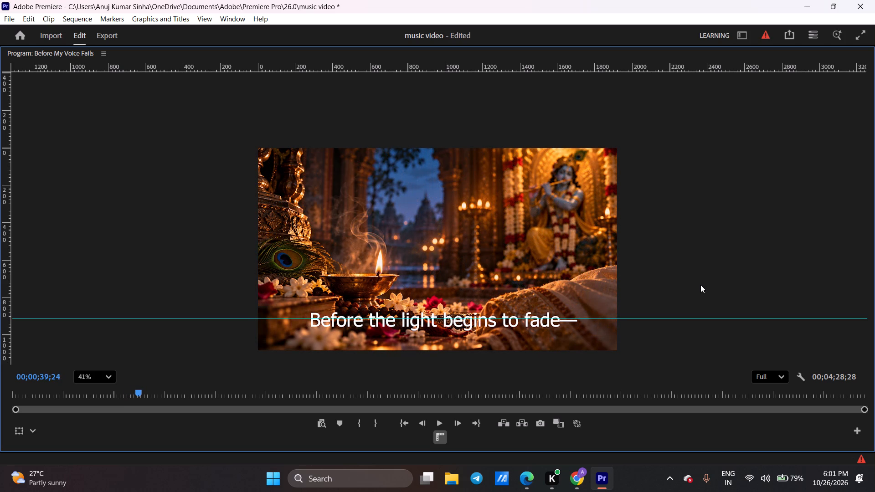
{"action": "key", "text": "grave"}
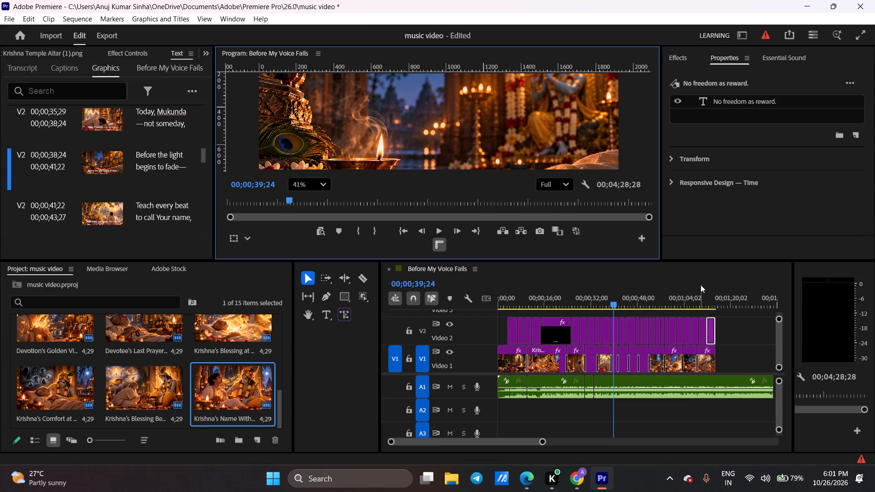
Return to the opening "Mukunda..." lyric at 00;00;06;08 and set the Program monitor zoom to Fit.
{"action": "left_click_drag", "start_coordinate": [542, 307], "coordinate": [475, 309]}
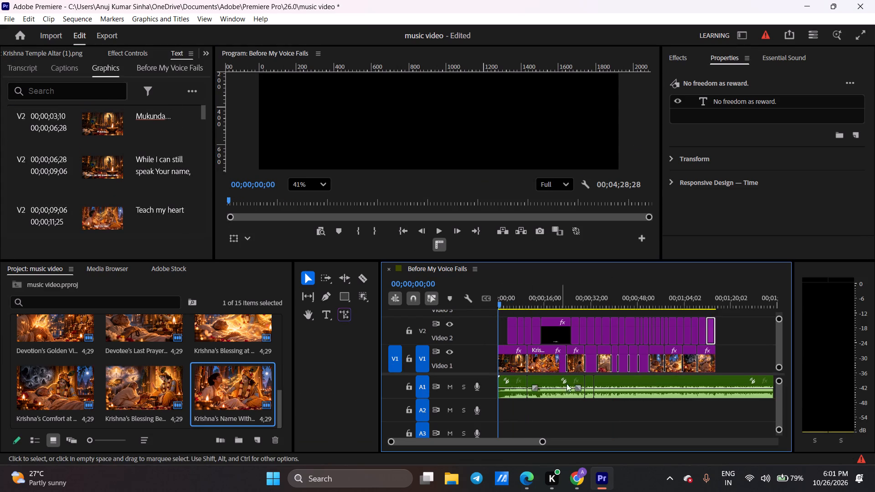
{"action": "left_click_drag", "start_coordinate": [542, 442], "coordinate": [515, 439]}
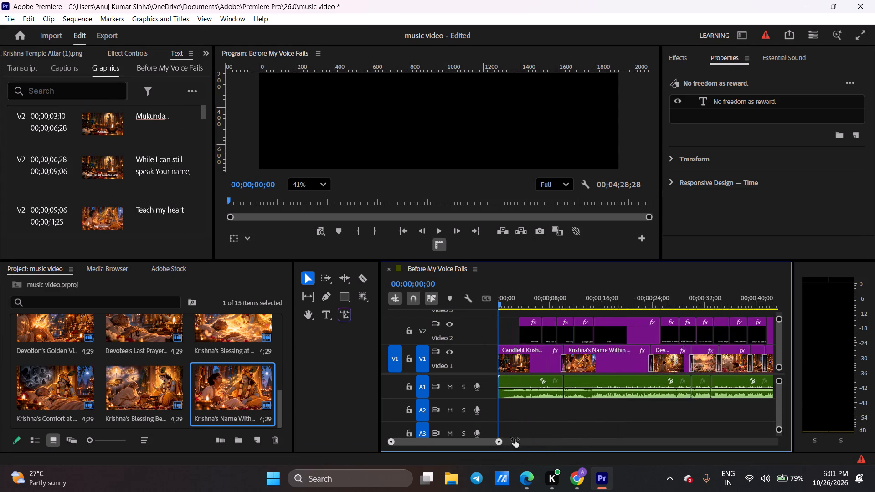
{"action": "left_click_drag", "start_coordinate": [515, 439], "coordinate": [533, 435]}
{"action": "left_click_drag", "start_coordinate": [527, 291], "coordinate": [535, 302]}
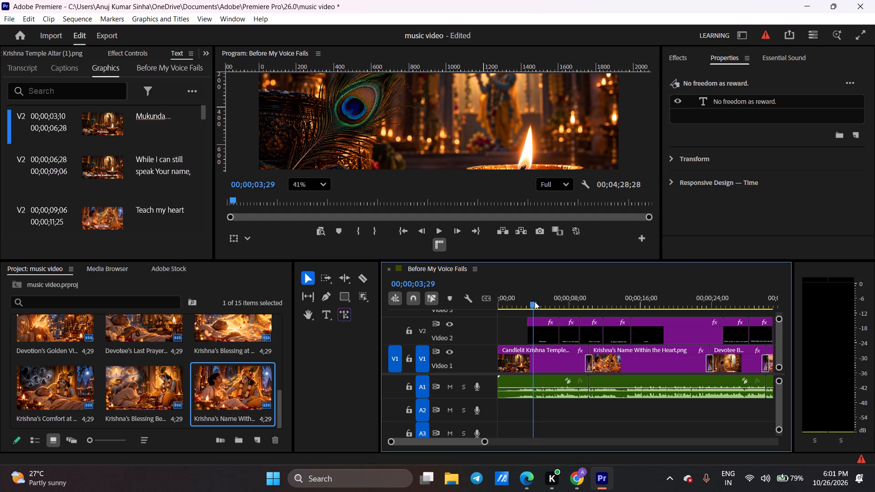
{"action": "left_click_drag", "start_coordinate": [535, 302], "coordinate": [555, 308]}
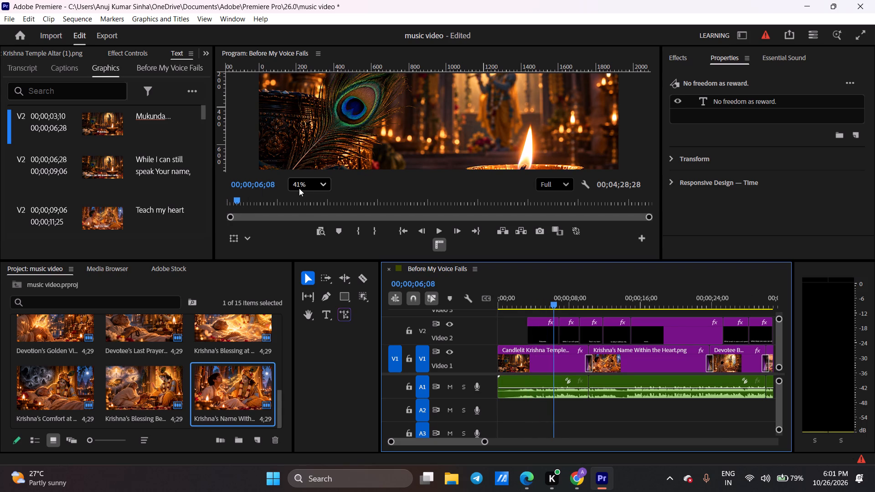
{"action": "left_click", "coordinate": [299, 188]}
{"action": "left_click", "coordinate": [313, 202]}
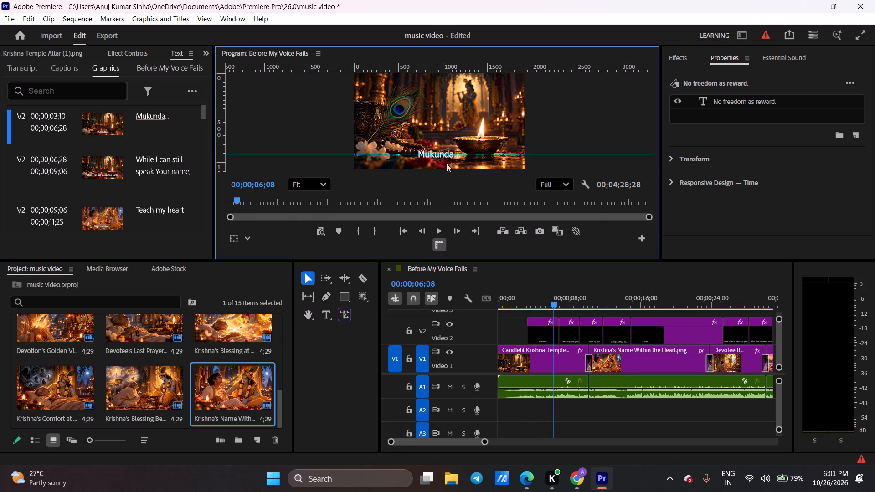
Inspect the "Mukunda...", "While I can still speak Your name," and "to sing it without me." texts for placement and font.
{"action": "left_click", "coordinate": [432, 151]}
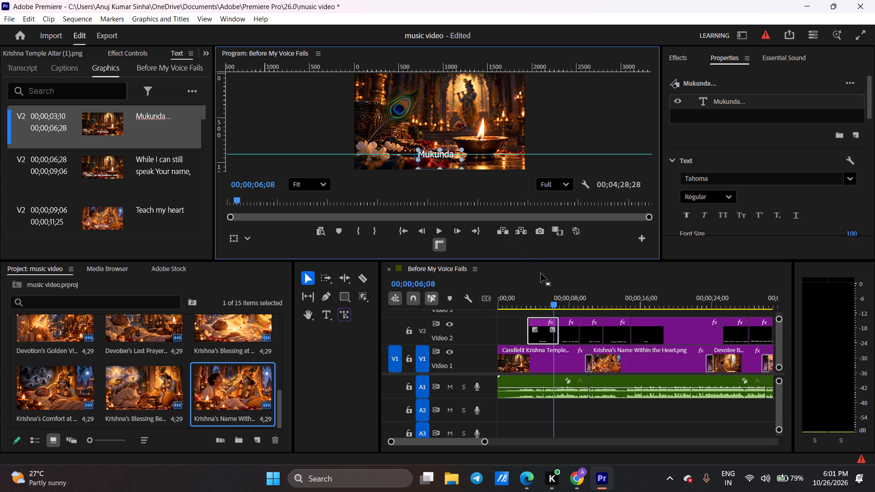
{"action": "left_click_drag", "start_coordinate": [554, 302], "coordinate": [564, 309]}
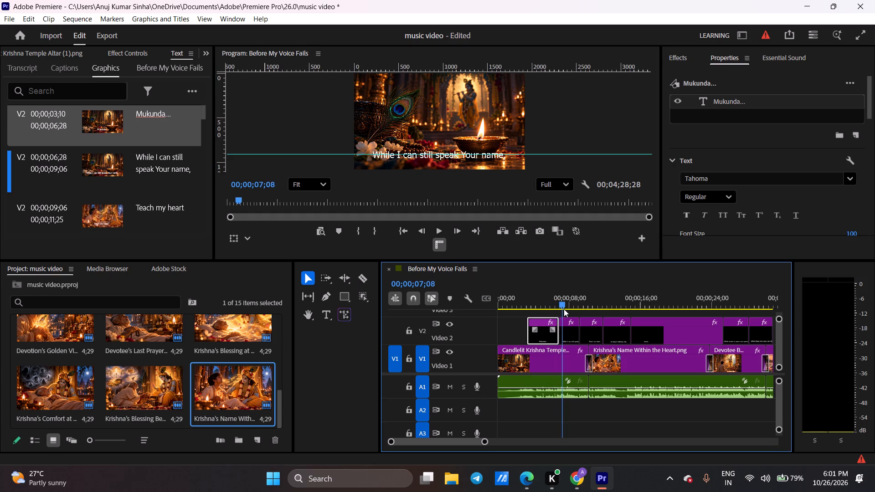
{"action": "left_click_drag", "start_coordinate": [564, 309], "coordinate": [572, 314]}
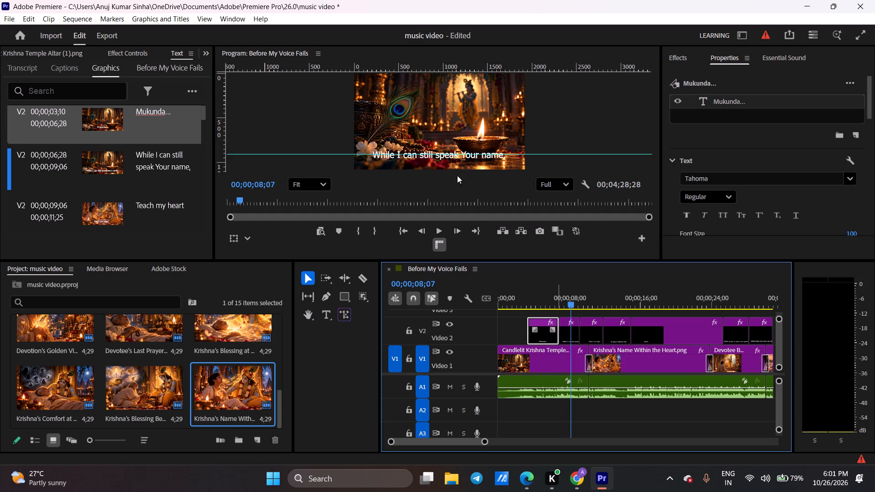
{"action": "left_click", "coordinate": [443, 158]}
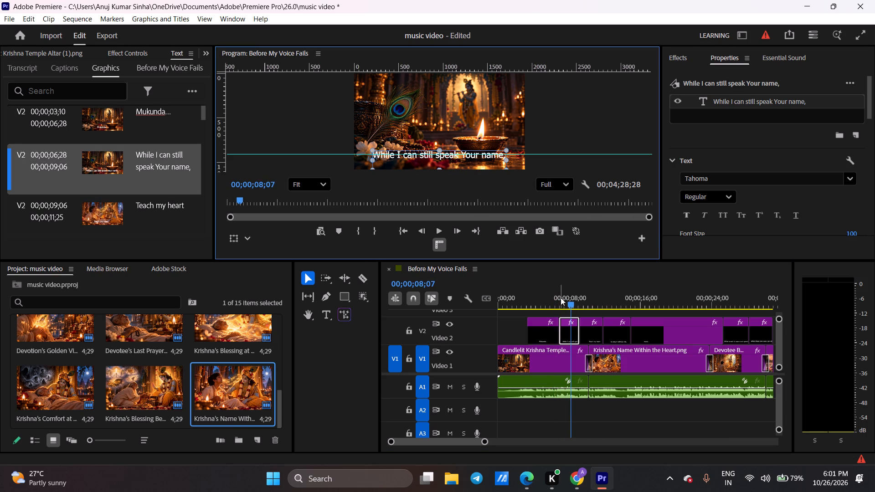
{"action": "left_click_drag", "start_coordinate": [564, 304], "coordinate": [564, 313]}
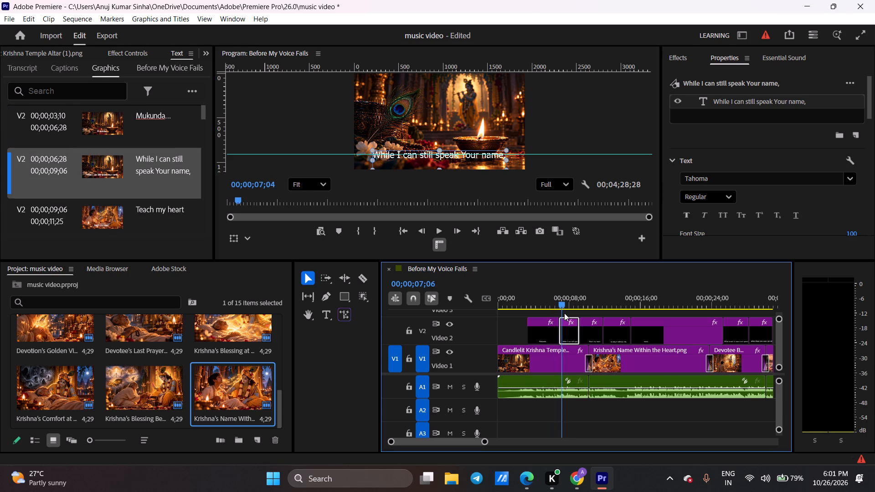
{"action": "left_click_drag", "start_coordinate": [564, 313], "coordinate": [570, 316]}
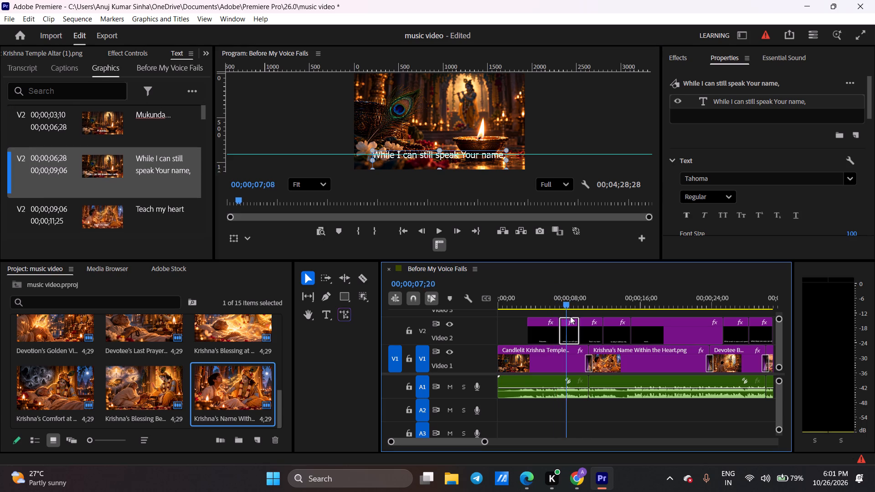
{"action": "left_click_drag", "start_coordinate": [570, 316], "coordinate": [628, 329]}
{"action": "left_click", "coordinate": [434, 160]}
{"action": "left_click", "coordinate": [434, 160]}
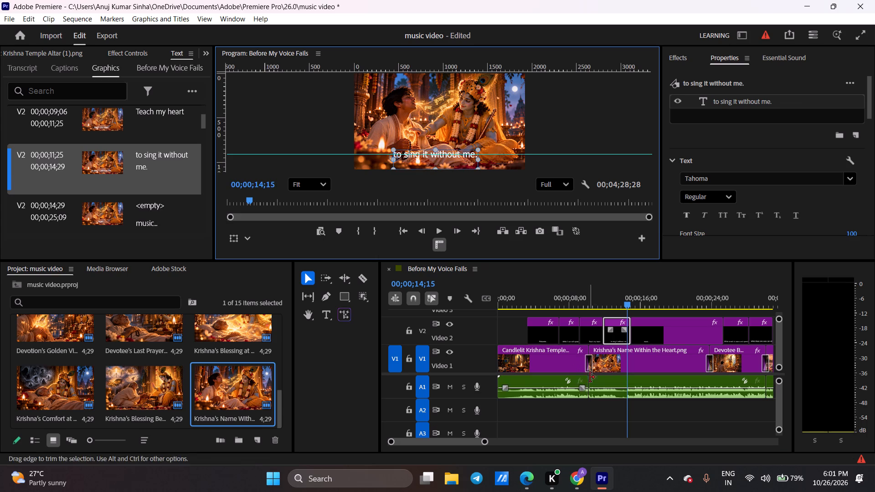
Go back to the "Mukunda..." text clip and examine its lettering in the maximized Program monitor.
{"action": "left_click_drag", "start_coordinate": [569, 292], "coordinate": [539, 302]}
{"action": "left_click", "coordinate": [539, 302]}
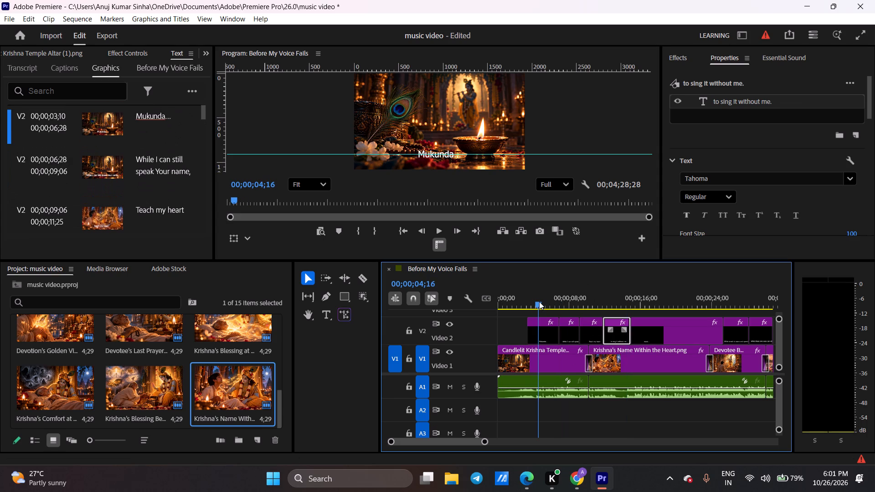
{"action": "left_click", "coordinate": [544, 328]}
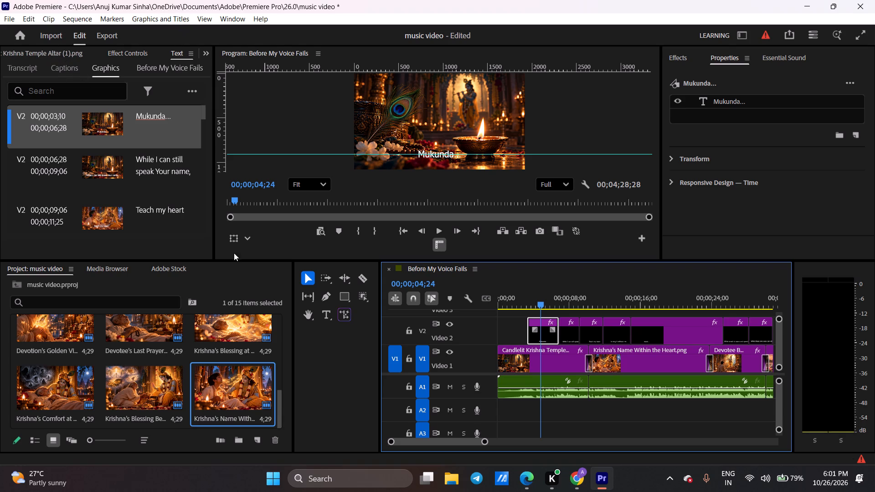
{"action": "left_click", "coordinate": [466, 127]}
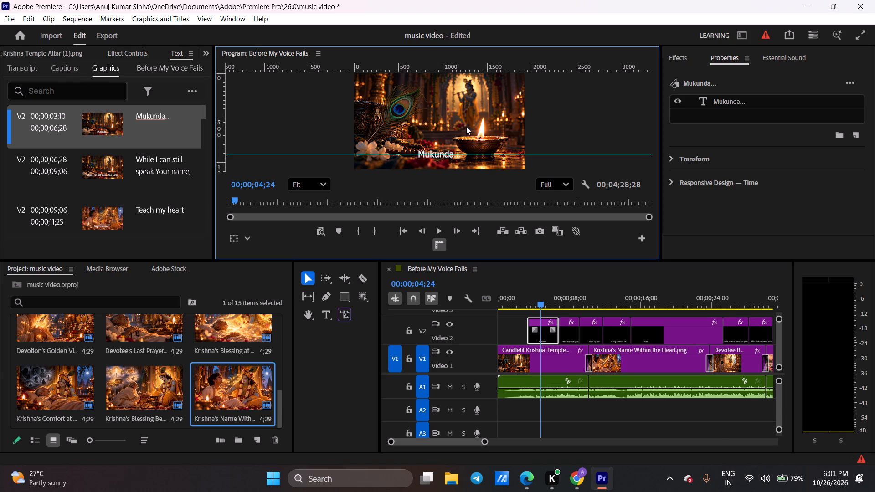
{"action": "key", "text": "grave"}
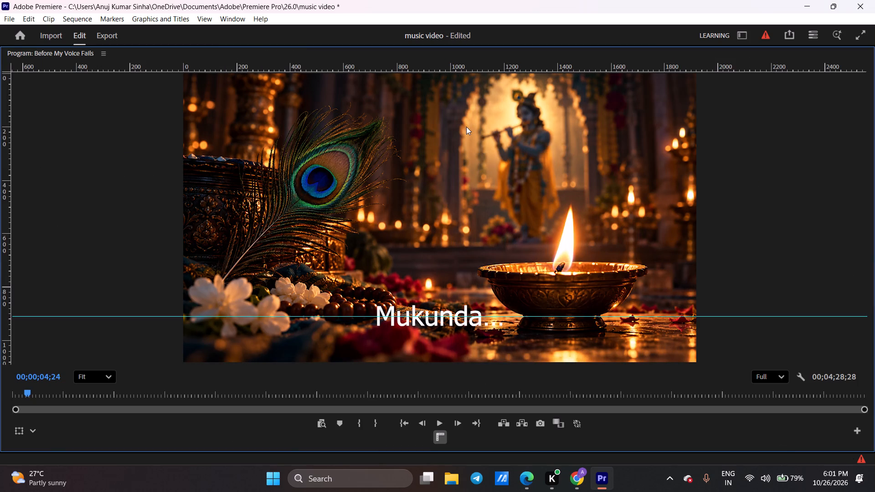
{"action": "key", "text": "grave"}
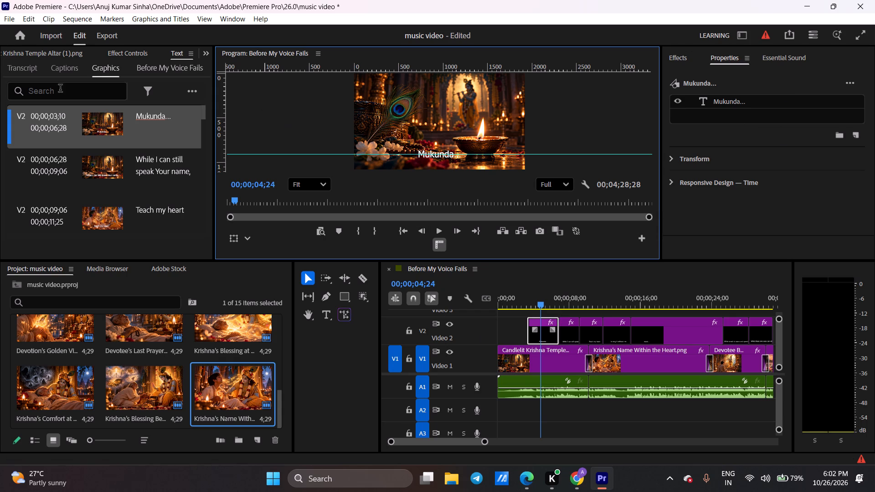
Set the font of the "Mukunda..." text to Trebuchet MS.
{"action": "triple_click", "coordinate": [434, 154]}
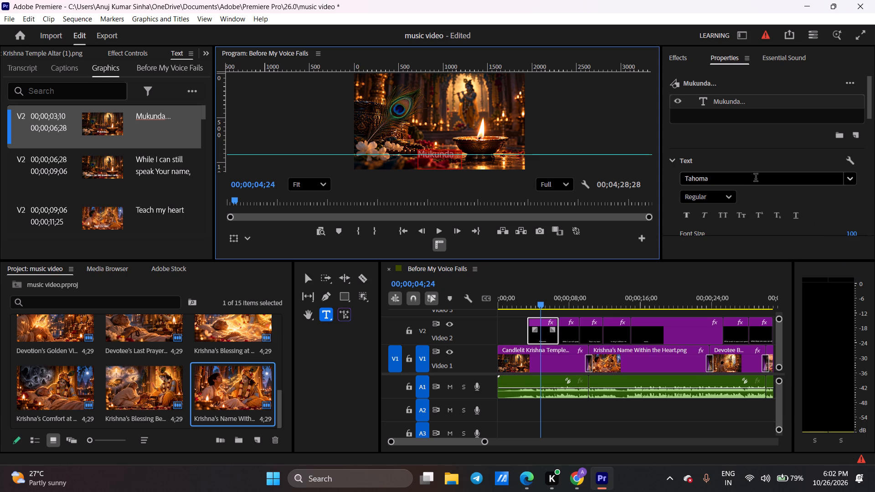
{"action": "left_click", "coordinate": [752, 174]}
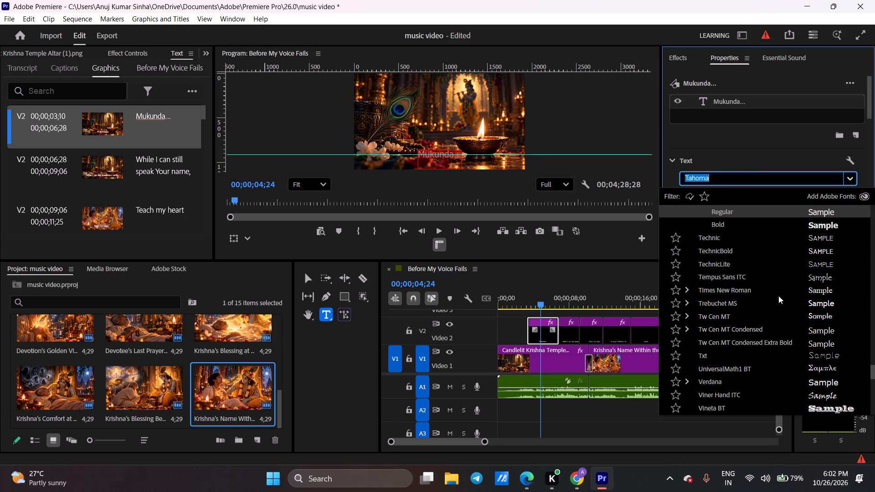
{"action": "left_click", "coordinate": [814, 306]}
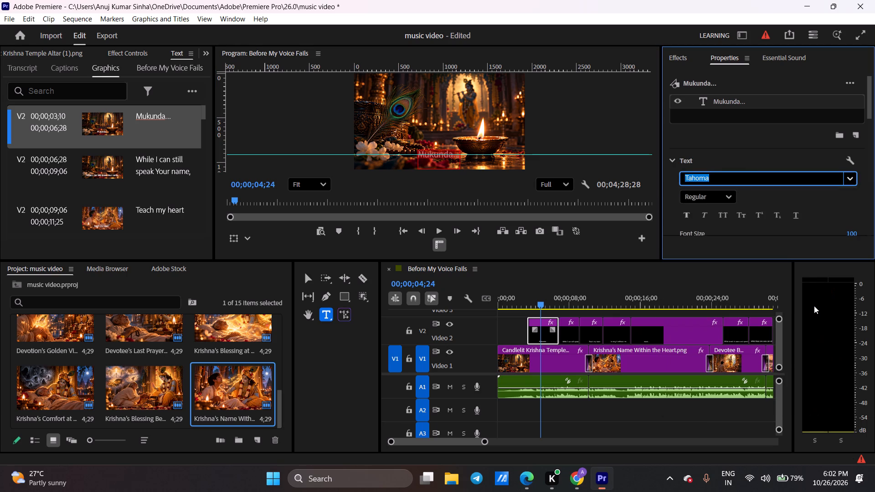
{"action": "left_click", "coordinate": [449, 154]}
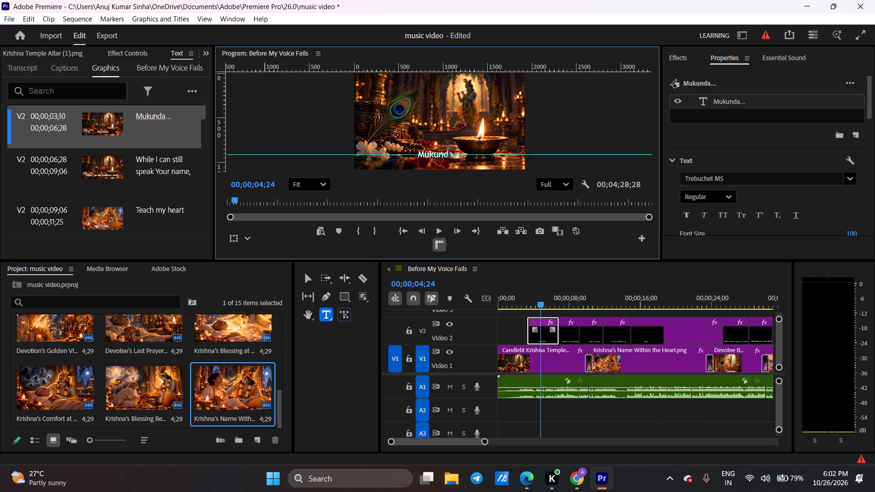
Browse the available fonts for an alternative for the "Mukunda..." text, keeping the current choice.
{"action": "triple_click", "coordinate": [426, 153]}
{"action": "left_click", "coordinate": [756, 170]}
{"action": "left_click", "coordinate": [758, 178]}
{"action": "scroll", "coordinate": [803, 302], "scroll_direction": "down", "scroll_amount": 2}
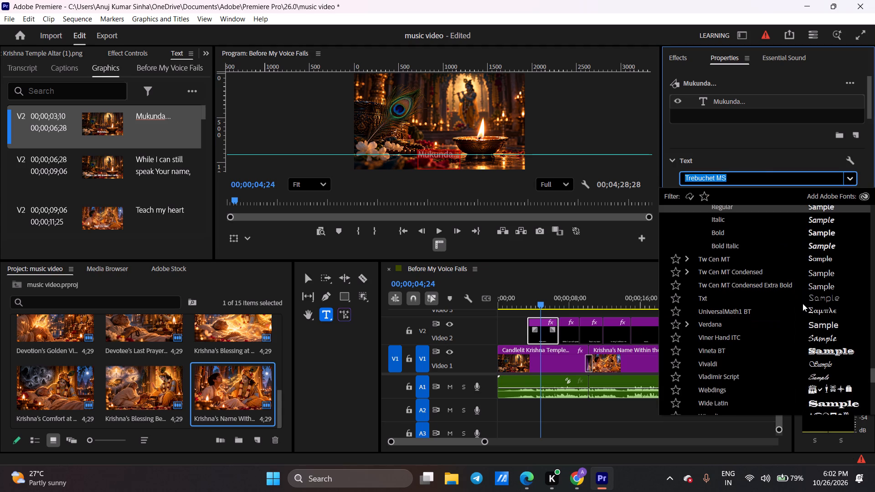
{"action": "scroll", "coordinate": [803, 303], "scroll_direction": "down", "scroll_amount": 20}
{"action": "scroll", "coordinate": [803, 303], "scroll_direction": "down", "scroll_amount": 2}
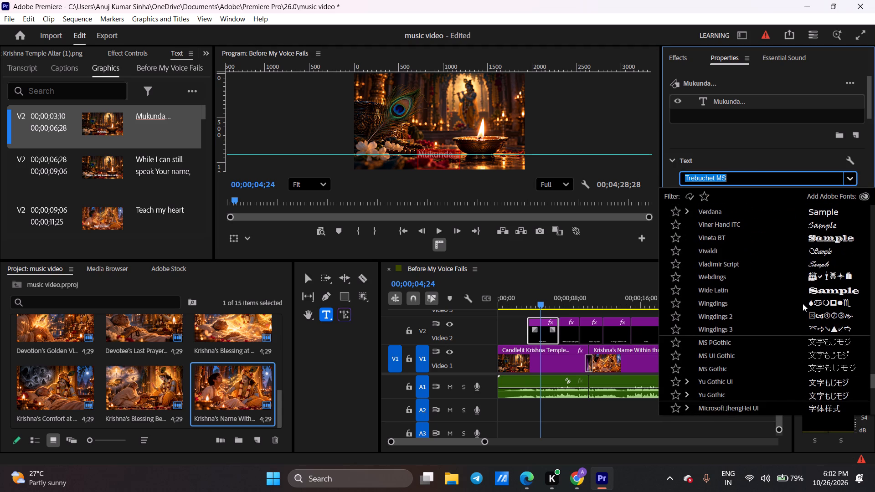
{"action": "scroll", "coordinate": [803, 303], "scroll_direction": "down", "scroll_amount": 16}
{"action": "scroll", "coordinate": [803, 303], "scroll_direction": "down", "scroll_amount": 16}
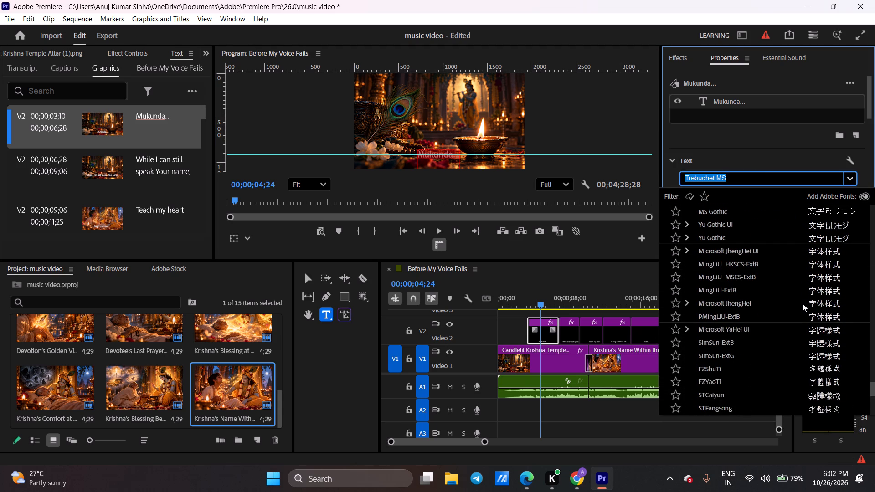
{"action": "left_click", "coordinate": [693, 127]}
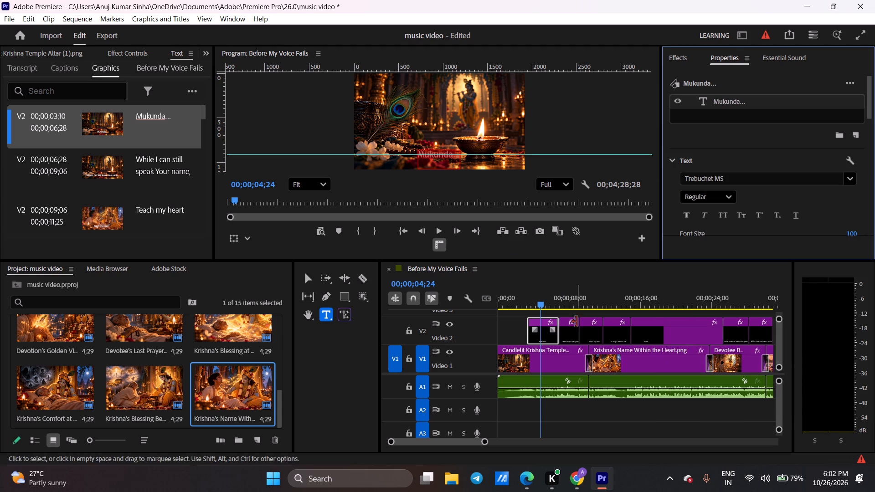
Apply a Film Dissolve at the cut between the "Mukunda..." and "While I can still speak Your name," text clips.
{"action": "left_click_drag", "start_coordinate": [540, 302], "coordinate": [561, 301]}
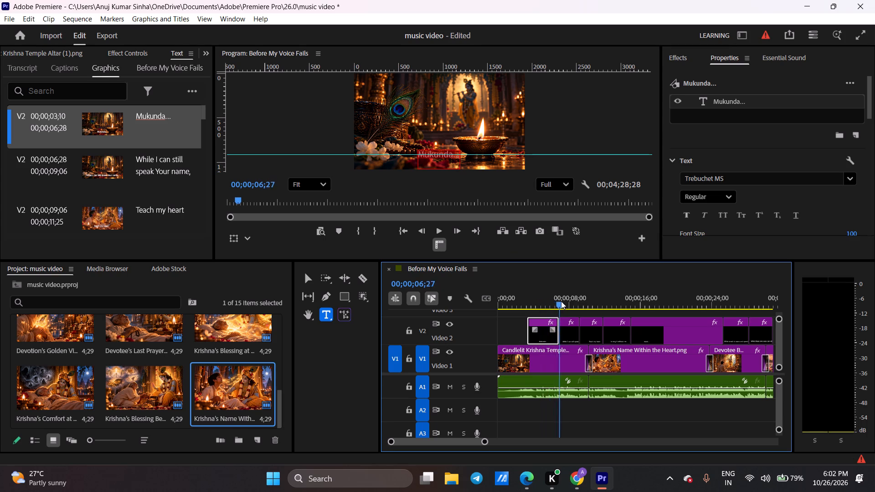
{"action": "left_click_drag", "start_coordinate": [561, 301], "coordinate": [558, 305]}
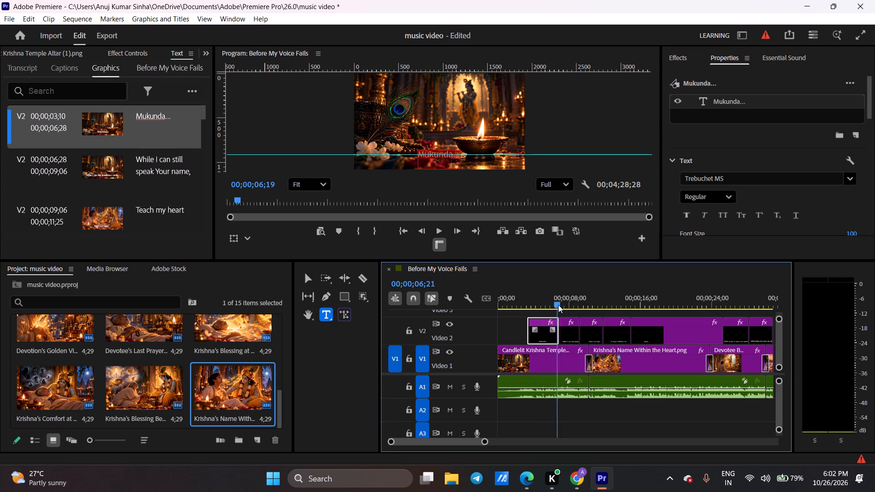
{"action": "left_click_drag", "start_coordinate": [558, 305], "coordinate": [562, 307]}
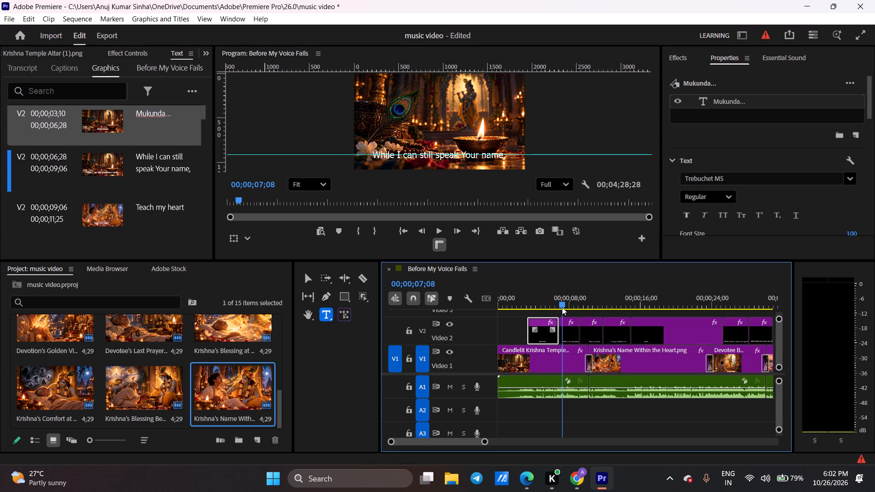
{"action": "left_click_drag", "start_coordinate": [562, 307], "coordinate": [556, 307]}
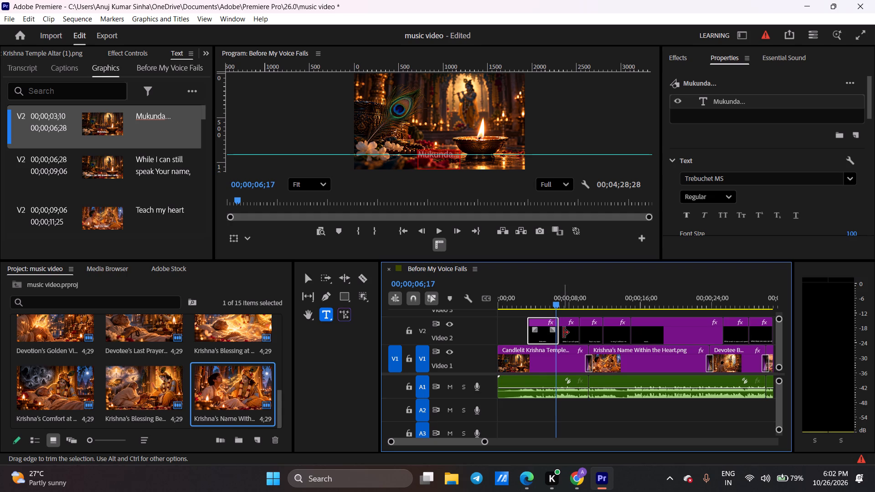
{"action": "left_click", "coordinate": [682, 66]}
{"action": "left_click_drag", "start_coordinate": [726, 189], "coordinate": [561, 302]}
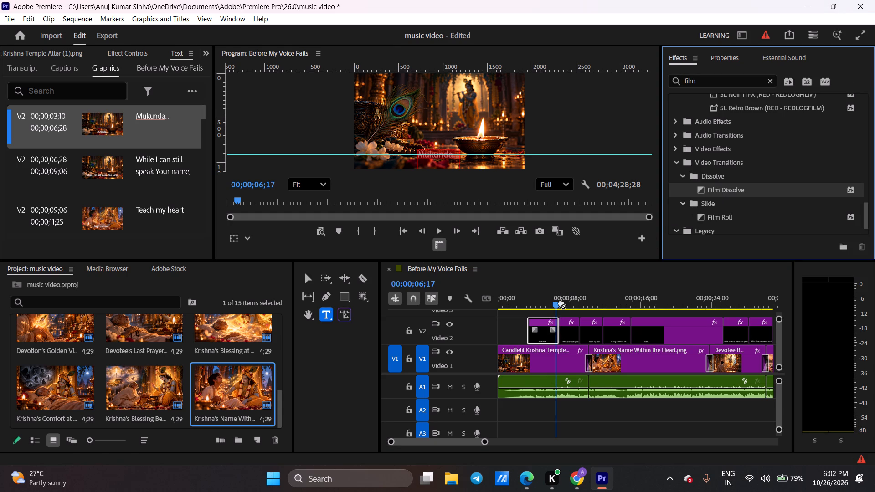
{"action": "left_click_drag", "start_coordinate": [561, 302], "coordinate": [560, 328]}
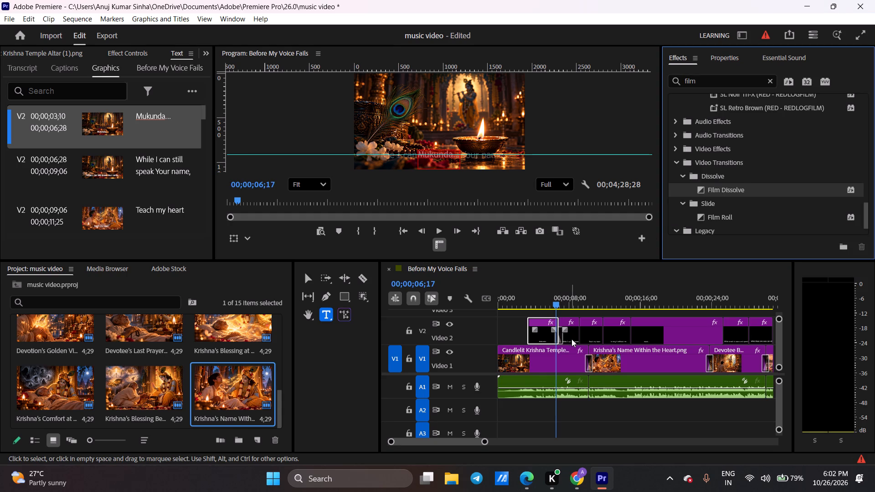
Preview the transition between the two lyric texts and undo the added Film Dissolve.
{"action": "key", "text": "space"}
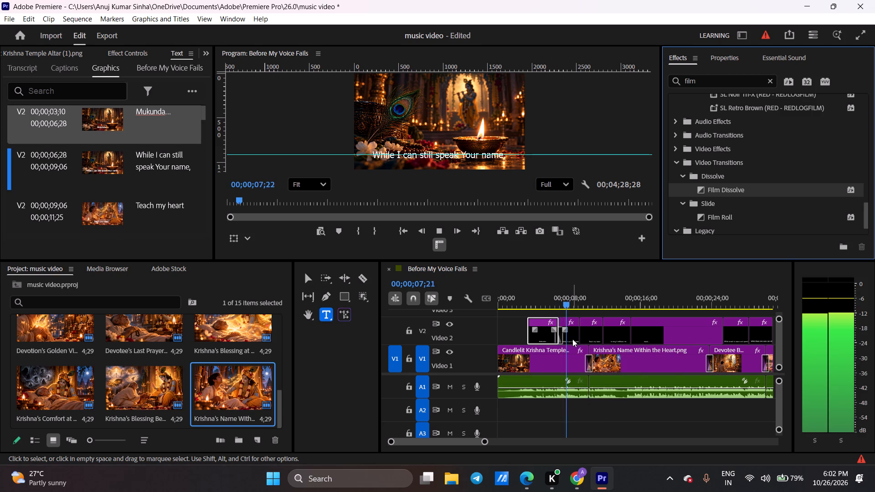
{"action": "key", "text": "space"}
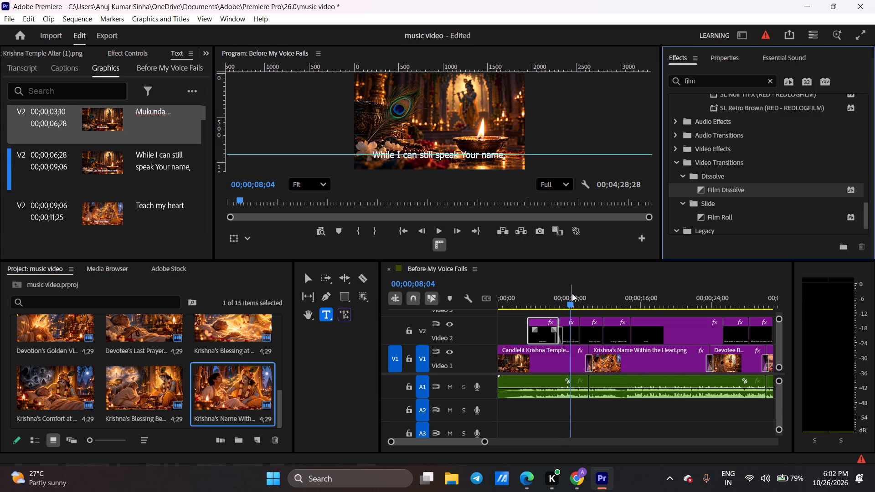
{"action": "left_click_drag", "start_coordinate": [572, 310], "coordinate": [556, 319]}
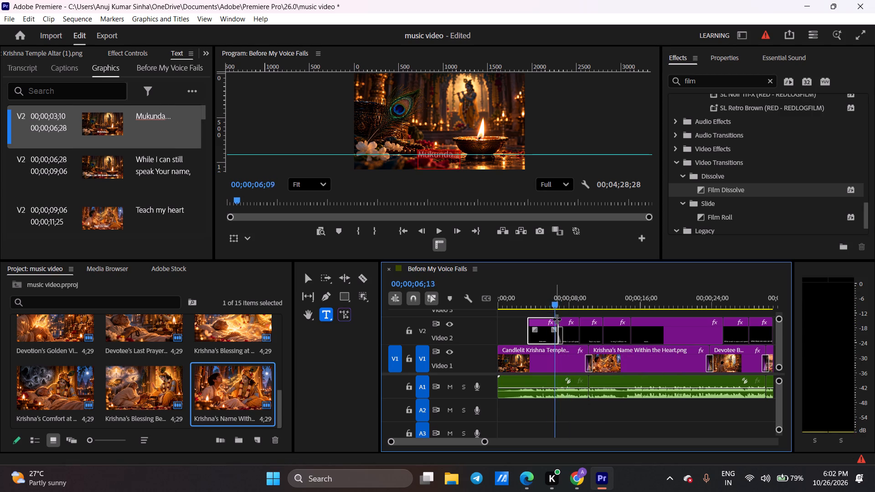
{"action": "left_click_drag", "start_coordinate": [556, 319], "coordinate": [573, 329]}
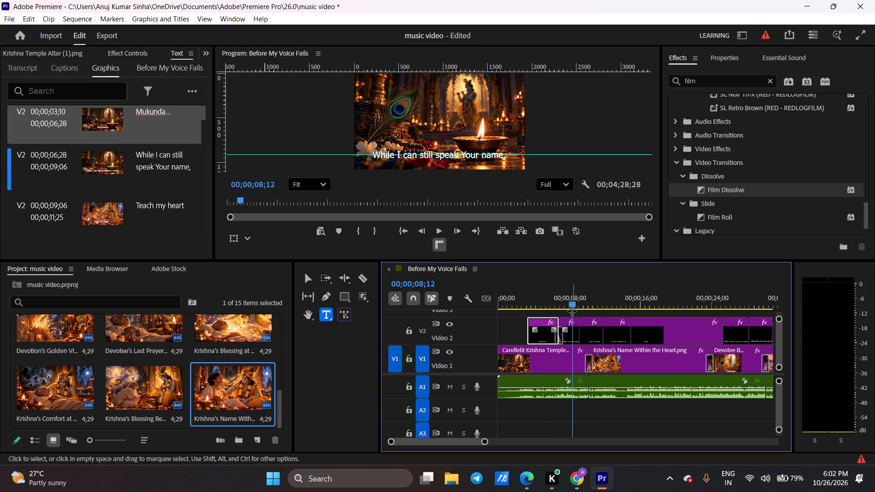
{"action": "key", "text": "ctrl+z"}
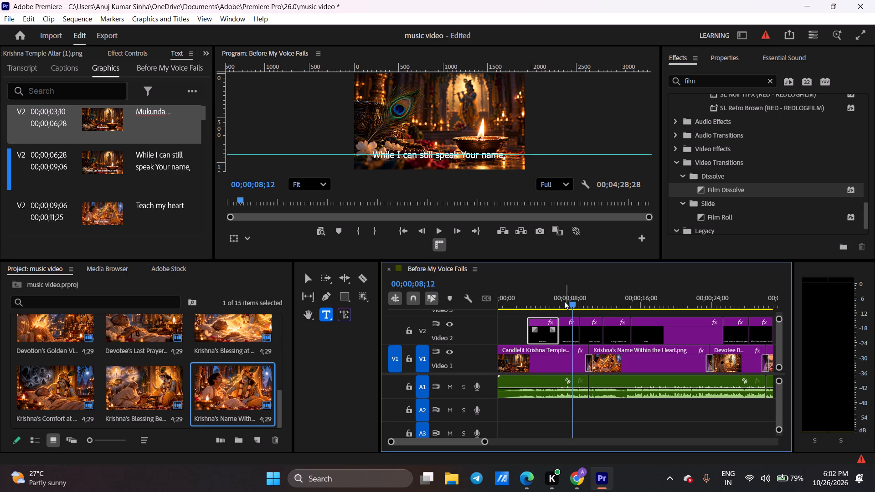
Start opacity keyframing on the "Mukunda..." text clip with a 100% keyframe at 00;00;06;00.
{"action": "left_click_drag", "start_coordinate": [564, 302], "coordinate": [553, 308]}
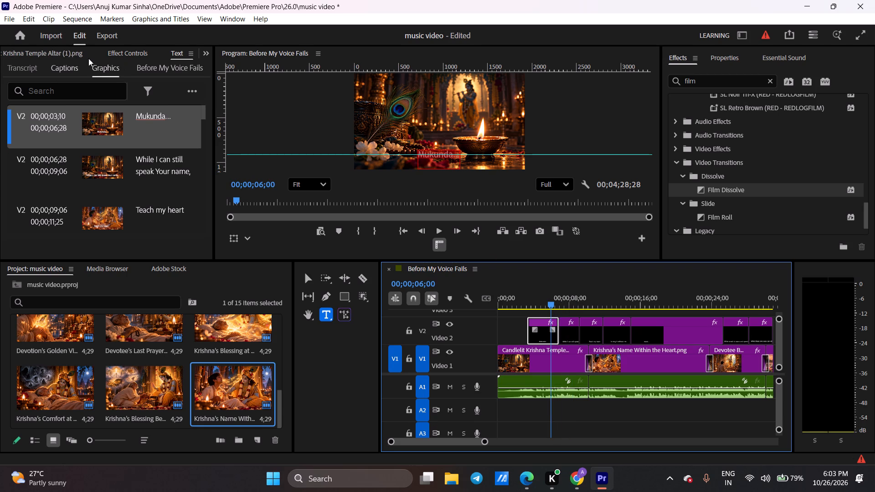
{"action": "left_click", "coordinate": [115, 54]}
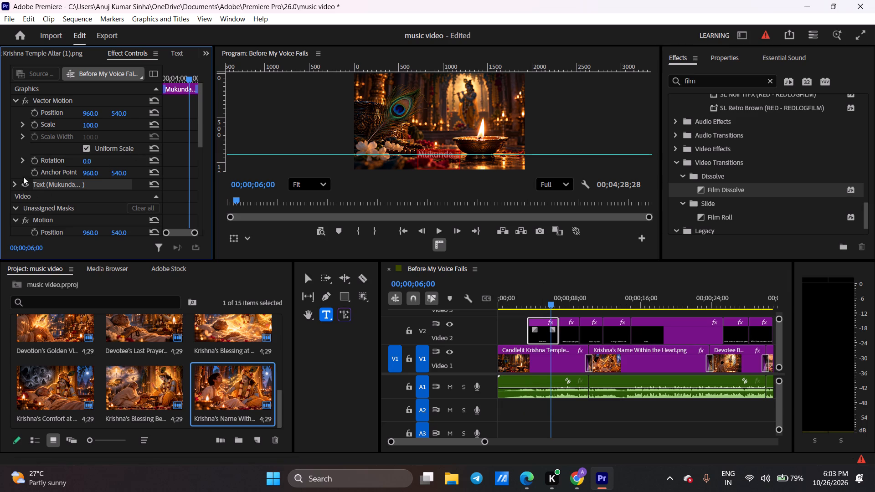
{"action": "scroll", "coordinate": [52, 173], "scroll_direction": "down", "scroll_amount": 7}
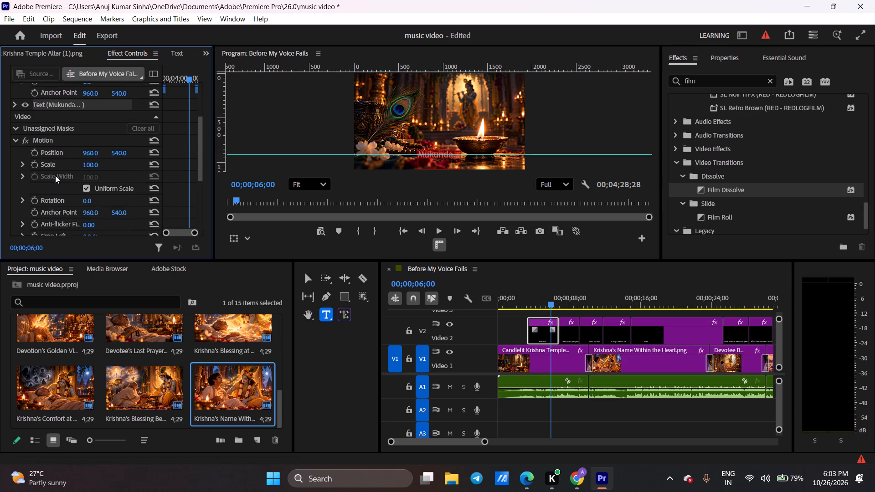
{"action": "scroll", "coordinate": [55, 175], "scroll_direction": "down", "scroll_amount": 3}
{"action": "scroll", "coordinate": [41, 213], "scroll_direction": "down", "scroll_amount": 3}
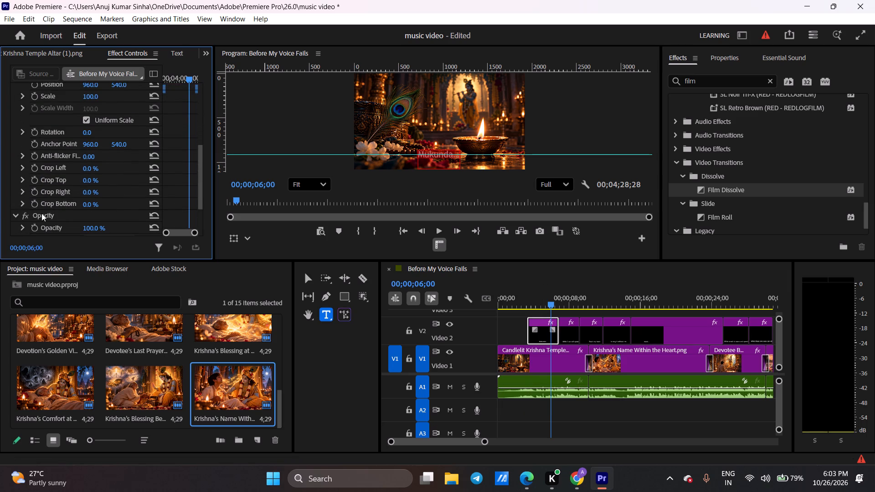
{"action": "left_click", "coordinate": [34, 230]}
Set the "Mukunda..." text clip's opacity to 0% at 00;00;06;13 to fade it out.
{"action": "left_click_drag", "start_coordinate": [551, 301], "coordinate": [554, 312]}
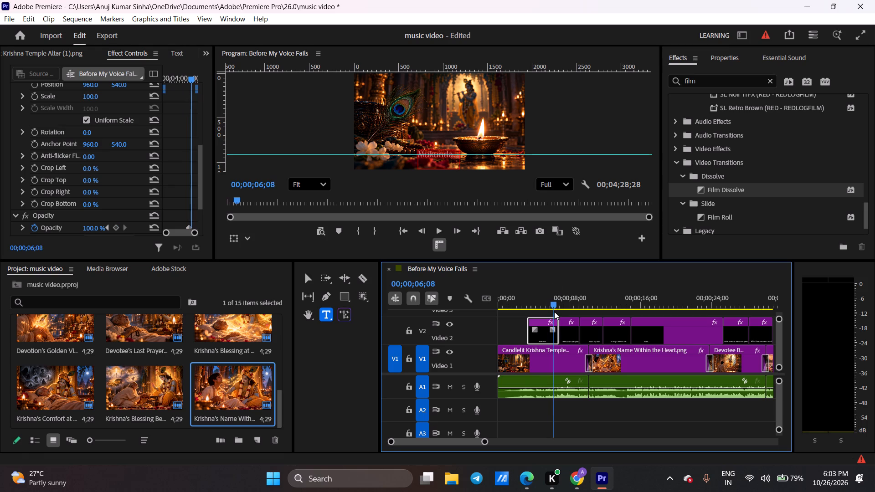
{"action": "left_click_drag", "start_coordinate": [554, 312], "coordinate": [556, 317]}
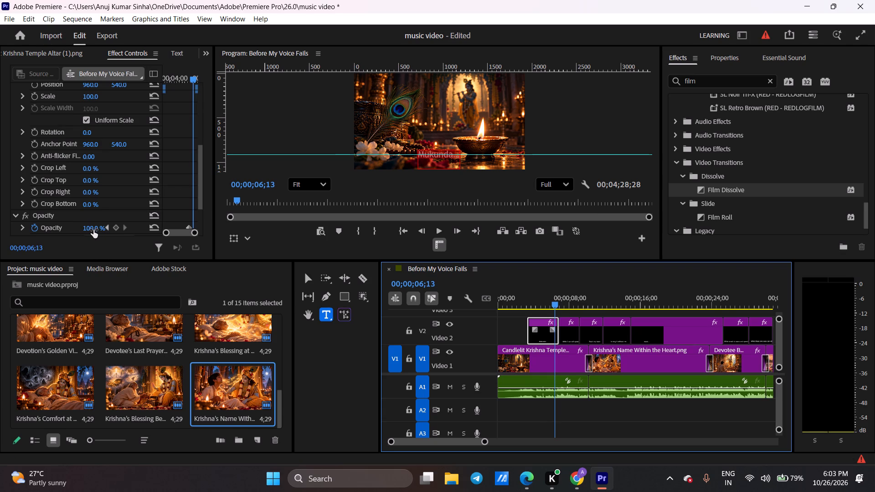
{"action": "left_click_drag", "start_coordinate": [113, 228], "coordinate": [97, 228]}
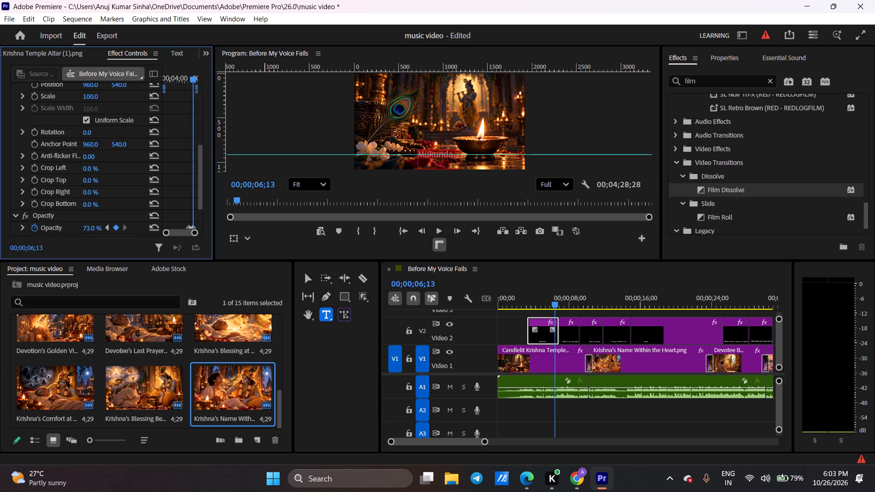
{"action": "left_click_drag", "start_coordinate": [97, 228], "coordinate": [96, 228]}
{"action": "left_click_drag", "start_coordinate": [96, 228], "coordinate": [93, 227]}
{"action": "left_click_drag", "start_coordinate": [93, 227], "coordinate": [84, 229]}
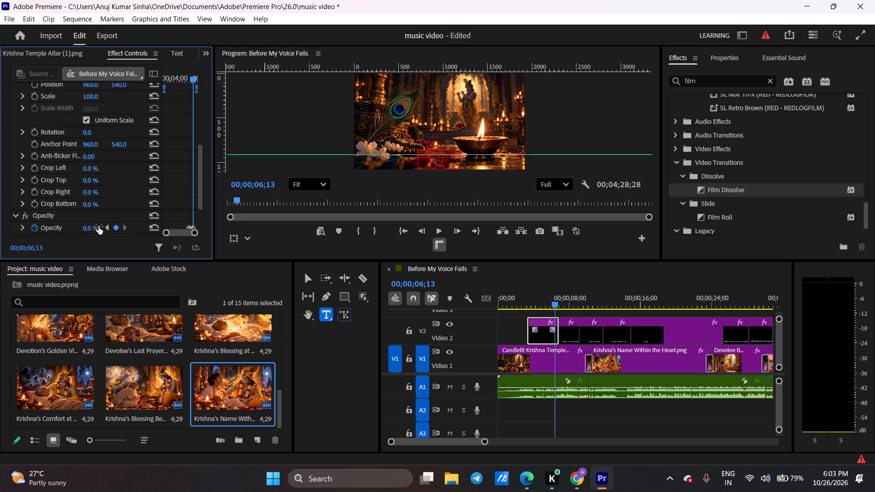
Play back the "Mukunda..." text's fade-out from 00;00;04;16 into the following lyric.
{"action": "left_click_drag", "start_coordinate": [551, 301], "coordinate": [540, 298]}
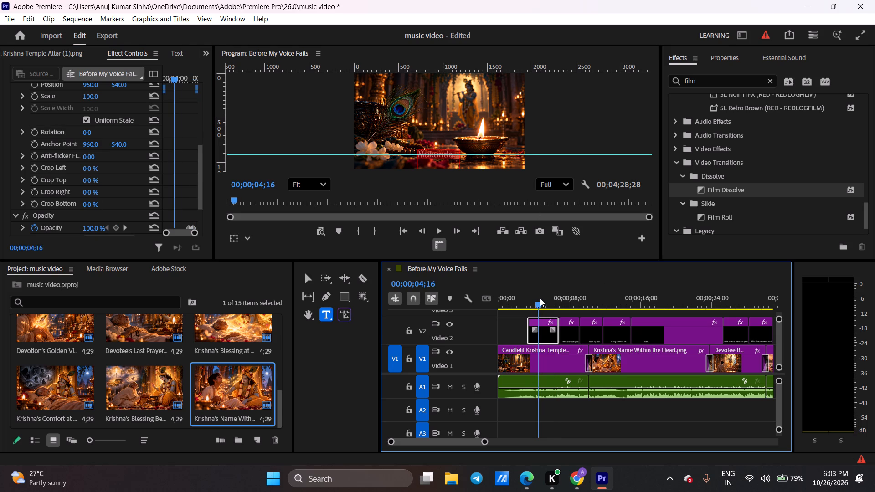
{"action": "key", "text": "space"}
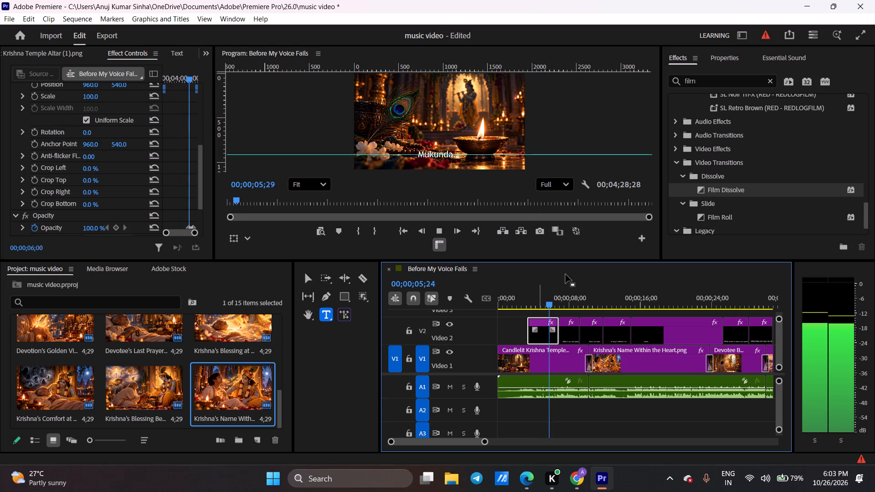
{"action": "key", "text": "space"}
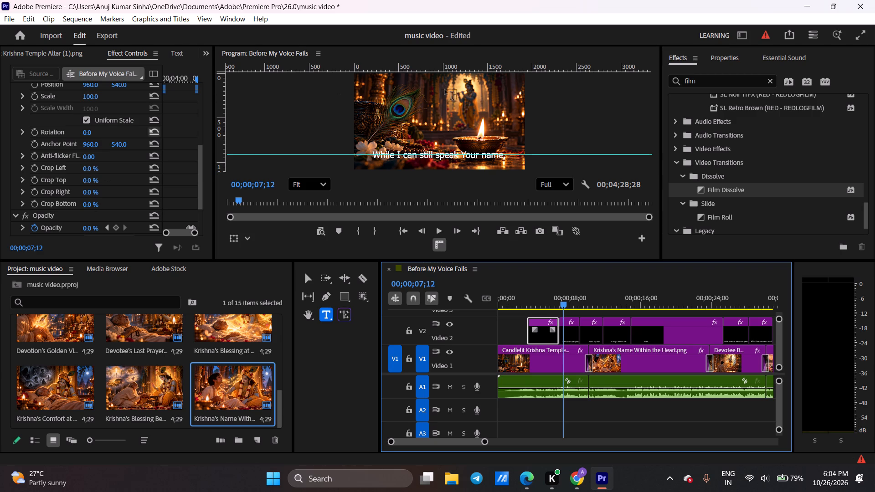
Reposition the "Mukunda..." text clip by setting its Vector Motion position to 999, 554, checking the frame at 00;00;04;24.
{"action": "scroll", "coordinate": [126, 176], "scroll_direction": "up", "scroll_amount": 4}
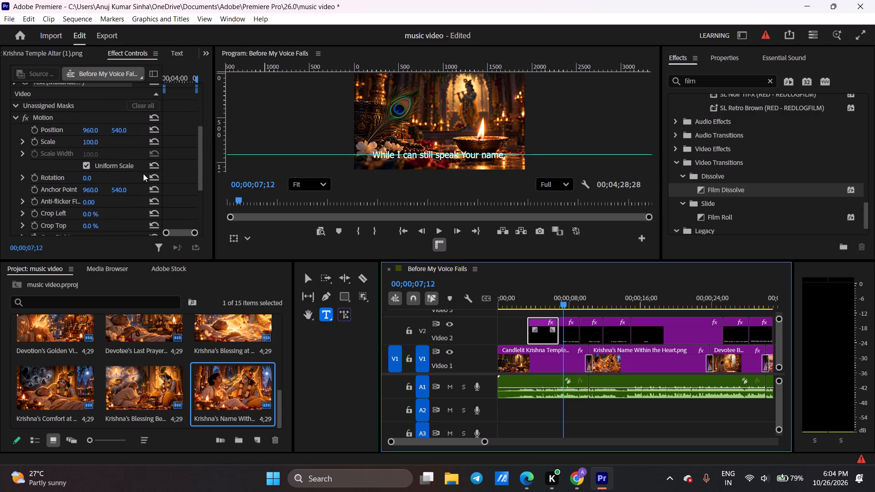
{"action": "scroll", "coordinate": [144, 174], "scroll_direction": "up", "scroll_amount": 3}
{"action": "left_click", "coordinate": [539, 336]}
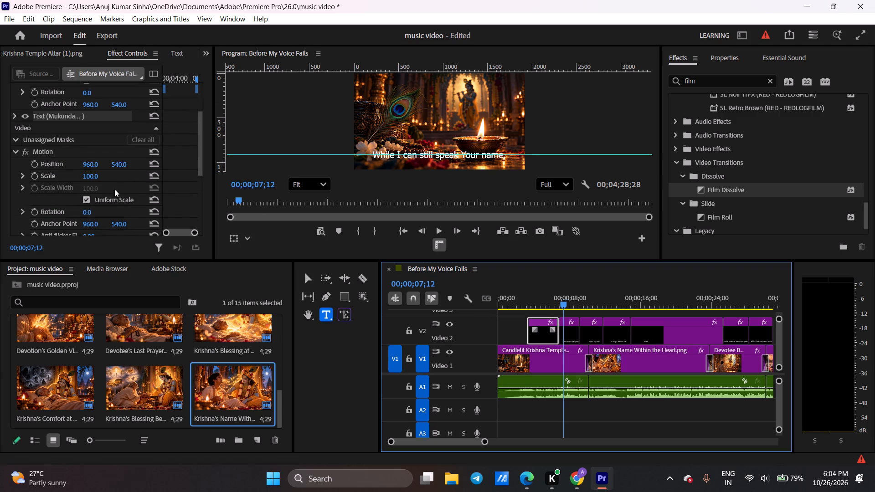
{"action": "scroll", "coordinate": [69, 159], "scroll_direction": "up", "scroll_amount": 13}
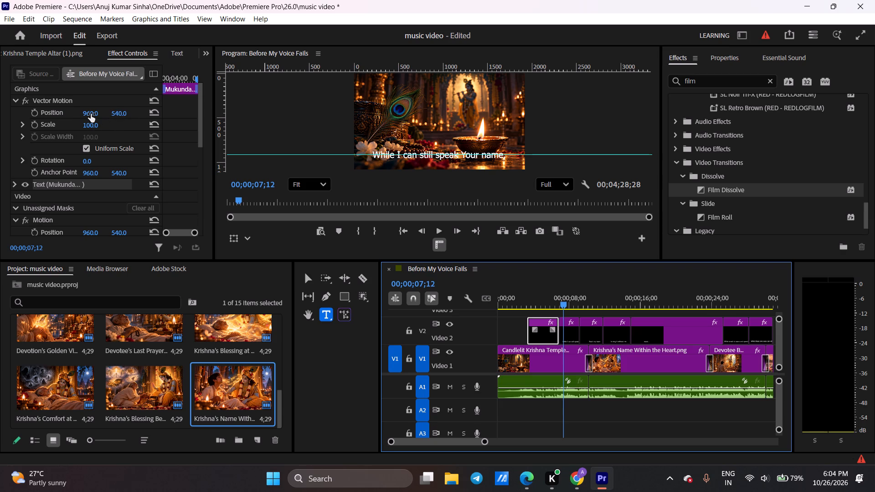
{"action": "left_click_drag", "start_coordinate": [91, 114], "coordinate": [40, 115]}
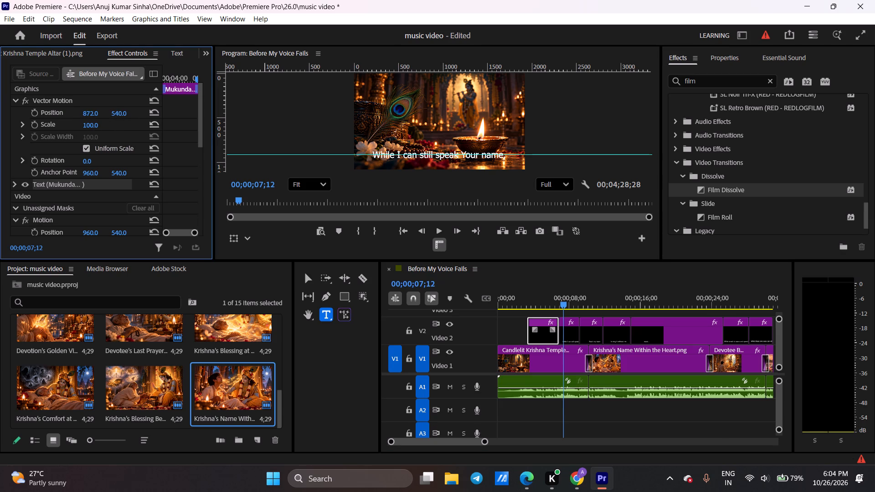
{"action": "left_click_drag", "start_coordinate": [40, 115], "coordinate": [60, 118]}
{"action": "left_click_drag", "start_coordinate": [60, 118], "coordinate": [56, 117]}
{"action": "left_click_drag", "start_coordinate": [562, 304], "coordinate": [540, 302]}
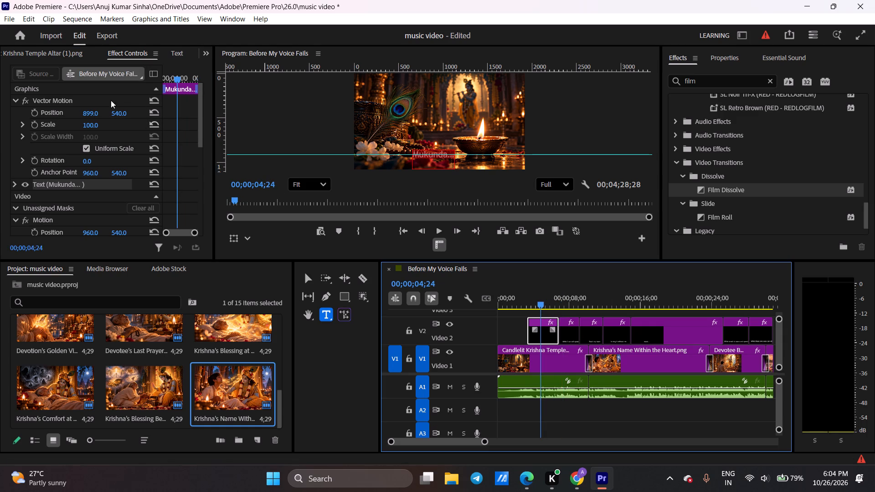
{"action": "left_click_drag", "start_coordinate": [93, 113], "coordinate": [77, 116]}
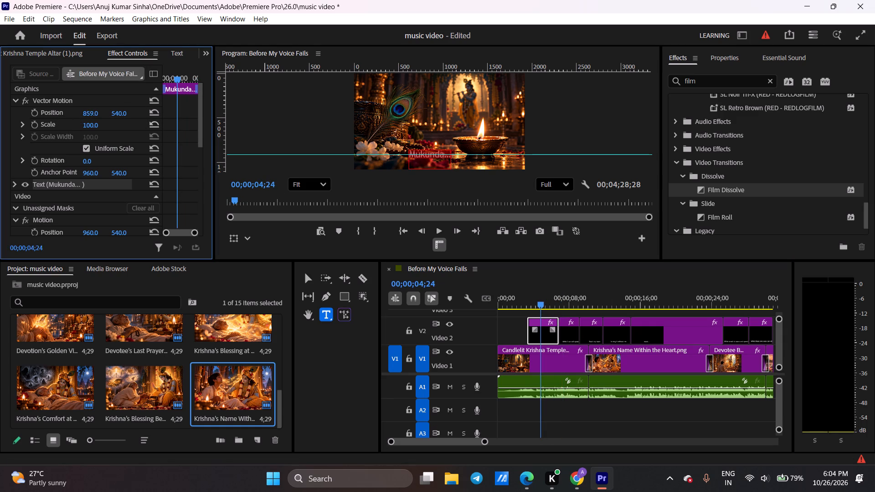
{"action": "left_click_drag", "start_coordinate": [77, 116], "coordinate": [136, 116]}
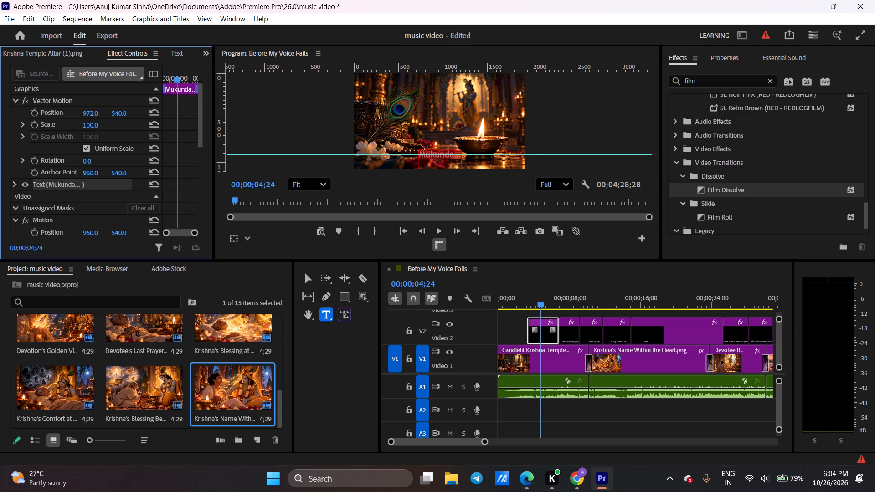
{"action": "left_click_drag", "start_coordinate": [136, 116], "coordinate": [150, 114]}
{"action": "left_click_drag", "start_coordinate": [120, 113], "coordinate": [106, 115]}
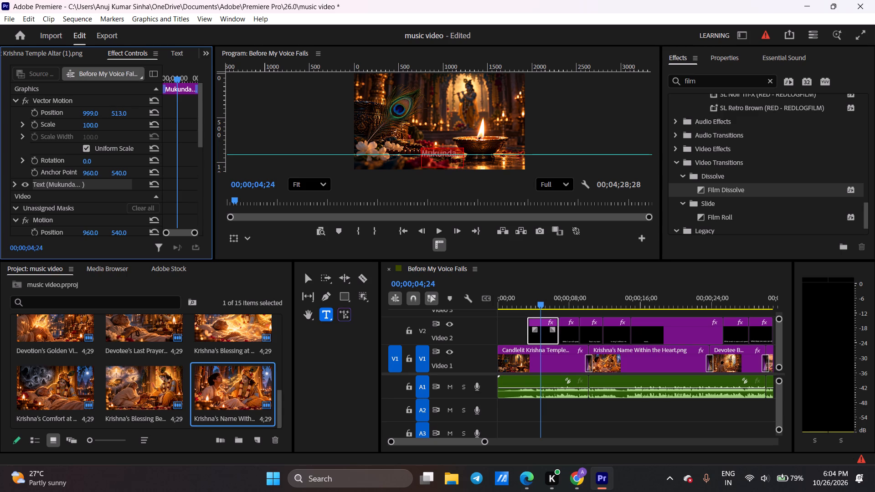
{"action": "left_click_drag", "start_coordinate": [106, 115], "coordinate": [129, 113]}
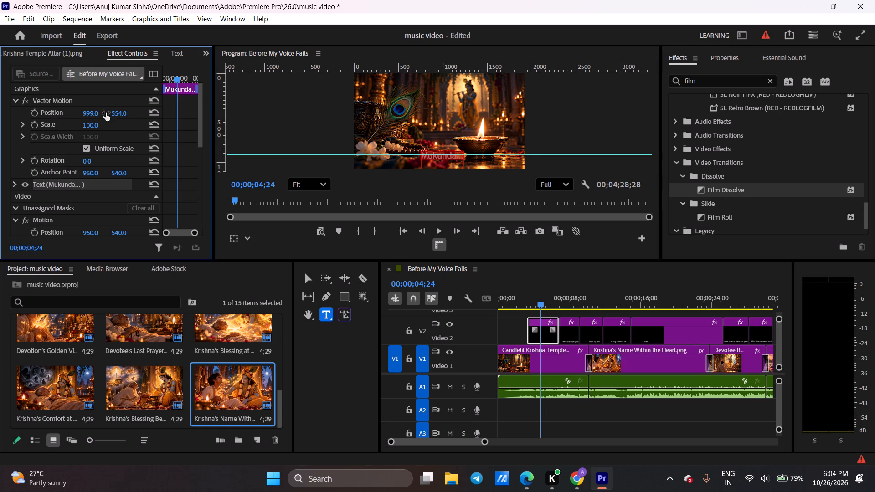
Set the vertical Vector Motion position of the "While I can still speak Your name," text clip to 554.
{"action": "left_click", "coordinate": [570, 333]}
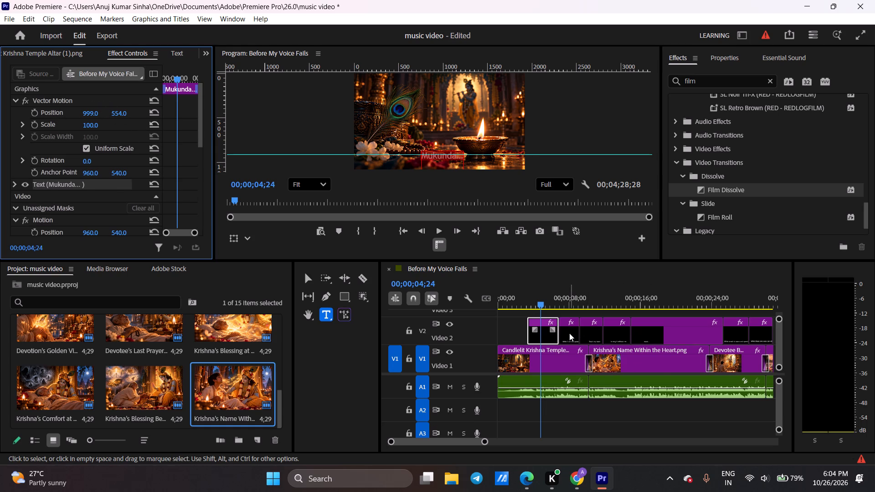
{"action": "left_click", "coordinate": [117, 113]}
{"action": "left_click", "coordinate": [124, 111]}
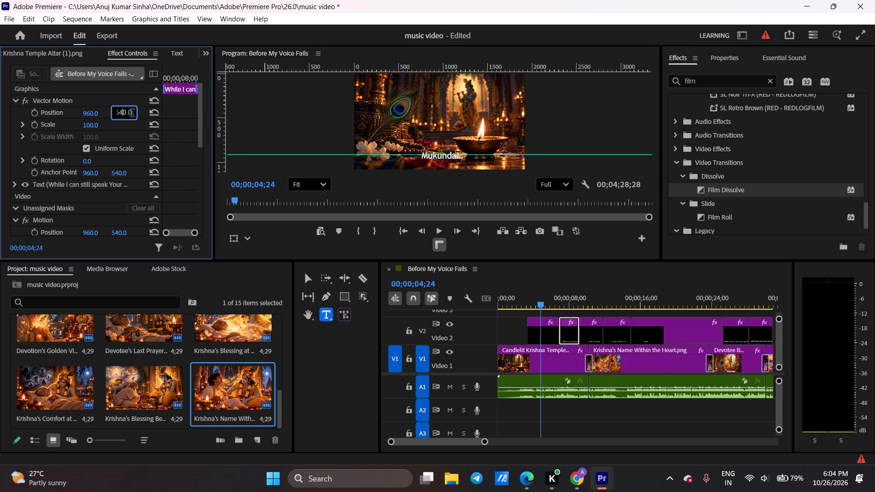
{"action": "left_click_drag", "start_coordinate": [133, 114], "coordinate": [81, 107]}
{"action": "double_click", "coordinate": [123, 113]}
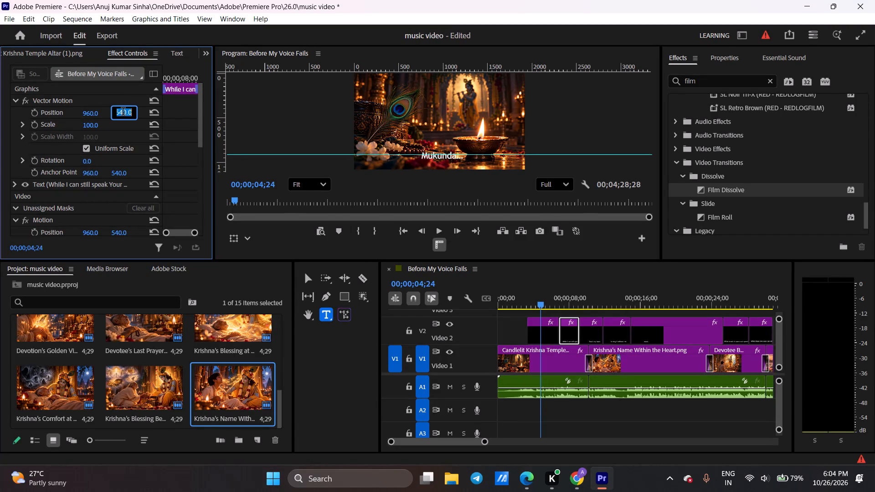
{"action": "type", "text": "554"}
{"action": "key", "text": "Return"}
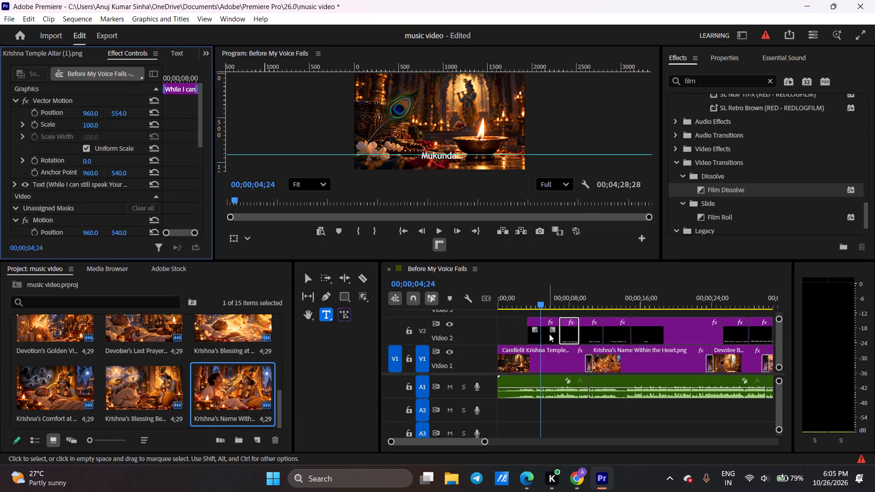
Copy the "While I can still speak Your name," clip's Vector Motion settings onto the "Teach my heart", "to sing it without me." and "music..." clips.
{"action": "left_click", "coordinate": [549, 334]}
{"action": "left_click", "coordinate": [574, 336]}
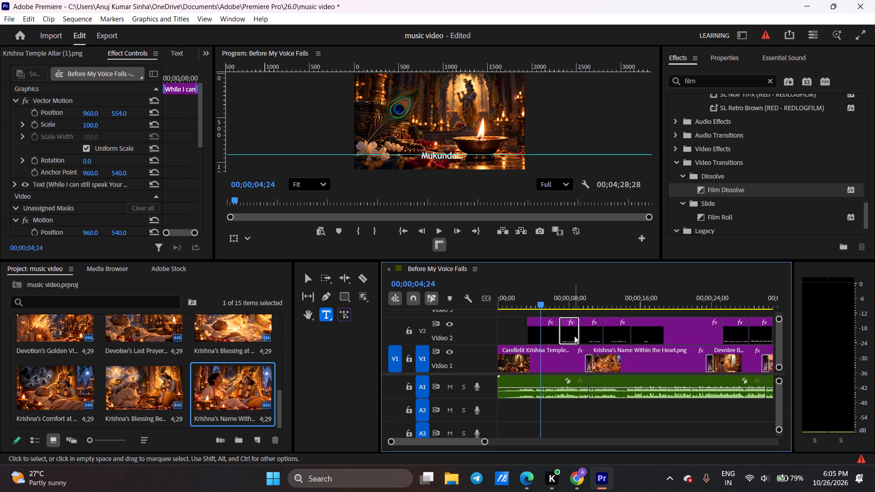
{"action": "left_click", "coordinate": [42, 115]}
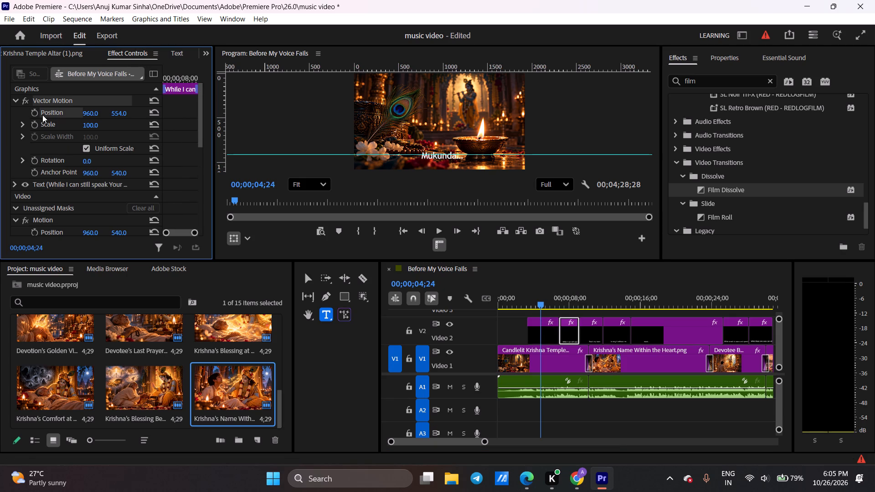
{"action": "key", "text": "ctrl+c"}
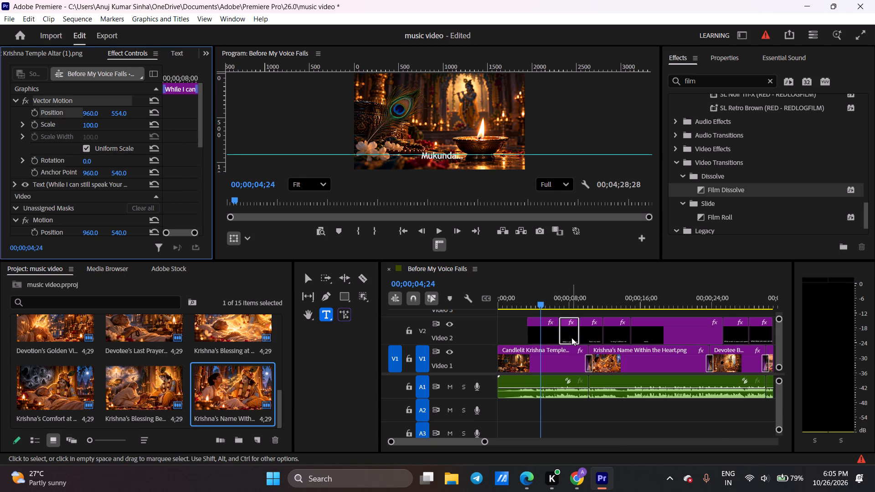
{"action": "left_click", "coordinate": [571, 338]}
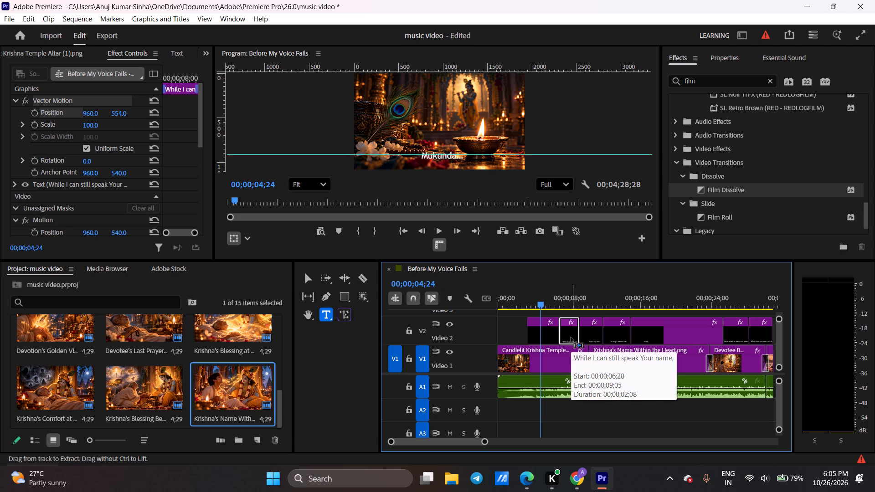
{"action": "key", "text": "ctrl+v"}
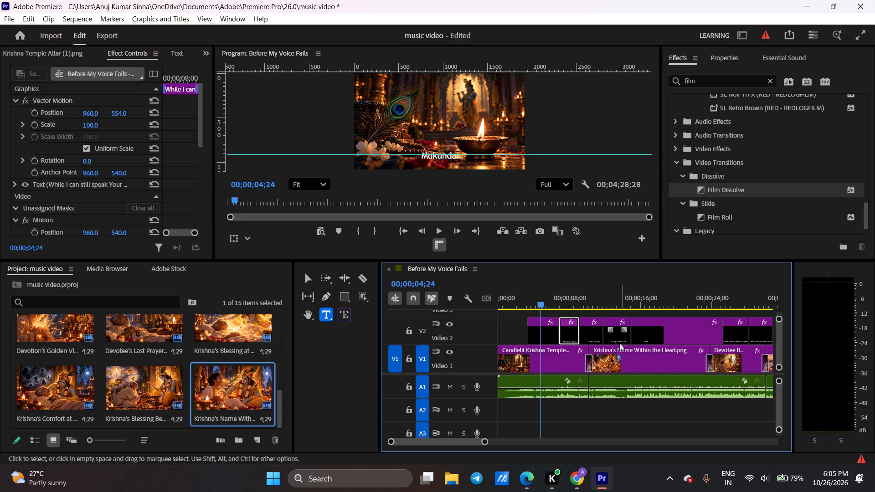
{"action": "left_click", "coordinate": [592, 336]}
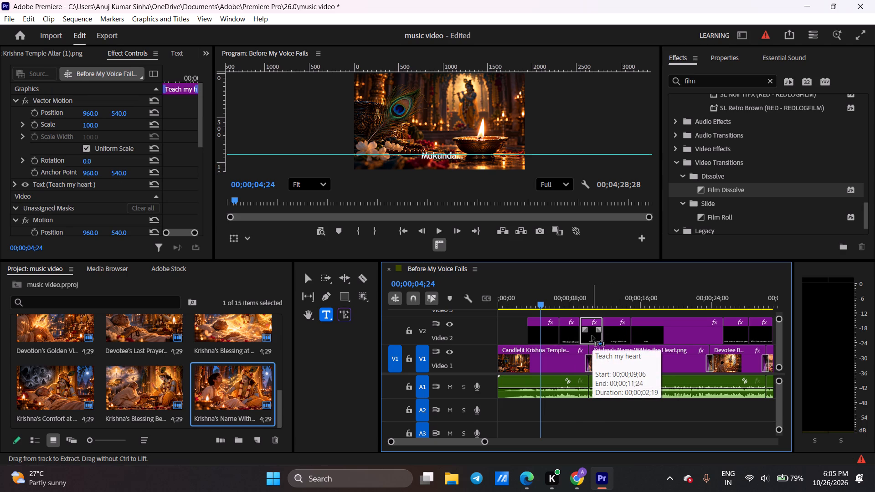
{"action": "key", "text": "ctrl+v"}
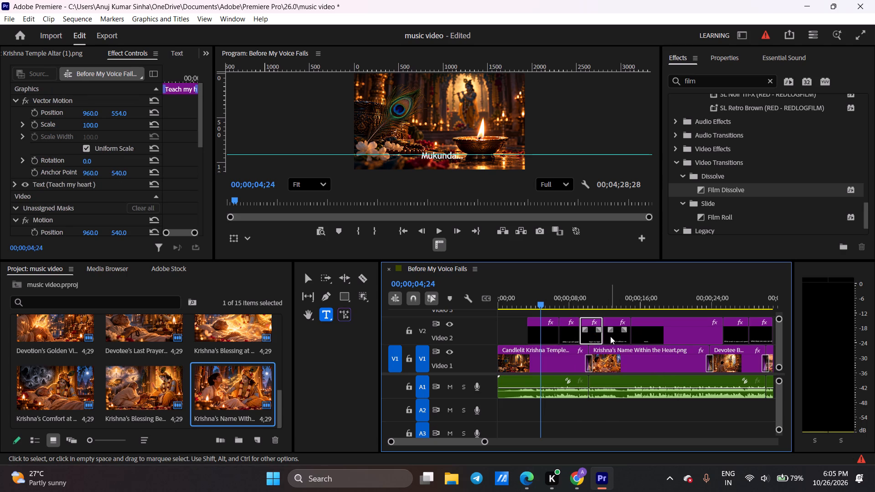
{"action": "left_click", "coordinate": [612, 336]}
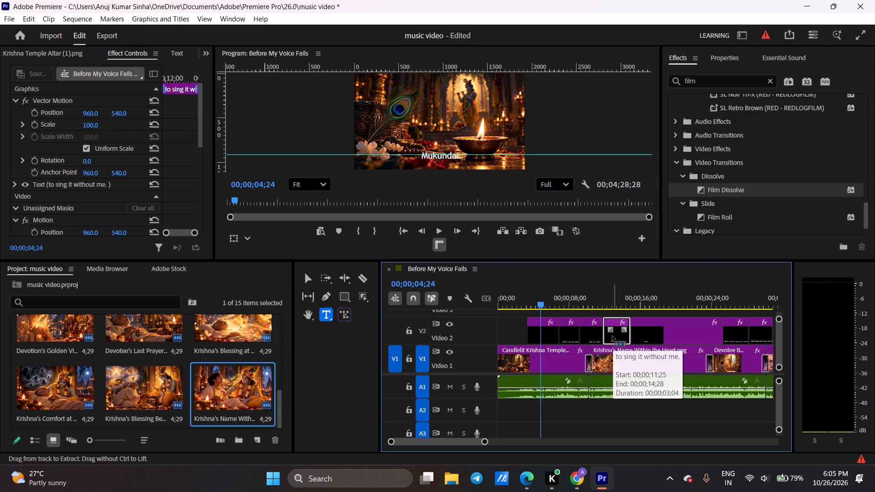
{"action": "key", "text": "ctrl+v"}
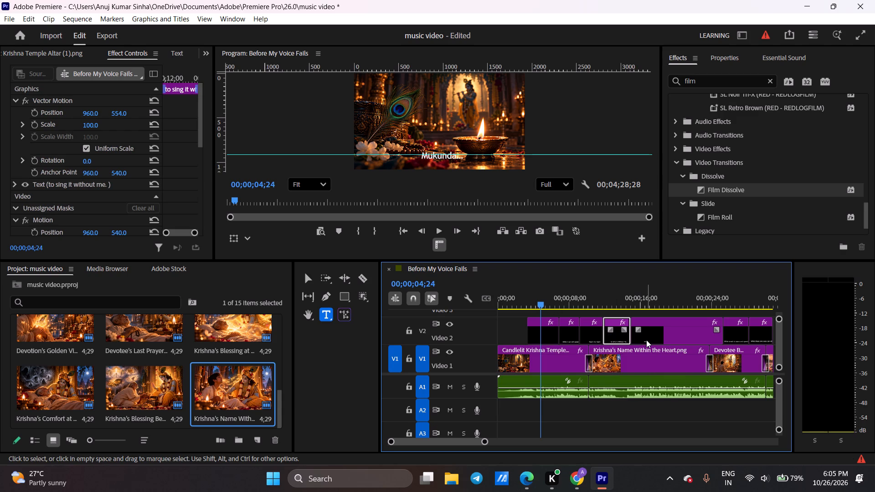
{"action": "left_click", "coordinate": [646, 340]}
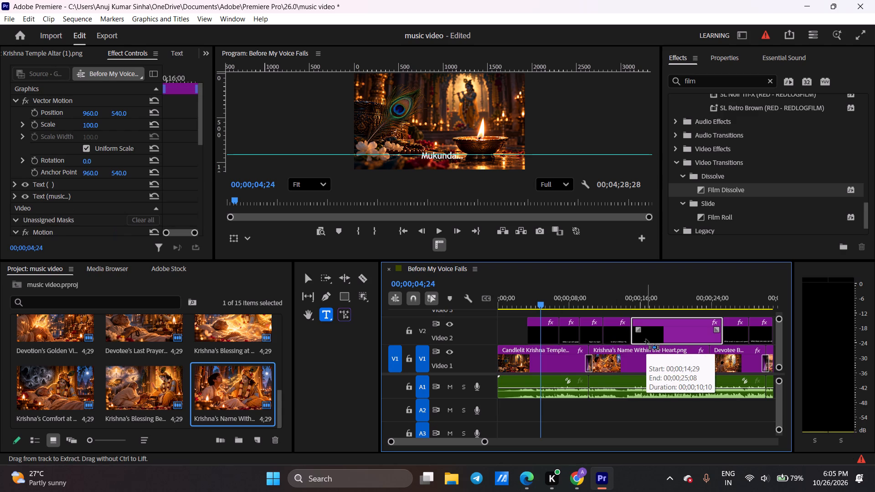
{"action": "key", "text": "ctrl+v"}
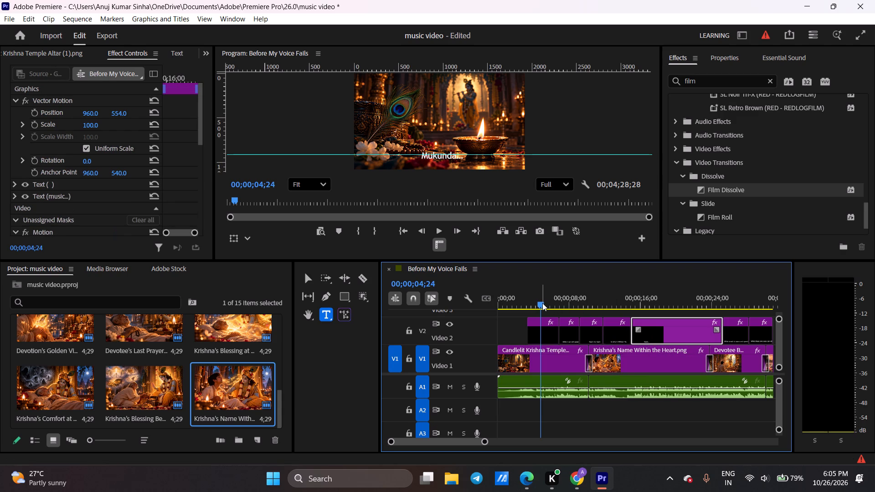
Paste the copied Vector Motion settings onto the "While breath is warm and speech is clear," text clip, with the playhead at 00;00;26;03.
{"action": "left_click_drag", "start_coordinate": [542, 303], "coordinate": [732, 303]}
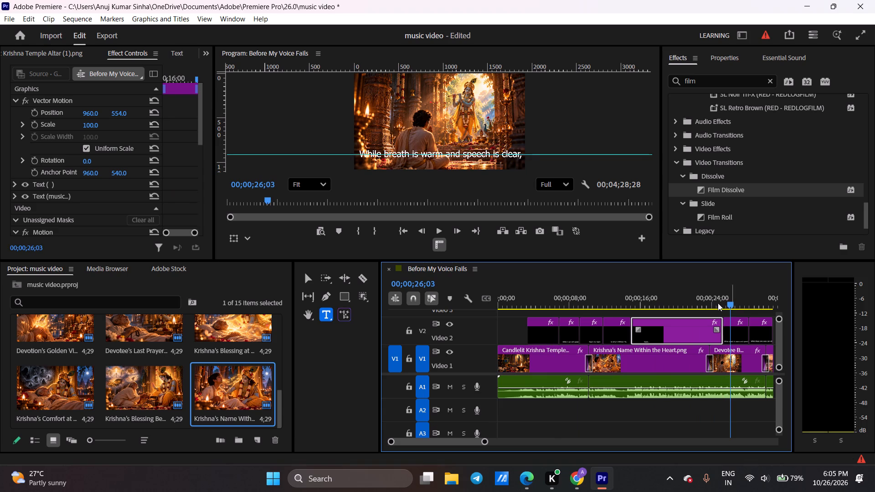
{"action": "key", "text": "ctrl+v"}
{"action": "left_click", "coordinate": [737, 332]}
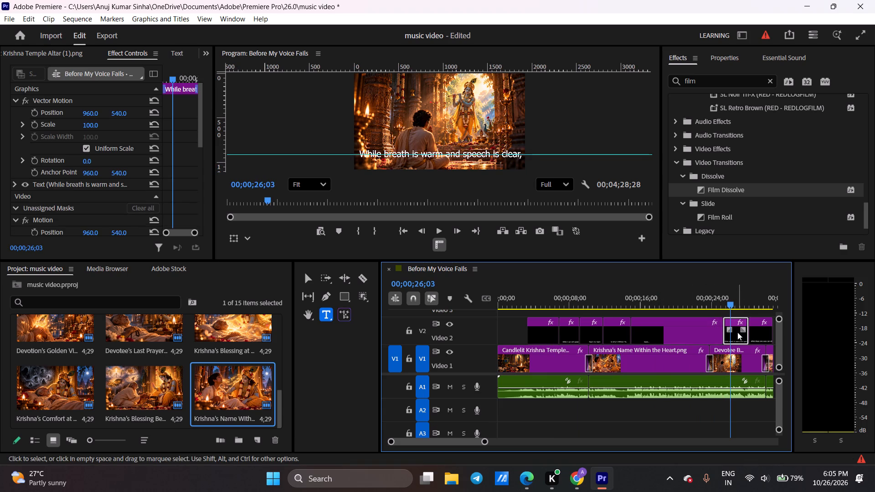
{"action": "key", "text": "ctrl+v"}
Check the "music..." text's placement against the horizontal guide at 00;00;22;10.
{"action": "left_click", "coordinate": [688, 334]}
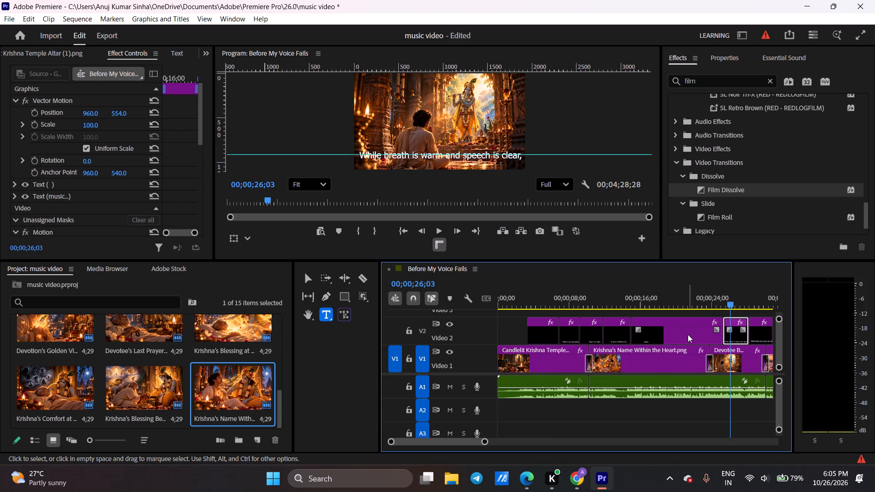
{"action": "left_click_drag", "start_coordinate": [728, 302], "coordinate": [734, 300]}
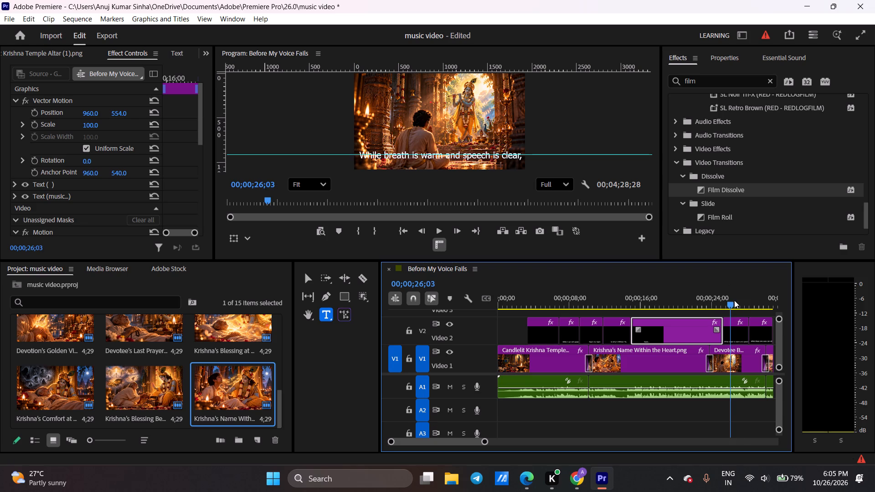
{"action": "left_click_drag", "start_coordinate": [734, 300], "coordinate": [695, 299]}
Reapply the copied Vector Motion settings to the "While breath is warm and speech is clear," text clip.
{"action": "left_click_drag", "start_coordinate": [470, 441], "coordinate": [474, 436]}
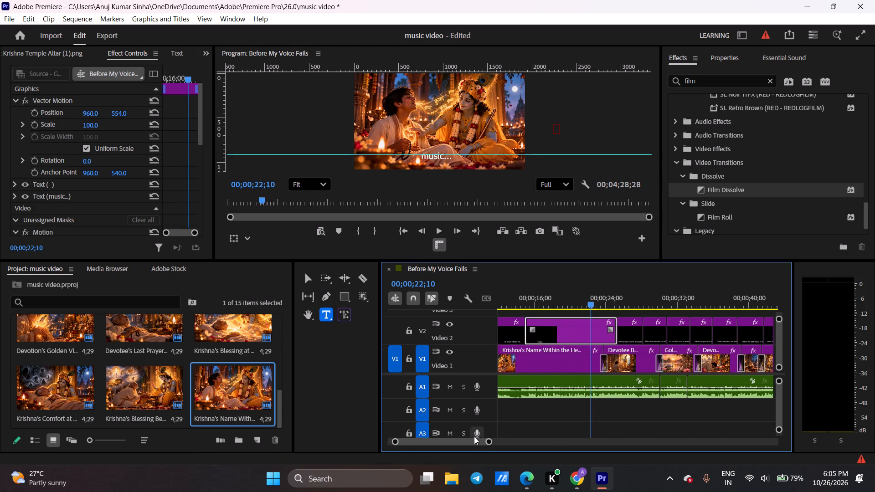
{"action": "left_click", "coordinate": [633, 337]}
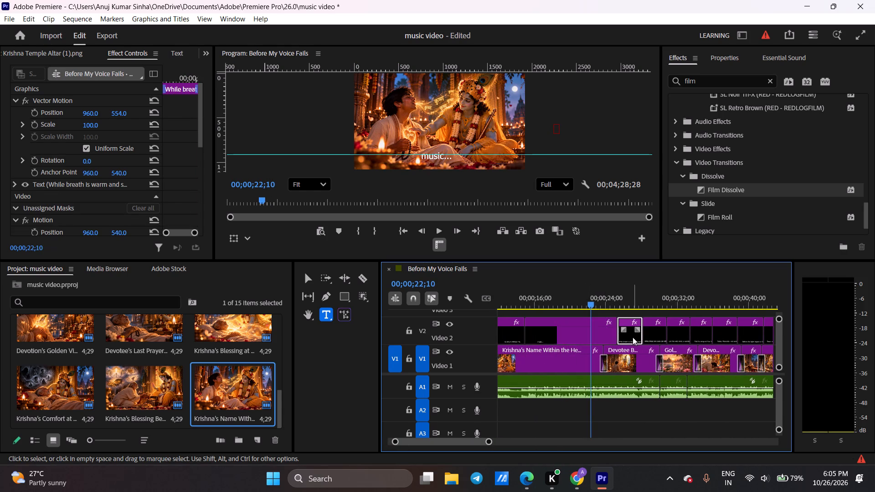
{"action": "key", "text": "ctrl+v"}
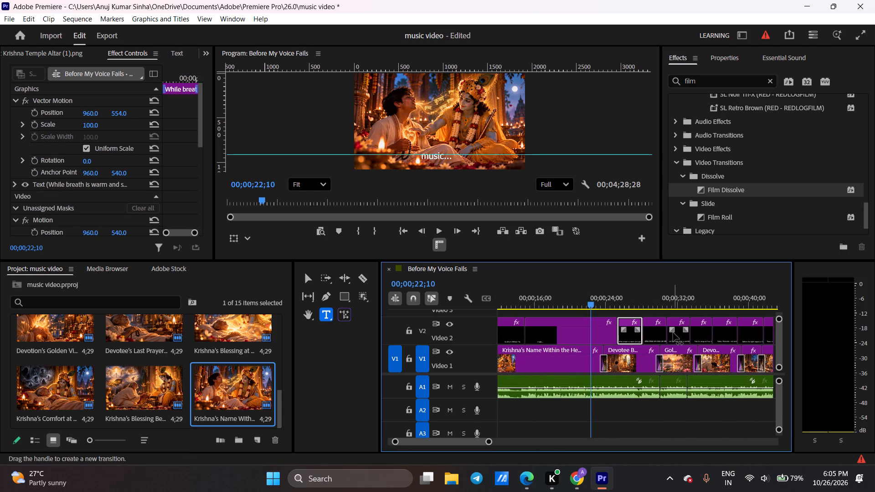
Paste the copied Vector Motion settings (position 960, 554) onto the five lyric clips from "While these two eyes can still see You," through "Before the light begins to...".
{"action": "left_click", "coordinate": [655, 339]}
{"action": "key", "text": "ctrl+v"}
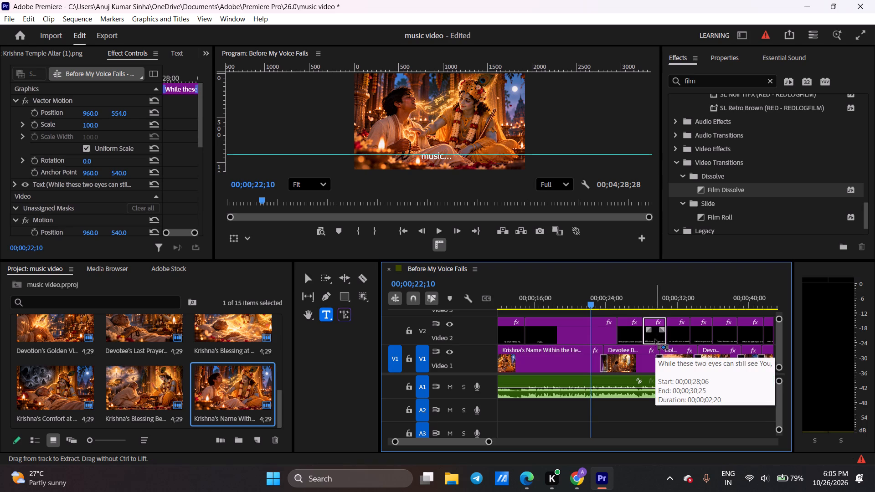
{"action": "left_click", "coordinate": [683, 338]}
{"action": "key", "text": "ctrl+v"}
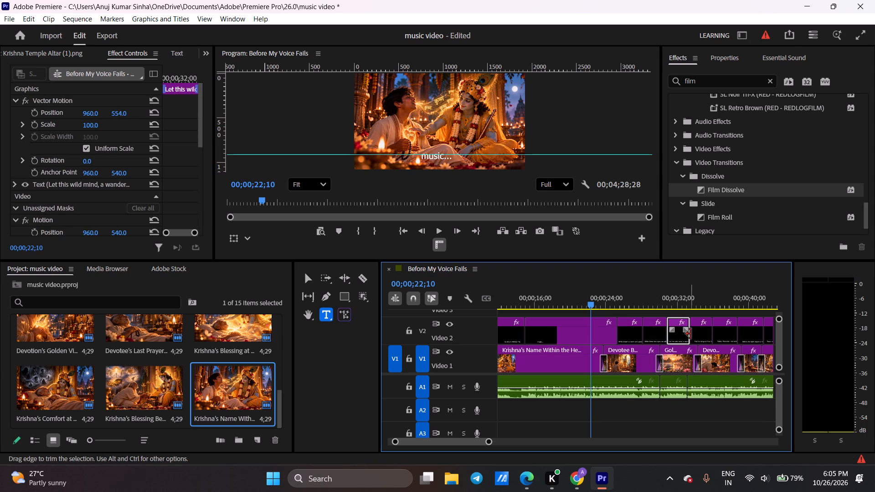
{"action": "left_click", "coordinate": [703, 334]}
{"action": "key", "text": "ctrl+v"}
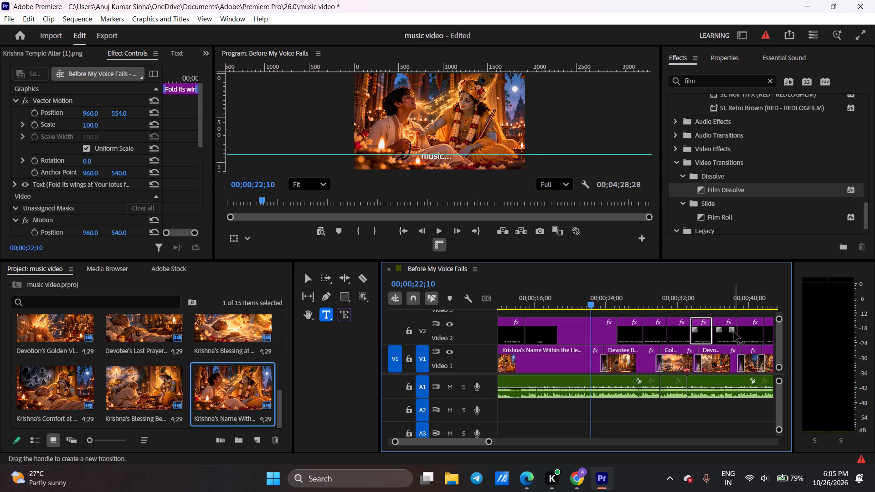
{"action": "left_click", "coordinate": [723, 336]}
{"action": "key", "text": "ctrl+v"}
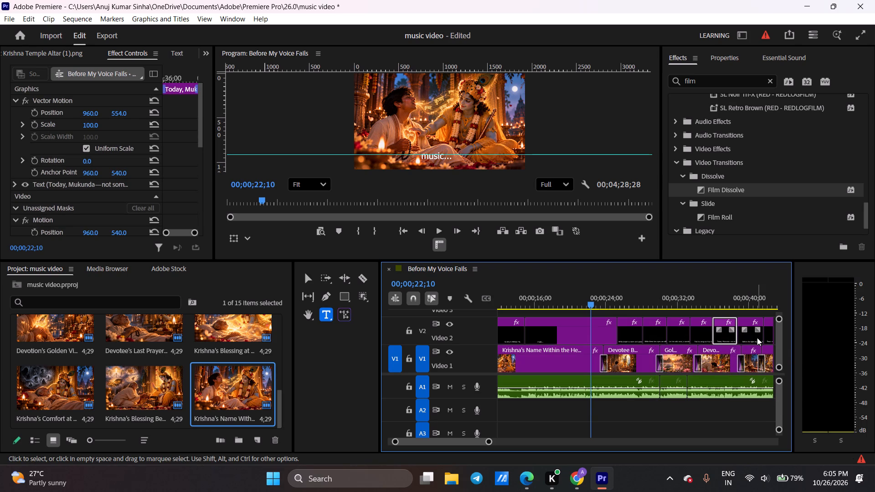
{"action": "left_click", "coordinate": [757, 338]}
{"action": "key", "text": "ctrl+v"}
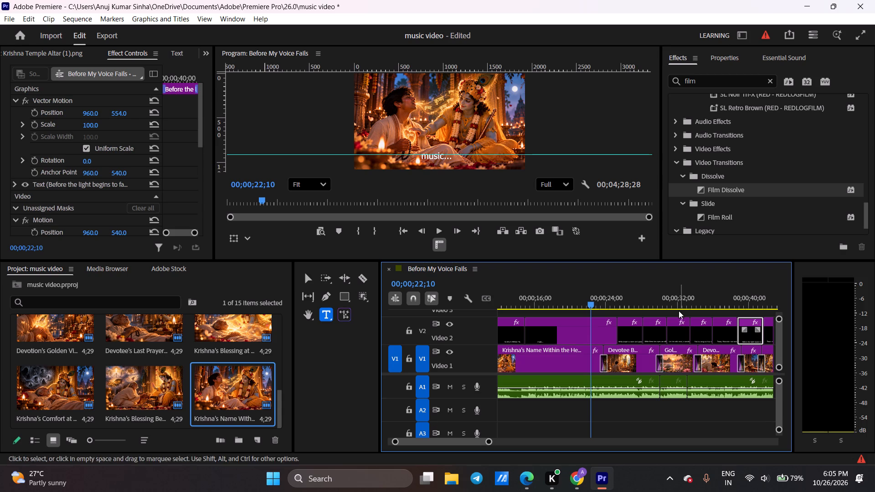
Paste the same Vector Motion settings onto the five consecutive lyric clips from "Teach every beat to call You..." through "No word may rise".
{"action": "left_click_drag", "start_coordinate": [468, 441], "coordinate": [474, 442]}
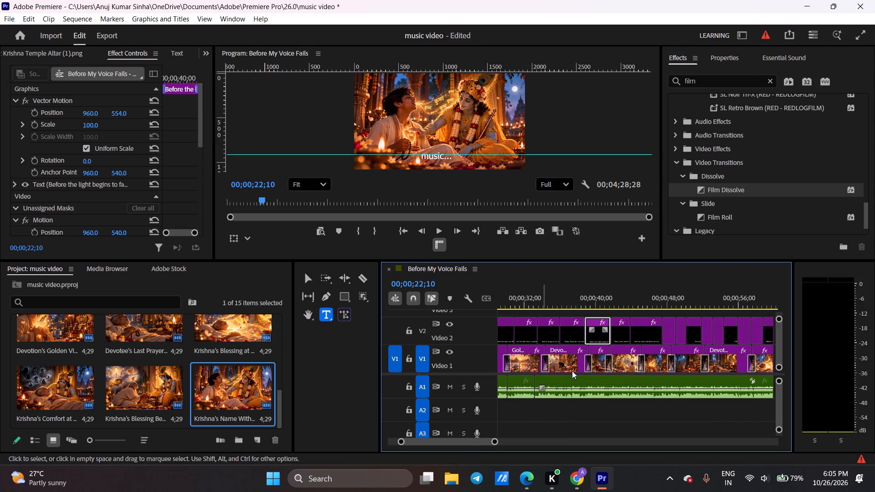
{"action": "left_click", "coordinate": [616, 340]}
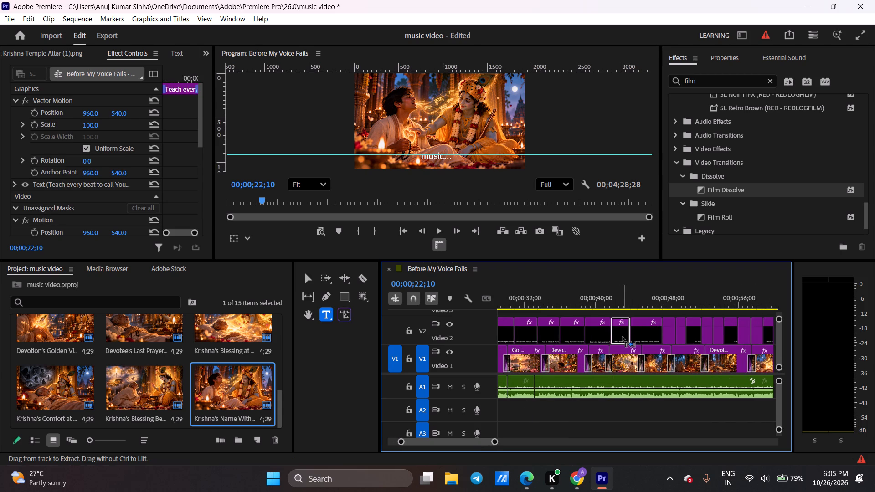
{"action": "key", "text": "ctrl+v"}
{"action": "left_click", "coordinate": [651, 335]}
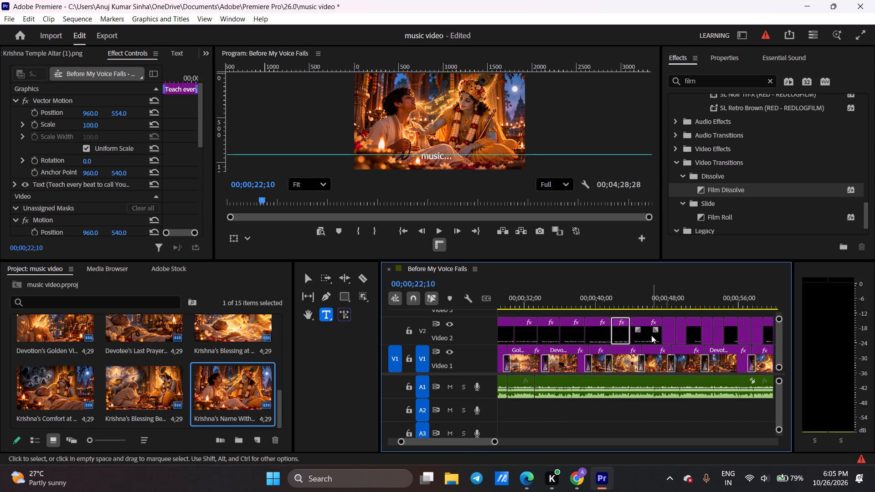
{"action": "key", "text": "ctrl+v"}
{"action": "left_click", "coordinate": [667, 335]}
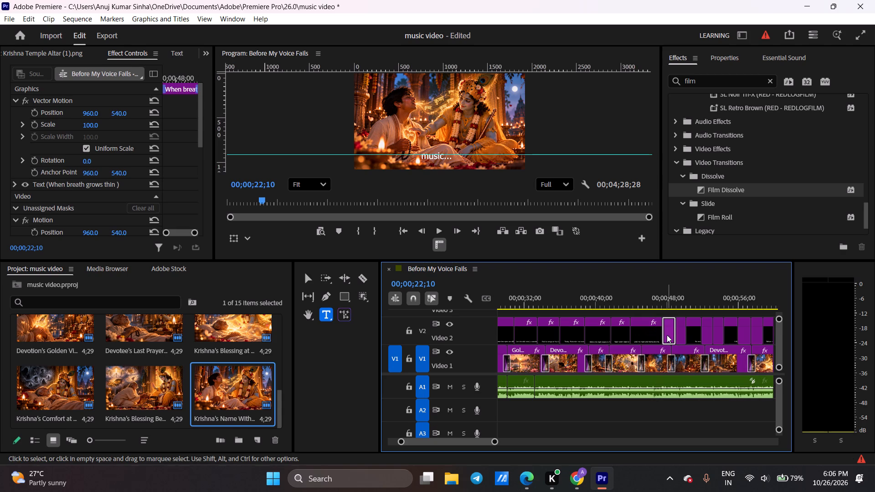
{"action": "key", "text": "ctrl+v"}
{"action": "left_click", "coordinate": [680, 337]}
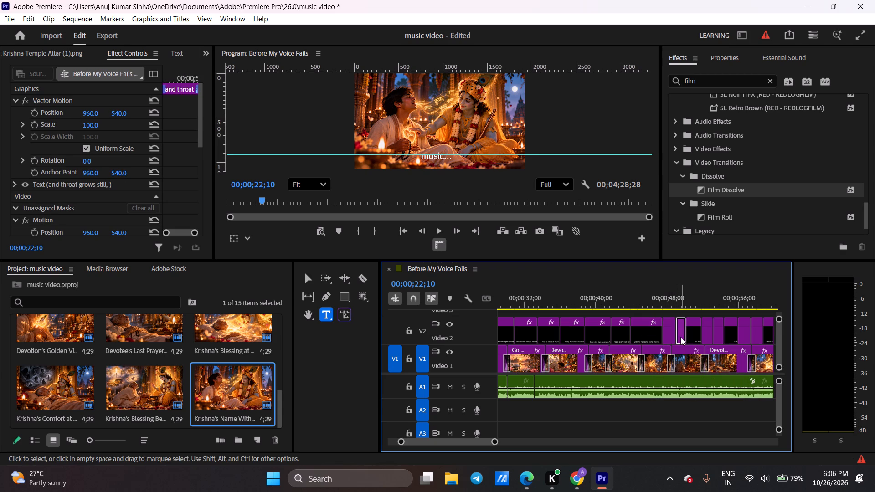
{"action": "key", "text": "ctrl+v"}
{"action": "left_click", "coordinate": [692, 338]}
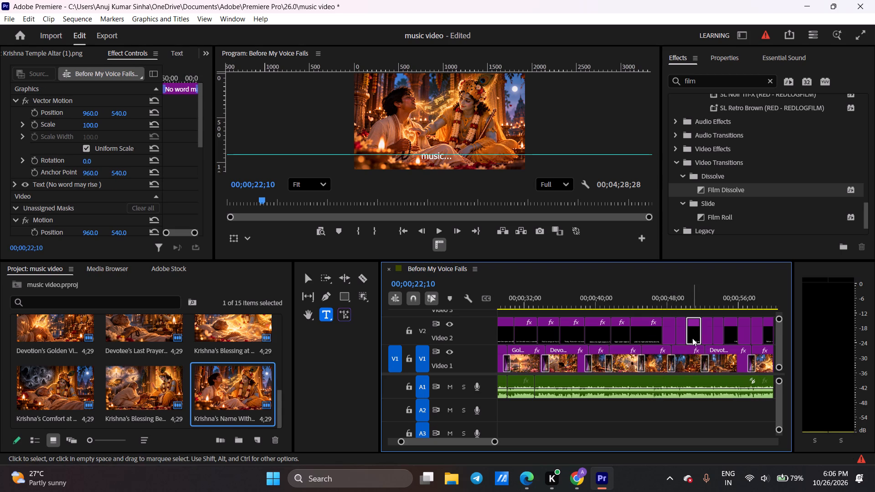
{"action": "key", "text": "ctrl+v"}
Paste the Vector Motion settings onto the "though love is full.", "So plant Your name", "Inside me now—" and "Deeper than voice." clips.
{"action": "left_click", "coordinate": [706, 338]}
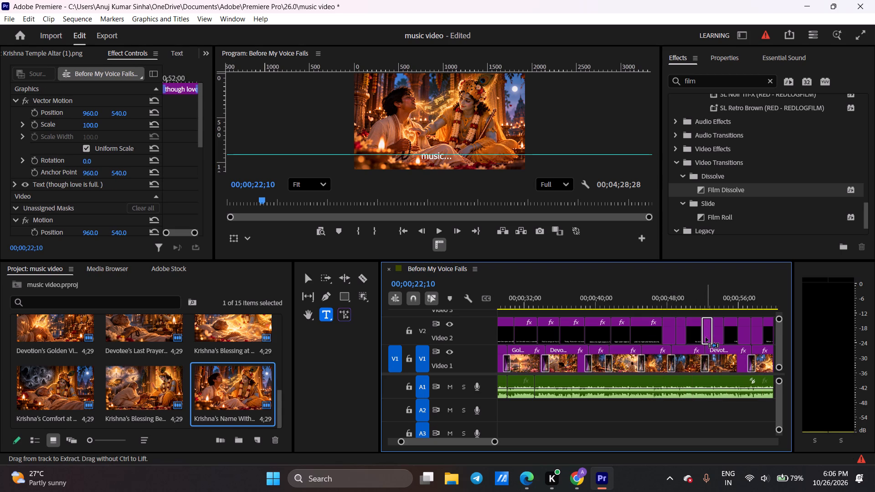
{"action": "key", "text": "ctrl+v"}
{"action": "left_click", "coordinate": [716, 337]}
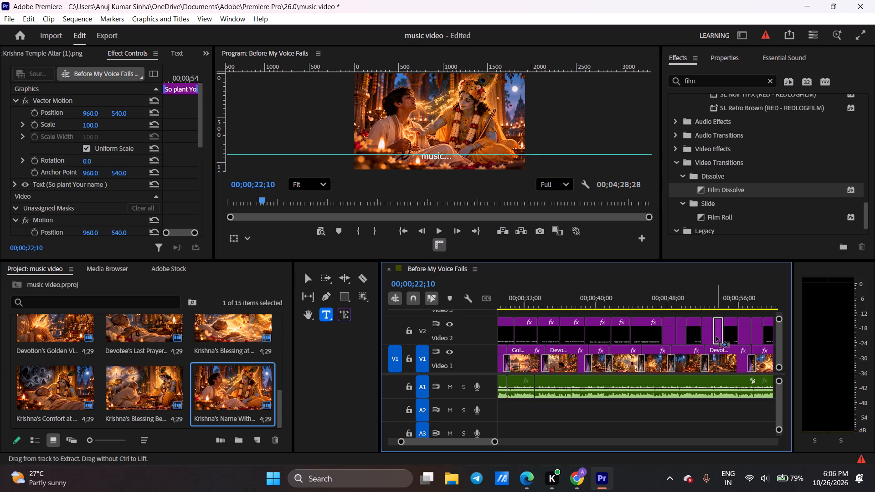
{"action": "key", "text": "ctrl+v"}
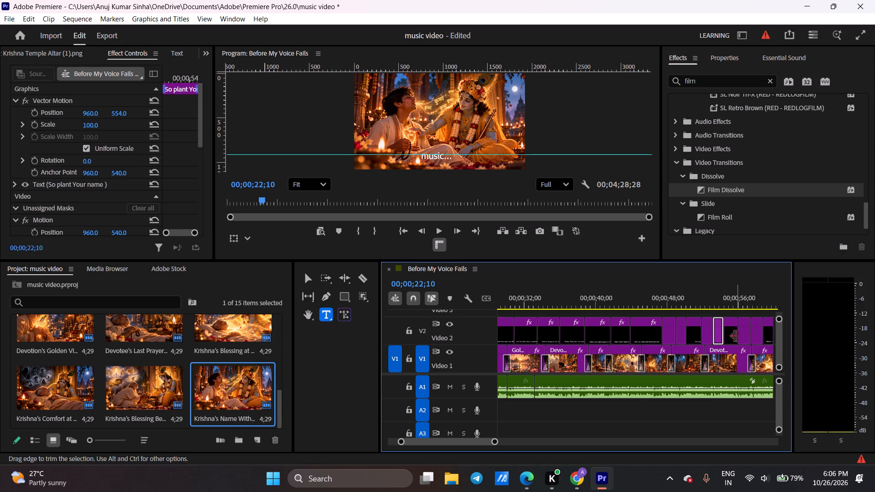
{"action": "left_click", "coordinate": [730, 337]}
{"action": "key", "text": "ctrl+v"}
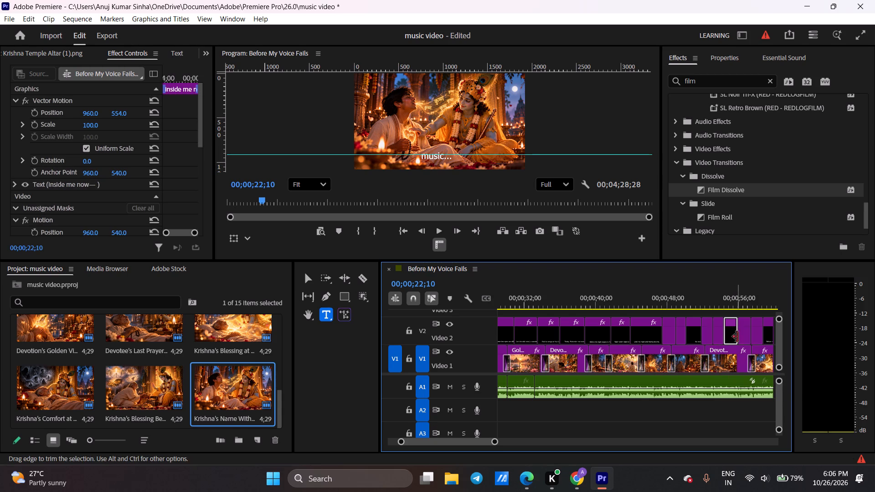
{"action": "left_click", "coordinate": [744, 338]}
{"action": "key", "text": "ctrl+v"}
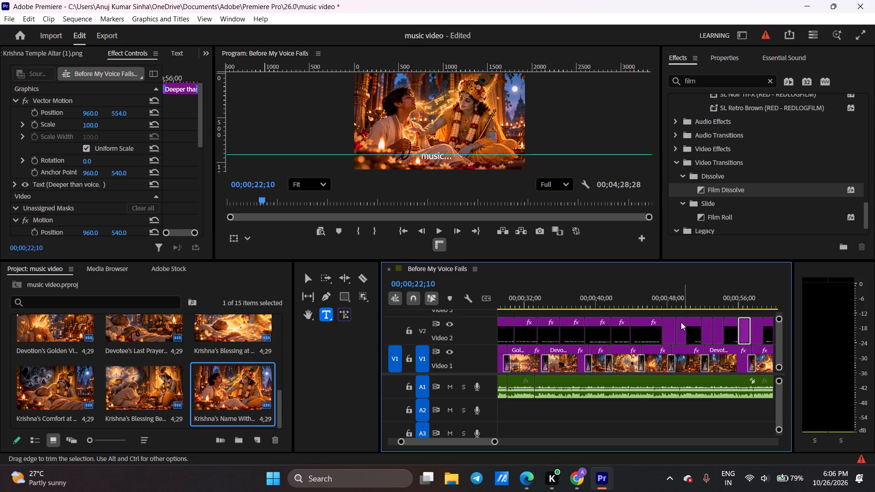
Paste the Vector Motion settings onto the "Deeper than vow.", "Before my voice fails, hear..." and "Before my breath grows..." lyric clips.
{"action": "left_click_drag", "start_coordinate": [459, 439], "coordinate": [467, 439]}
{"action": "left_click", "coordinate": [567, 336]}
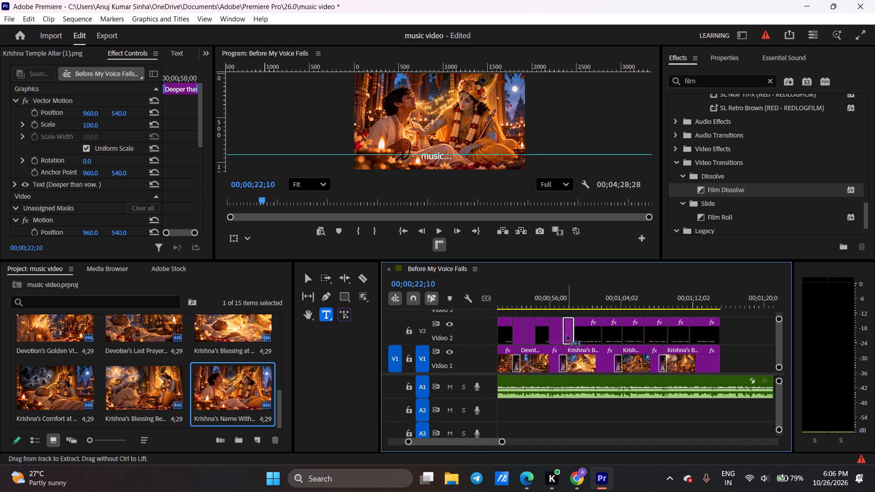
{"action": "key", "text": "ctrl+v"}
{"action": "left_click", "coordinate": [591, 337]}
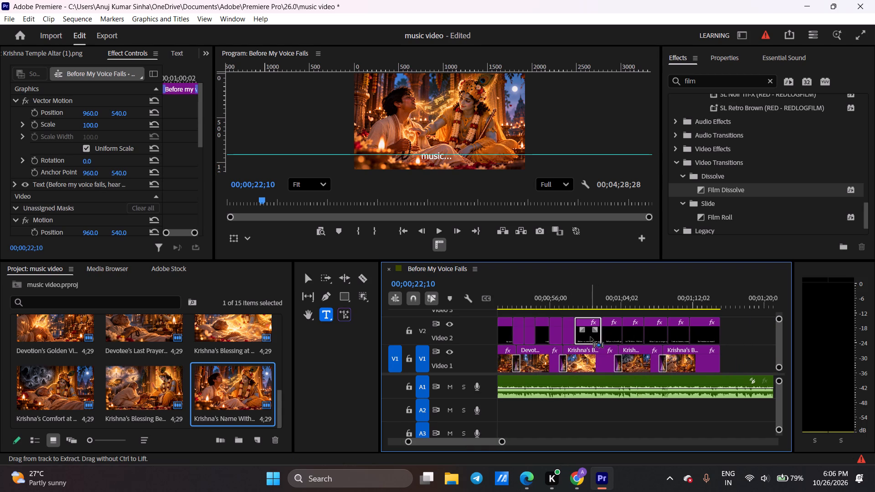
{"action": "key", "text": "ctrl+v"}
{"action": "left_click", "coordinate": [616, 336]}
{"action": "key", "text": "ctrl+v"}
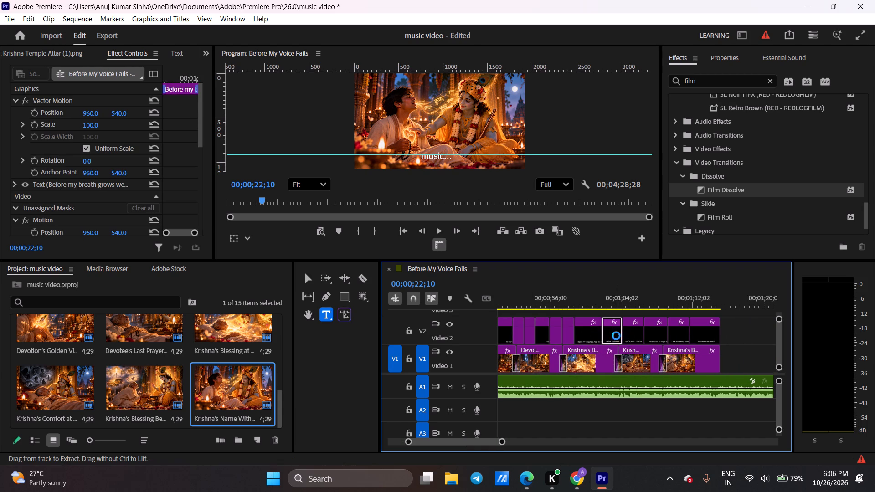
Paste the Vector Motion settings onto the last four lyric clips, from "Let "Krishna... Krishna..." beat within" through "No freedom as reward.".
{"action": "left_click", "coordinate": [637, 333]}
{"action": "key", "text": "ctrl+v"}
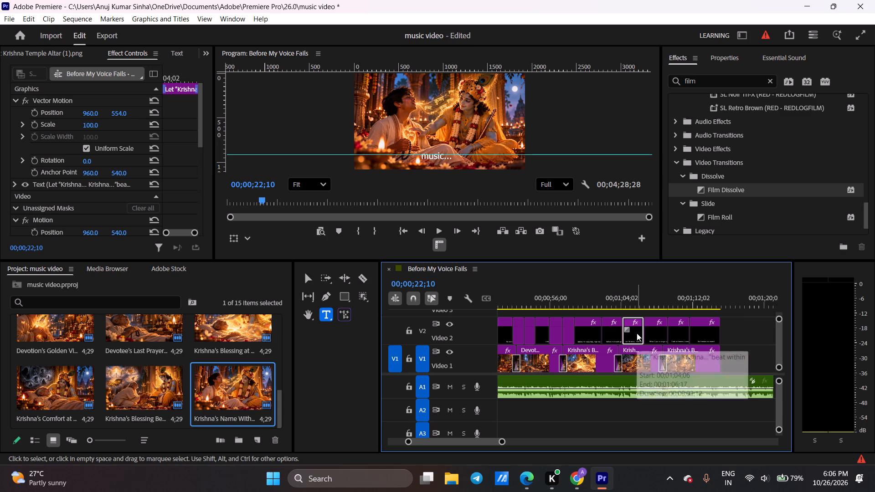
{"action": "left_click", "coordinate": [654, 338]}
{"action": "key", "text": "ctrl+v"}
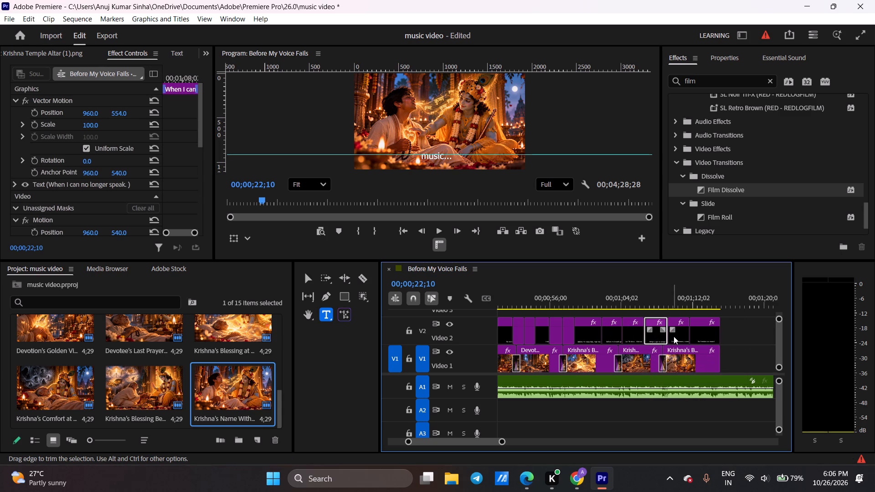
{"action": "left_click", "coordinate": [676, 337]}
{"action": "key", "text": "ctrl+v"}
{"action": "left_click", "coordinate": [704, 336]}
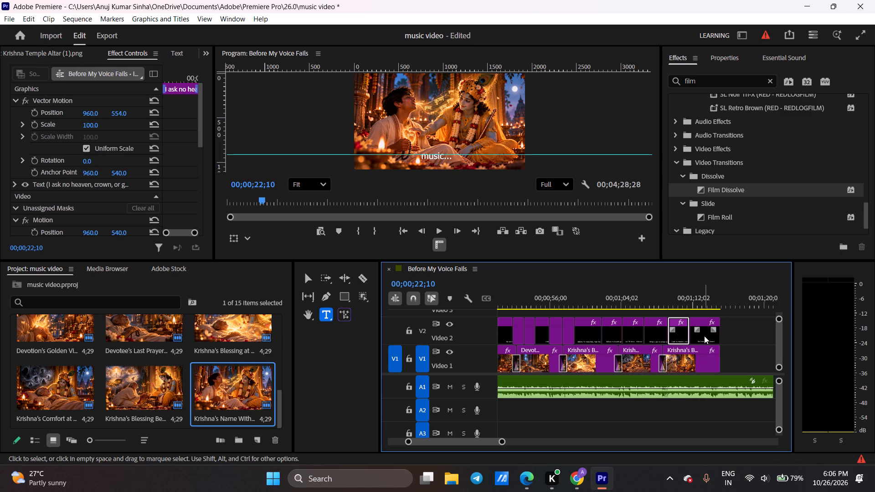
{"action": "key", "text": "ctrl+v"}
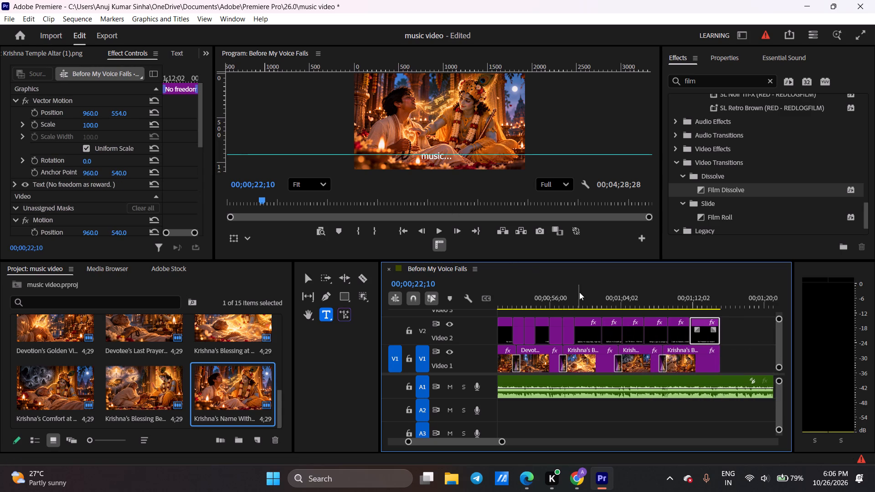
Play back the sequence opening from about 00;00;02;11, replaying from 00;00;04;14, to check the "Mukunda" lyric's placement and fade.
{"action": "left_click_drag", "start_coordinate": [459, 440], "coordinate": [391, 425]}
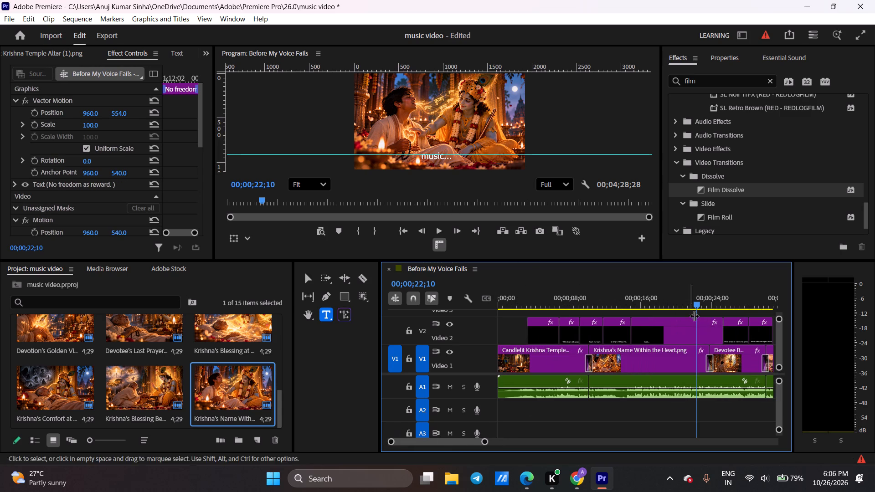
{"action": "left_click_drag", "start_coordinate": [666, 299], "coordinate": [520, 287]}
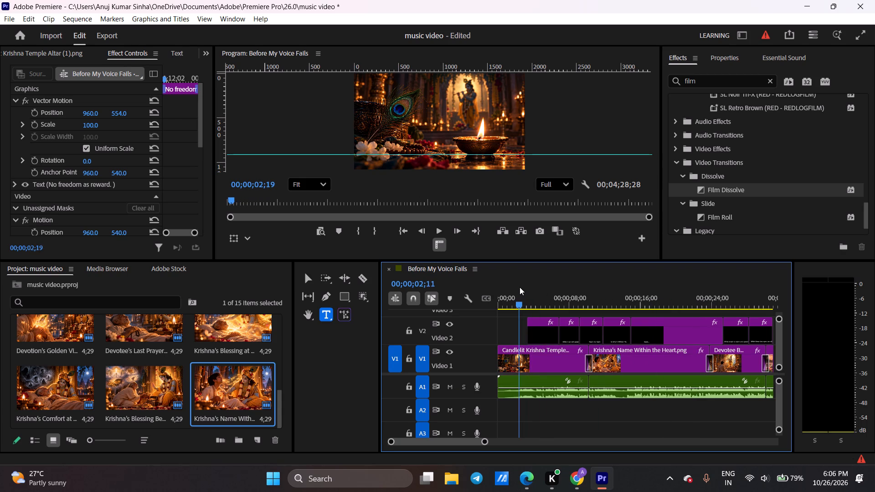
{"action": "left_click_drag", "start_coordinate": [520, 287], "coordinate": [519, 287]}
{"action": "key", "text": "space"}
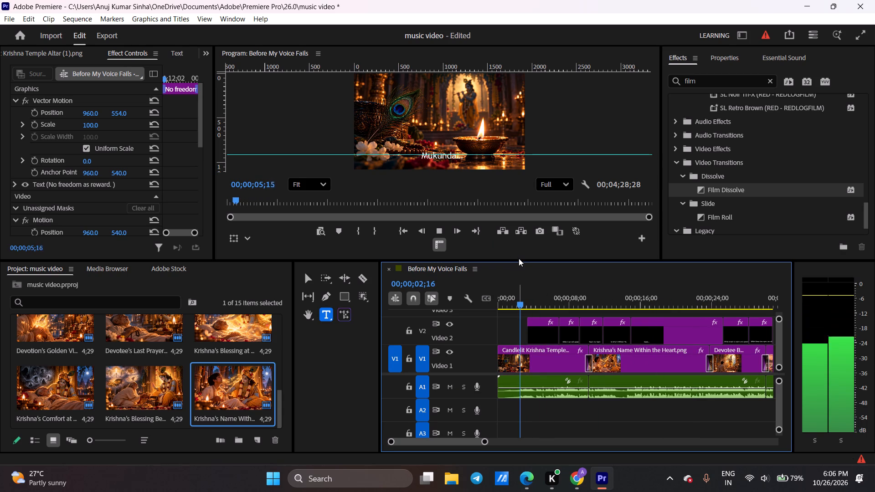
{"action": "key", "text": "space"}
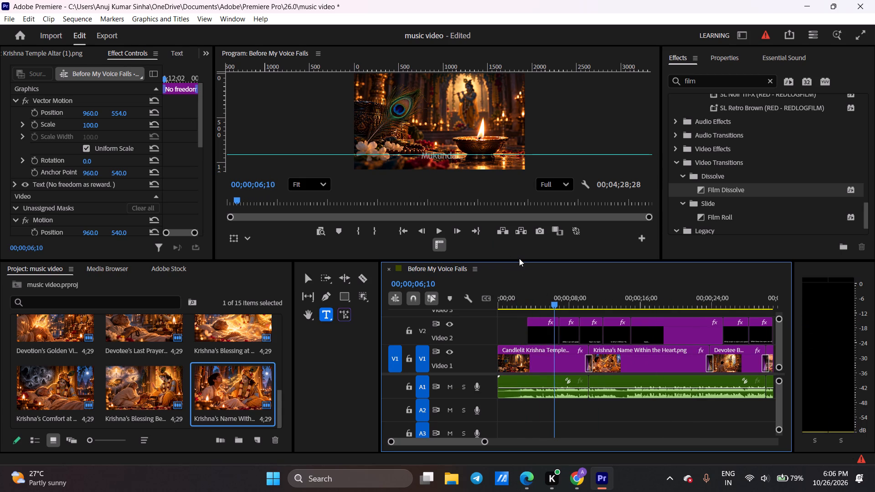
{"action": "left_click_drag", "start_coordinate": [553, 302], "coordinate": [536, 299]}
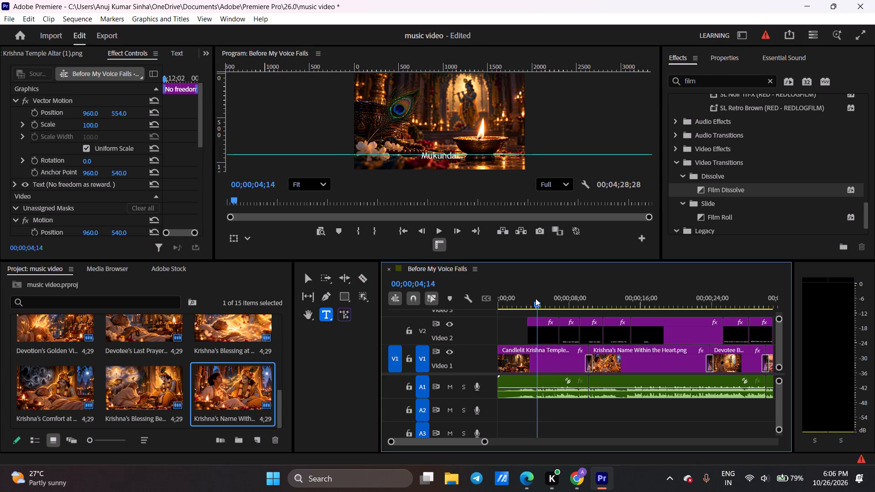
{"action": "key", "text": "space"}
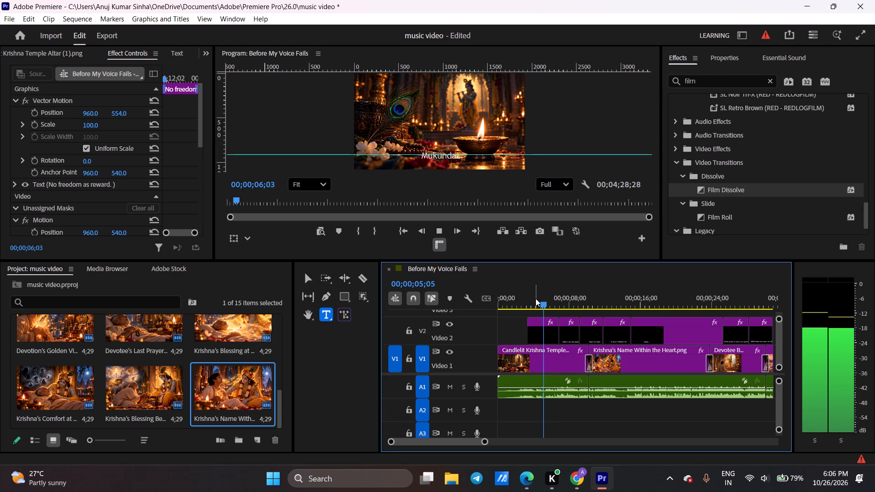
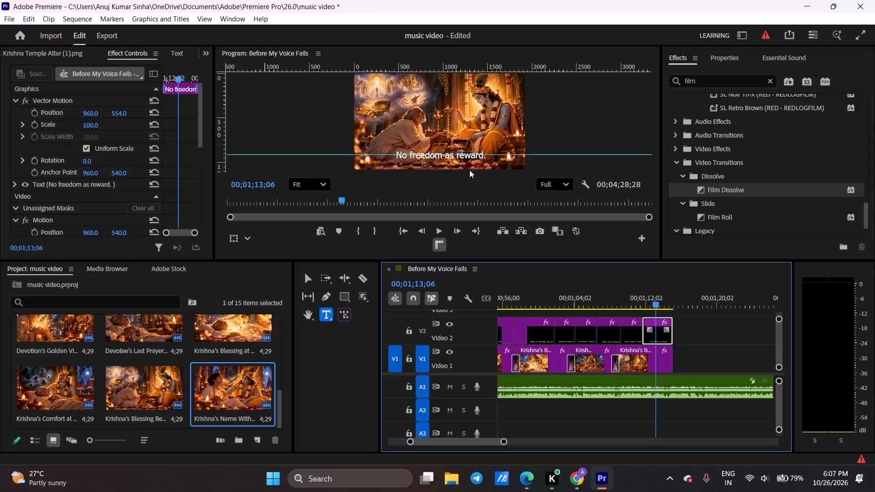
Go back to the start of the sequence and play the opening captions around 00;00;06;11 to 00;00;09;02 to check their fades.
{"action": "left_click_drag", "start_coordinate": [652, 300], "coordinate": [649, 298]}
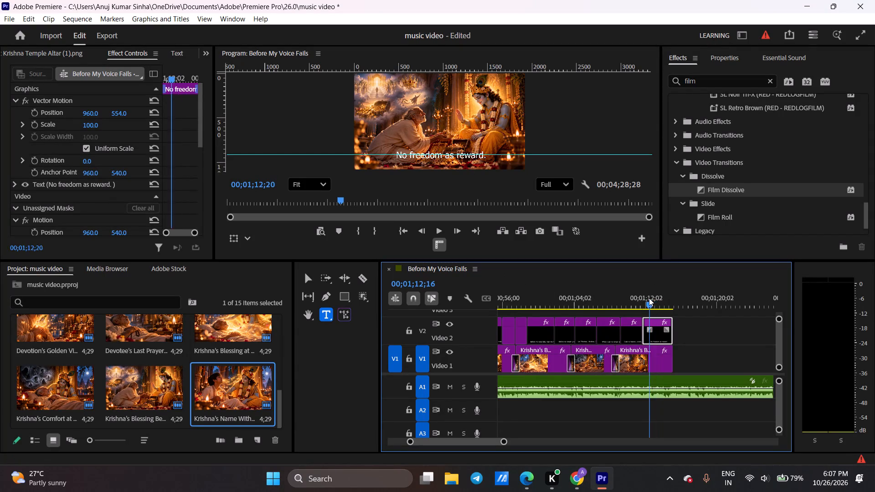
{"action": "left_click_drag", "start_coordinate": [649, 298], "coordinate": [385, 288]}
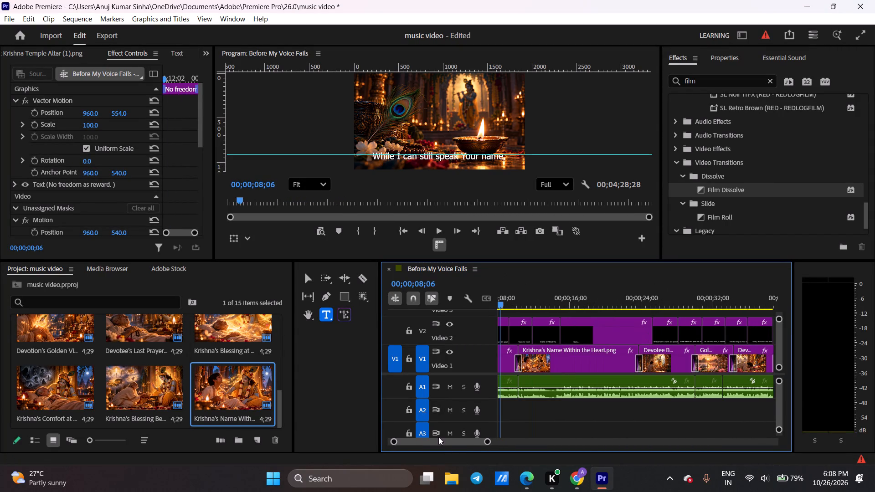
{"action": "left_click_drag", "start_coordinate": [444, 440], "coordinate": [370, 438]}
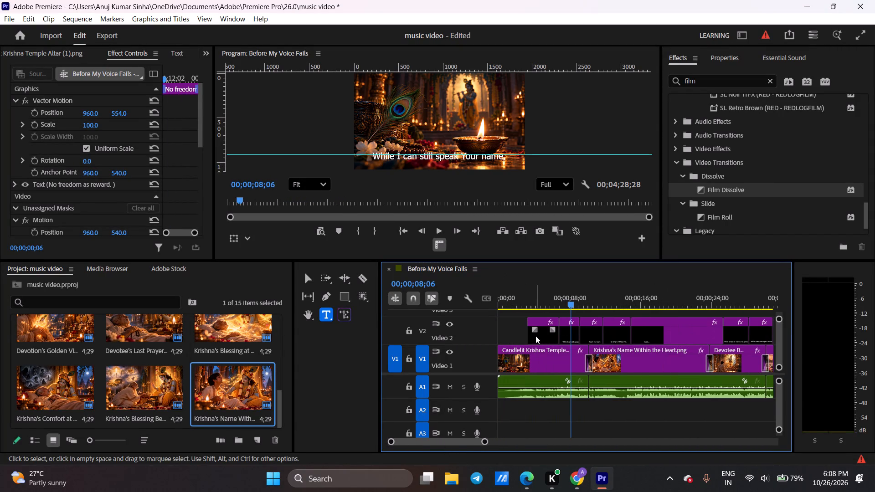
{"action": "left_click", "coordinate": [535, 336]}
{"action": "left_click_drag", "start_coordinate": [572, 302], "coordinate": [557, 302]}
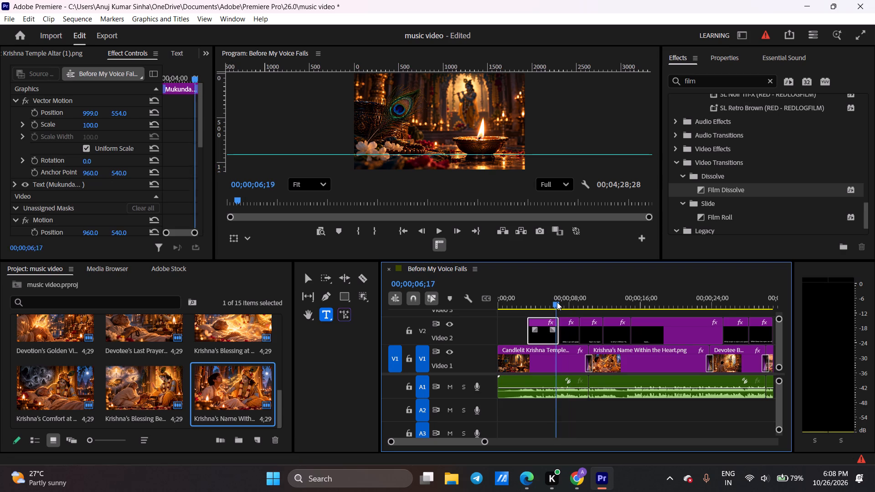
{"action": "left_click_drag", "start_coordinate": [557, 302], "coordinate": [556, 302]}
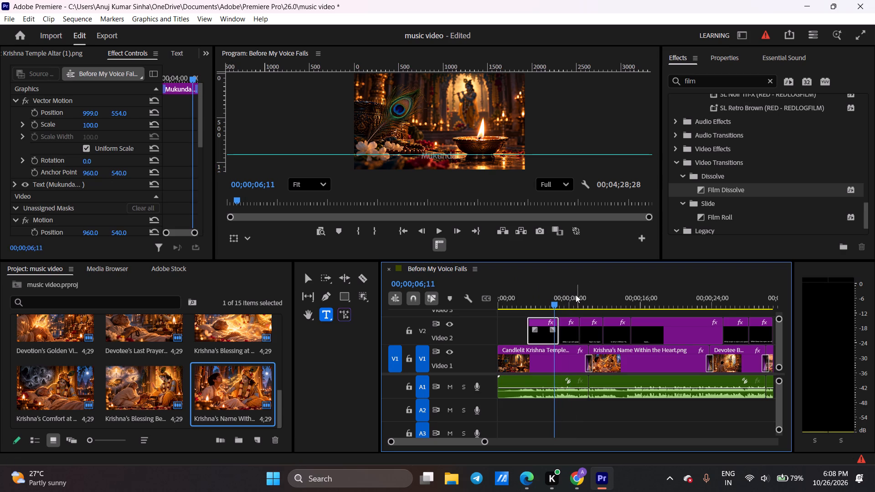
{"action": "left_click", "coordinate": [576, 295]}
{"action": "key", "text": "space"}
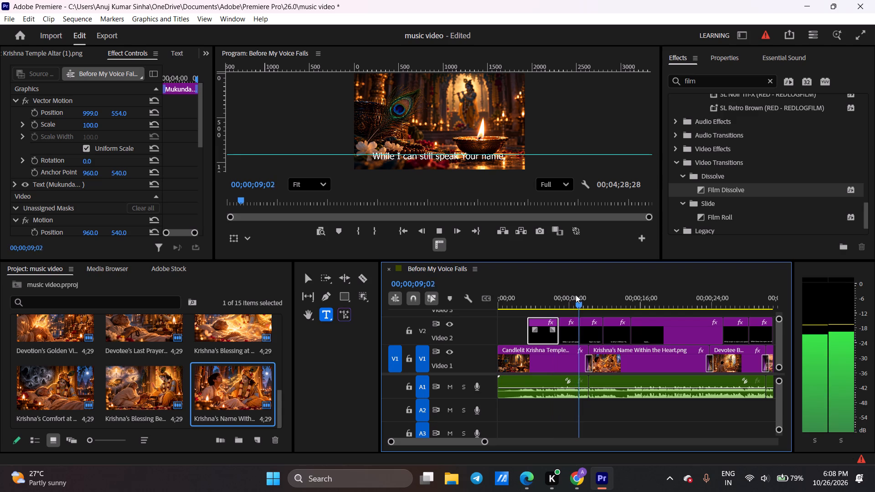
{"action": "key", "text": "space"}
{"action": "left_click", "coordinate": [576, 295]}
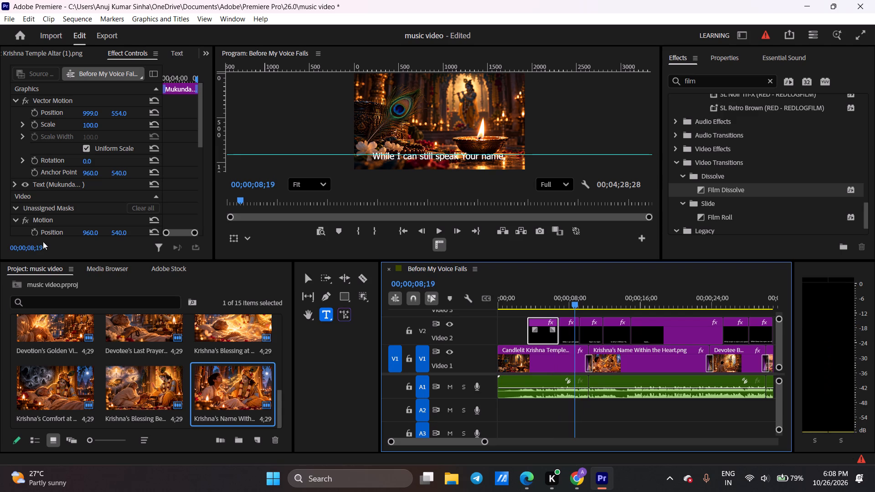
Examine the opacity keyframes of the "Mukunda..." caption on Video 2 as a reference for the following caption.
{"action": "scroll", "coordinate": [59, 198], "scroll_direction": "down", "scroll_amount": 8}
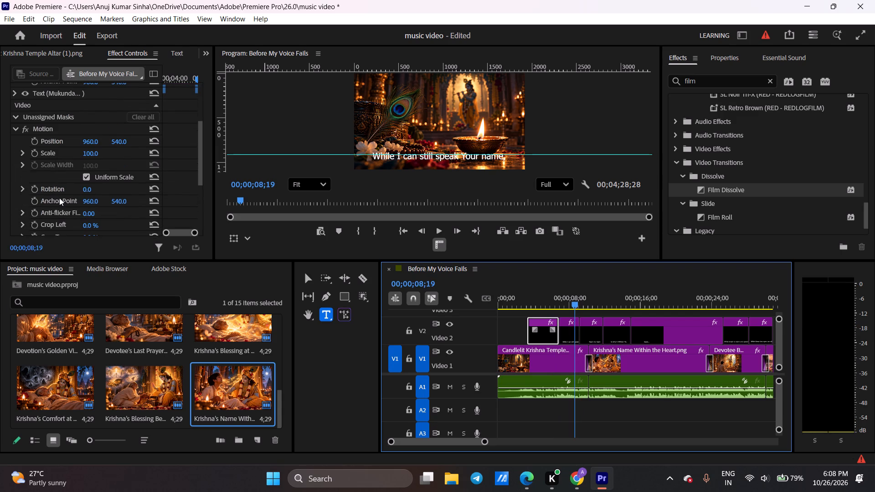
{"action": "scroll", "coordinate": [59, 198], "scroll_direction": "down", "scroll_amount": 11}
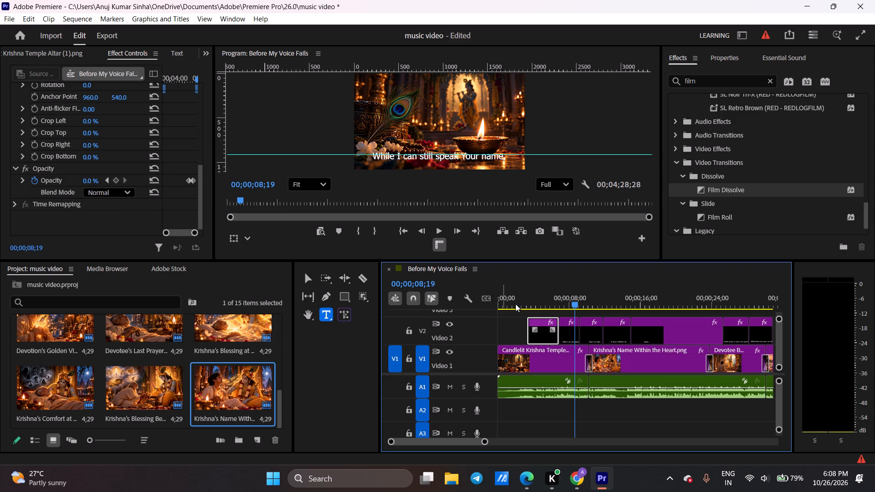
{"action": "left_click", "coordinate": [566, 335]}
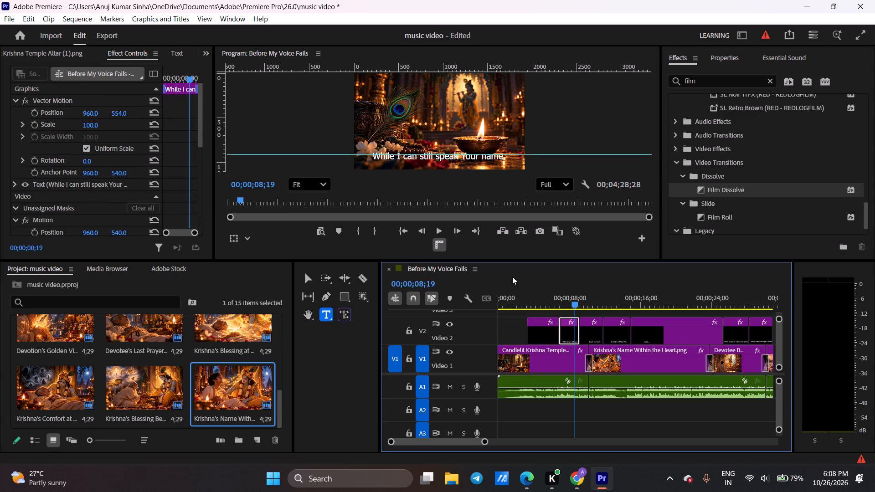
{"action": "left_click", "coordinate": [547, 331]}
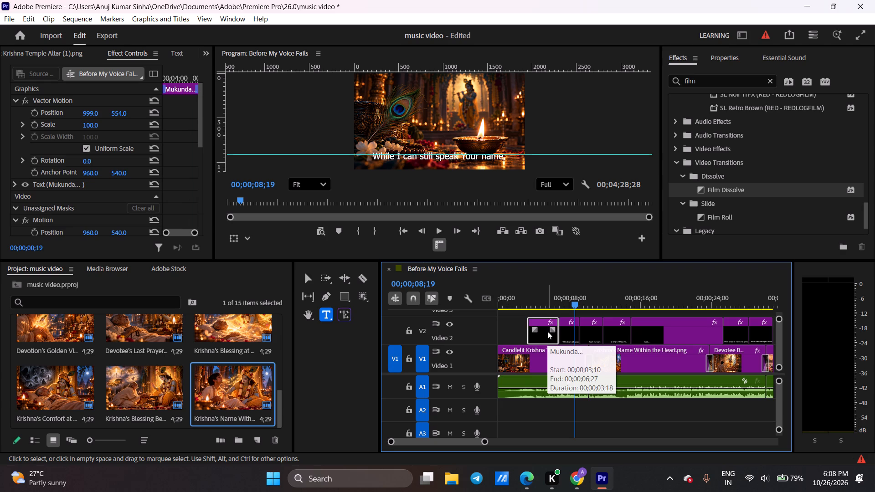
{"action": "scroll", "coordinate": [77, 164], "scroll_direction": "down", "scroll_amount": 5}
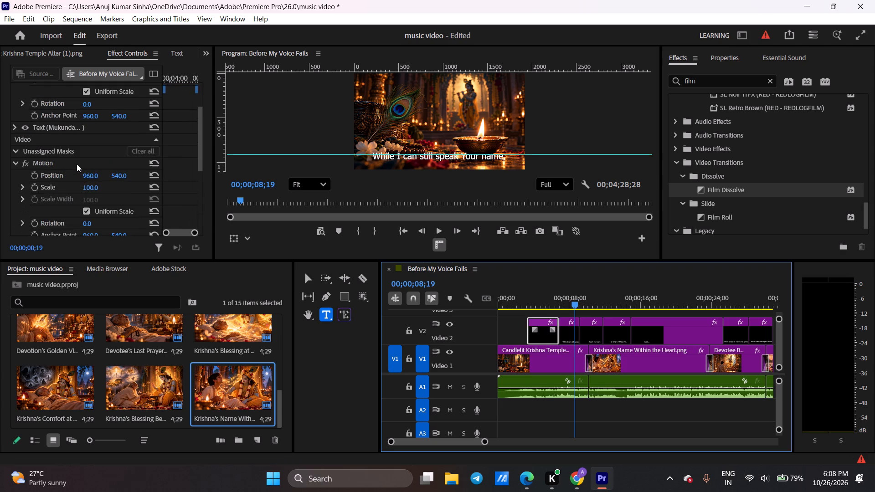
{"action": "scroll", "coordinate": [77, 164], "scroll_direction": "down", "scroll_amount": 12}
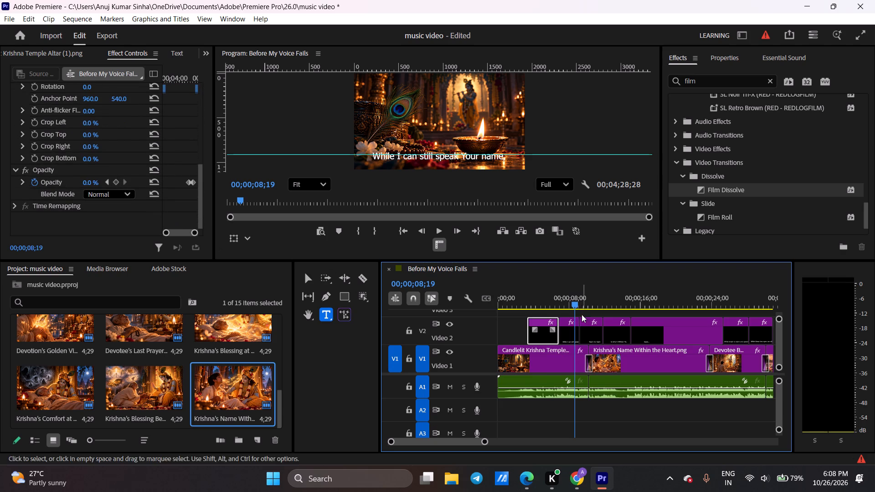
Turn on opacity keyframing for the "While I can still speak Your name" caption at 00;00;08;19 and set its opacity to 0%.
{"action": "left_click", "coordinate": [568, 338]}
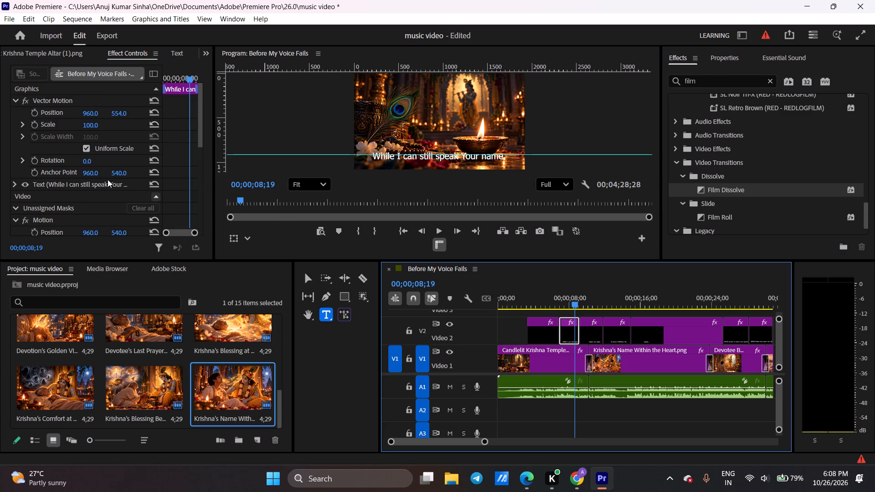
{"action": "scroll", "coordinate": [108, 144], "scroll_direction": "down", "scroll_amount": 14}
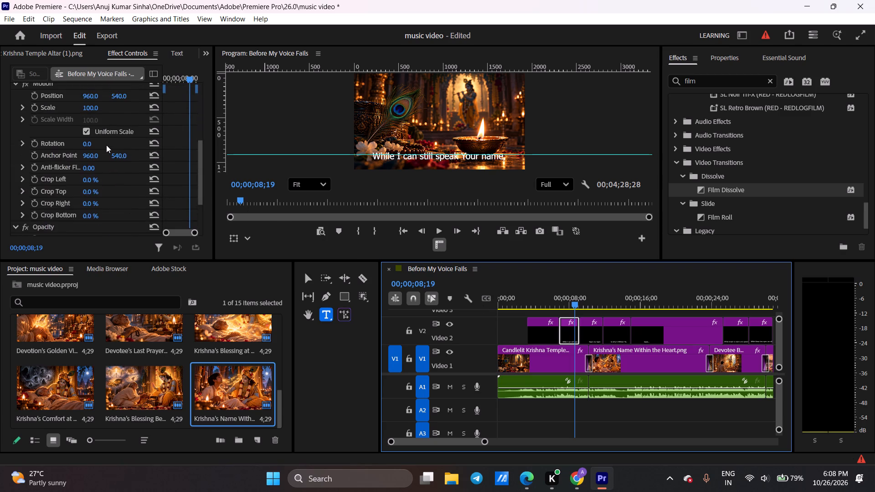
{"action": "scroll", "coordinate": [106, 145], "scroll_direction": "down", "scroll_amount": 4}
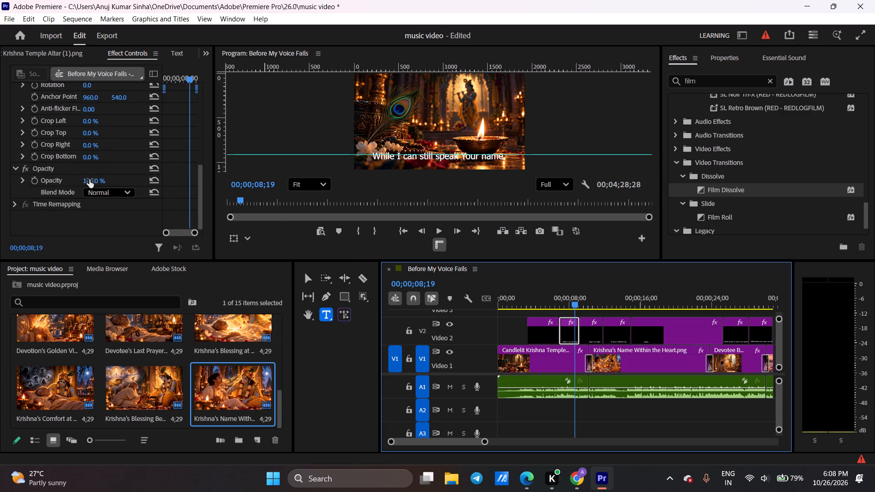
{"action": "left_click", "coordinate": [36, 182]}
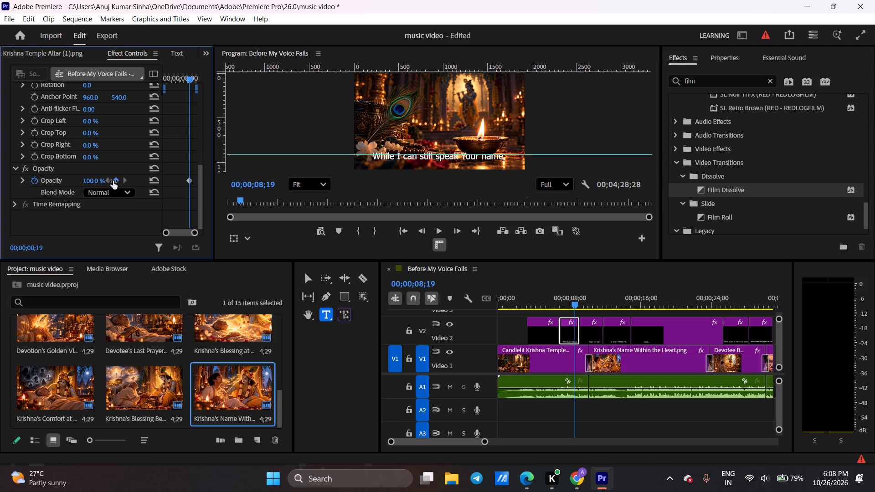
{"action": "left_click_drag", "start_coordinate": [113, 180], "coordinate": [67, 179]}
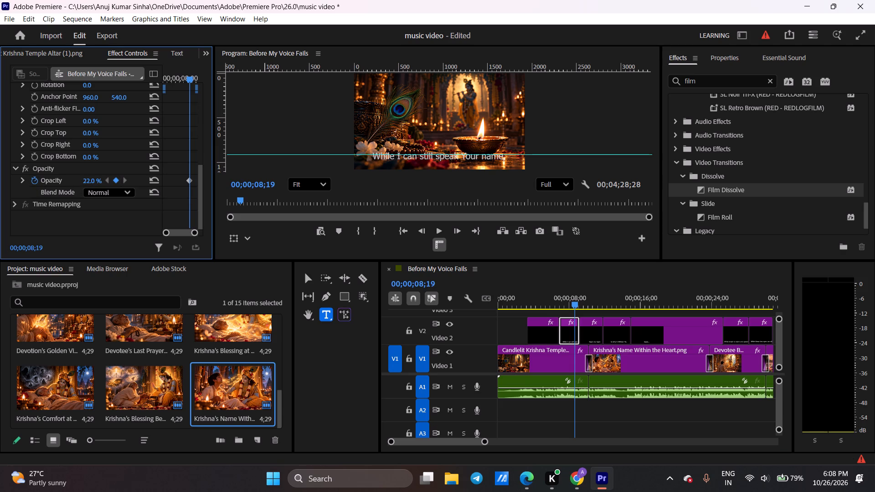
{"action": "left_click_drag", "start_coordinate": [67, 179], "coordinate": [32, 178]}
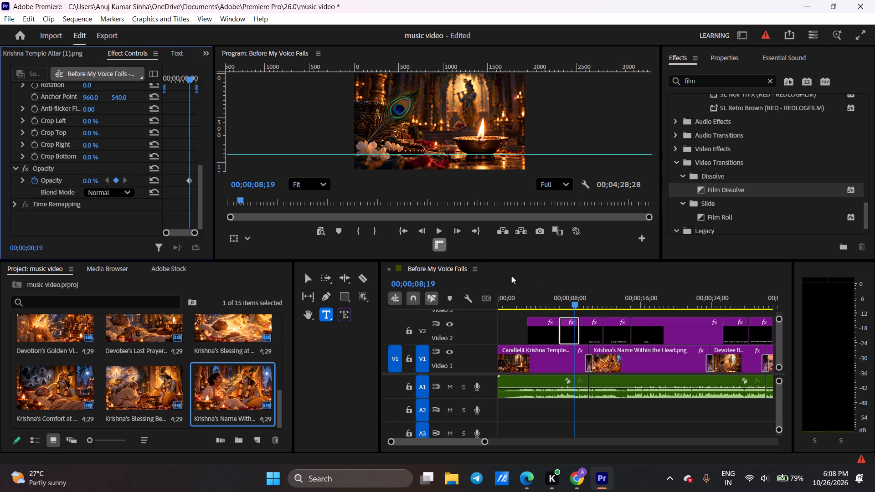
Add an opacity keyframe of 100% at 00;00;07;06 near the start of the "While I can still speak Your name" caption.
{"action": "left_click_drag", "start_coordinate": [573, 303], "coordinate": [569, 301]}
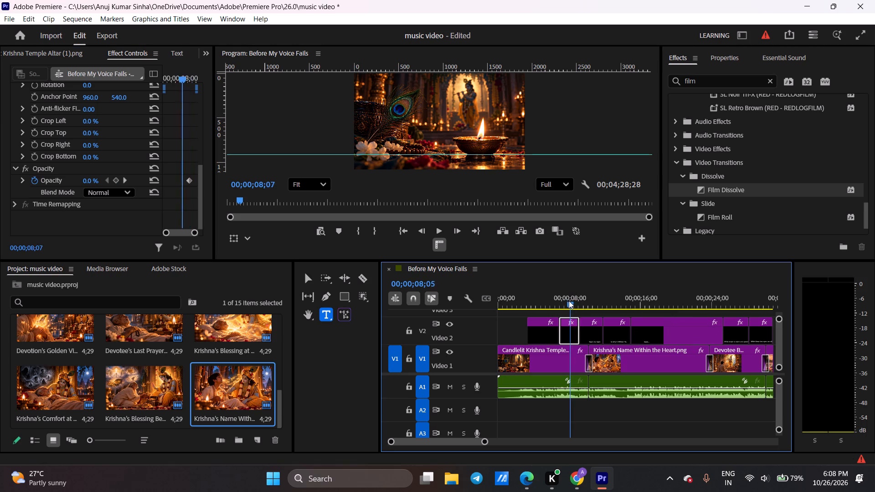
{"action": "left_click_drag", "start_coordinate": [569, 301], "coordinate": [560, 300]}
{"action": "left_click", "coordinate": [114, 180]}
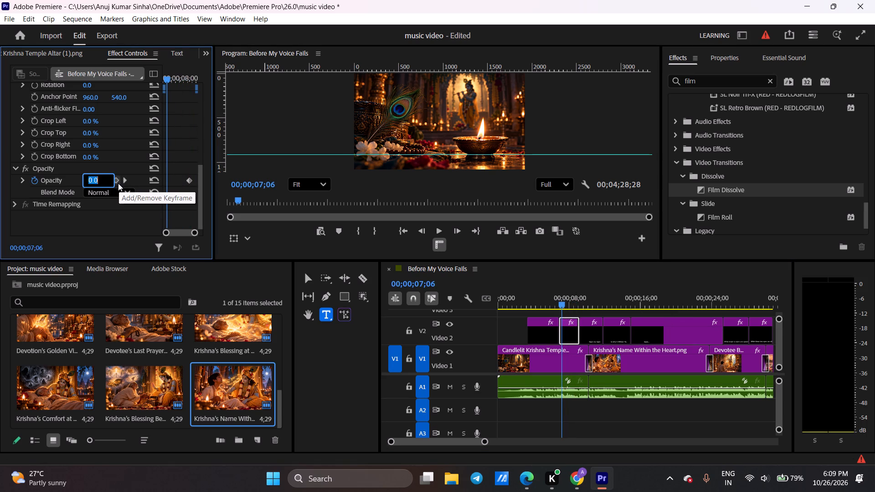
{"action": "left_click_drag", "start_coordinate": [115, 181], "coordinate": [149, 181]}
{"action": "left_click_drag", "start_coordinate": [116, 179], "coordinate": [145, 180]}
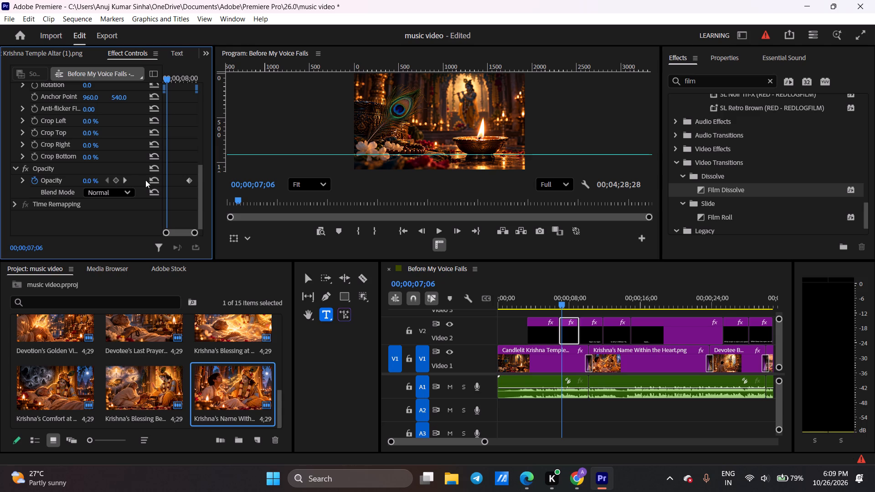
{"action": "left_click_drag", "start_coordinate": [145, 180], "coordinate": [147, 180]}
{"action": "left_click_drag", "start_coordinate": [129, 180], "coordinate": [145, 180]}
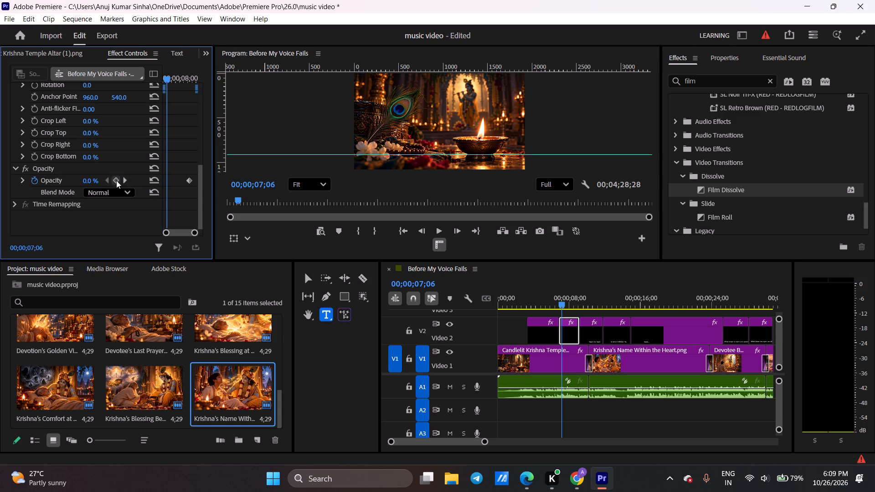
{"action": "left_click", "coordinate": [118, 179]}
{"action": "left_click_drag", "start_coordinate": [95, 179], "coordinate": [112, 180]}
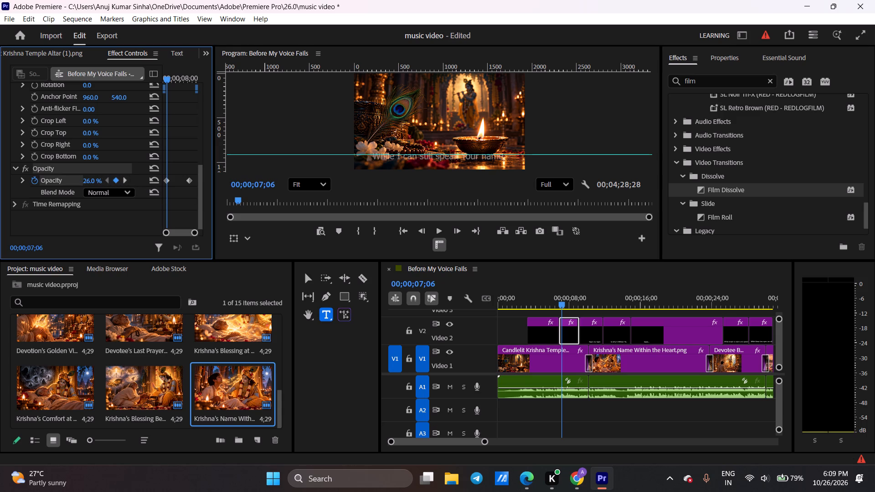
{"action": "left_click_drag", "start_coordinate": [112, 180], "coordinate": [302, 195]}
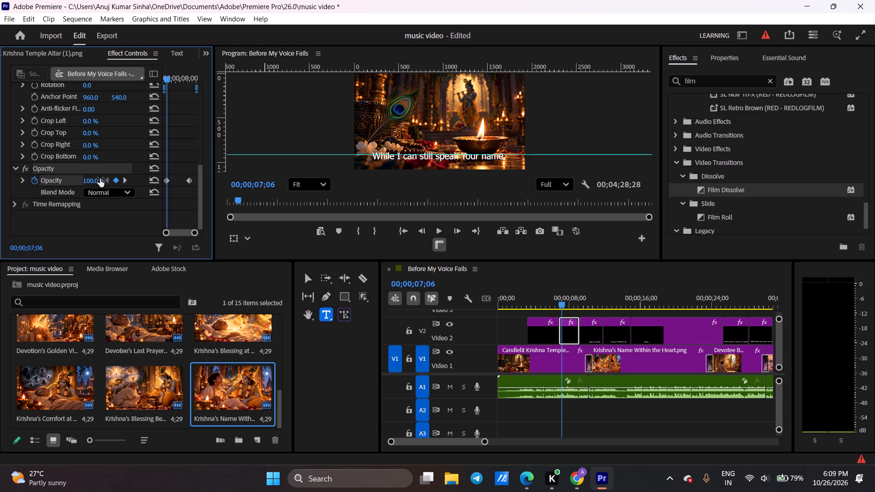
Play back the section from the "Mukunda..." caption to "Teach my heart" to review the new caption fade-out.
{"action": "left_click_drag", "start_coordinate": [561, 302], "coordinate": [553, 302]}
{"action": "key", "text": "space"}
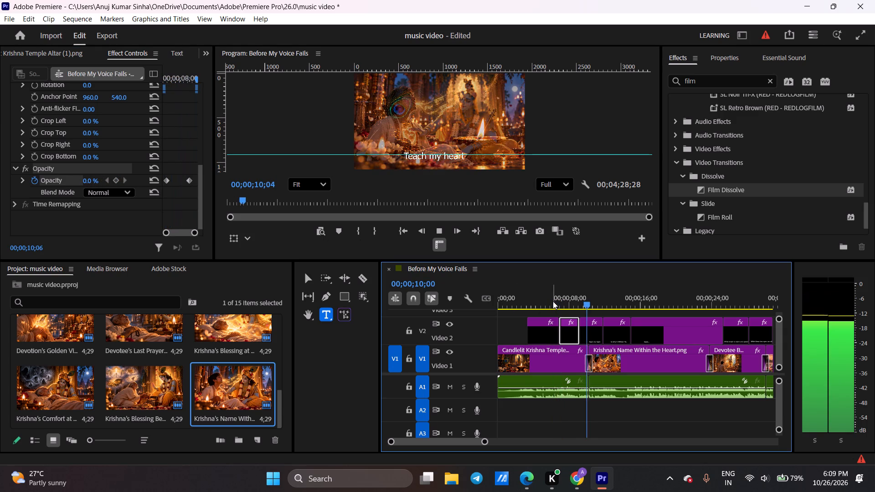
{"action": "key", "text": "space"}
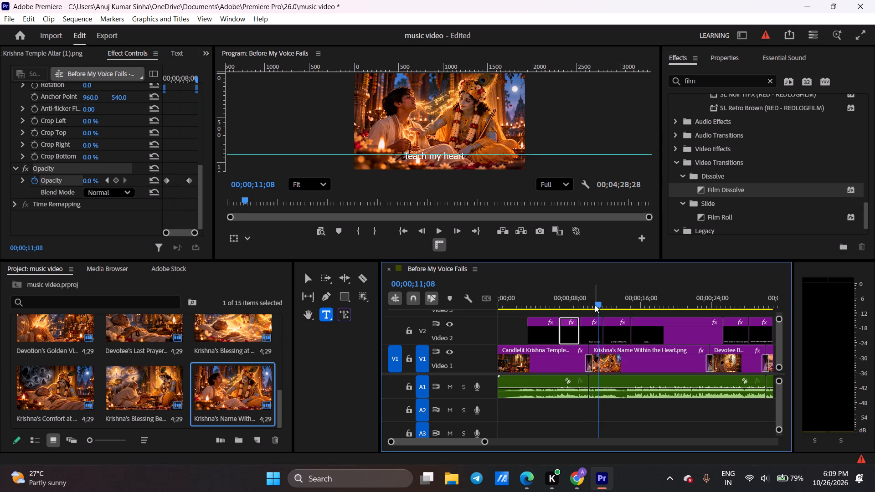
{"action": "left_click_drag", "start_coordinate": [595, 305], "coordinate": [539, 290]}
{"action": "key", "text": "space"}
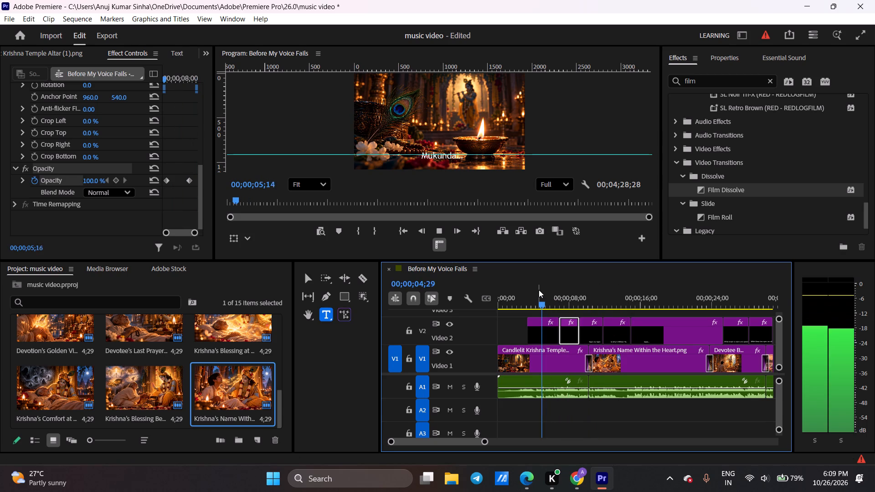
{"action": "key", "text": "space"}
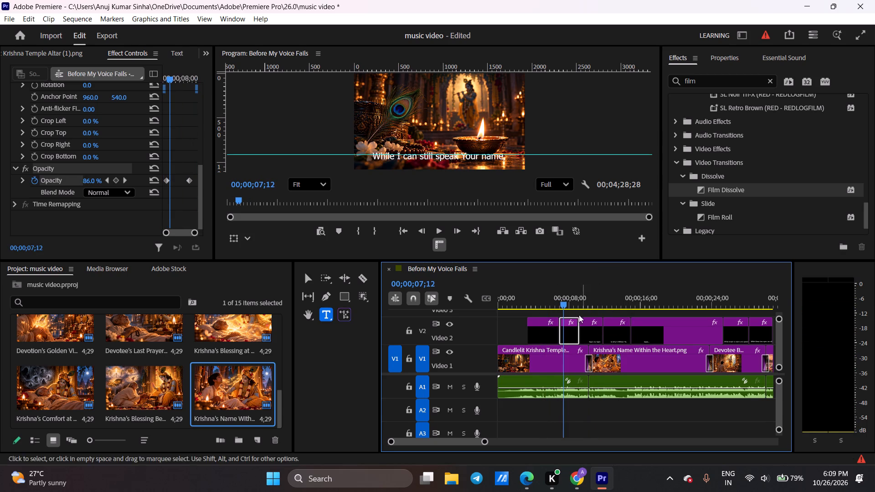
{"action": "left_click", "coordinate": [547, 296]}
{"action": "key", "text": "space"}
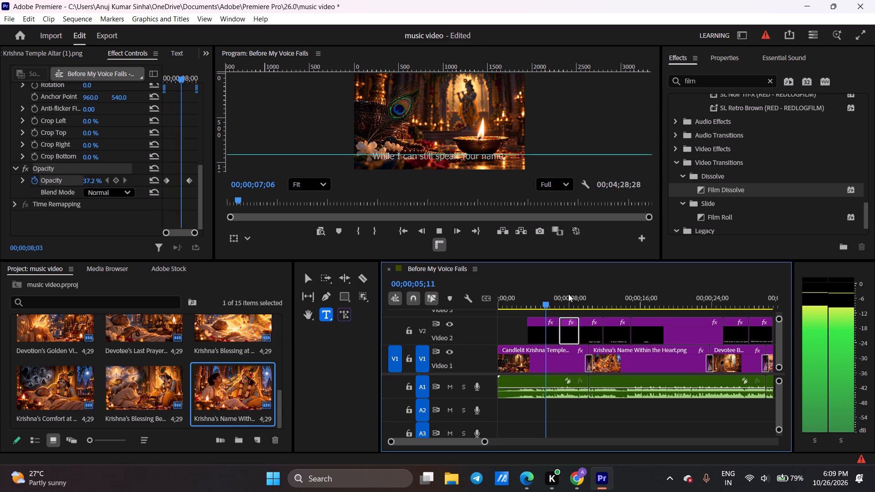
{"action": "key", "text": "space"}
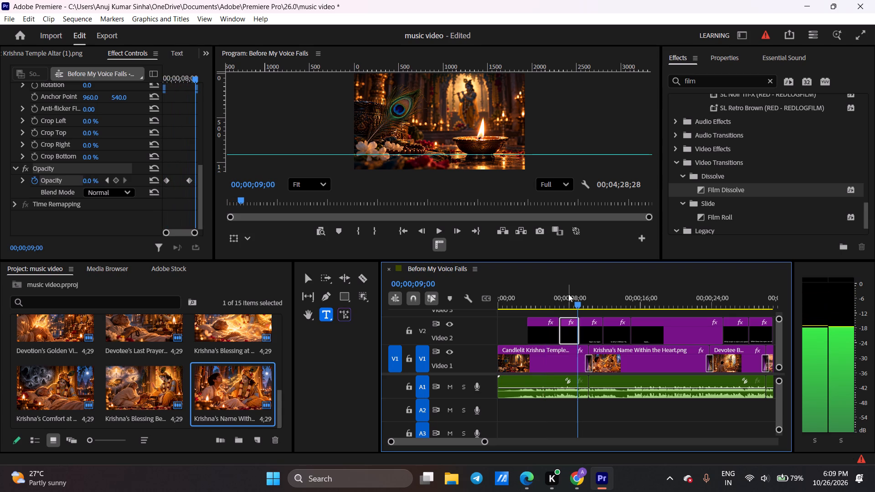
{"action": "key", "text": "space"}
{"action": "key", "text": "space"}
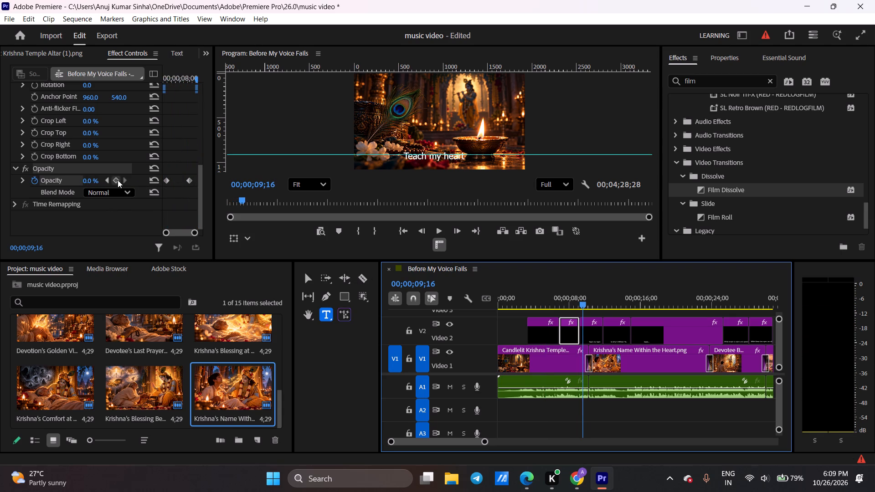
Copy the opacity keyframes of the "While I can still speak Your name" caption on Video 2.
{"action": "left_click", "coordinate": [591, 334]}
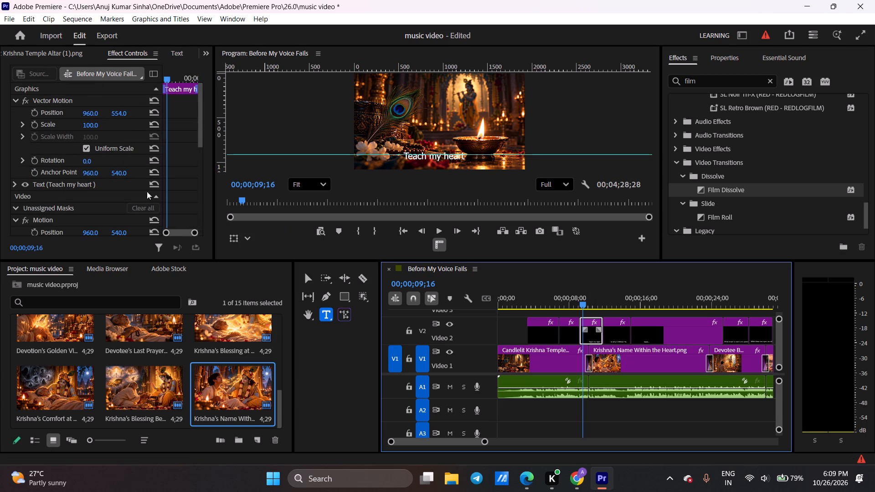
{"action": "scroll", "coordinate": [109, 175], "scroll_direction": "down", "scroll_amount": 18}
{"action": "scroll", "coordinate": [109, 175], "scroll_direction": "down", "scroll_amount": 4}
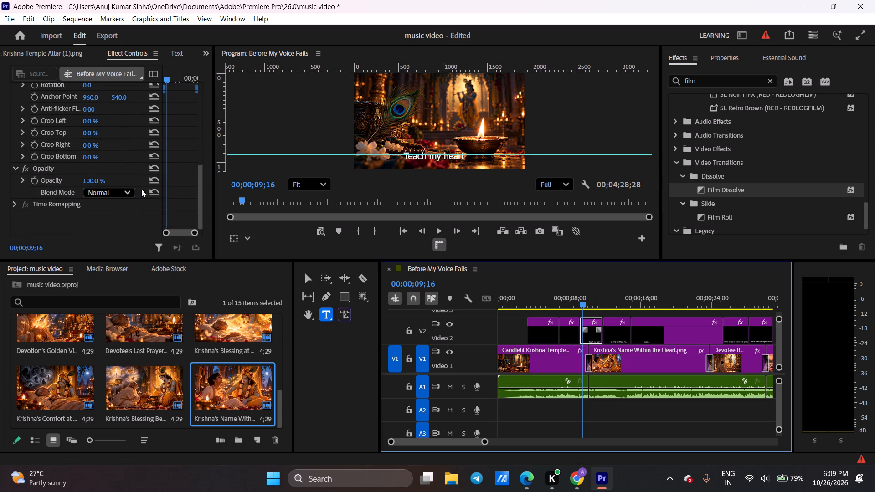
{"action": "left_click", "coordinate": [54, 181]}
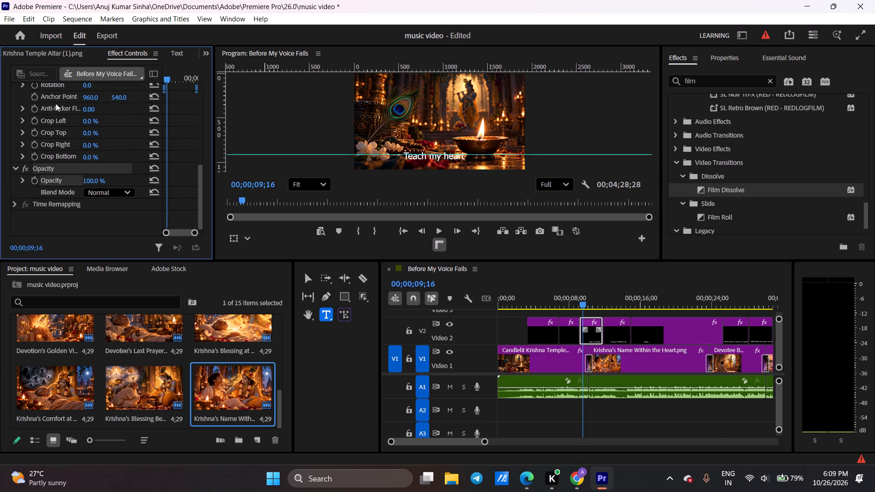
{"action": "left_click", "coordinate": [574, 338]}
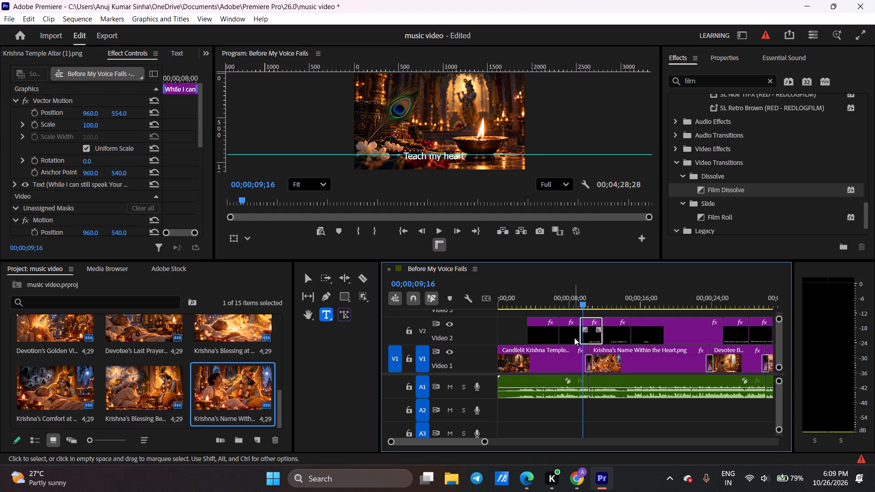
{"action": "scroll", "coordinate": [84, 212], "scroll_direction": "down", "scroll_amount": 18}
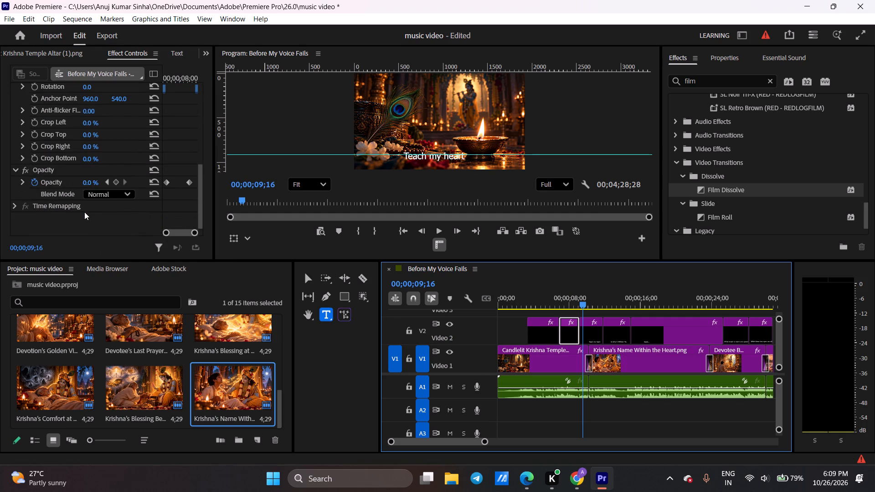
{"action": "scroll", "coordinate": [84, 212], "scroll_direction": "up", "scroll_amount": 9}
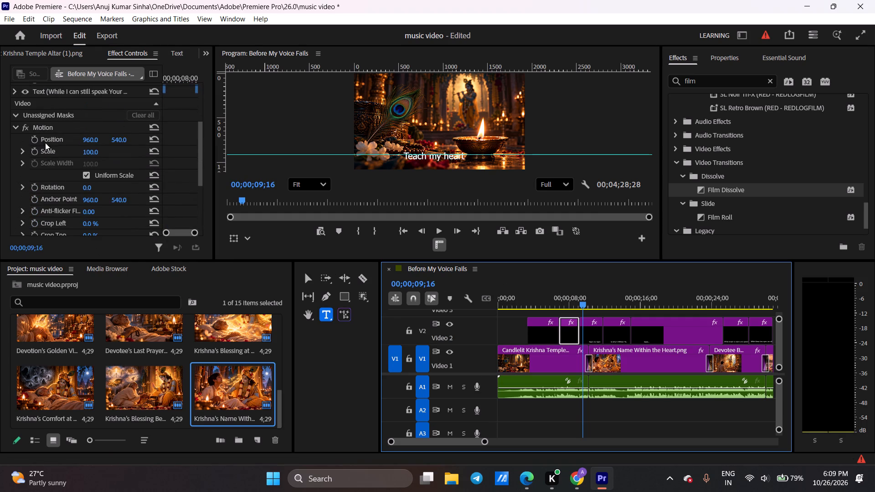
{"action": "scroll", "coordinate": [86, 169], "scroll_direction": "down", "scroll_amount": 9}
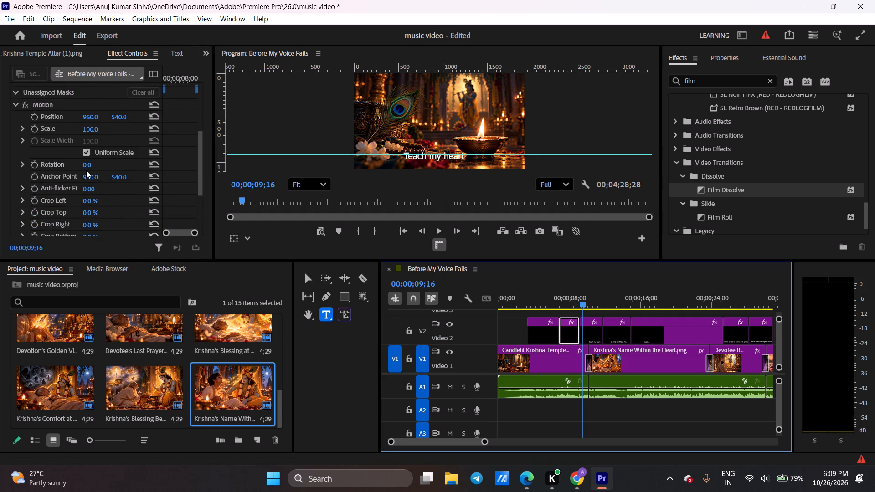
{"action": "scroll", "coordinate": [86, 170], "scroll_direction": "down", "scroll_amount": 3}
{"action": "left_click", "coordinate": [54, 182]}
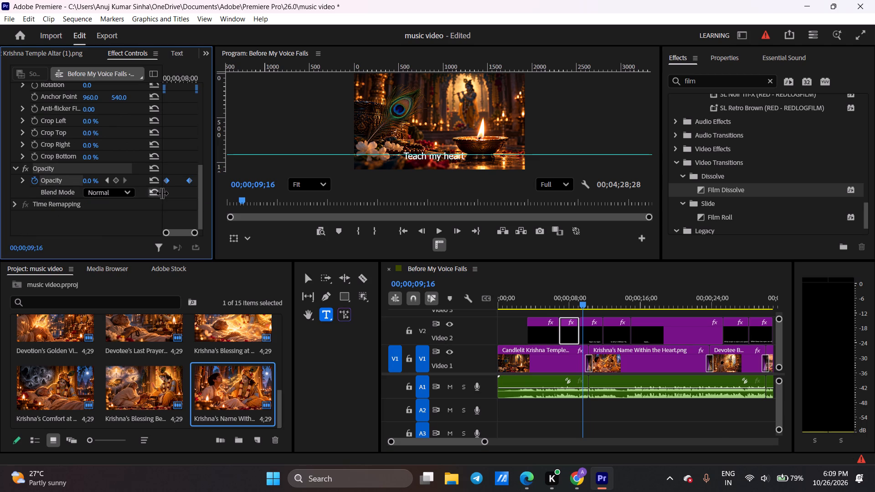
{"action": "key", "text": "ctrl+c"}
Paste the copied opacity keyframes onto the "Teach my heart" caption's Opacity property at 00;00;09;16.
{"action": "left_click", "coordinate": [593, 337]}
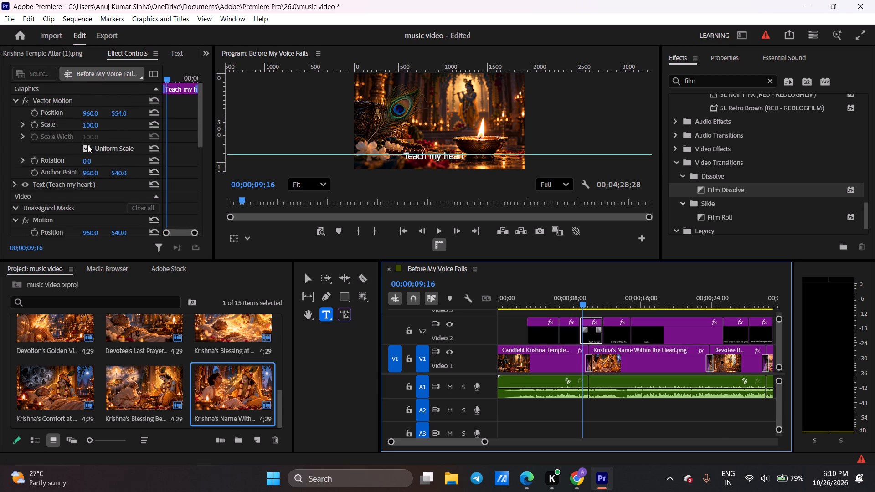
{"action": "scroll", "coordinate": [87, 145], "scroll_direction": "down", "scroll_amount": 11}
{"action": "scroll", "coordinate": [87, 145], "scroll_direction": "down", "scroll_amount": 13}
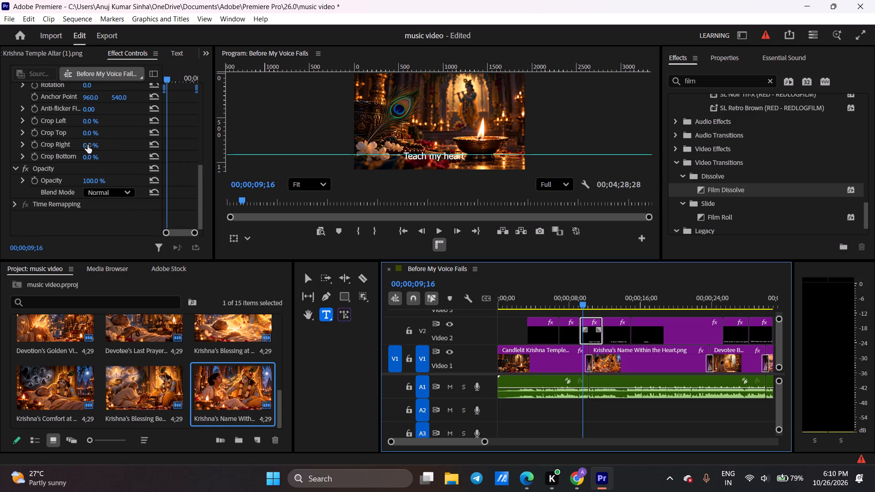
{"action": "key", "text": "ctrl+v"}
{"action": "left_click", "coordinate": [50, 180]}
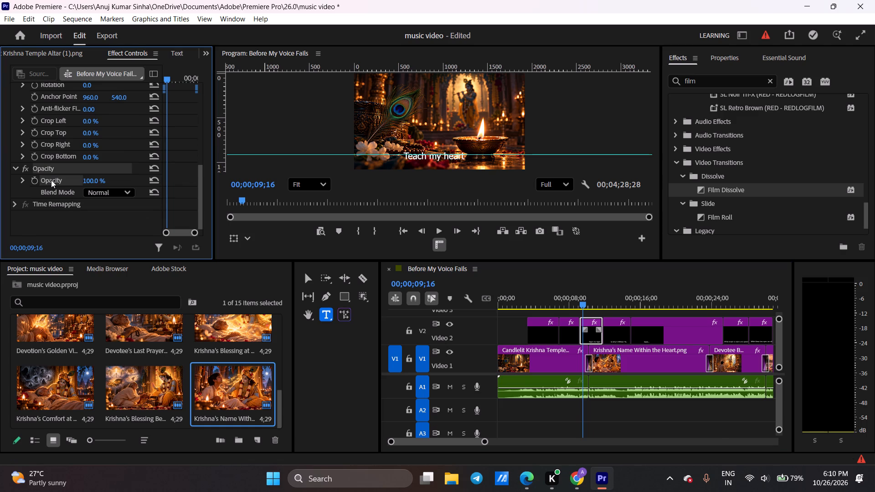
{"action": "key", "text": "ctrl+v"}
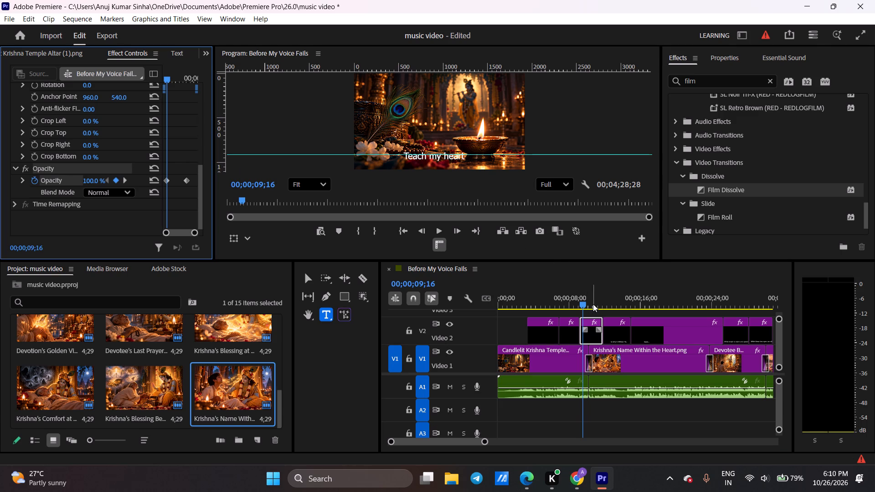
Play back the section from "While I can still speak Your name" to "to sing it without me." to review the caption fade-outs.
{"action": "left_click_drag", "start_coordinate": [577, 303], "coordinate": [567, 300]}
{"action": "key", "text": "space"}
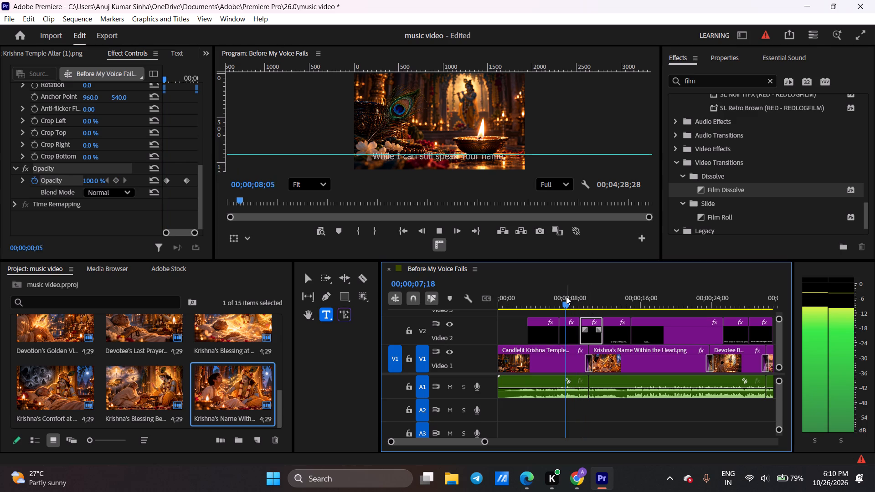
{"action": "key", "text": "space"}
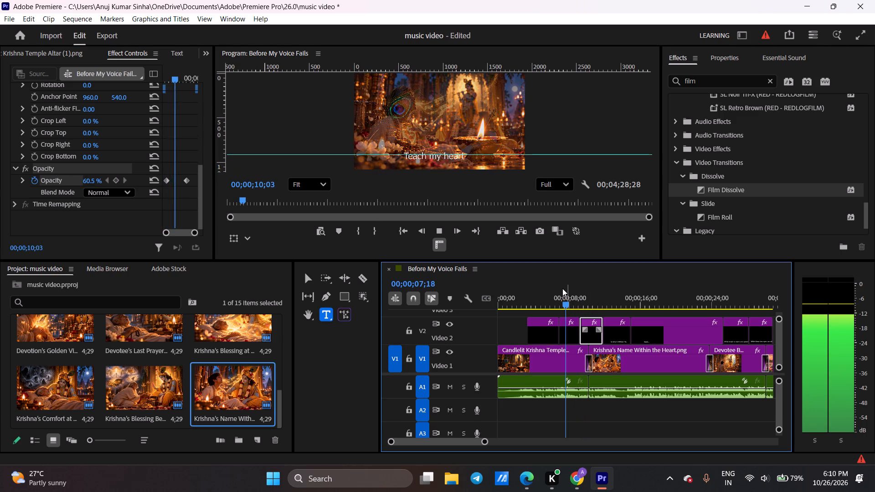
{"action": "key", "text": "space"}
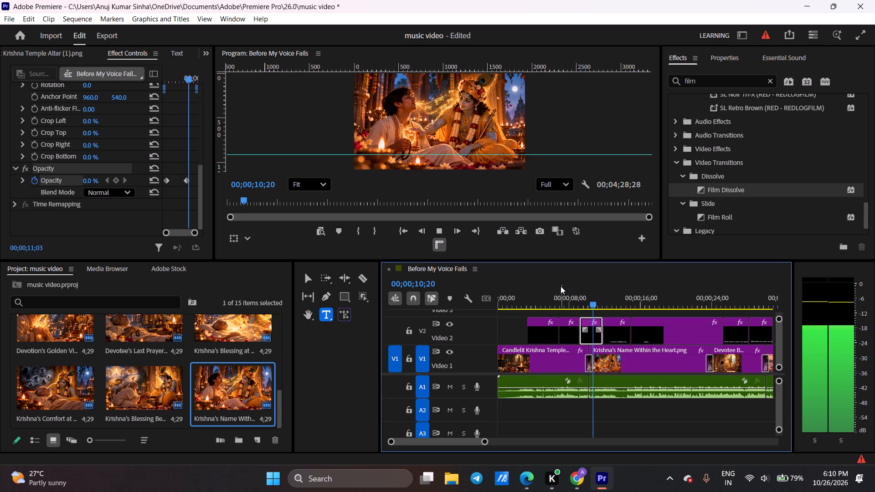
{"action": "key", "text": "space"}
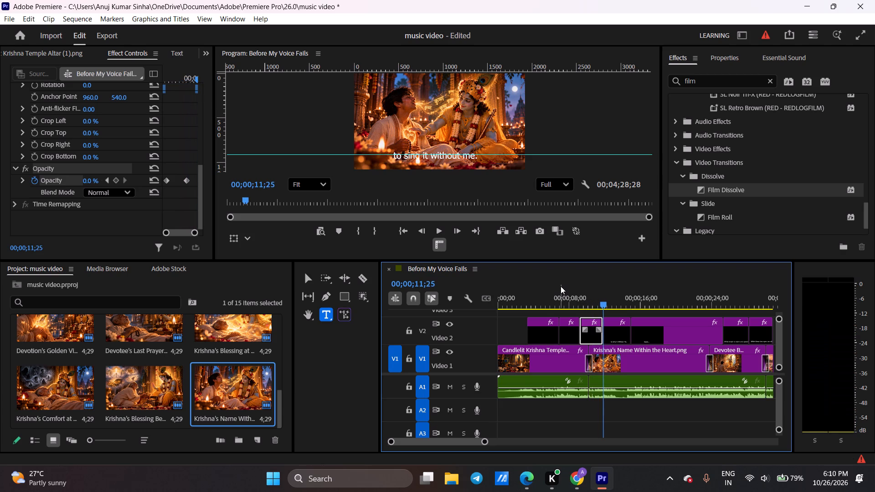
{"action": "left_click_drag", "start_coordinate": [603, 300], "coordinate": [576, 297]}
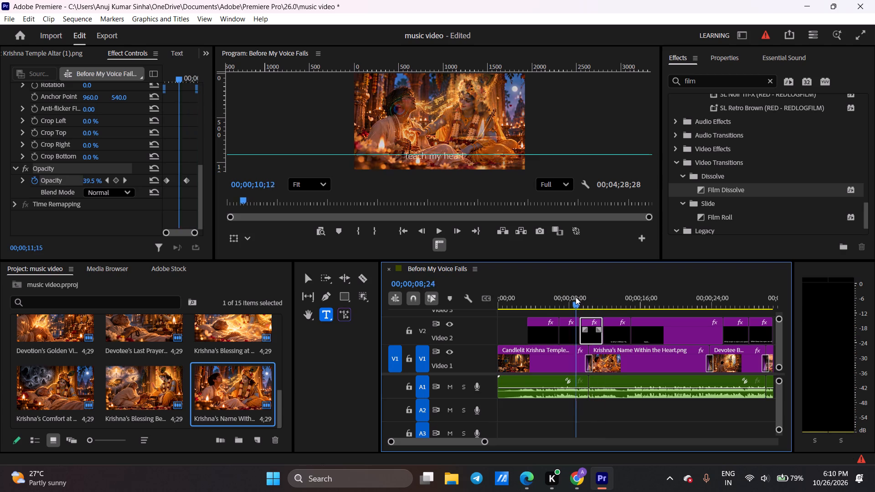
{"action": "left_click_drag", "start_coordinate": [576, 297], "coordinate": [560, 294]}
{"action": "key", "text": "space"}
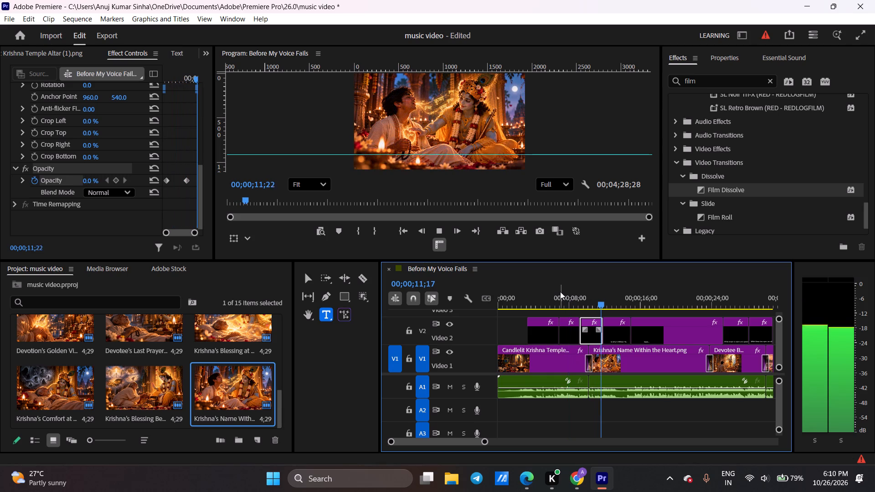
{"action": "key", "text": "space"}
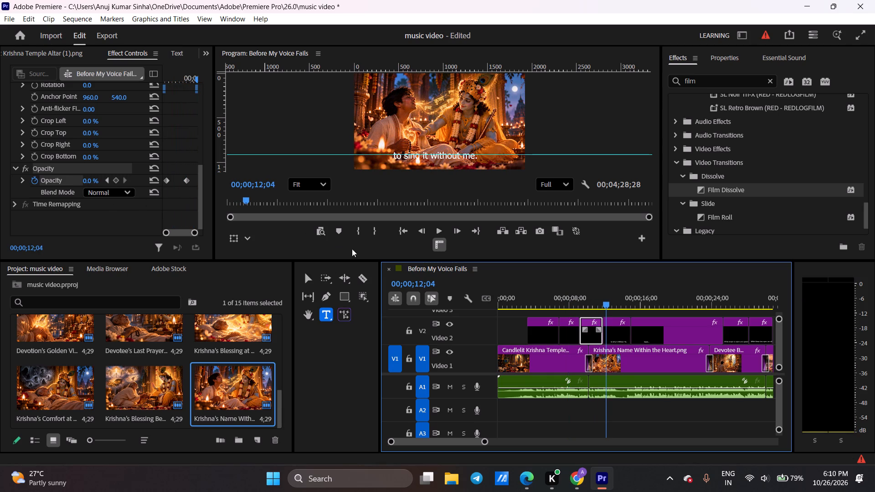
Paste the copied opacity keyframes onto the "to sing it without me." caption's Opacity property at 00;00;12;04.
{"action": "left_click", "coordinate": [621, 338]}
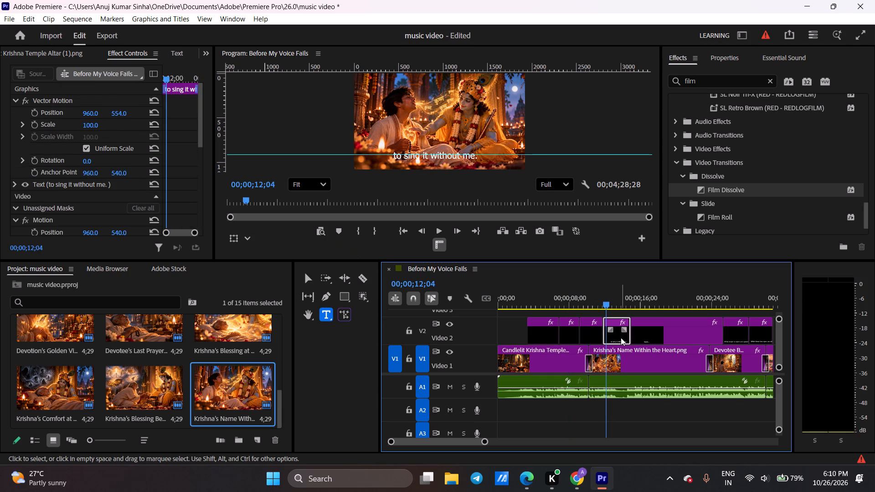
{"action": "scroll", "coordinate": [57, 174], "scroll_direction": "down", "scroll_amount": 20}
{"action": "scroll", "coordinate": [57, 174], "scroll_direction": "down", "scroll_amount": 8}
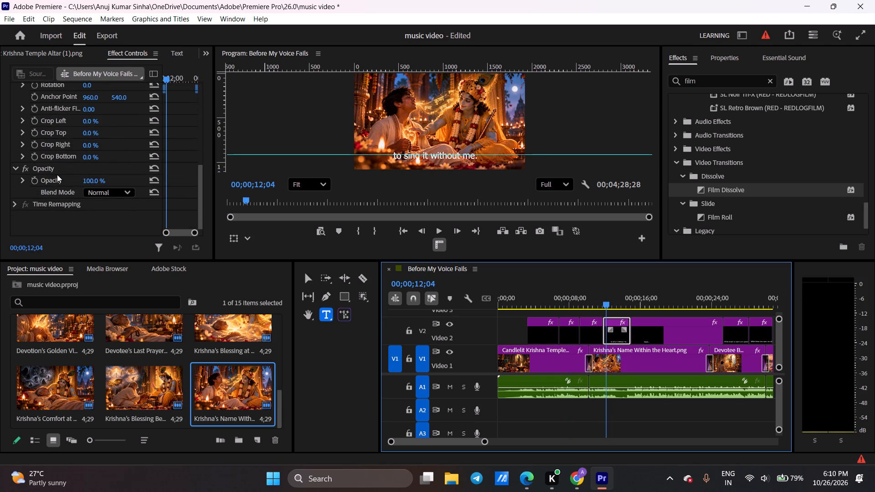
{"action": "left_click", "coordinate": [51, 179]}
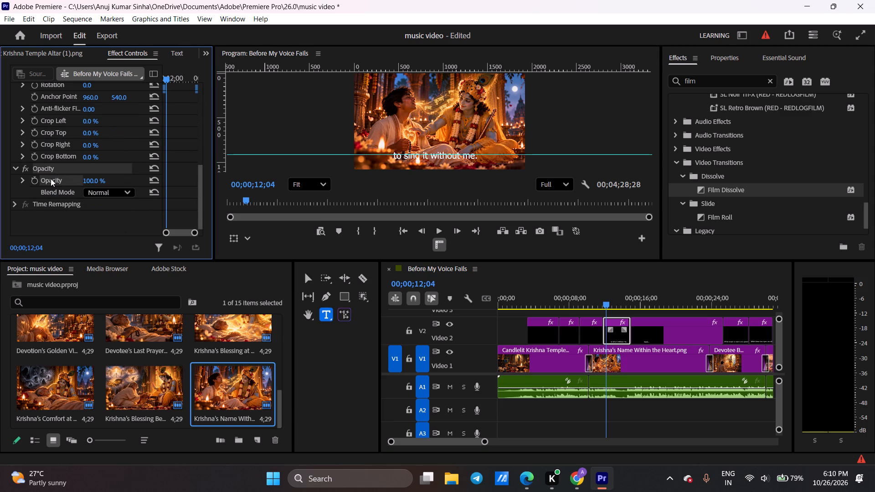
{"action": "key", "text": "ctrl+v"}
Play back from 00;00;12;04 into the "music..." caption to review the fade-out of "to sing it without me.".
{"action": "key", "text": "space"}
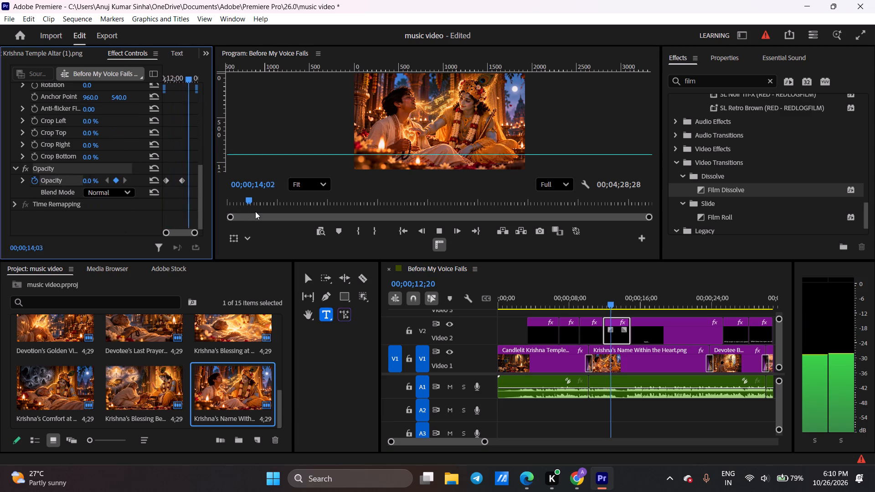
{"action": "key", "text": "space"}
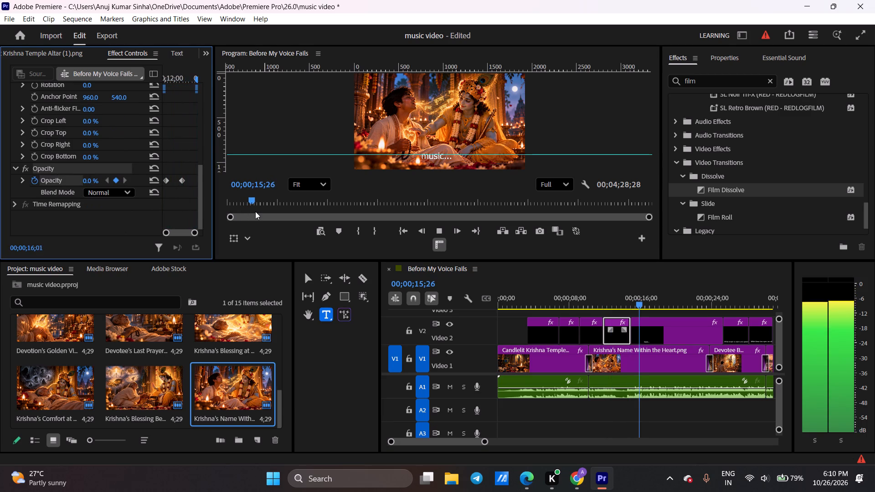
{"action": "key", "text": "space"}
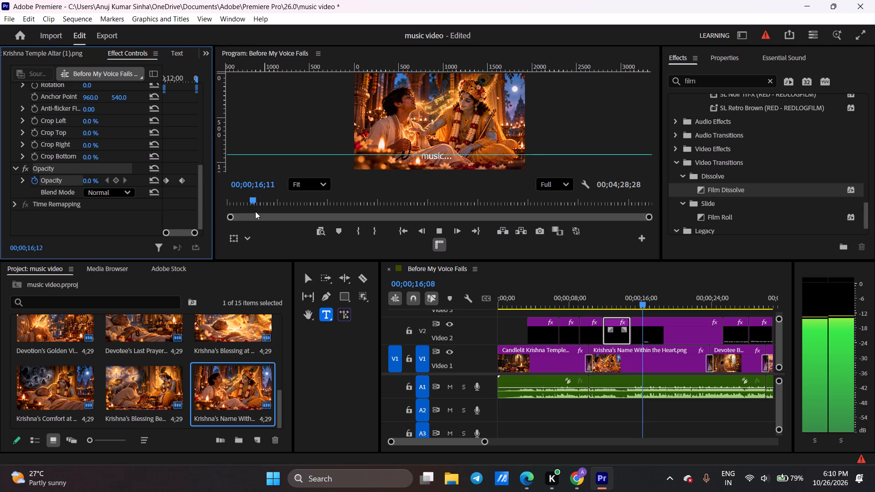
{"action": "key", "text": "space"}
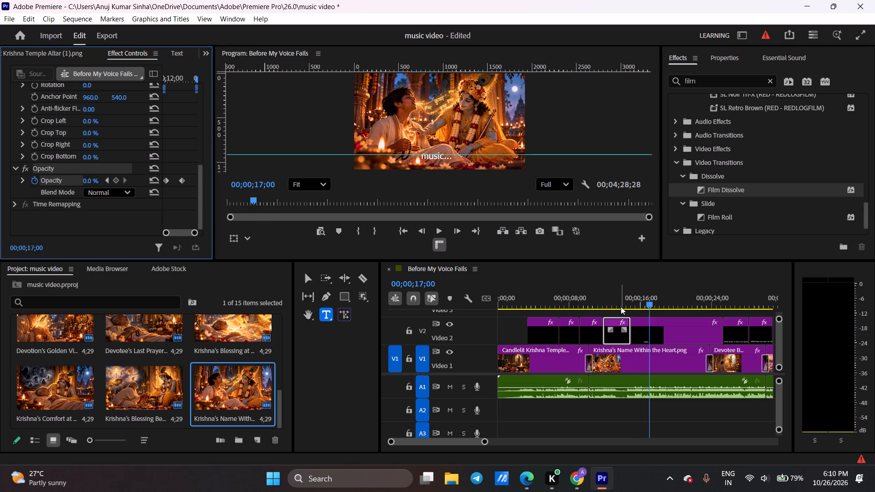
Paste the copied opacity keyframes onto the "music..." caption's Opacity property at 00;00;17;00.
{"action": "left_click", "coordinate": [691, 338]}
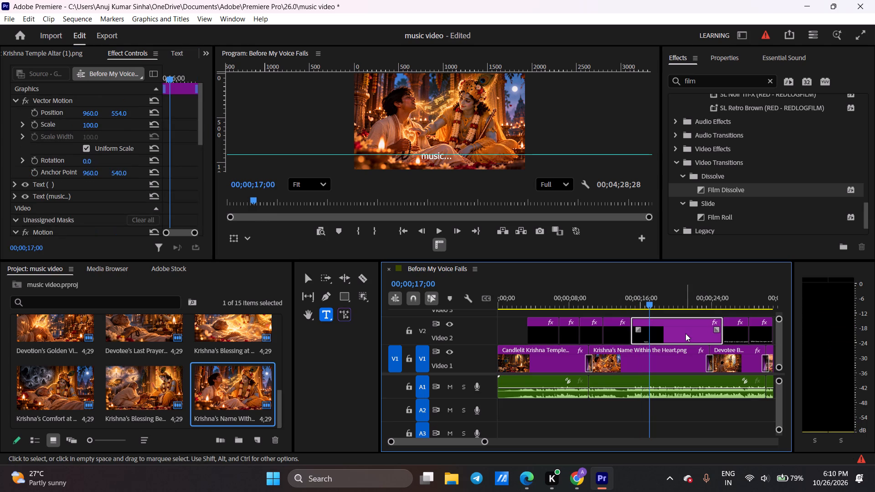
{"action": "key", "text": "ctrl+v"}
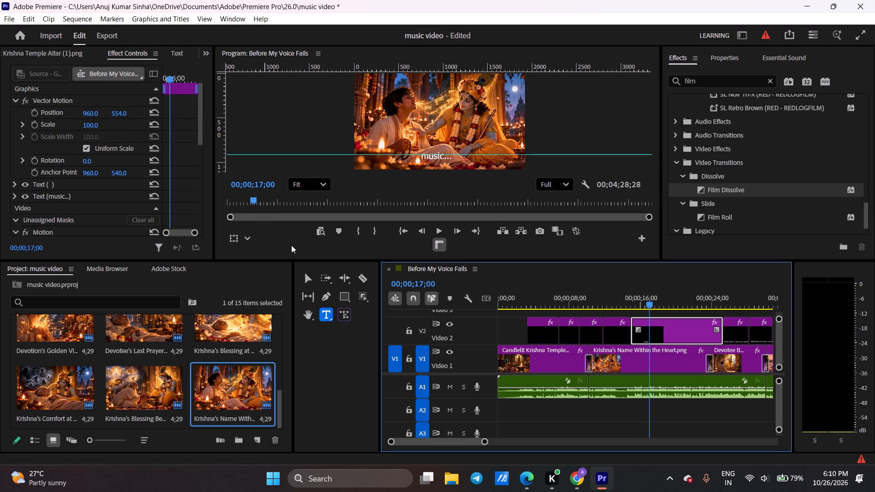
{"action": "scroll", "coordinate": [95, 195], "scroll_direction": "down", "scroll_amount": 19}
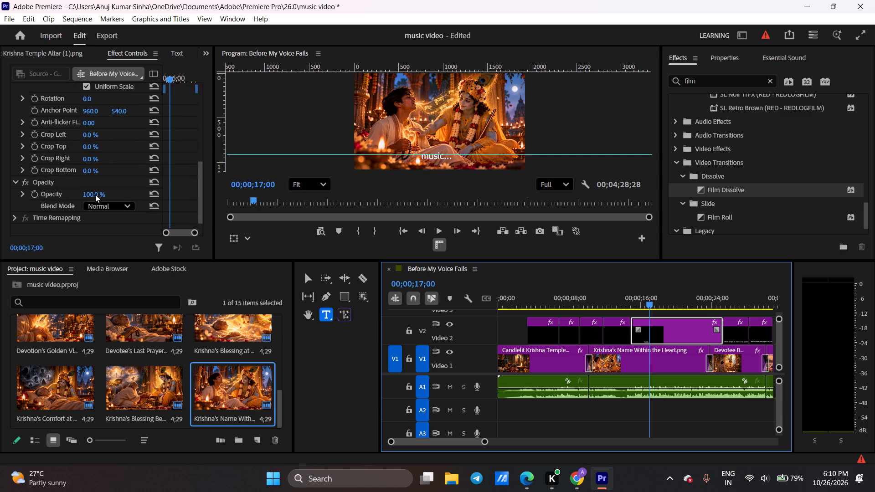
{"action": "scroll", "coordinate": [95, 195], "scroll_direction": "down", "scroll_amount": 6}
{"action": "left_click", "coordinate": [66, 182]}
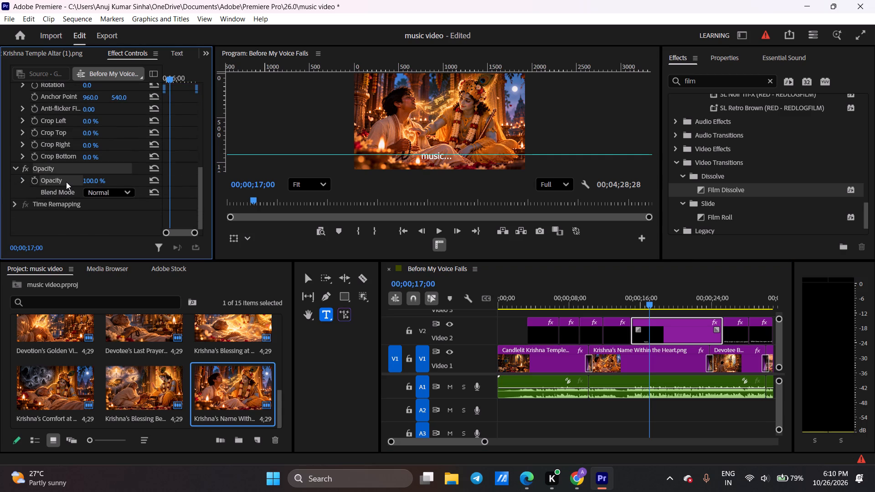
{"action": "key", "text": "ctrl+v"}
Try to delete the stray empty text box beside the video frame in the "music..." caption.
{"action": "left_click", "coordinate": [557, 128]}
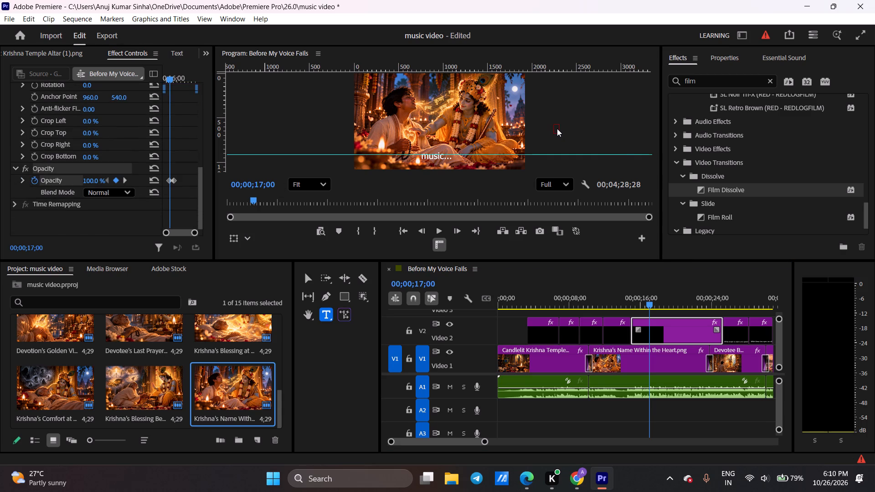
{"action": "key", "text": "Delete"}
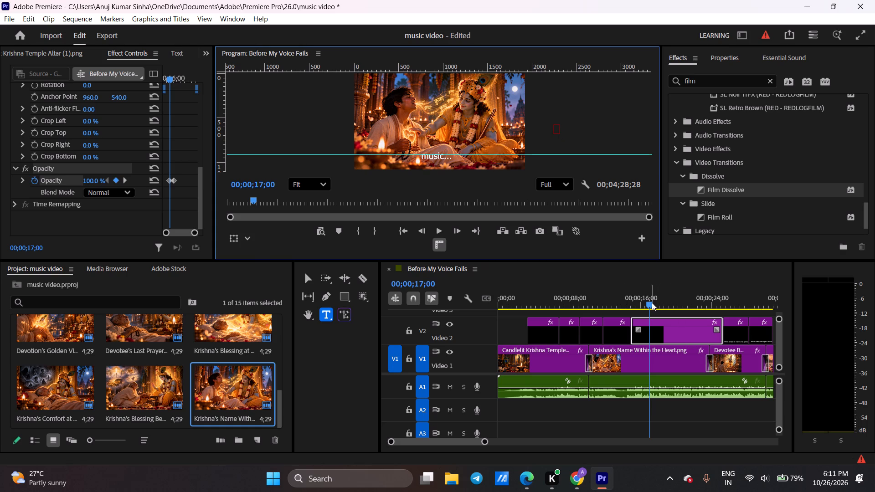
Play back from 00;00;14;01 through the "music..." caption to review when it fades out.
{"action": "left_click_drag", "start_coordinate": [651, 302], "coordinate": [625, 290]}
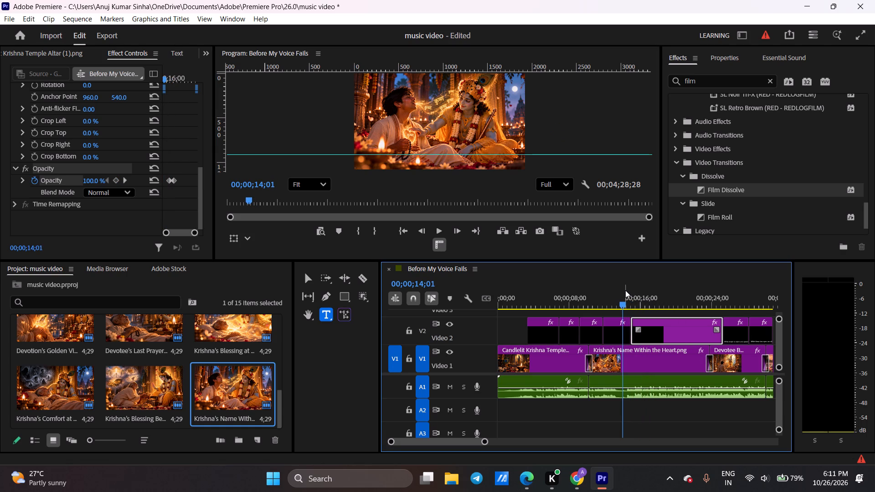
{"action": "left_click", "coordinate": [551, 118]}
{"action": "left_click", "coordinate": [438, 135]}
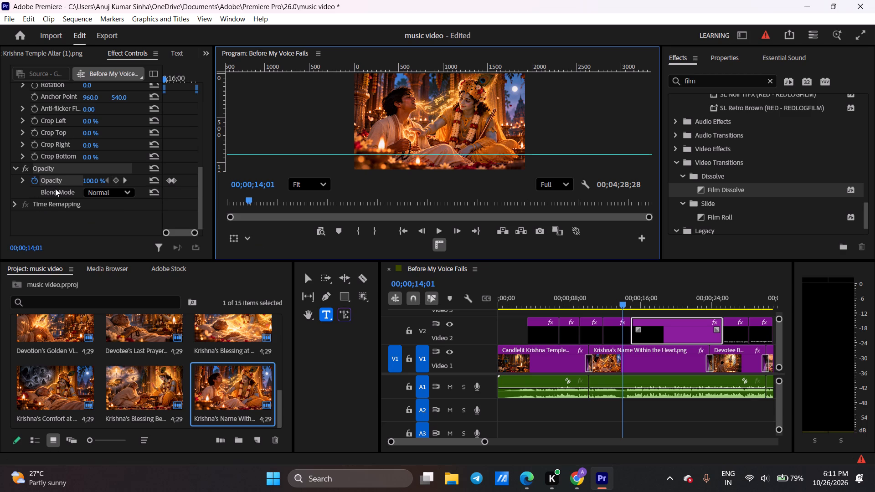
{"action": "key", "text": "space"}
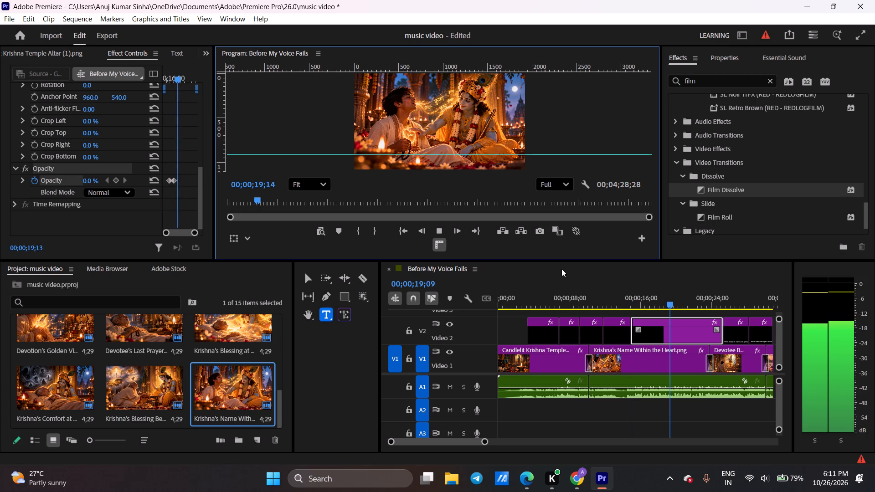
{"action": "key", "text": "space"}
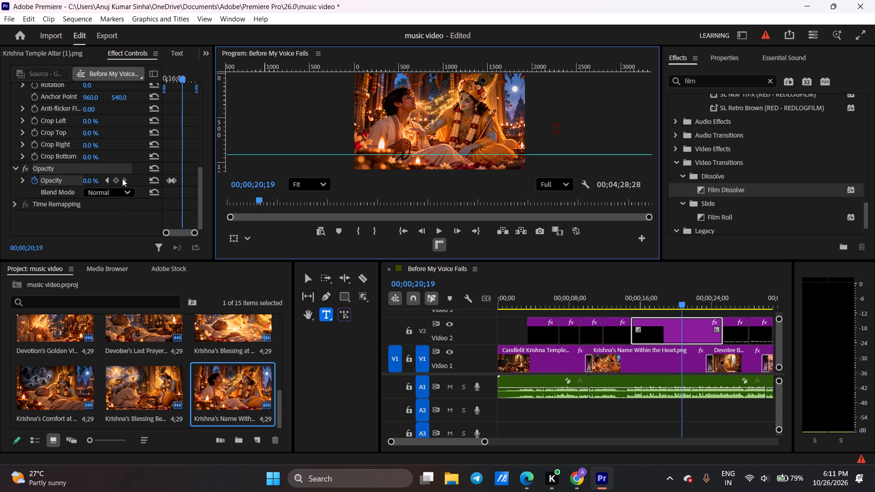
Delete the "music..." caption's 0% opacity keyframe at 00;00;18;13.
{"action": "left_click_drag", "start_coordinate": [214, 150], "coordinate": [218, 150]}
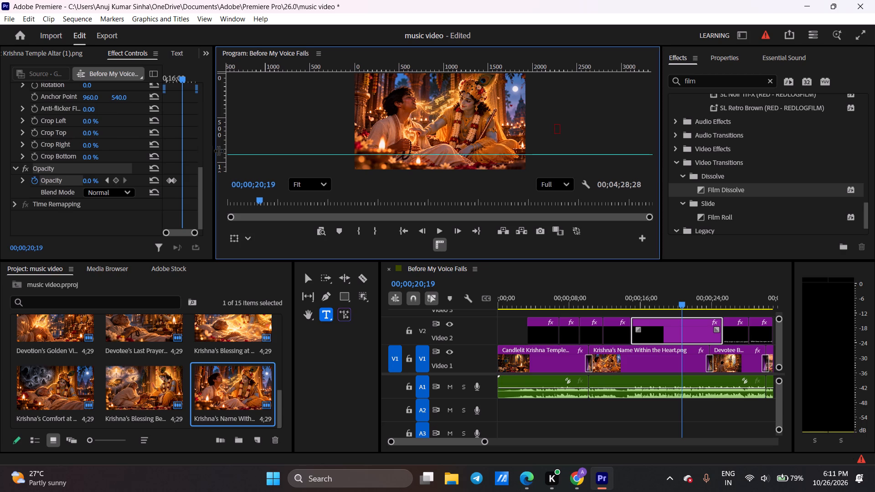
{"action": "left_click_drag", "start_coordinate": [218, 150], "coordinate": [245, 149]}
{"action": "left_click", "coordinate": [133, 179]}
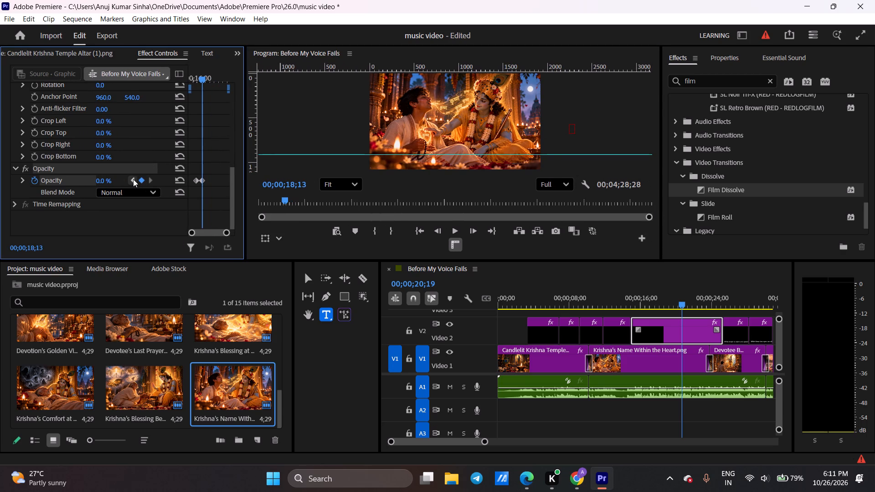
{"action": "left_click", "coordinate": [141, 179]}
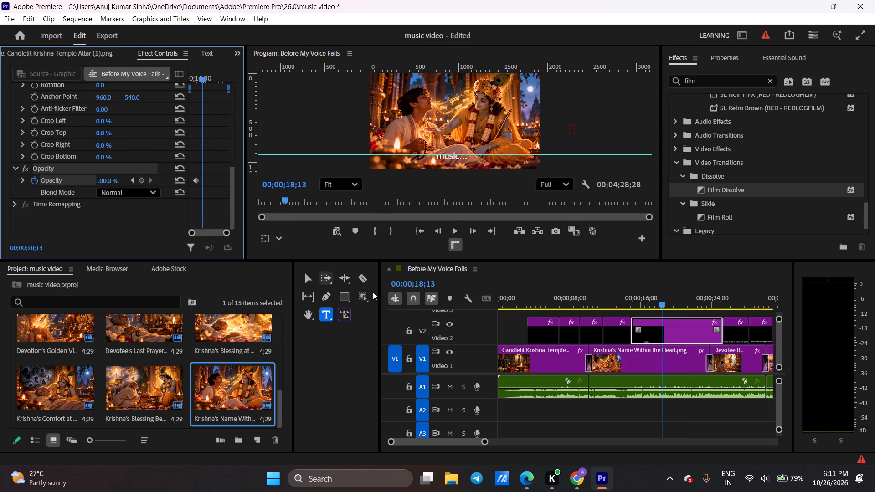
Add an opacity keyframe of 0% to the "music..." caption near its end at 00;00;24;02.
{"action": "key", "text": "space"}
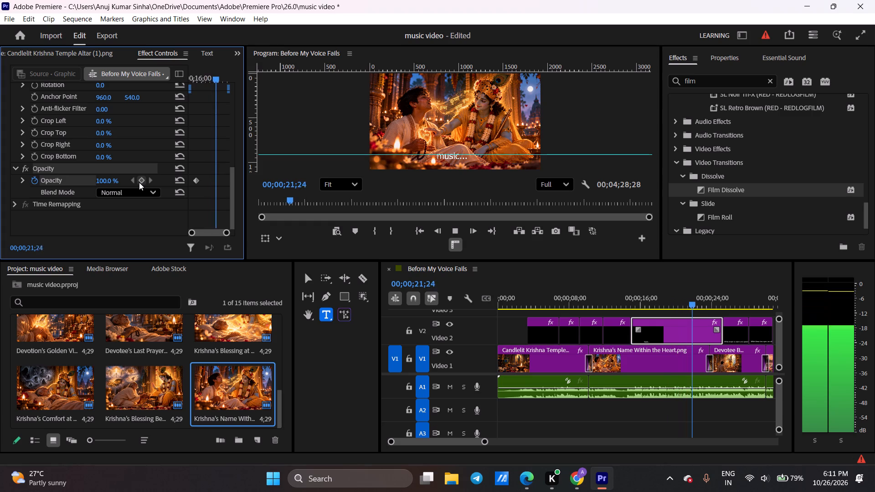
{"action": "key", "text": "space"}
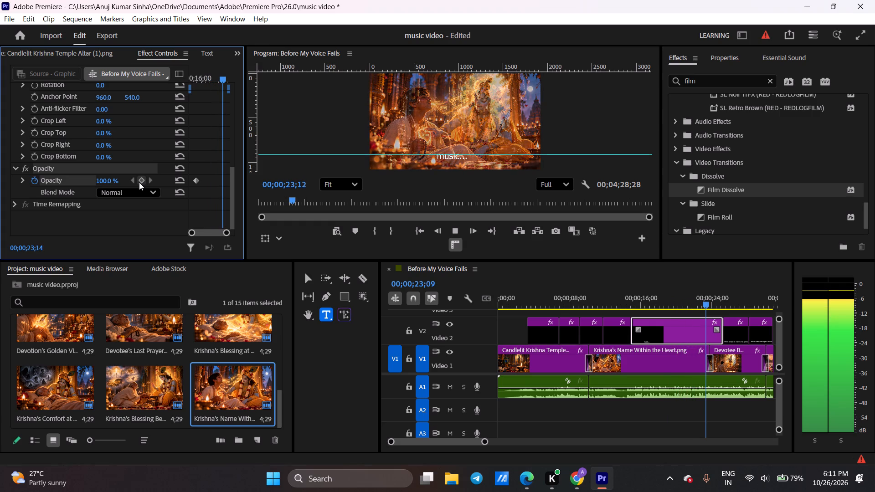
{"action": "left_click", "coordinate": [139, 182]}
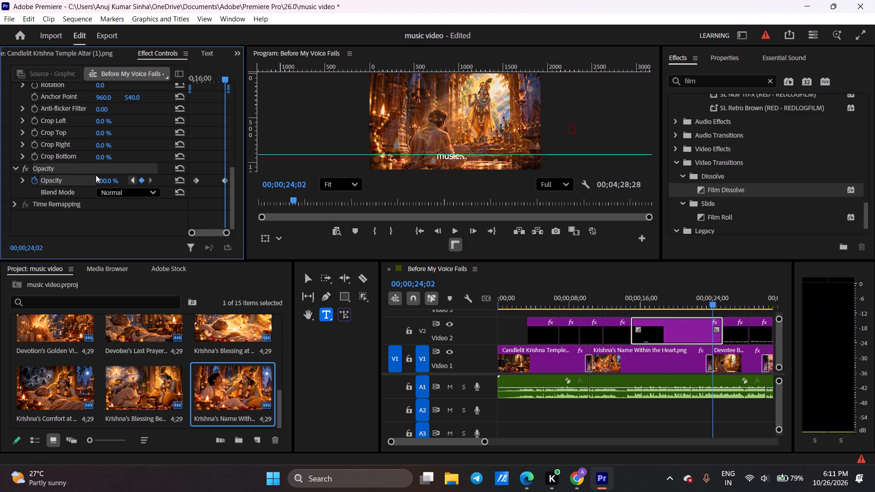
{"action": "left_click_drag", "start_coordinate": [105, 183], "coordinate": [83, 183]}
Play back the "music..." caption into "While breath is warm and speech is clear," to review its fade-out.
{"action": "left_click", "coordinate": [672, 287]}
{"action": "key", "text": "space"}
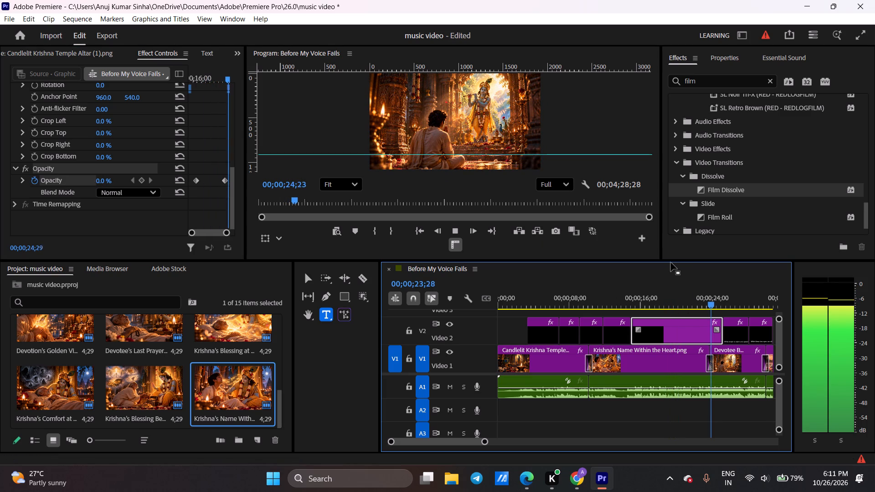
{"action": "key", "text": "space"}
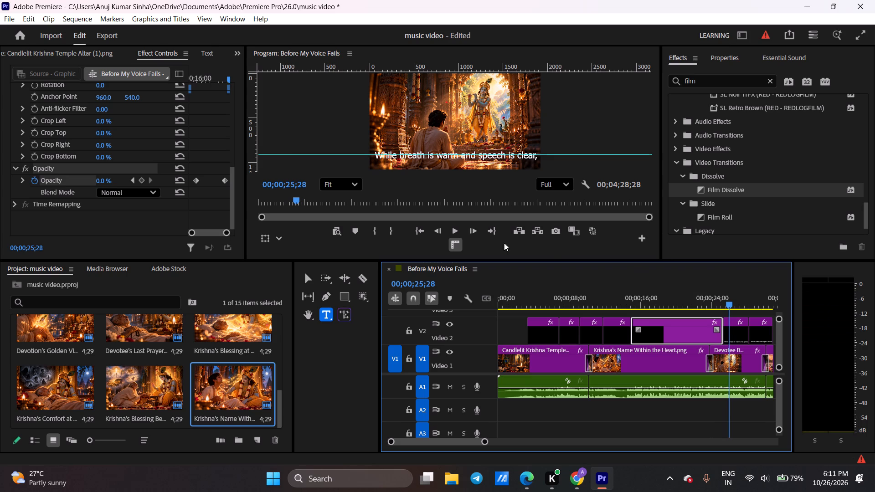
{"action": "left_click", "coordinate": [143, 180]}
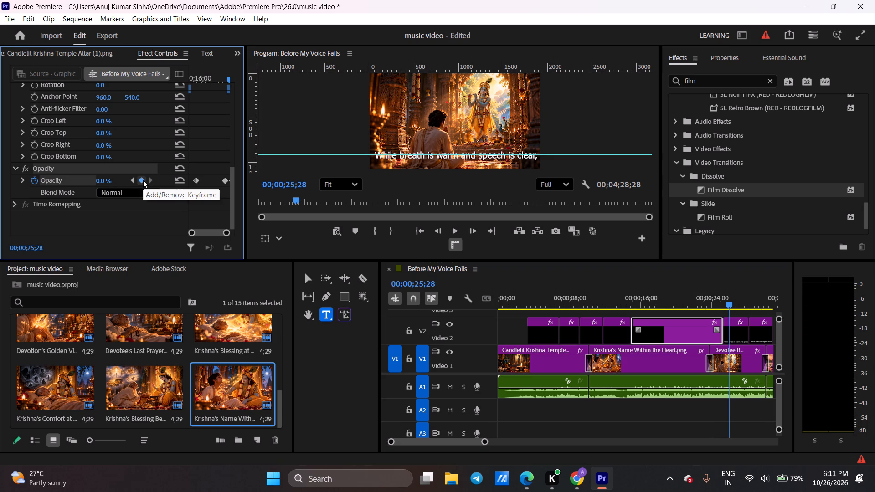
{"action": "key", "text": "ctrl+z"}
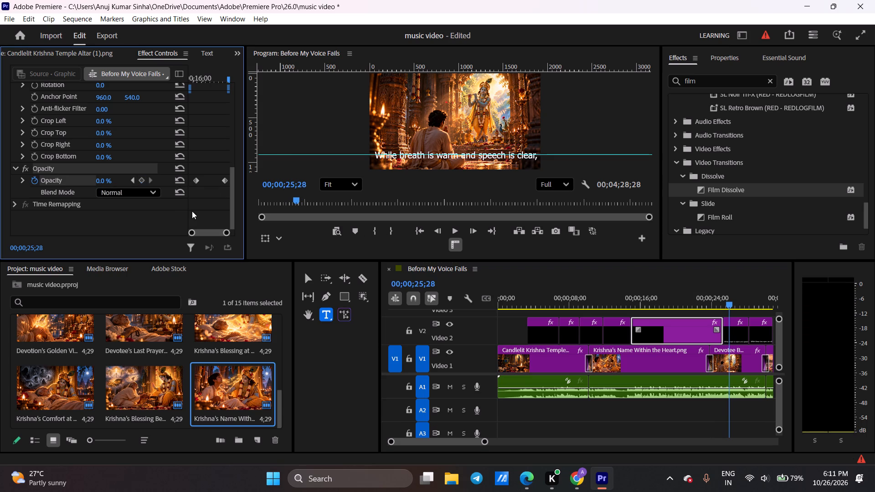
Keyframe the opacity of the "While breath is warm and speech is clear," caption from 100% at 00;00;25;28 to 0% at 00;00;27;14.
{"action": "left_click", "coordinate": [736, 334]}
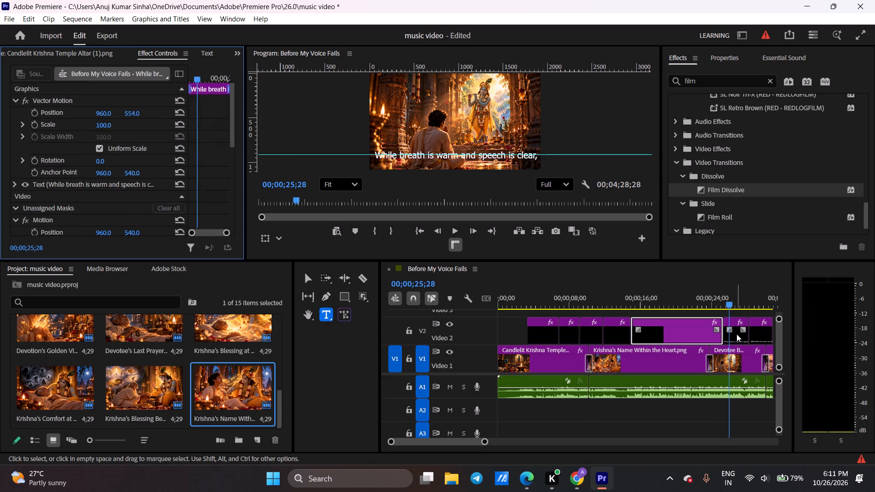
{"action": "scroll", "coordinate": [145, 126], "scroll_direction": "down", "scroll_amount": 13}
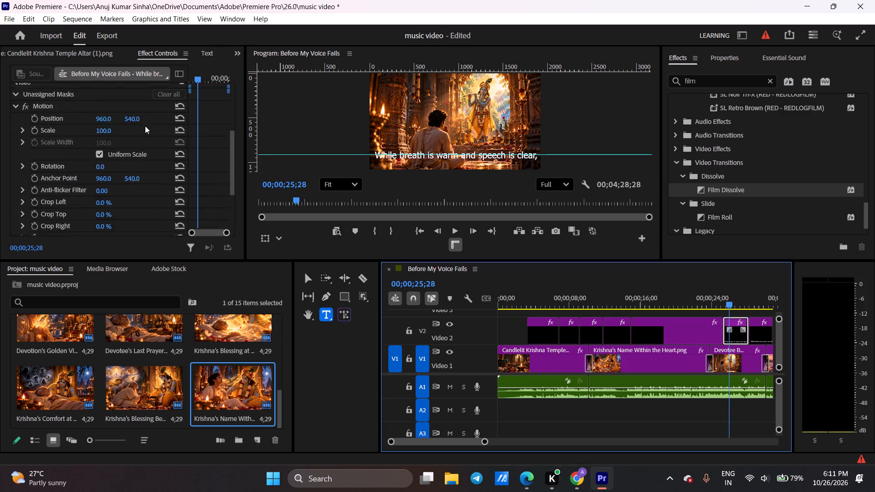
{"action": "scroll", "coordinate": [145, 126], "scroll_direction": "down", "scroll_amount": 12}
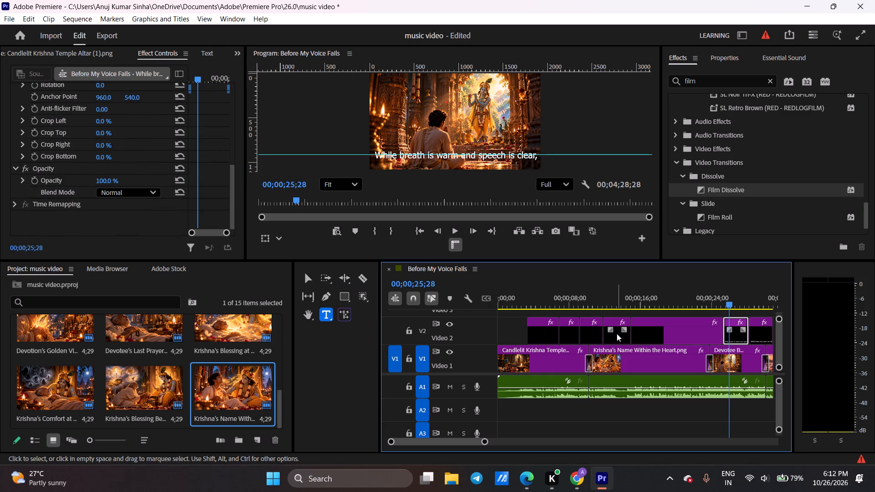
{"action": "left_click", "coordinate": [593, 338]}
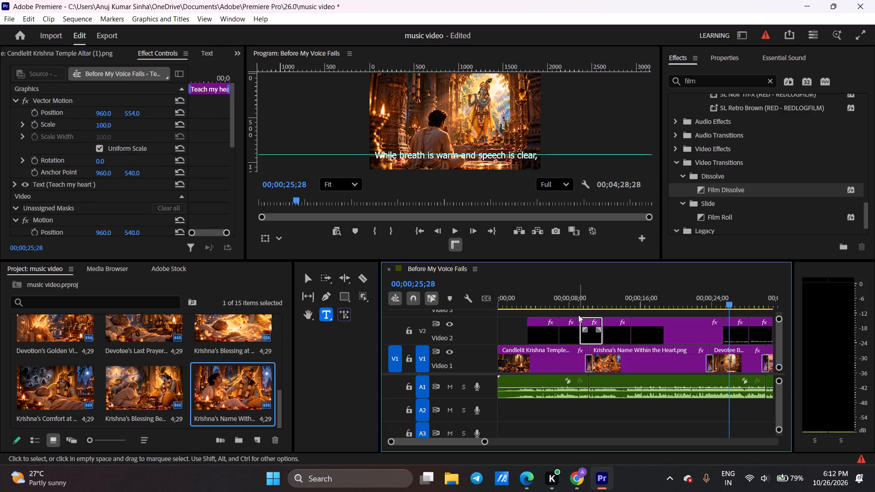
{"action": "left_click", "coordinate": [736, 337]}
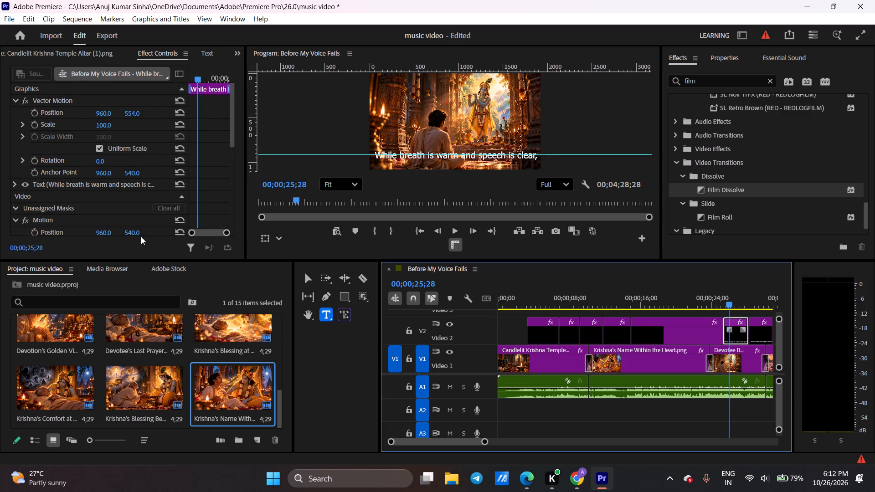
{"action": "scroll", "coordinate": [109, 198], "scroll_direction": "down", "scroll_amount": 20}
{"action": "scroll", "coordinate": [109, 198], "scroll_direction": "down", "scroll_amount": 8}
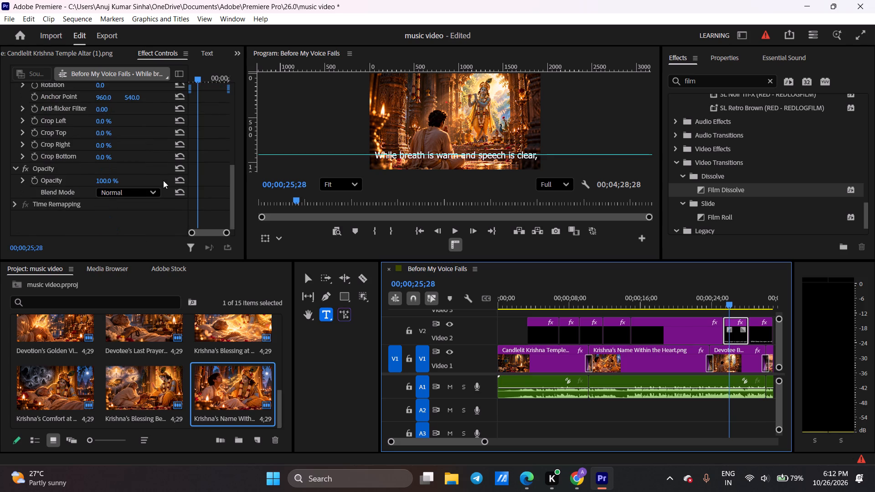
{"action": "left_click", "coordinate": [33, 180]}
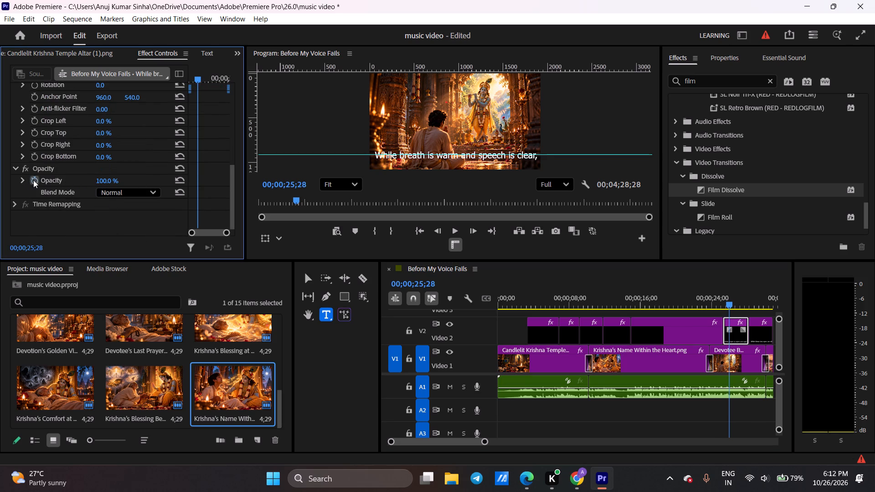
{"action": "key", "text": "space"}
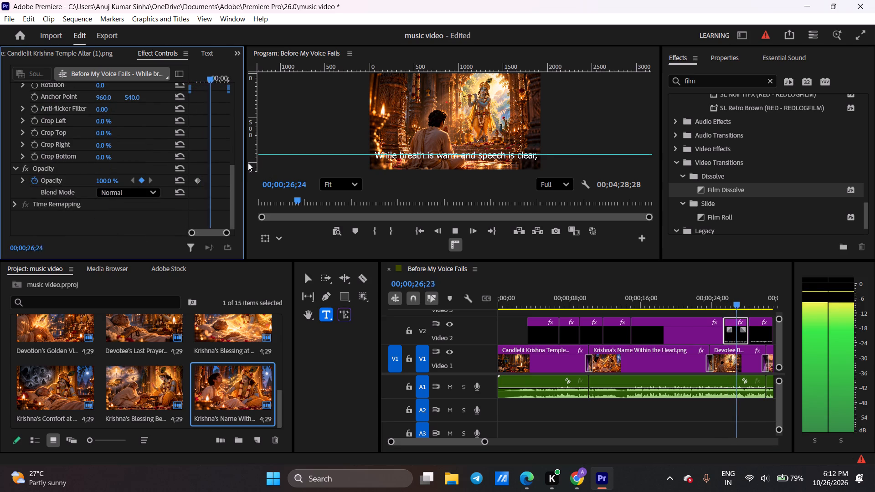
{"action": "key", "text": "space"}
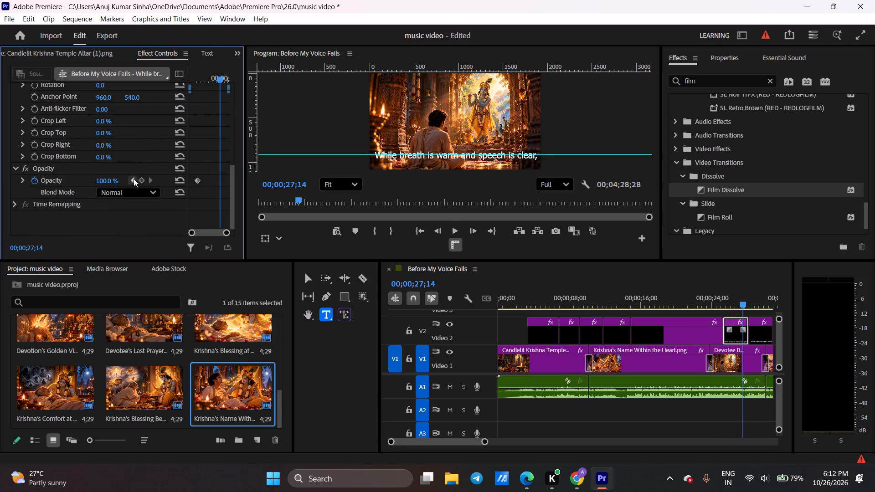
{"action": "left_click", "coordinate": [140, 180]}
{"action": "left_click", "coordinate": [137, 182]}
{"action": "left_click_drag", "start_coordinate": [113, 181], "coordinate": [83, 171]}
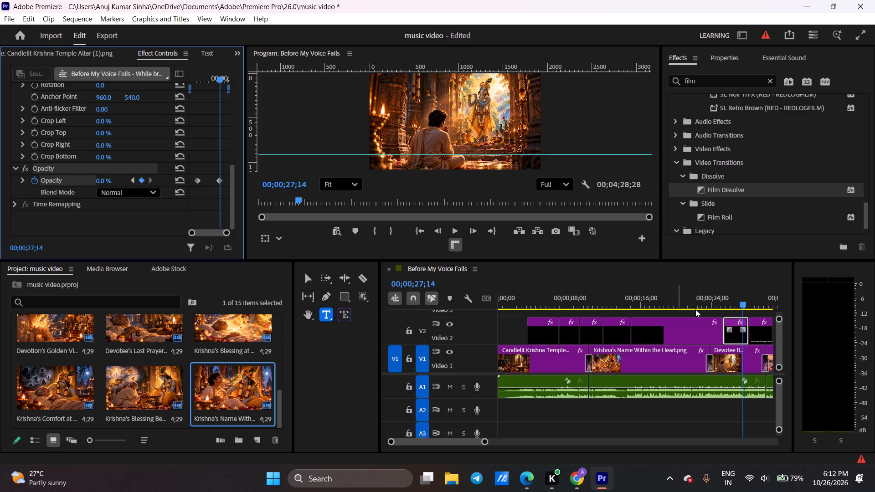
Play back the end of "While breath is warm and speech is clear," into the following caption to review the fade-out, stopping at 00;00;28;15.
{"action": "left_click", "coordinate": [732, 298]}
{"action": "key", "text": "space"}
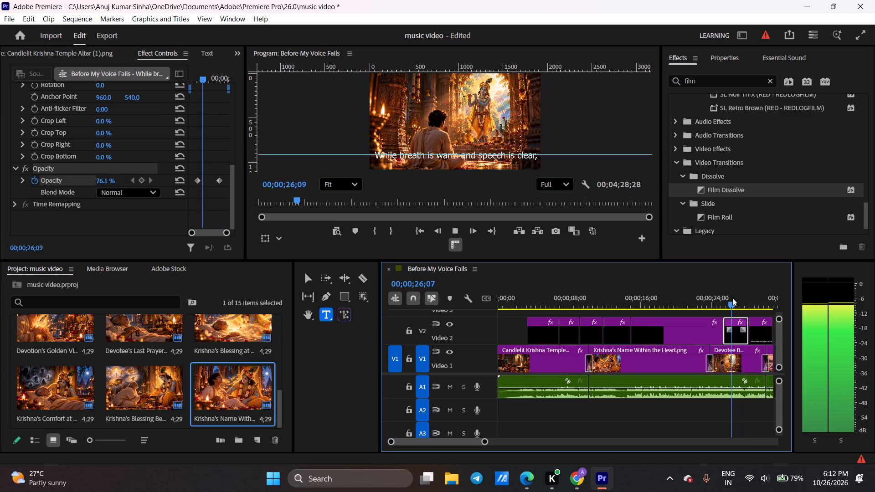
{"action": "key", "text": "space"}
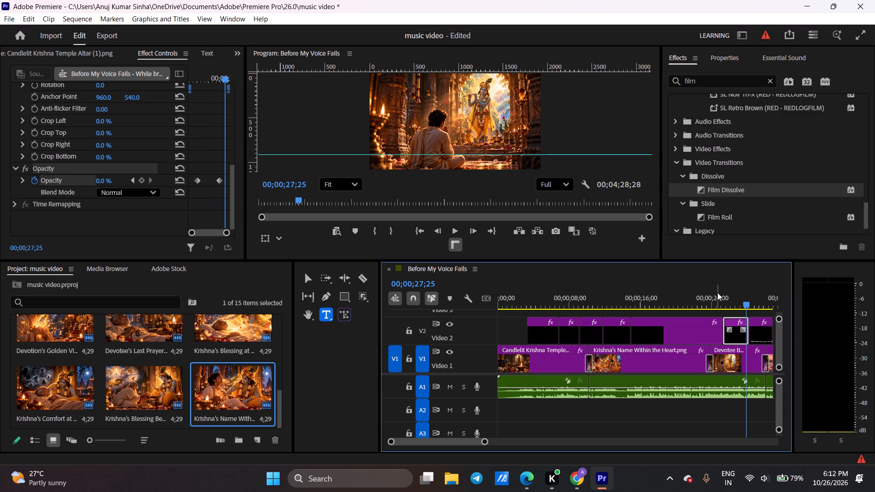
{"action": "left_click", "coordinate": [717, 292]}
{"action": "key", "text": "space"}
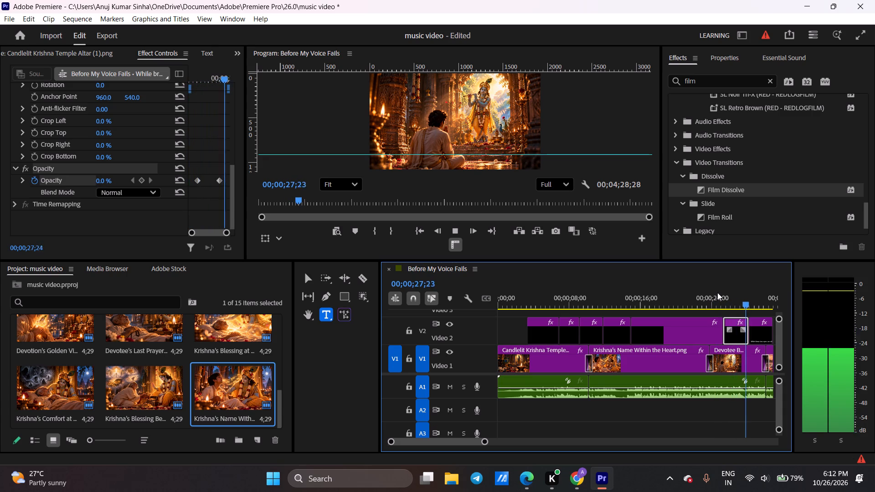
{"action": "key", "text": "space"}
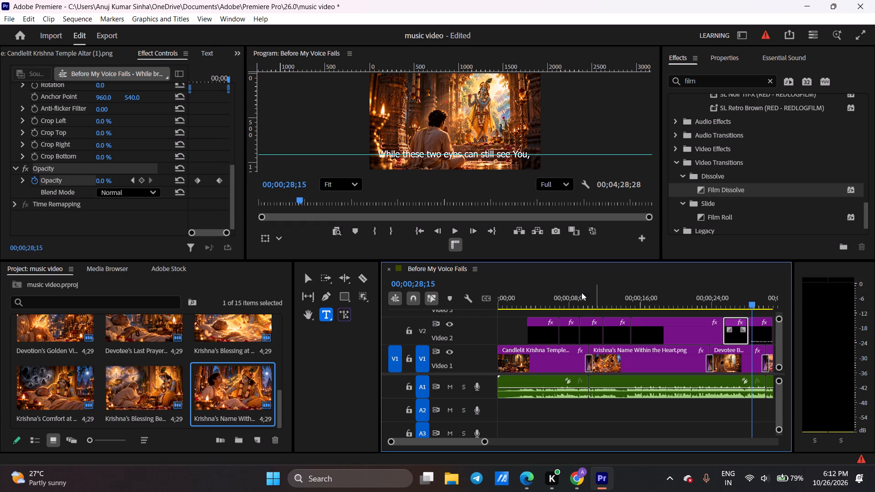
Copy the opacity keyframes of the "While breath is warm and speech is clear," caption.
{"action": "left_click", "coordinate": [760, 335]}
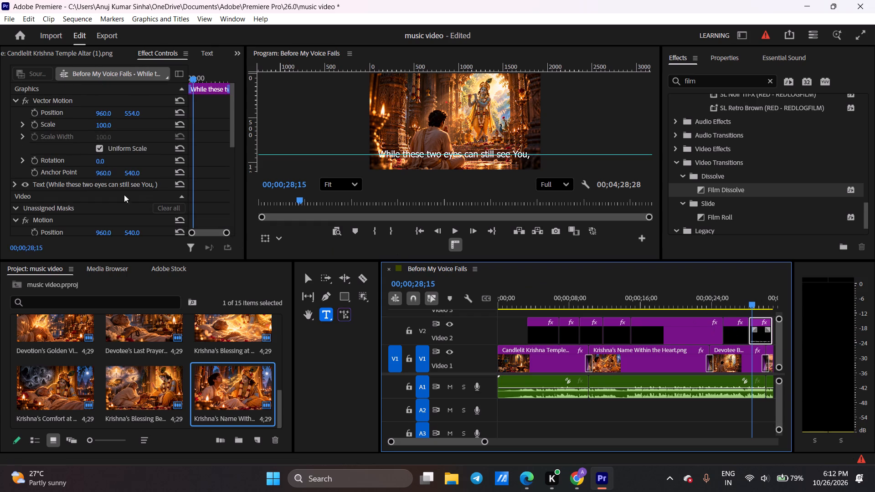
{"action": "scroll", "coordinate": [90, 170], "scroll_direction": "down", "scroll_amount": 20}
{"action": "scroll", "coordinate": [90, 170], "scroll_direction": "down", "scroll_amount": 5}
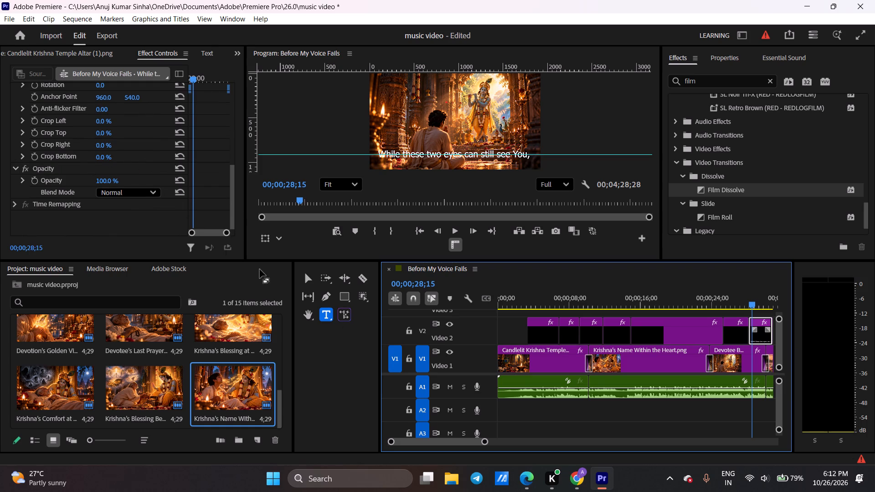
{"action": "left_click", "coordinate": [436, 442]}
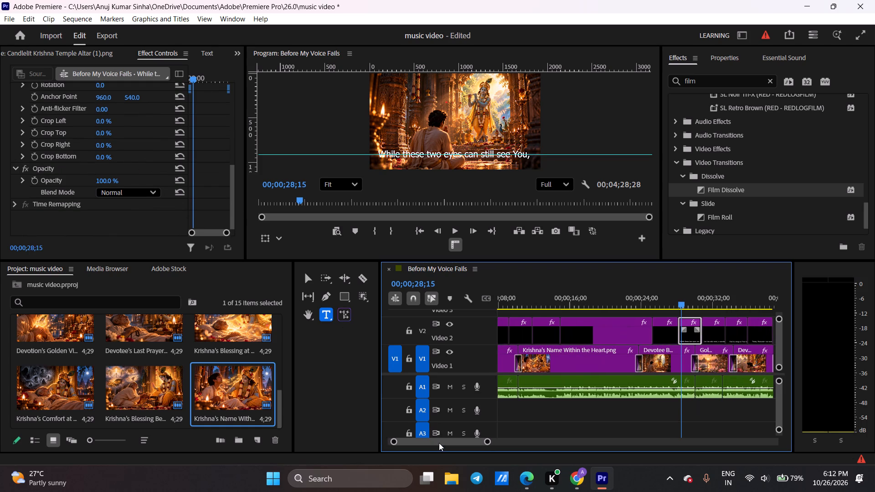
{"action": "left_click_drag", "start_coordinate": [409, 442], "coordinate": [413, 442]}
{"action": "left_click", "coordinate": [557, 338]}
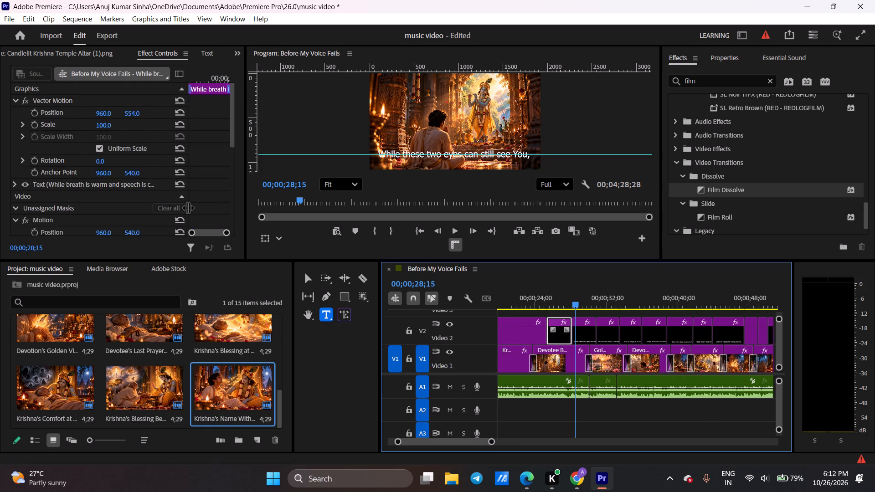
{"action": "scroll", "coordinate": [159, 138], "scroll_direction": "down", "scroll_amount": 6}
{"action": "scroll", "coordinate": [159, 138], "scroll_direction": "down", "scroll_amount": 20}
{"action": "scroll", "coordinate": [159, 138], "scroll_direction": "down", "scroll_amount": 12}
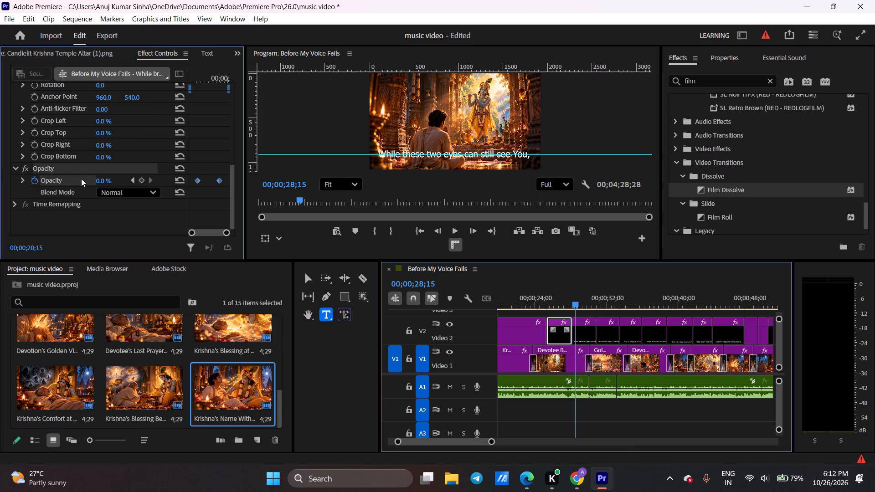
{"action": "left_click", "coordinate": [81, 178]}
{"action": "left_click", "coordinate": [66, 167]}
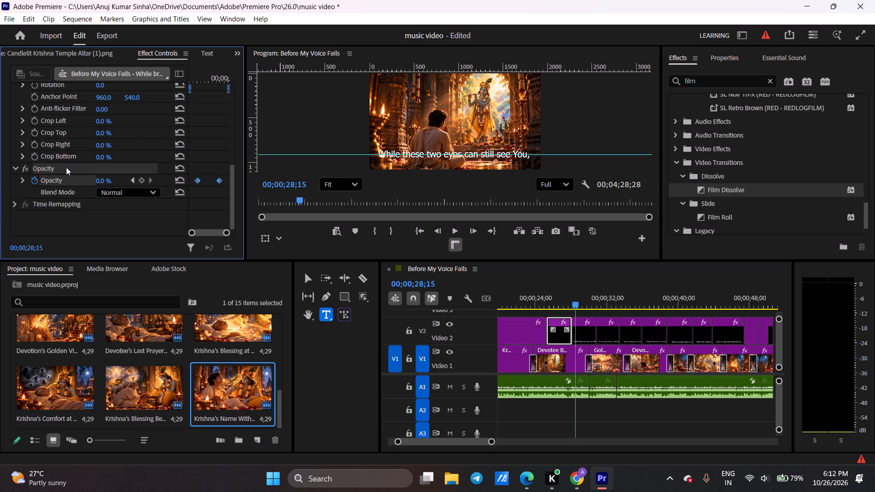
{"action": "key", "text": "ctrl+c"}
Select the "While these two eyes can still see You," caption and bring up its Opacity property for pasting the copied keyframes.
{"action": "left_click", "coordinate": [581, 335]}
{"action": "scroll", "coordinate": [224, 224], "scroll_direction": "down", "scroll_amount": 10}
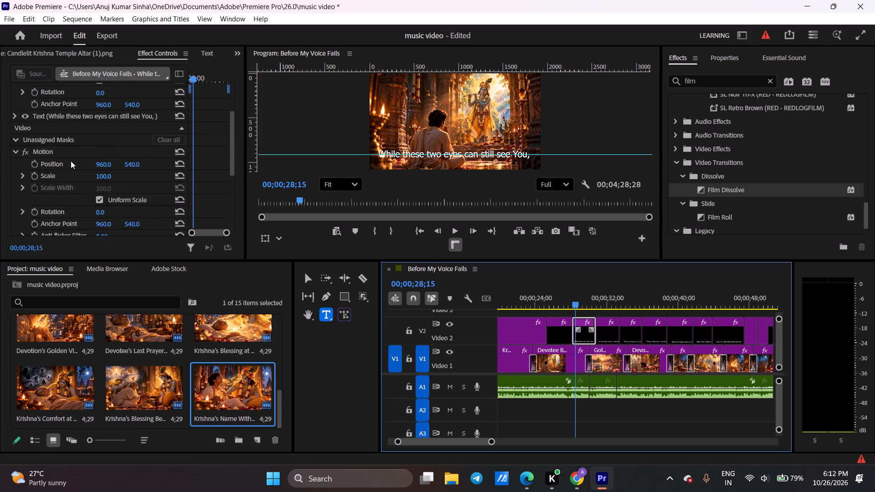
{"action": "scroll", "coordinate": [71, 161], "scroll_direction": "down", "scroll_amount": 20}
{"action": "scroll", "coordinate": [71, 161], "scroll_direction": "down", "scroll_amount": 2}
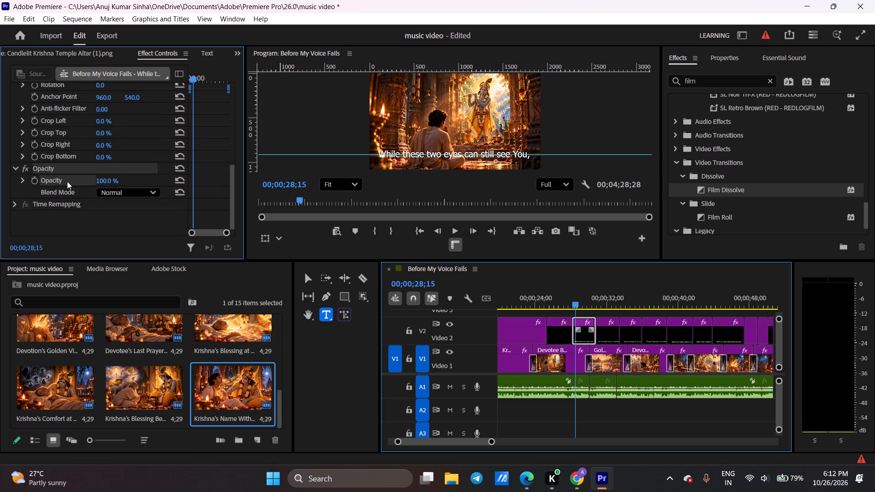
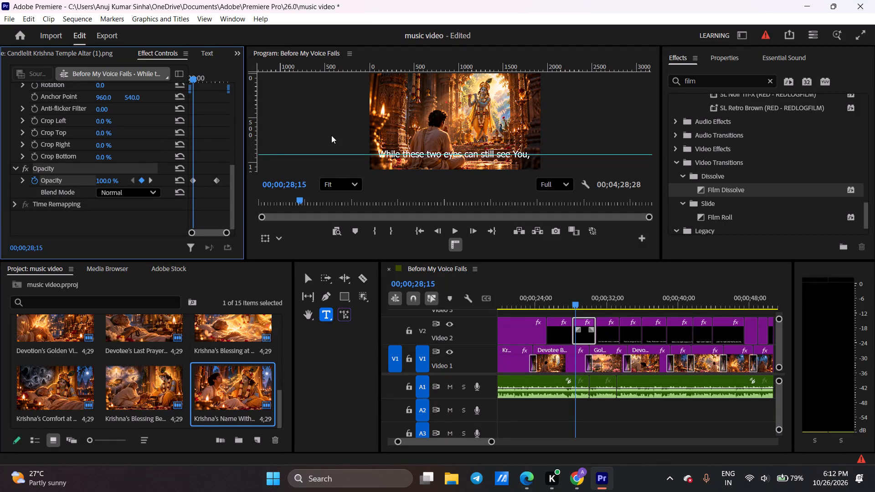
Paste the copied opacity keyframes onto the "Let this wild mind, a wandering swan," caption at 00;00;30;19 and play back its fade-out.
{"action": "key", "text": "space"}
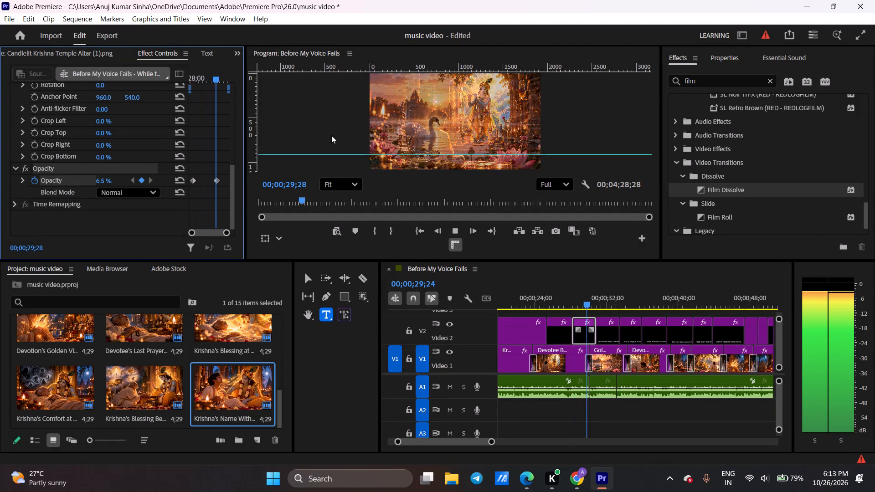
{"action": "key", "text": "space"}
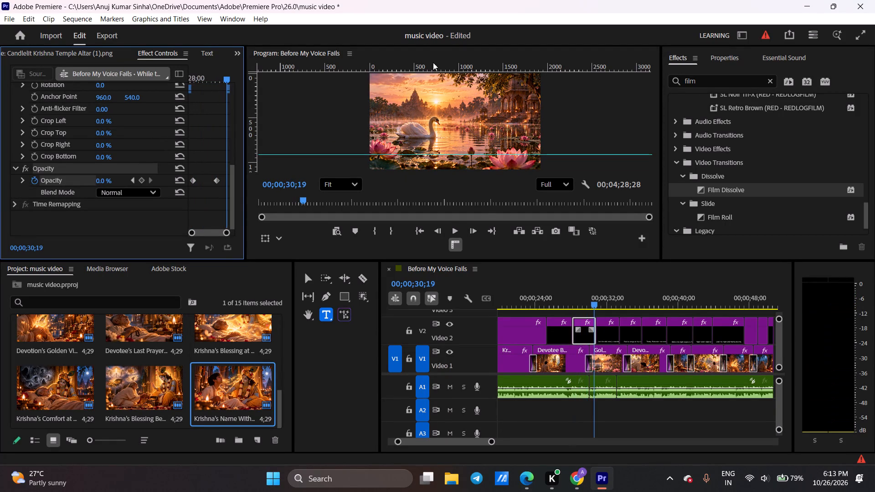
{"action": "left_click", "coordinate": [609, 338]}
{"action": "scroll", "coordinate": [106, 183], "scroll_direction": "down", "scroll_amount": 20}
{"action": "scroll", "coordinate": [106, 183], "scroll_direction": "down", "scroll_amount": 1}
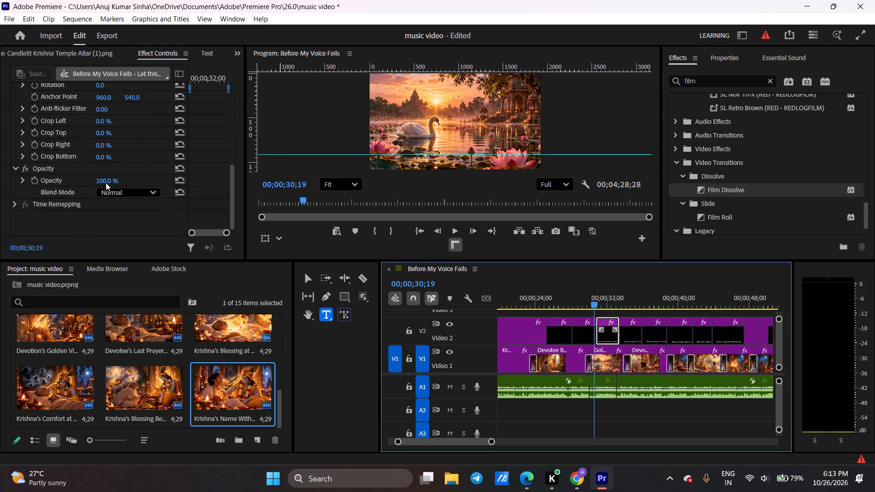
{"action": "scroll", "coordinate": [106, 183], "scroll_direction": "down", "scroll_amount": 9}
{"action": "left_click", "coordinate": [84, 179]}
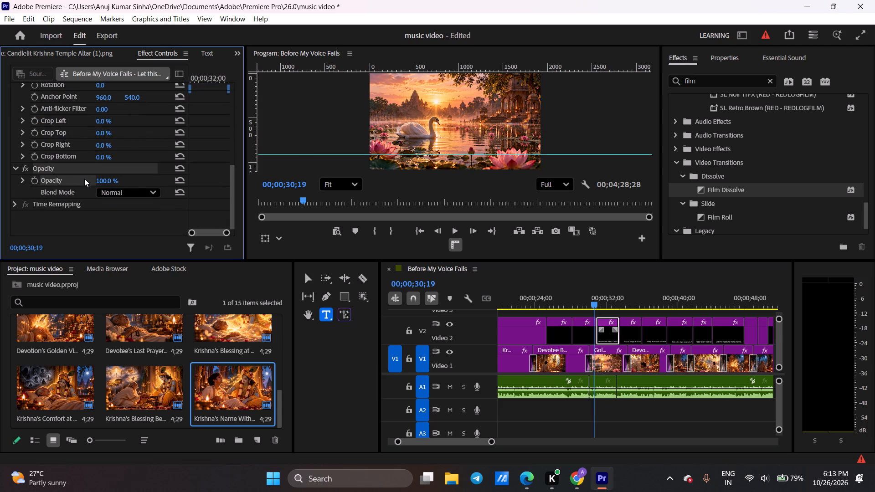
{"action": "key", "text": "ctrl+v"}
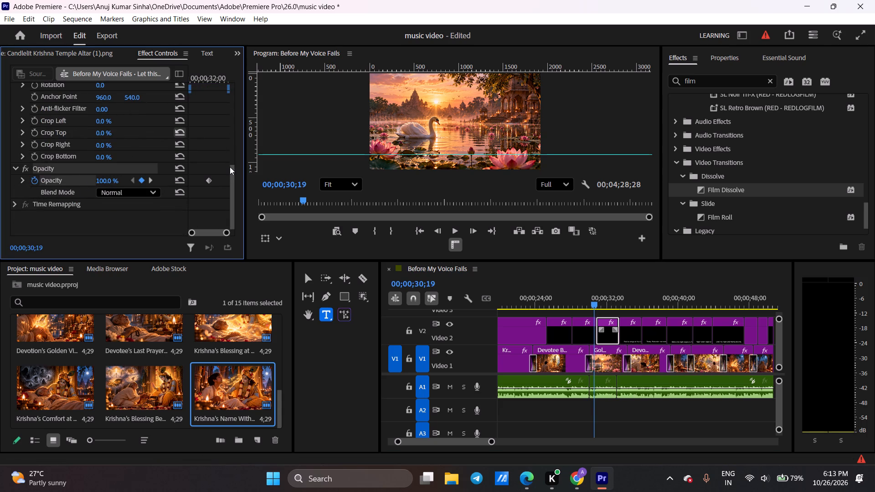
{"action": "key", "text": "space"}
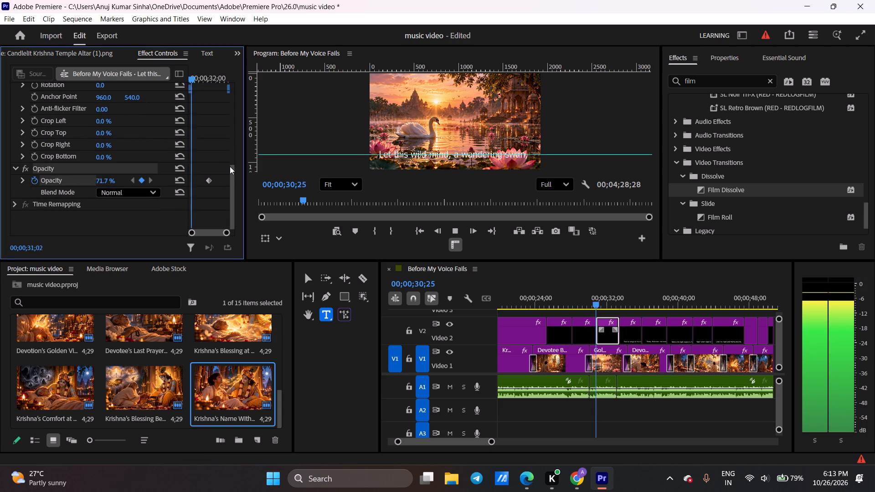
{"action": "key", "text": "space"}
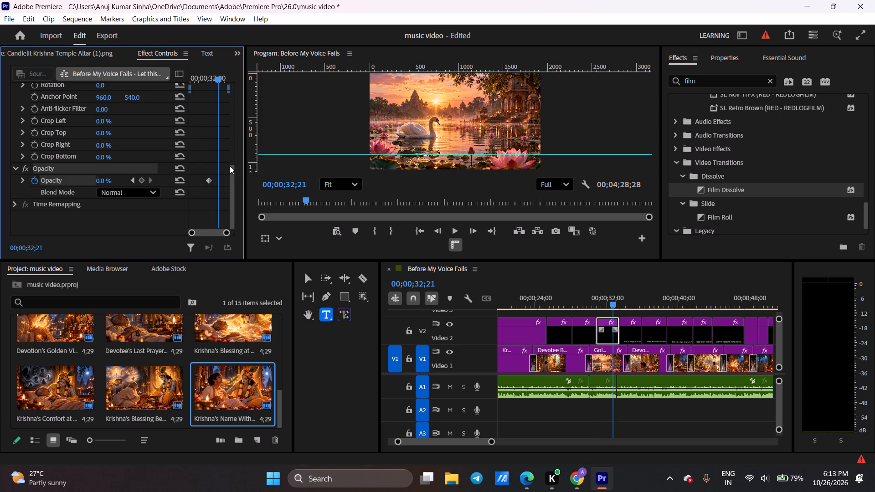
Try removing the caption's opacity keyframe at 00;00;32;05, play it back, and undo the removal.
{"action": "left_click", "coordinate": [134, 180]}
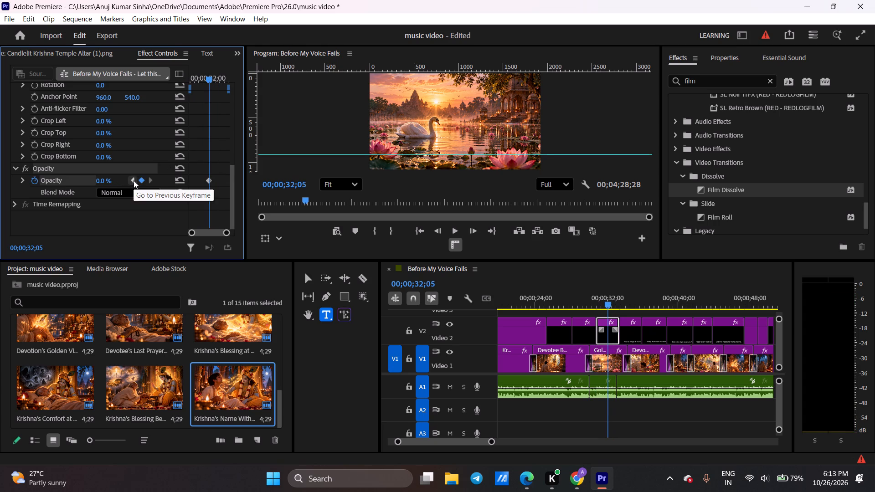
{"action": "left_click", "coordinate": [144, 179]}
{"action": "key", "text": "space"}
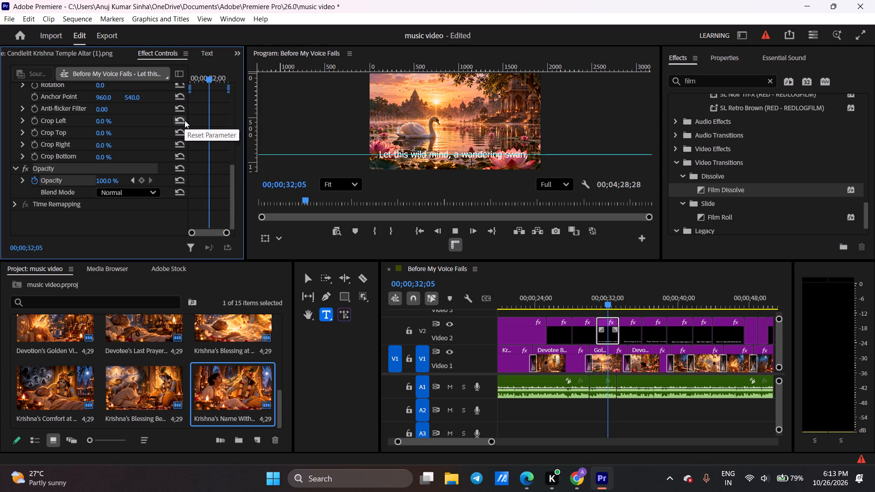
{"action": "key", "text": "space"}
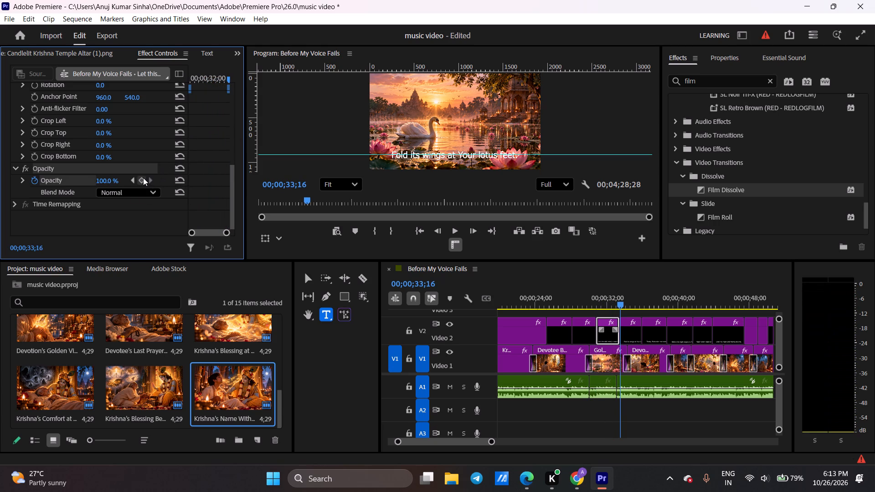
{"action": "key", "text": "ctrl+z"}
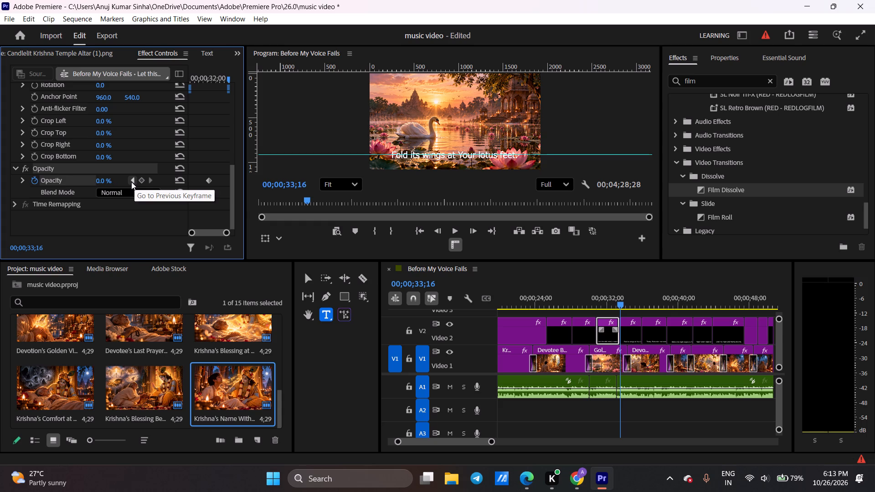
Replay the "Let this wild mind, a wandering swan," caption to check the timing of its fade-out.
{"action": "key", "text": "space"}
{"action": "key", "text": "space"}
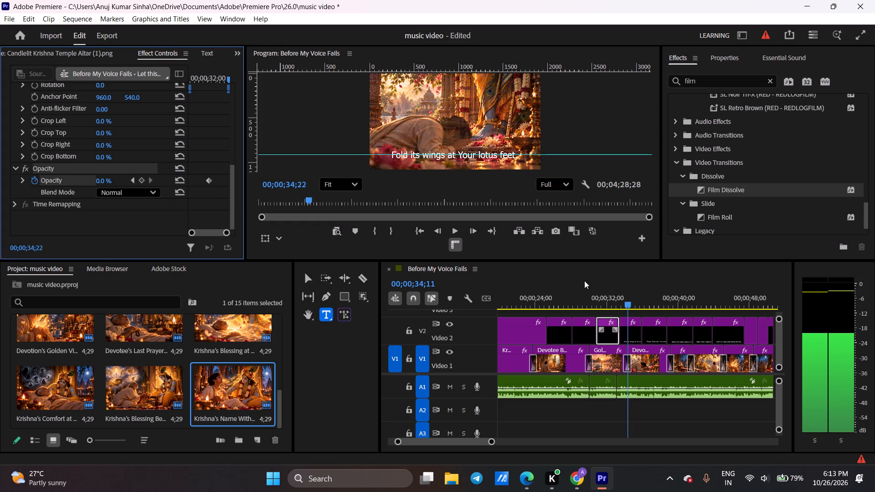
{"action": "left_click", "coordinate": [603, 292]}
{"action": "key", "text": "space"}
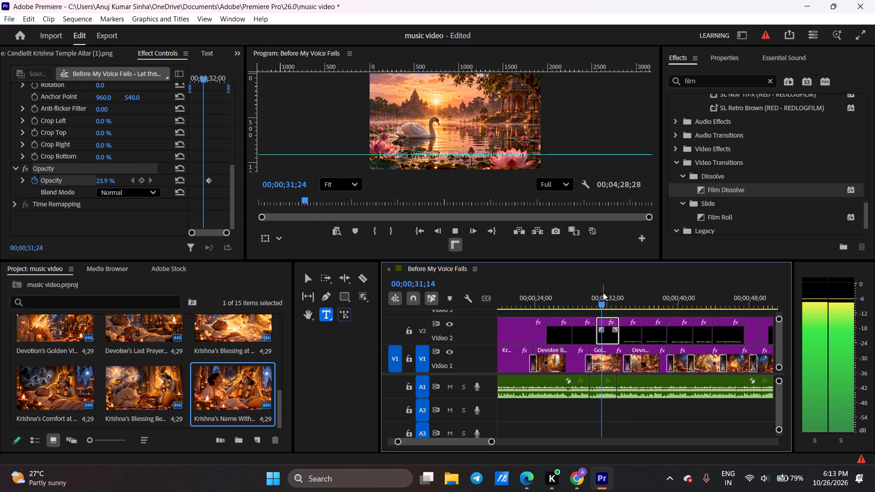
{"action": "left_click", "coordinate": [591, 286]}
{"action": "key", "text": "space"}
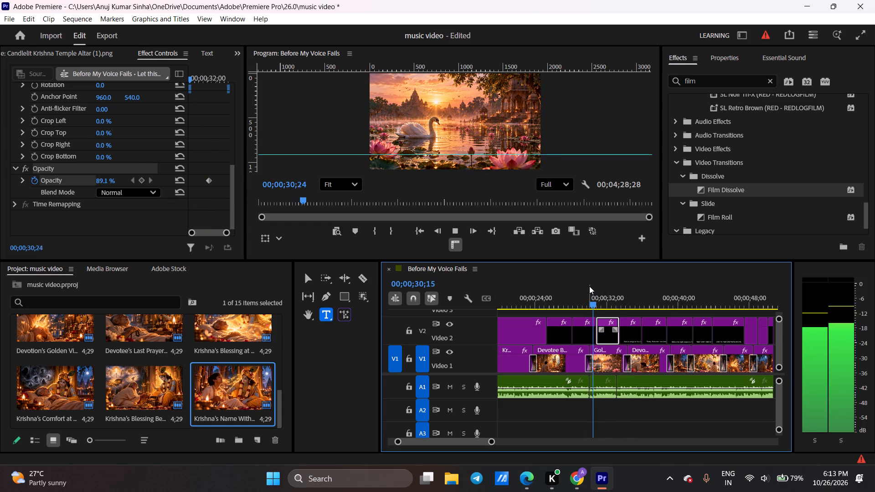
{"action": "key", "text": "space"}
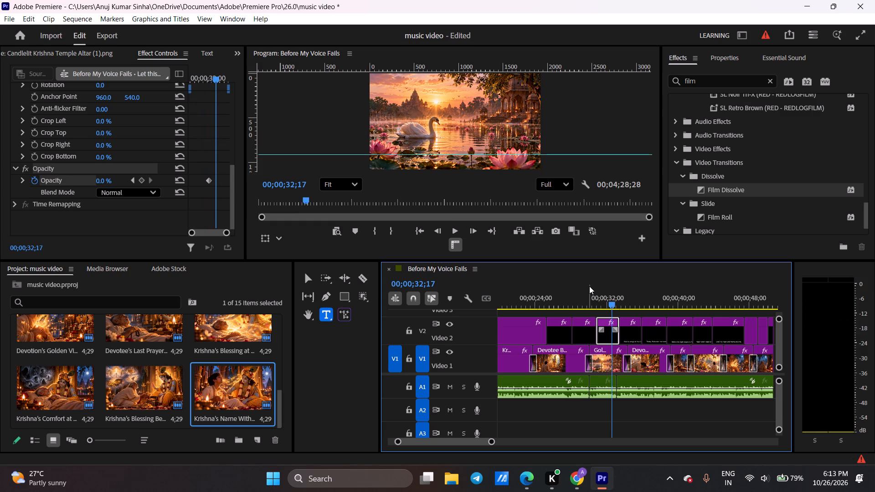
Replace the "Let this wild mind, a wandering swan," caption's opacity keyframe at 00;00;32;05 with a 0% keyframe at 00;00;32;20.
{"action": "left_click", "coordinate": [131, 181]}
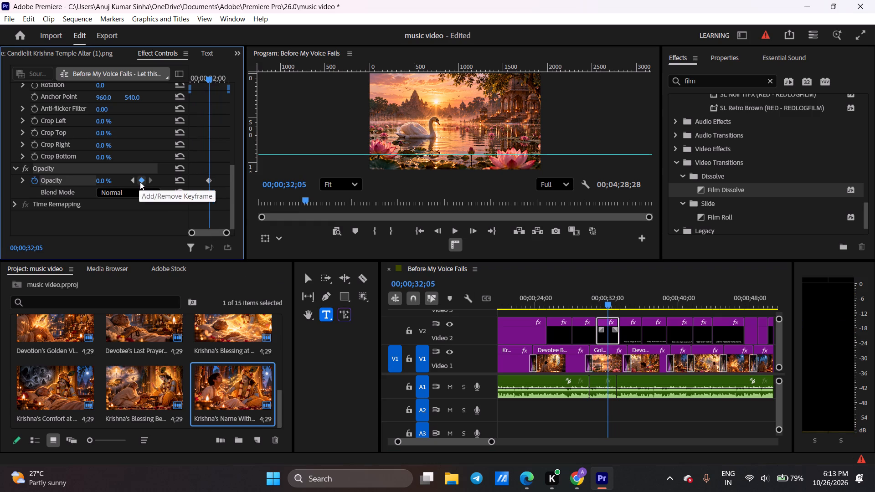
{"action": "left_click", "coordinate": [140, 182]}
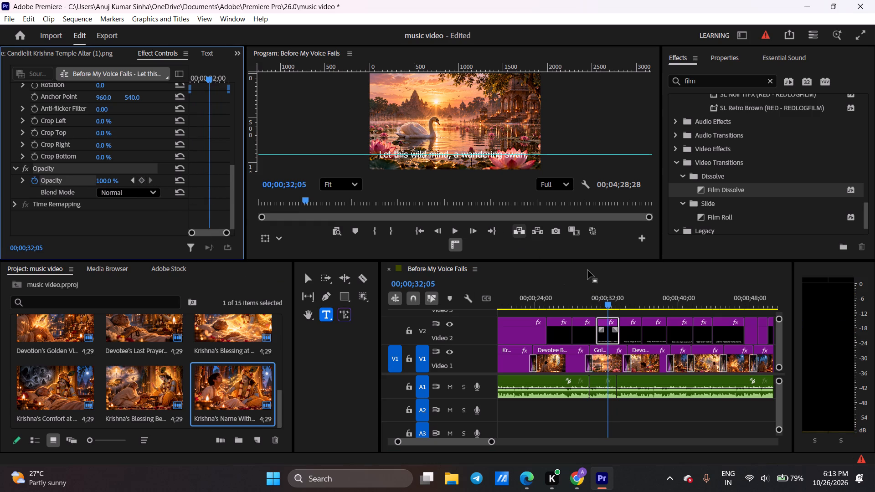
{"action": "key", "text": "space"}
{"action": "key", "text": "space"}
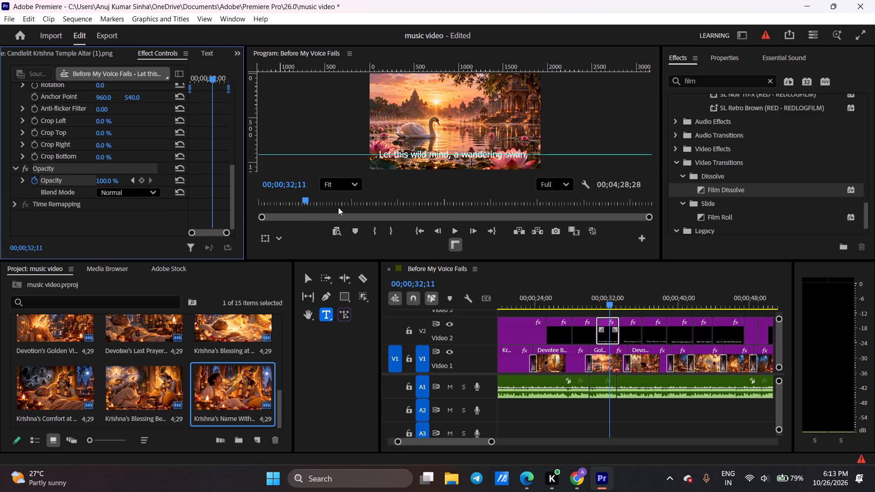
{"action": "key", "text": "space"}
{"action": "key", "text": "space"}
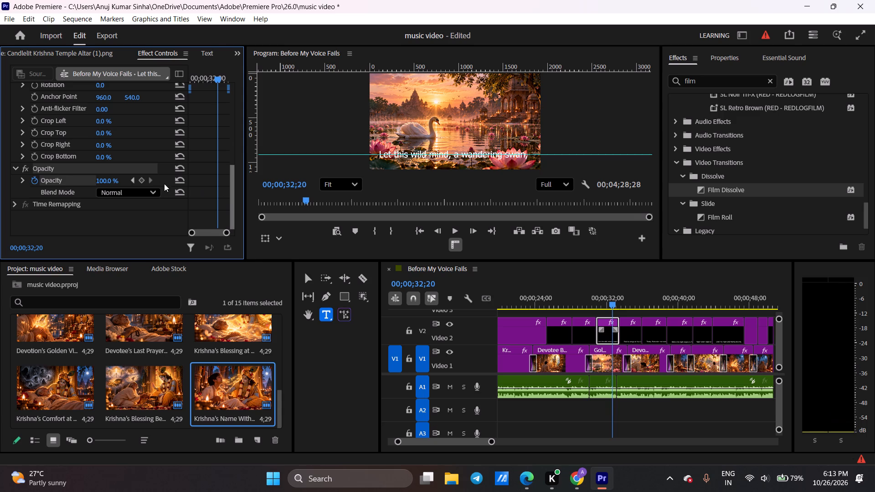
{"action": "left_click", "coordinate": [138, 180]}
{"action": "left_click_drag", "start_coordinate": [131, 180], "coordinate": [122, 183]}
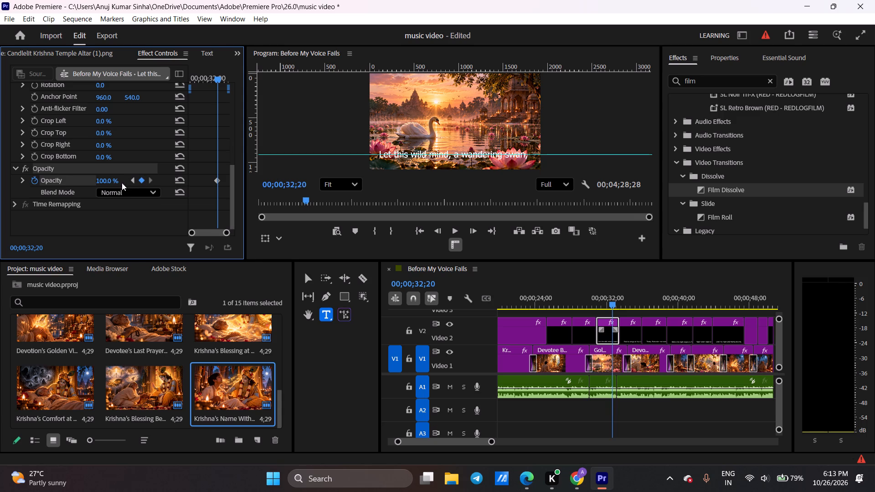
{"action": "left_click_drag", "start_coordinate": [122, 183], "coordinate": [92, 184]}
{"action": "left_click_drag", "start_coordinate": [111, 179], "coordinate": [70, 169]}
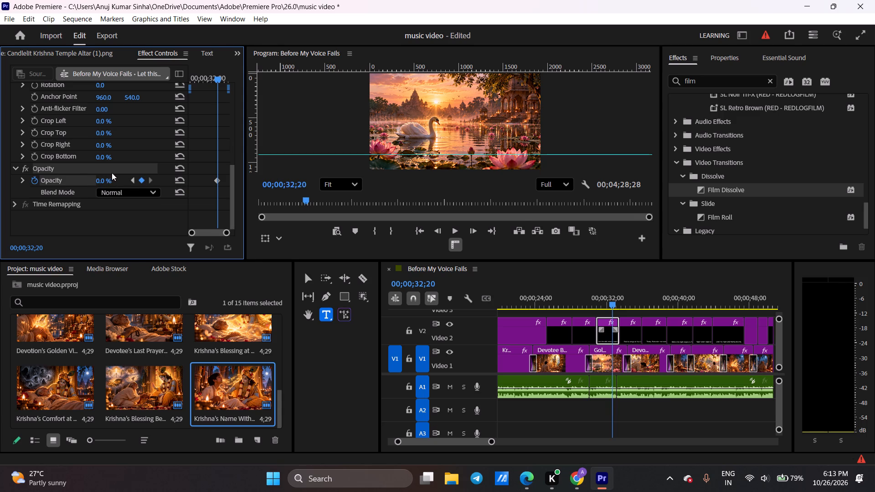
Play back the retimed fade-out of "Let this wild mind, a wandering swan," into the following caption, stopping at 00;00;33;24.
{"action": "left_click", "coordinate": [596, 279]}
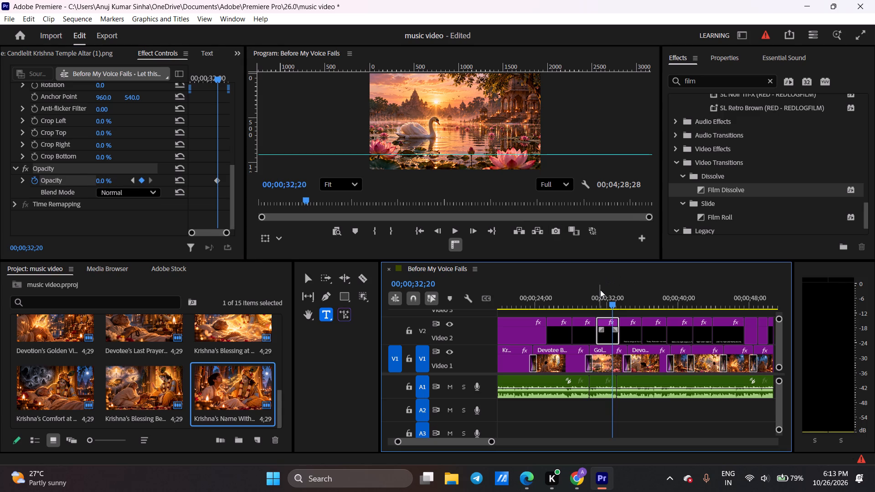
{"action": "left_click", "coordinate": [600, 292]}
{"action": "key", "text": "space"}
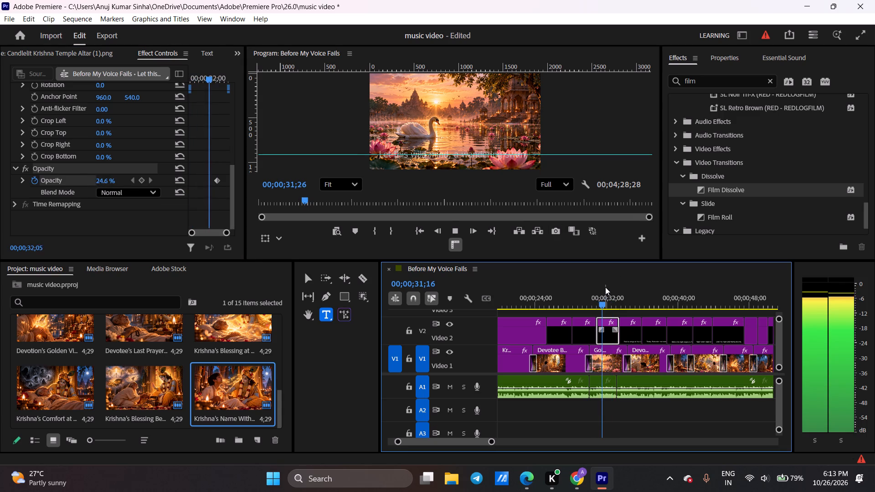
{"action": "key", "text": "space"}
{"action": "key", "text": "space"}
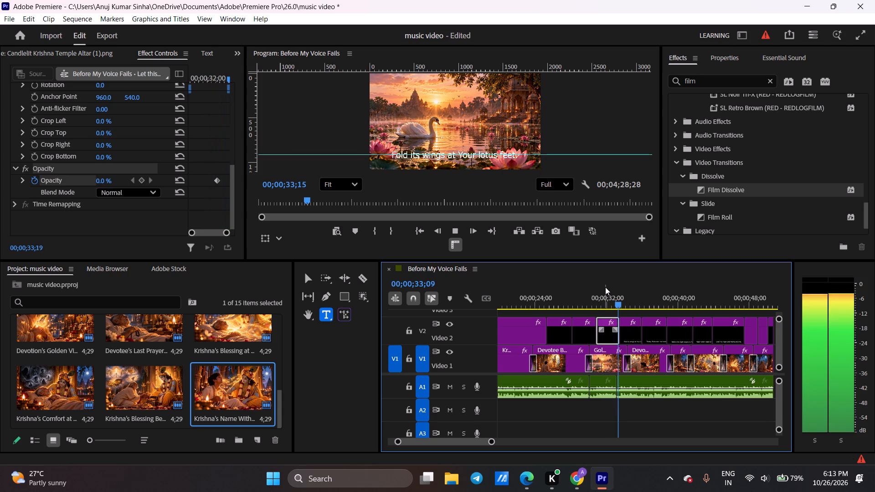
{"action": "key", "text": "space"}
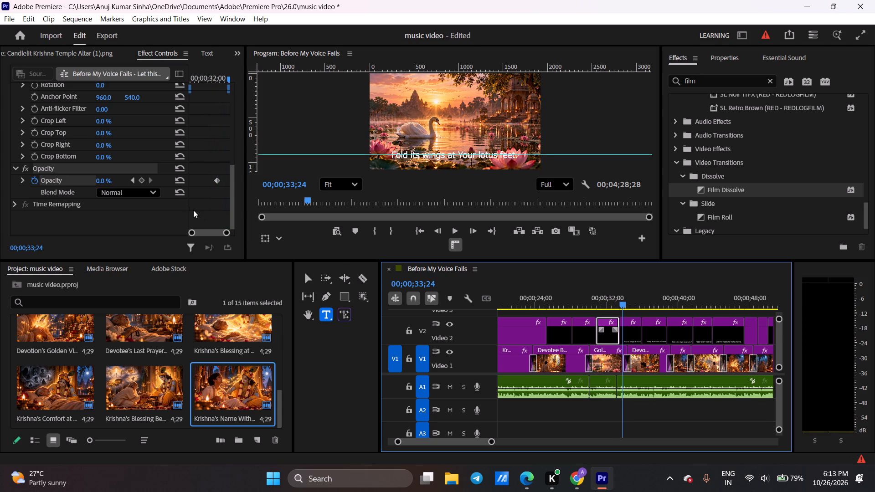
Paste the copied opacity keyframes onto the "Fold its wings at Your lotus feet." caption at 00;00;33;24.
{"action": "left_click", "coordinate": [630, 332]}
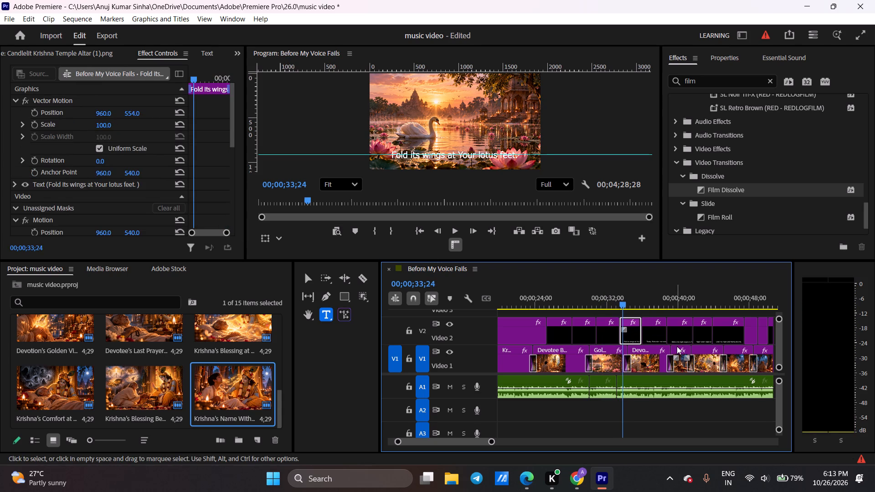
{"action": "key", "text": "ctrl+v"}
{"action": "scroll", "coordinate": [146, 168], "scroll_direction": "down", "scroll_amount": 20}
{"action": "scroll", "coordinate": [146, 168], "scroll_direction": "down", "scroll_amount": 17}
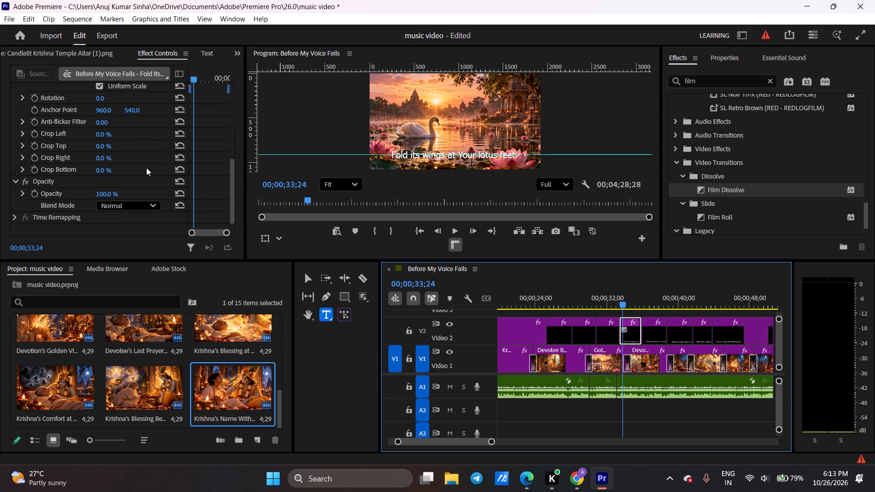
{"action": "scroll", "coordinate": [146, 168], "scroll_direction": "down", "scroll_amount": 1}
{"action": "left_click", "coordinate": [93, 180]}
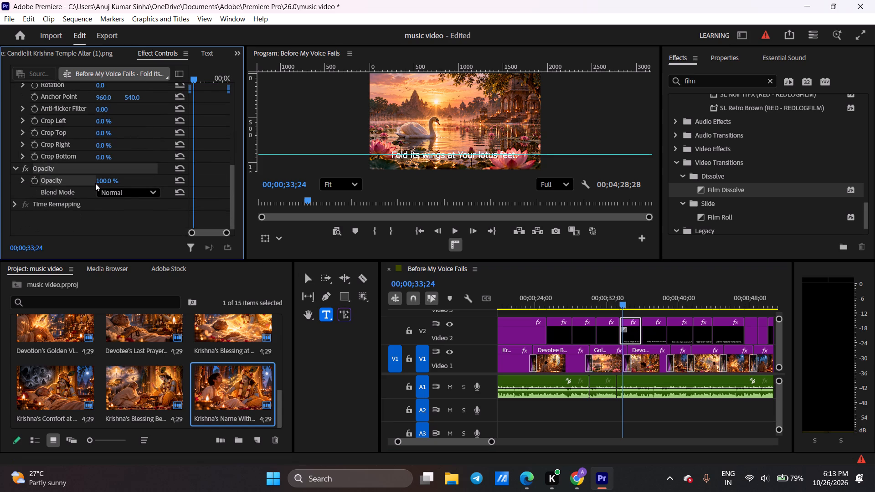
{"action": "key", "text": "ctrl+v"}
Play on to 00;00;36;04 and paste the copied opacity keyframes onto the "Today, Mukunda—not someday," caption there.
{"action": "key", "text": "space"}
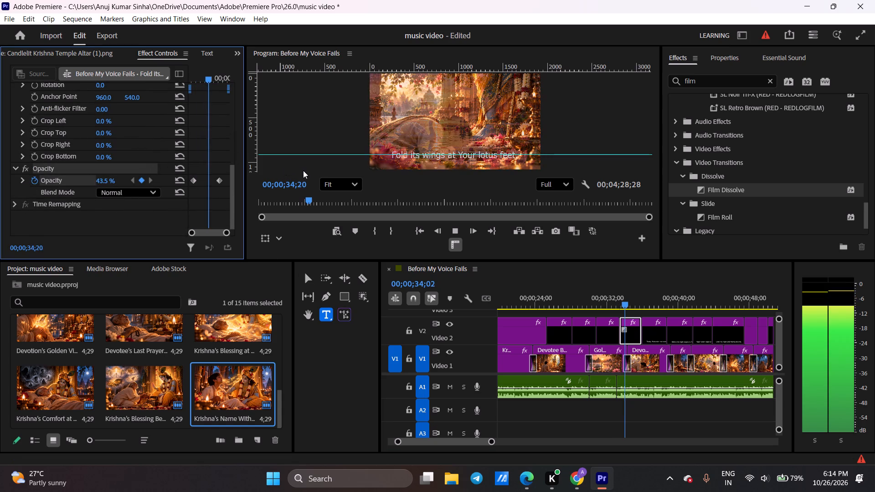
{"action": "key", "text": "space"}
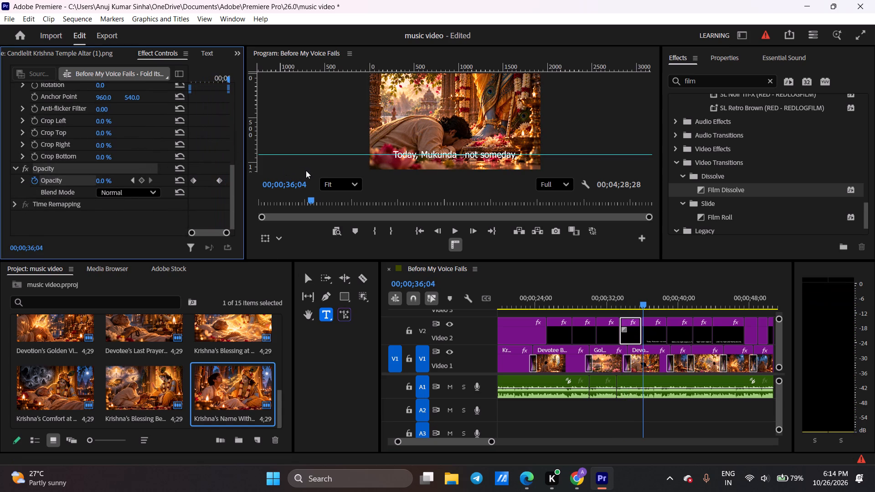
{"action": "left_click", "coordinate": [651, 340]}
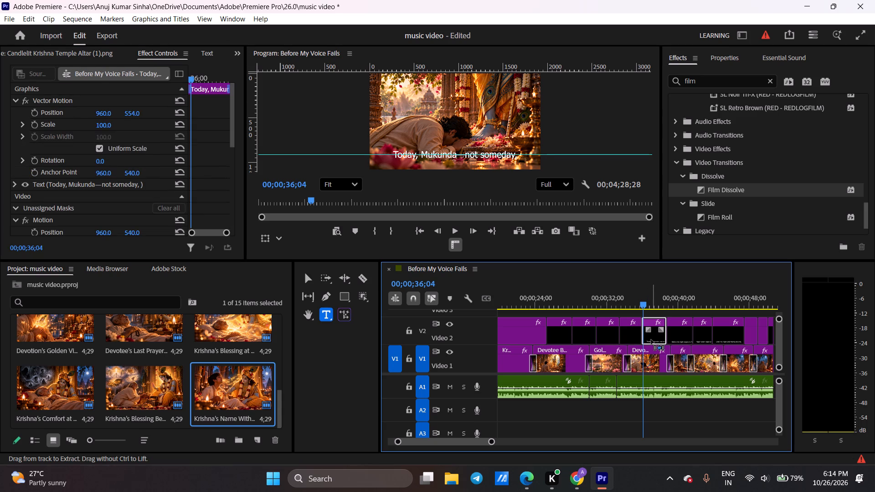
{"action": "key", "text": "ctrl+v"}
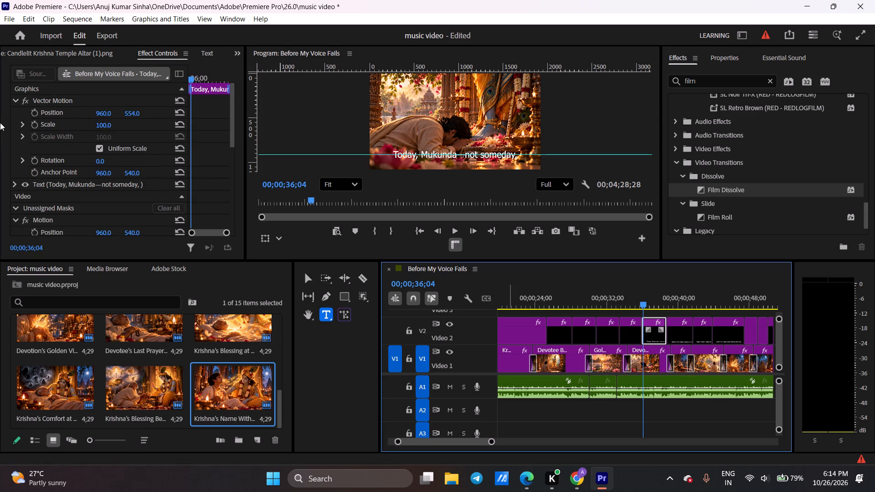
{"action": "scroll", "coordinate": [82, 157], "scroll_direction": "down", "scroll_amount": 20}
{"action": "scroll", "coordinate": [82, 157], "scroll_direction": "down", "scroll_amount": 10}
{"action": "left_click", "coordinate": [77, 182]}
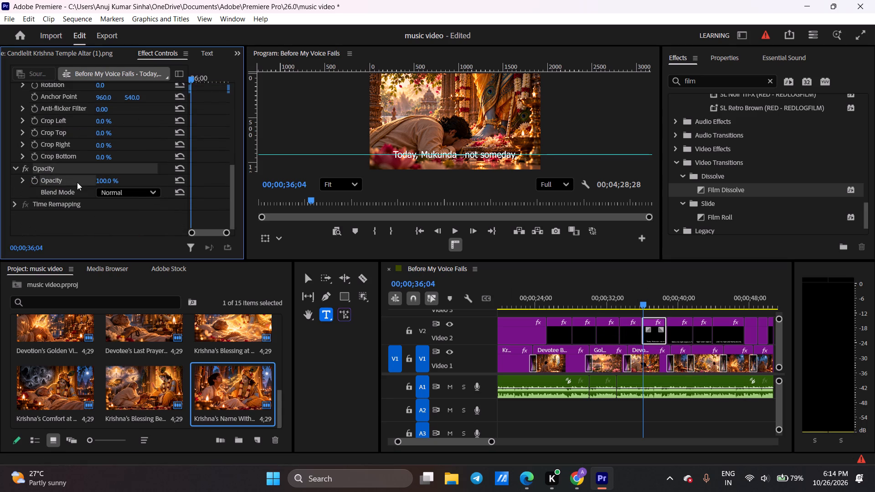
{"action": "key", "text": "ctrl+v"}
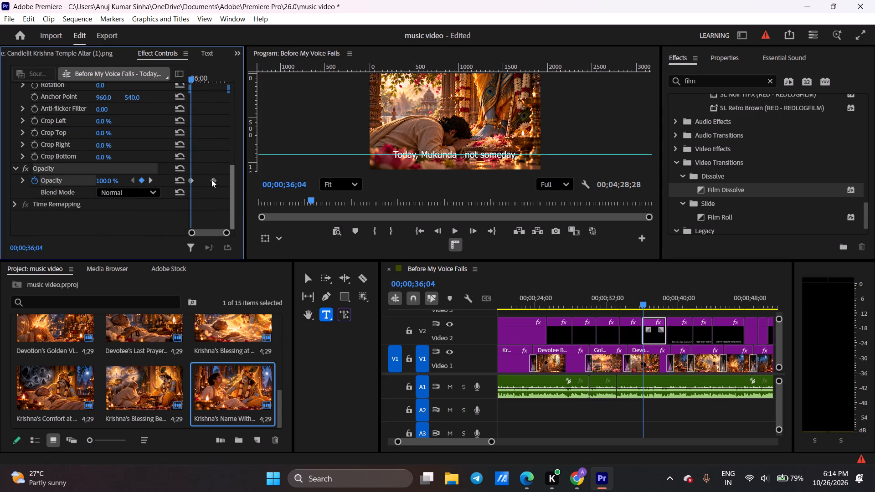
Move the ending opacity keyframe of the "Today, Mukunda—not someday," caption close to the caption's end, between 00;00;38;03 and 00;00;38;10.
{"action": "left_click_drag", "start_coordinate": [211, 179], "coordinate": [221, 180]}
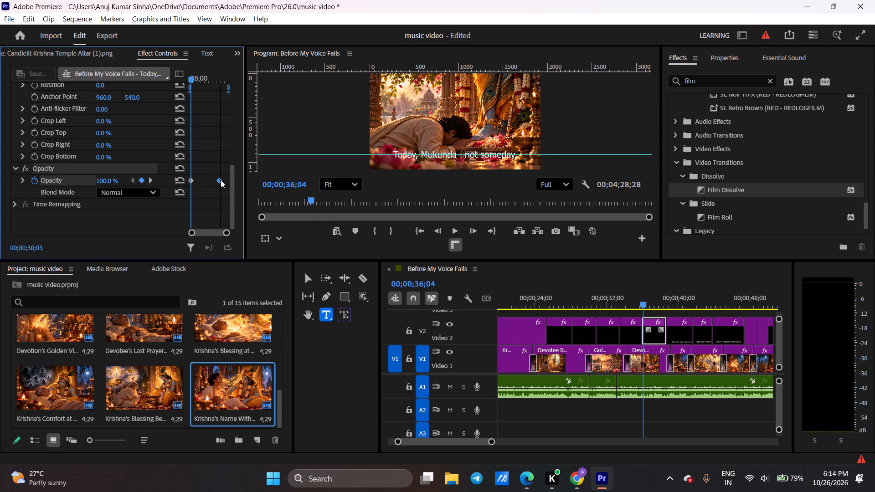
{"action": "left_click_drag", "start_coordinate": [221, 180], "coordinate": [224, 178]}
{"action": "left_click_drag", "start_coordinate": [224, 178], "coordinate": [222, 180]}
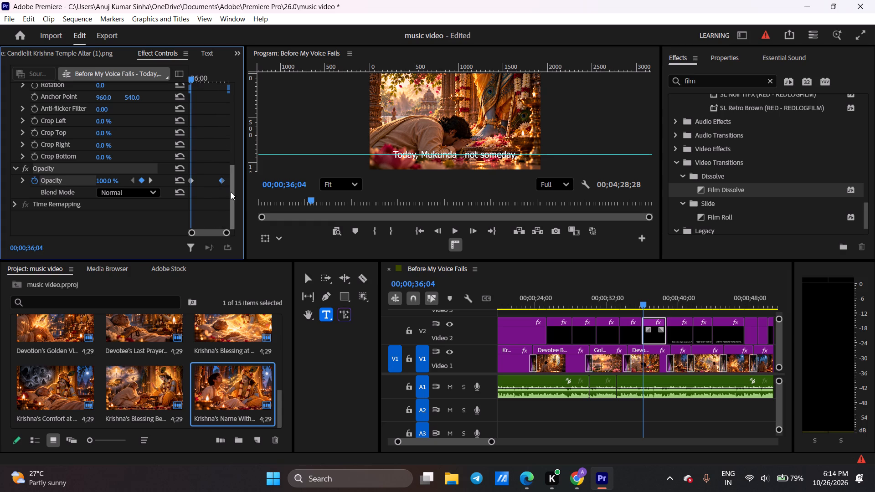
Play back the retimed fade-out of the "Today, Mukunda—not someday," caption from near its start, stopping at 00;00;38;17.
{"action": "key", "text": "space"}
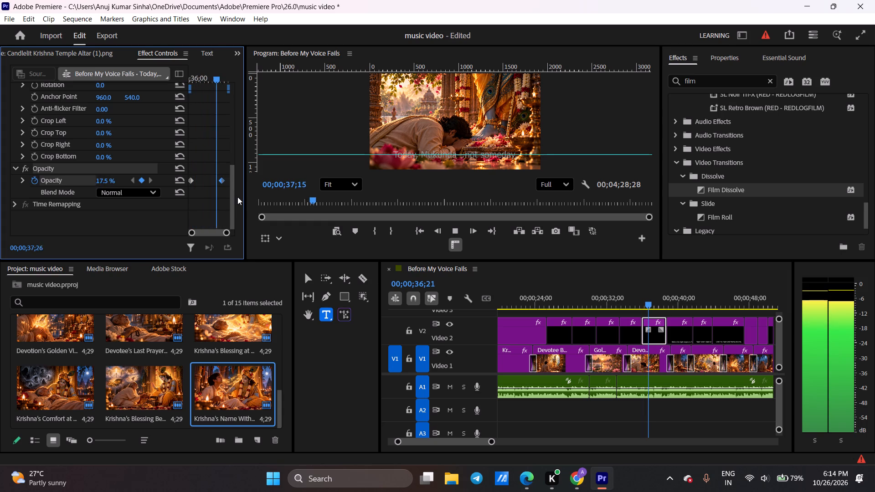
{"action": "key", "text": "space"}
{"action": "left_click", "coordinate": [646, 288]}
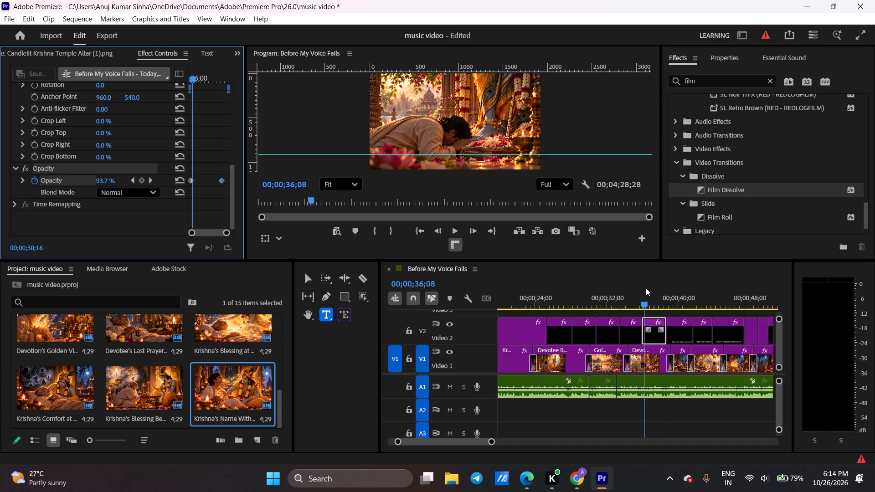
{"action": "key", "text": "space"}
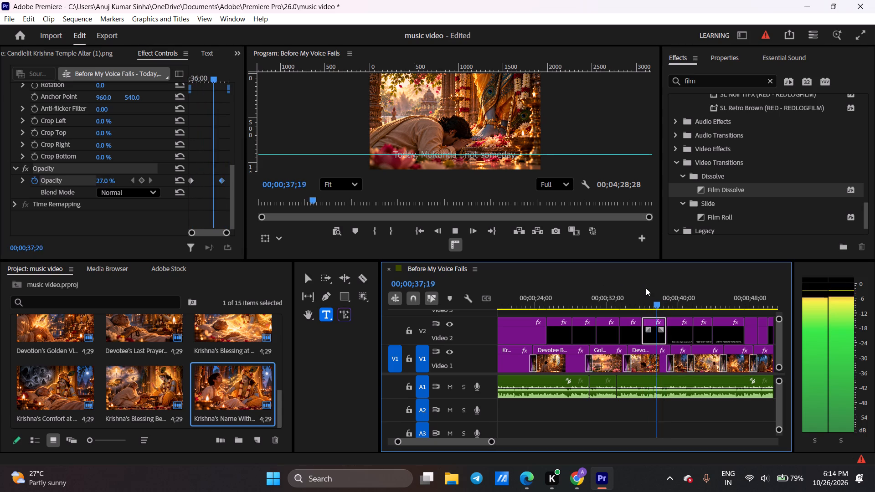
{"action": "key", "text": "space"}
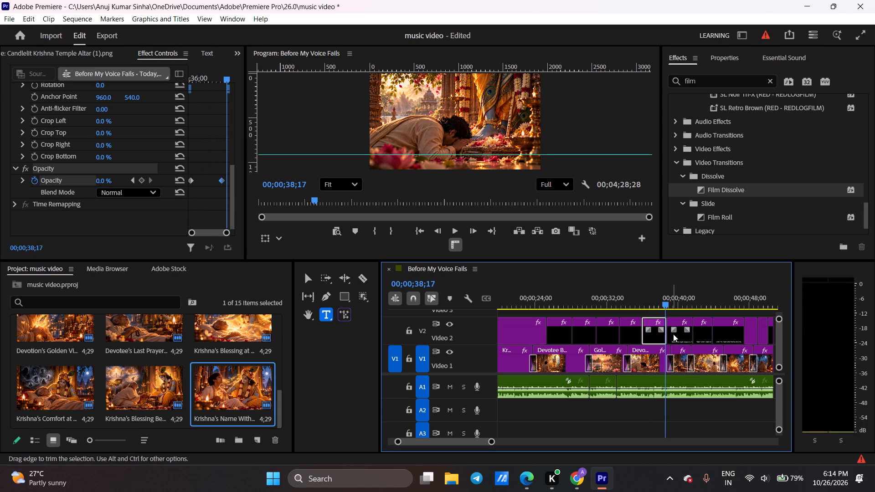
Paste the copied opacity keyframes onto the "Before the light begins to fade—" caption at 00;00;38;17 and move its ending keyframe to about 00;00;41;07.
{"action": "left_click", "coordinate": [683, 338]}
{"action": "scroll", "coordinate": [22, 215], "scroll_direction": "down", "scroll_amount": 20}
{"action": "scroll", "coordinate": [22, 215], "scroll_direction": "down", "scroll_amount": 2}
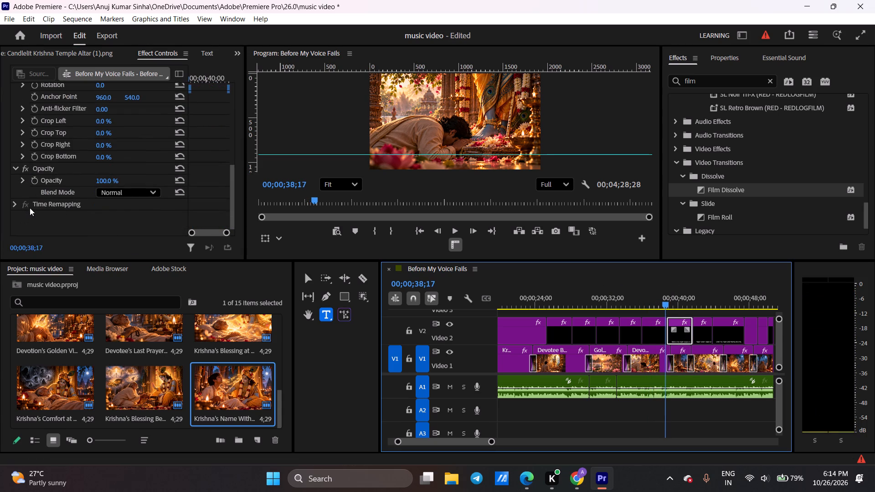
{"action": "scroll", "coordinate": [30, 208], "scroll_direction": "down", "scroll_amount": 7}
{"action": "left_click", "coordinate": [44, 181]}
{"action": "key", "text": "ctrl+v"}
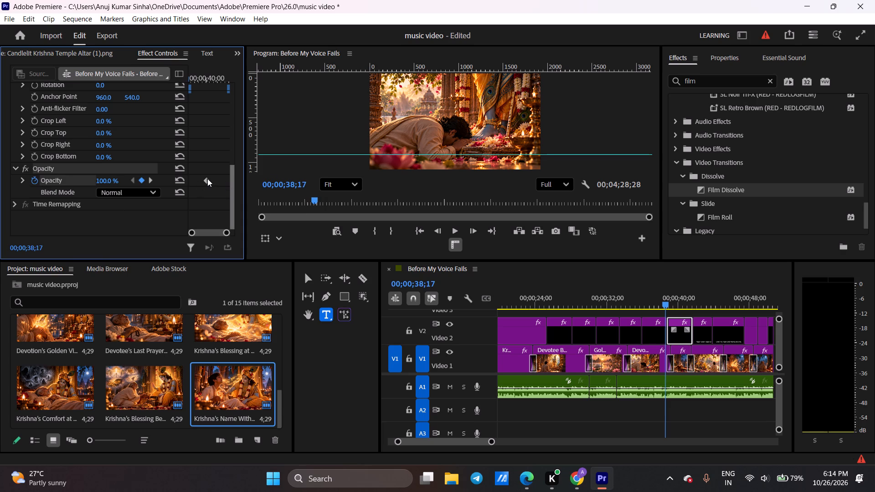
{"action": "left_click_drag", "start_coordinate": [204, 179], "coordinate": [223, 179]}
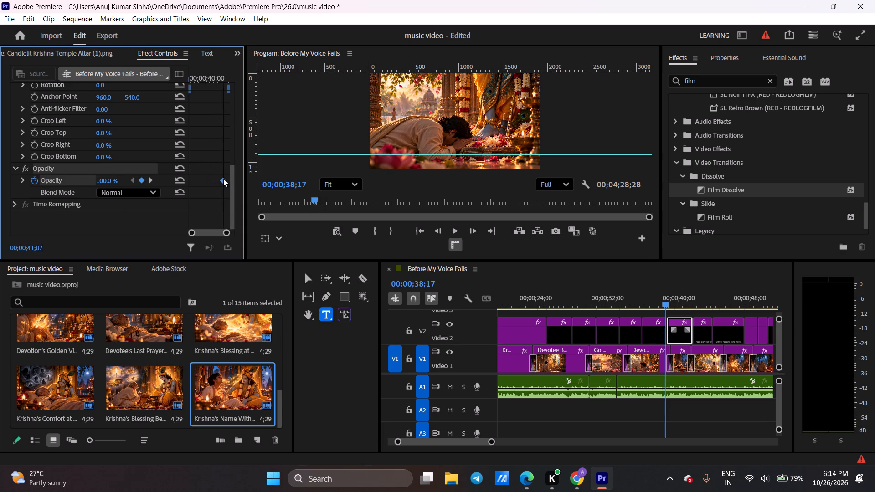
{"action": "left_click_drag", "start_coordinate": [223, 179], "coordinate": [224, 179]}
{"action": "left_click_drag", "start_coordinate": [209, 234], "coordinate": [194, 234]}
{"action": "left_click", "coordinate": [201, 233]}
Play back the "Before the light begins to fade—" fade-out into the following caption, stopping at 00;00;42;06.
{"action": "key", "text": "space"}
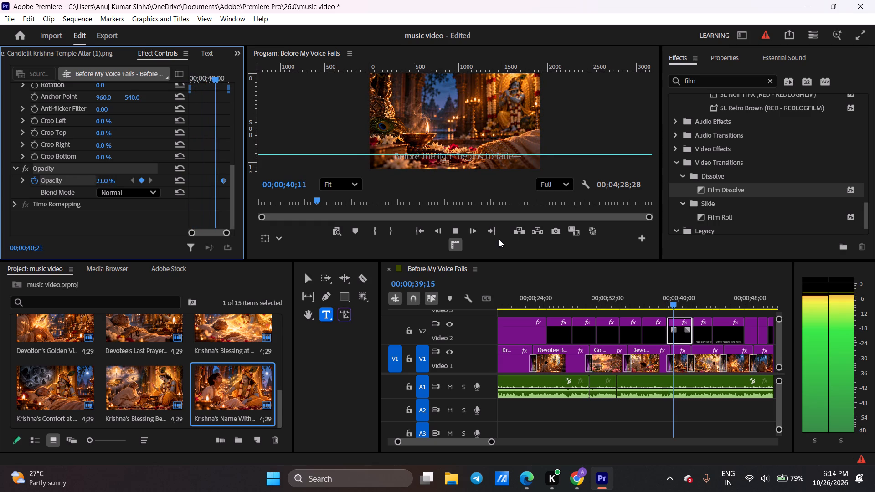
{"action": "key", "text": "space"}
{"action": "left_click", "coordinate": [669, 297]}
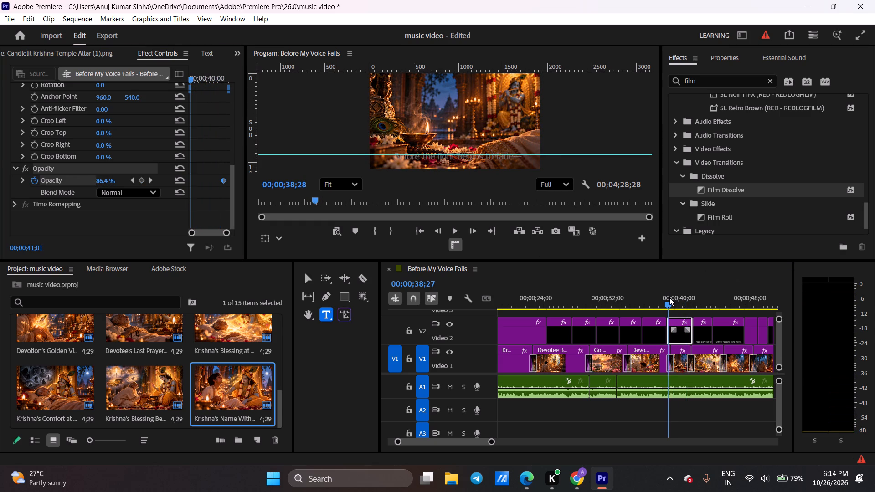
{"action": "key", "text": "space"}
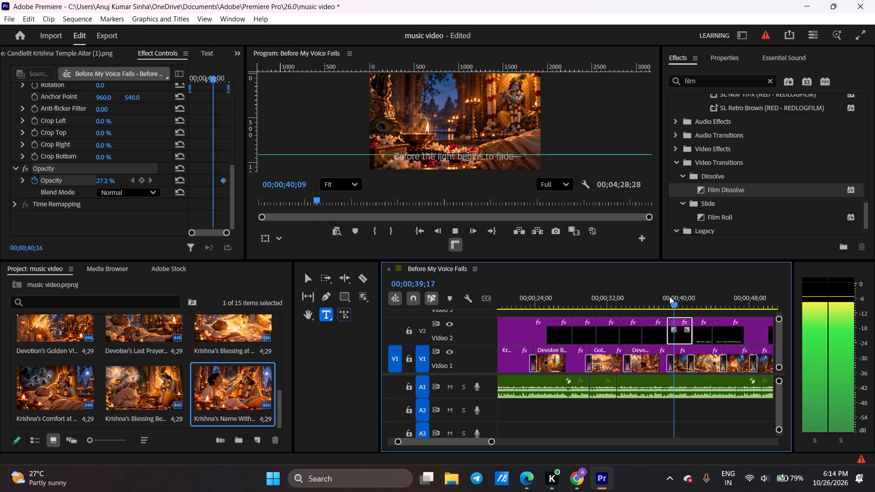
{"action": "key", "text": "space"}
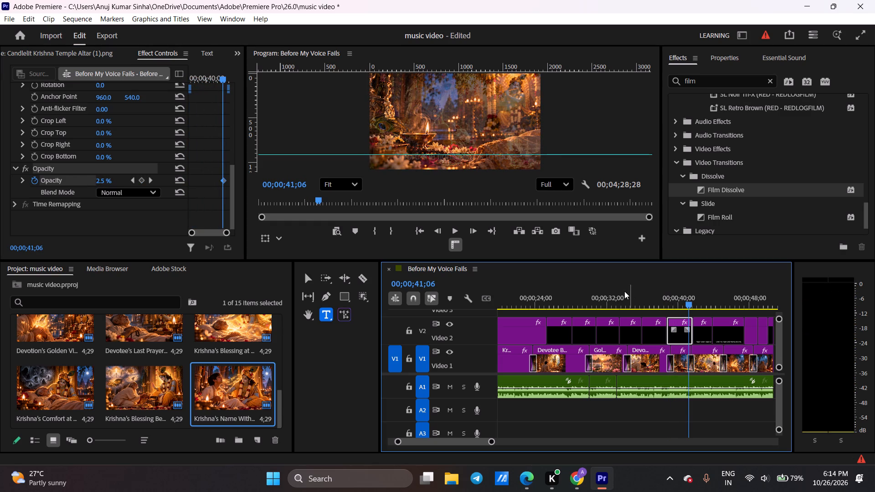
{"action": "key", "text": "space"}
{"action": "key", "text": "space"}
{"action": "key", "text": "space"}
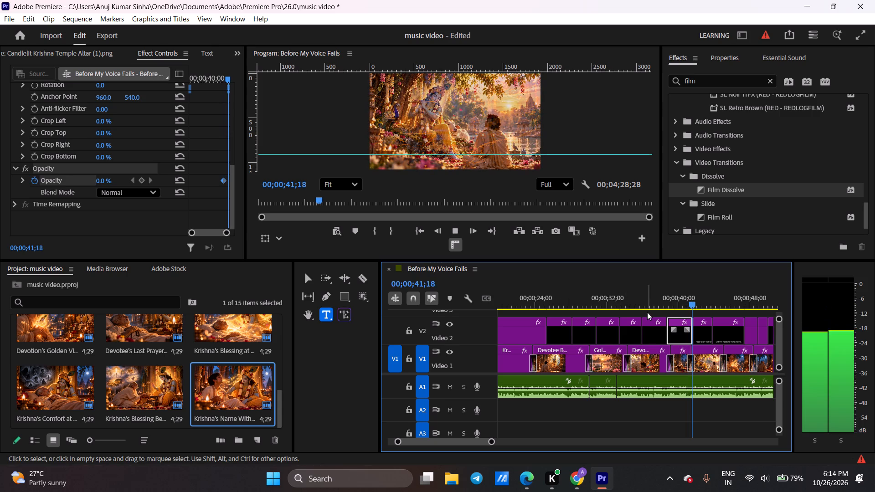
{"action": "key", "text": "space"}
Paste the copied opacity keyframes onto the "Teach every beat to call Your name," caption at 00;00;42;06.
{"action": "left_click", "coordinate": [702, 337]}
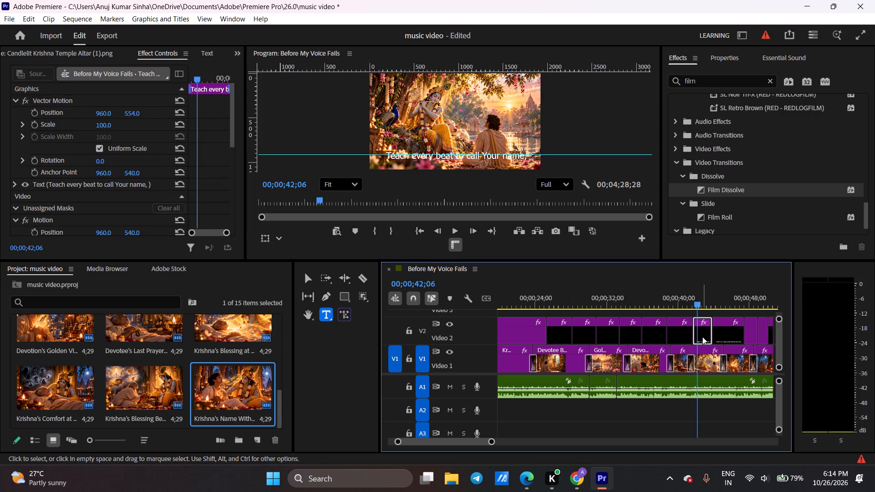
{"action": "scroll", "coordinate": [70, 191], "scroll_direction": "down", "scroll_amount": 20}
{"action": "scroll", "coordinate": [70, 191], "scroll_direction": "down", "scroll_amount": 7}
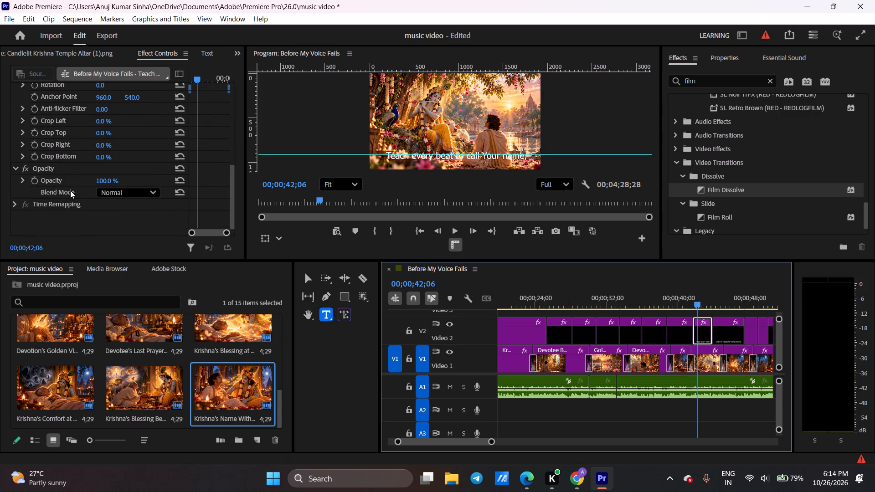
{"action": "left_click", "coordinate": [62, 182]}
{"action": "key", "text": "ctrl+v"}
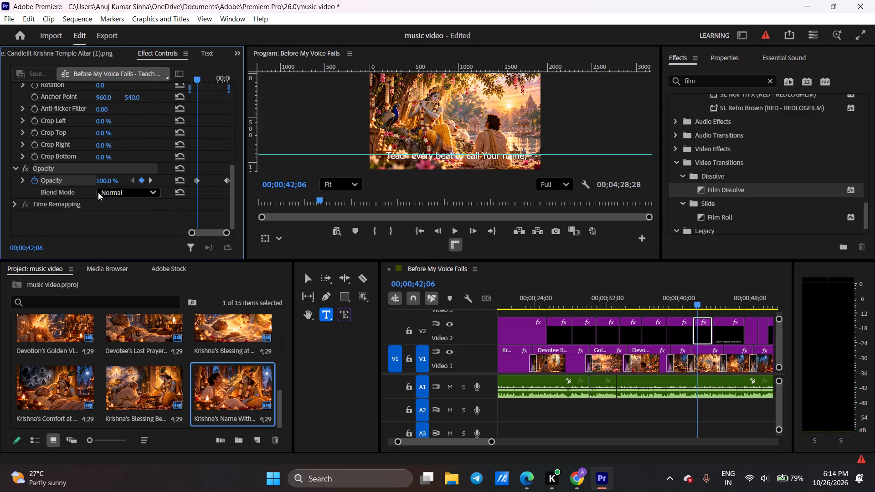
Paste the copied opacity keyframes onto the "Until my heart and Name are one" caption at 00;00;44;06 and move the ending keyframe near the caption's end.
{"action": "key", "text": "space"}
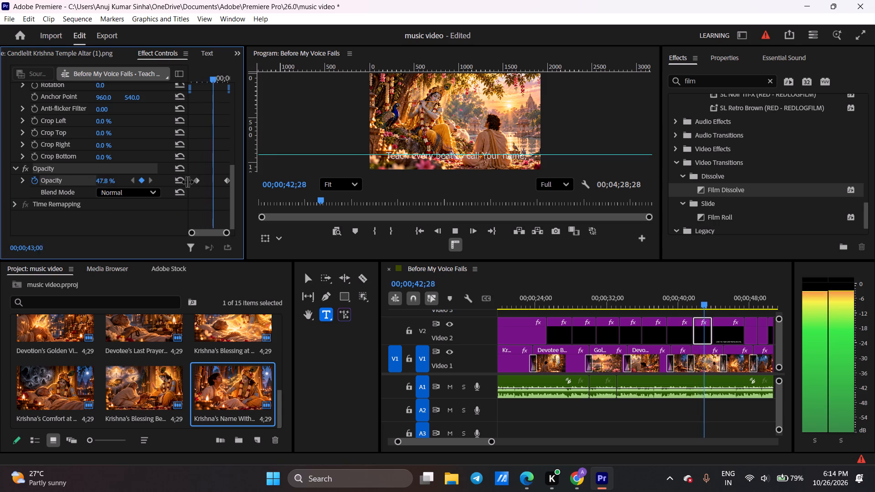
{"action": "key", "text": "space"}
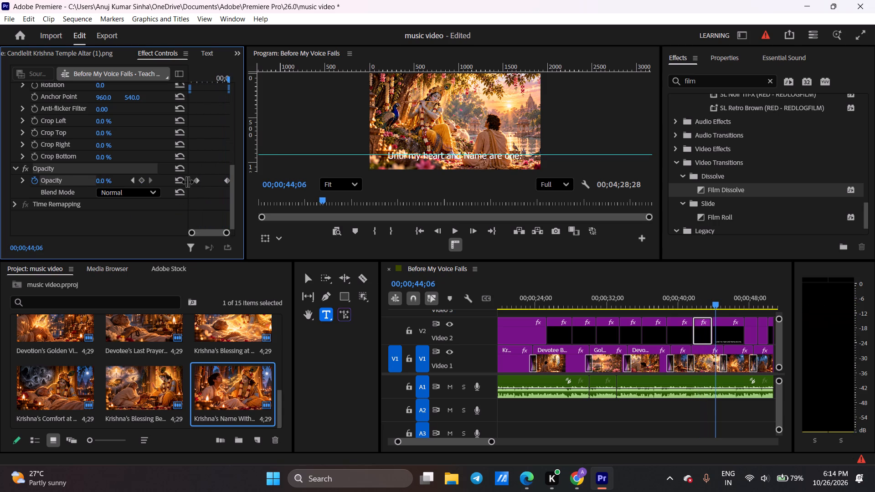
{"action": "left_click", "coordinate": [733, 336]}
{"action": "scroll", "coordinate": [122, 116], "scroll_direction": "down", "scroll_amount": 20}
{"action": "scroll", "coordinate": [122, 116], "scroll_direction": "down", "scroll_amount": 8}
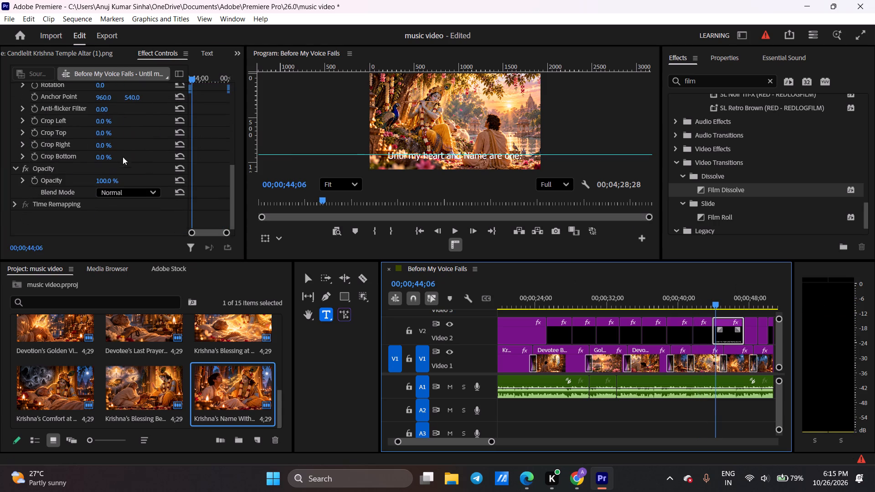
{"action": "left_click", "coordinate": [129, 181]}
{"action": "left_click", "coordinate": [62, 181]}
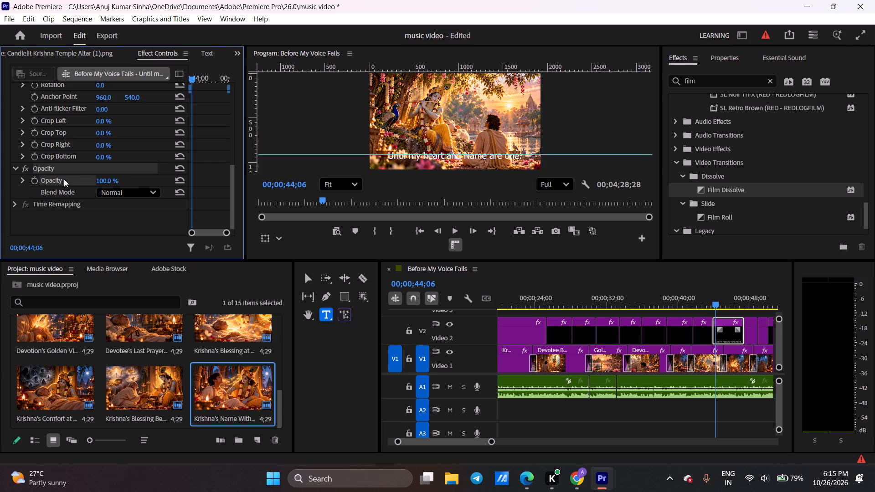
{"action": "key", "text": "ctrl+v"}
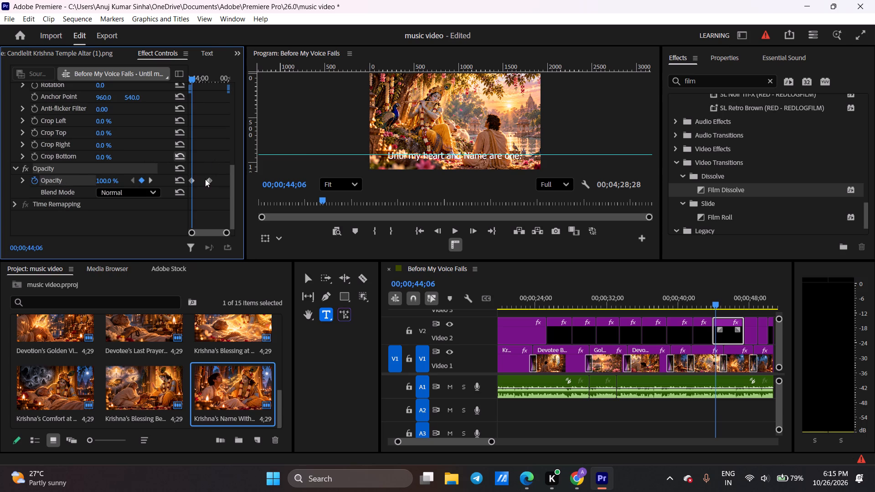
{"action": "left_click_drag", "start_coordinate": [208, 179], "coordinate": [225, 181]}
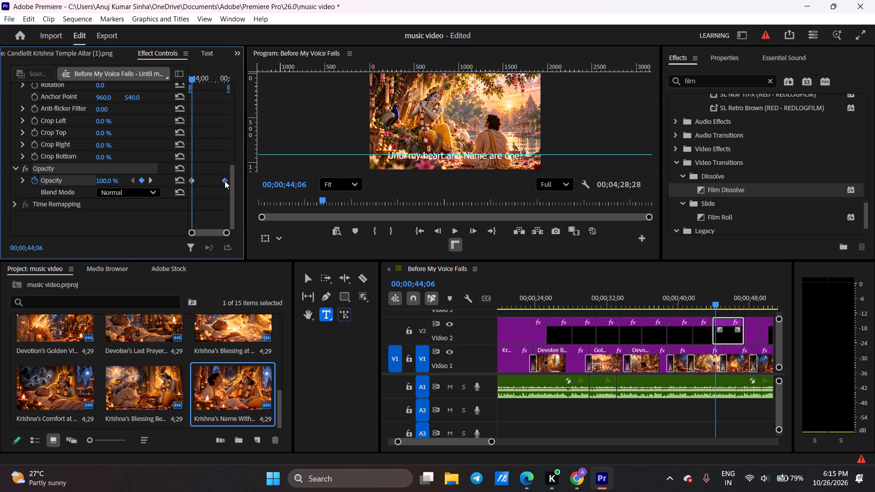
{"action": "left_click", "coordinate": [225, 181]}
Play on to 00;00;47;25, paste the copied opacity keyframes onto "When breath grows thin" there, and move the 100% keyframe to 00;00;48;23.
{"action": "key", "text": "space"}
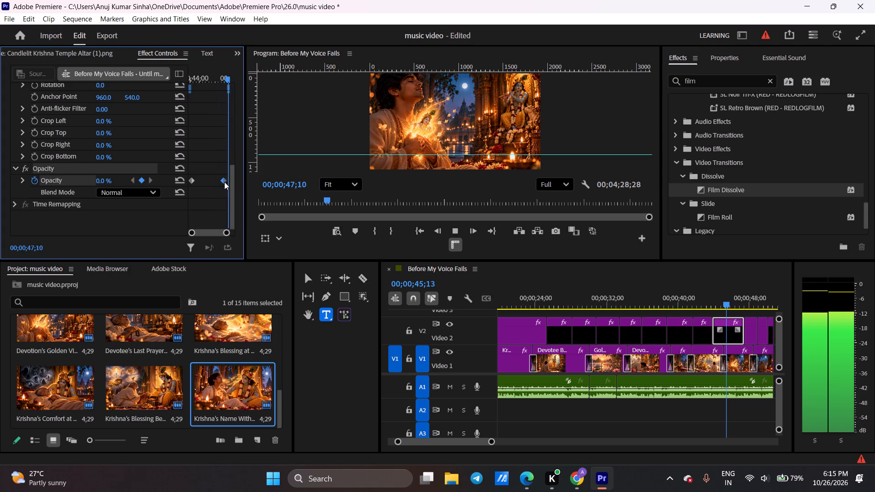
{"action": "key", "text": "space"}
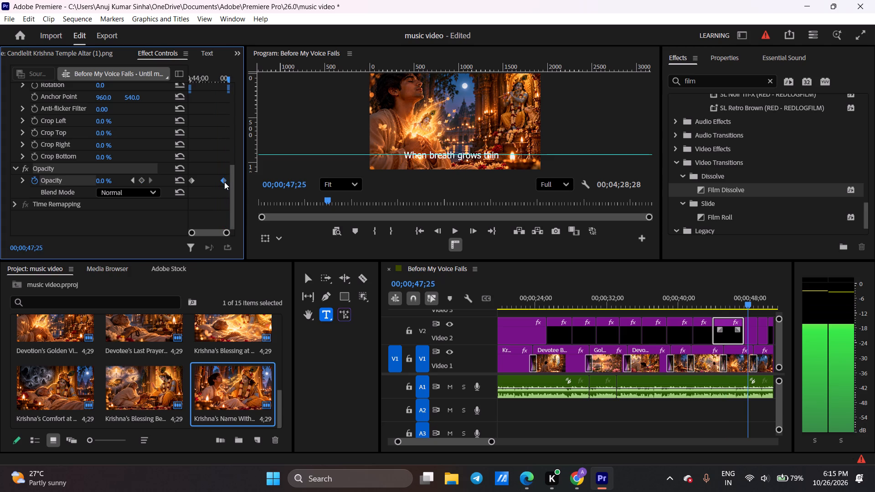
{"action": "left_click", "coordinate": [751, 332]}
{"action": "scroll", "coordinate": [134, 193], "scroll_direction": "down", "scroll_amount": 20}
{"action": "scroll", "coordinate": [134, 193], "scroll_direction": "down", "scroll_amount": 5}
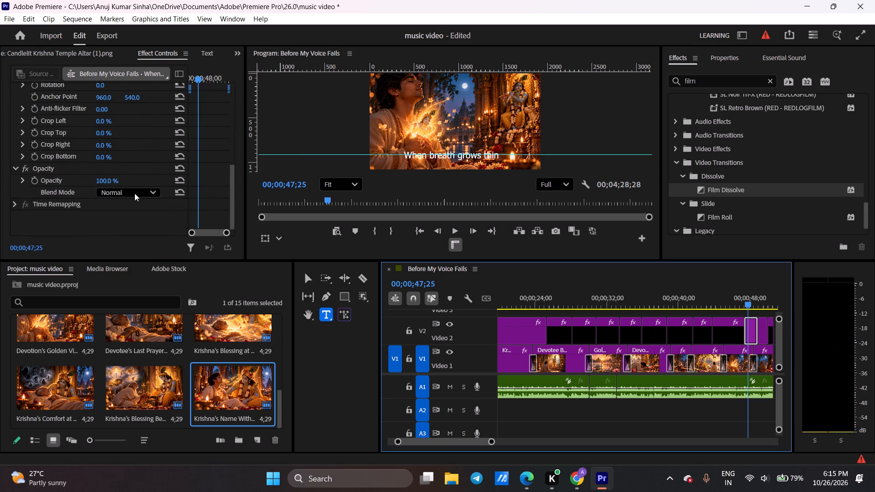
{"action": "scroll", "coordinate": [134, 193], "scroll_direction": "down", "scroll_amount": 9}
{"action": "left_click", "coordinate": [76, 179]}
{"action": "key", "text": "ctrl+v"}
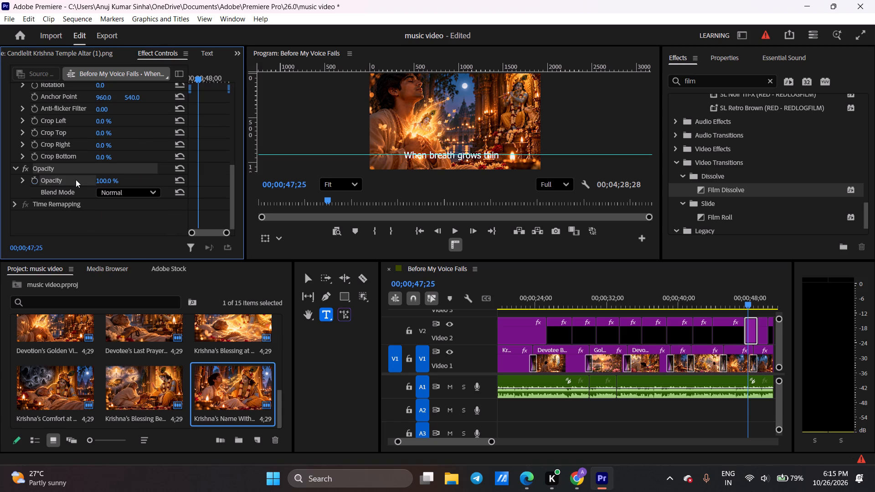
{"action": "left_click_drag", "start_coordinate": [197, 179], "coordinate": [212, 179]}
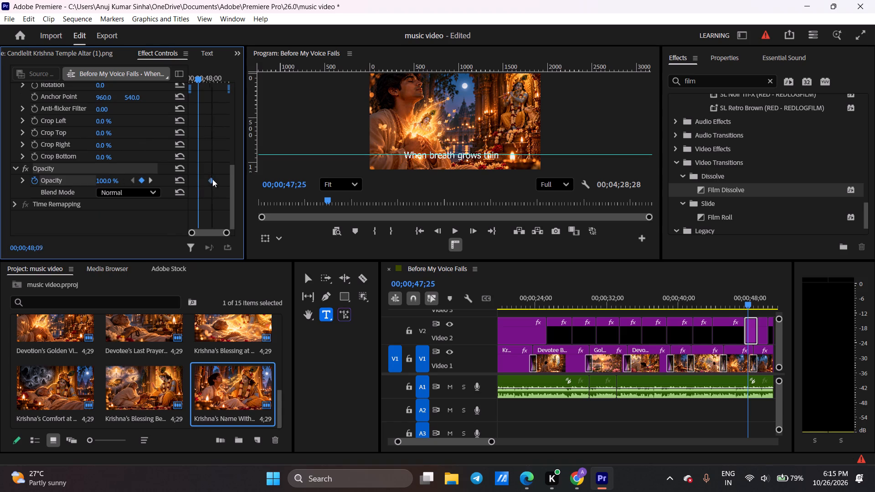
{"action": "left_click_drag", "start_coordinate": [212, 179], "coordinate": [226, 181]}
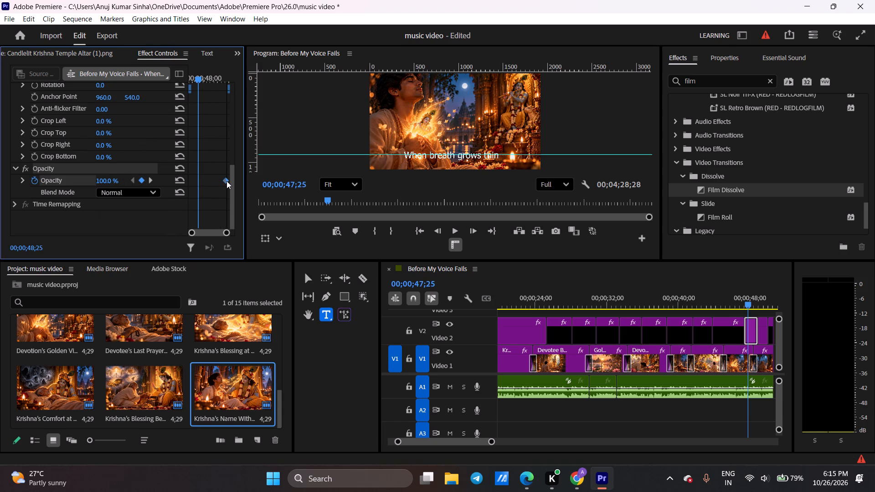
{"action": "left_click_drag", "start_coordinate": [226, 181], "coordinate": [225, 181]}
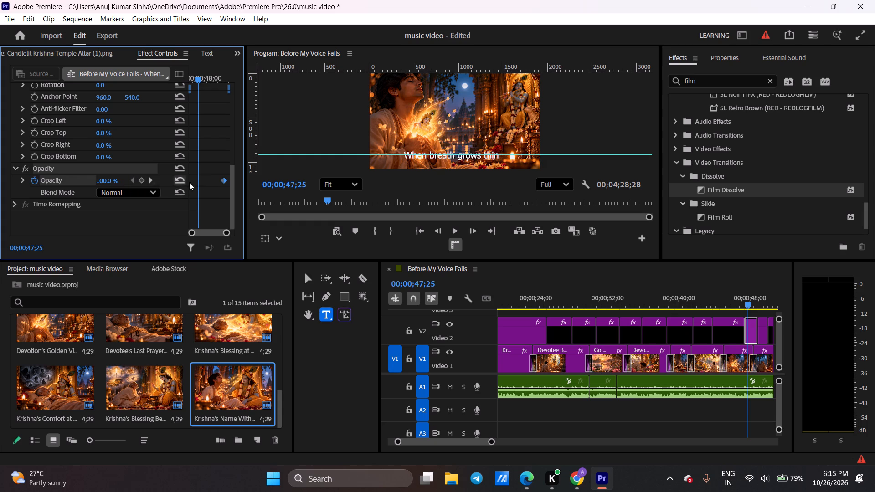
Review the "When breath grows thin" caption and delete its opacity keyframes at 00;00;48;23 and 00;00;49;11.
{"action": "key", "text": "space"}
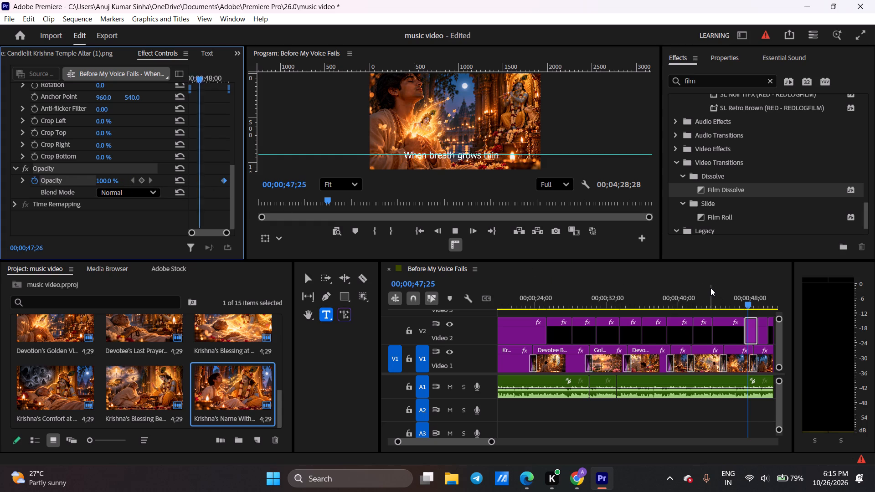
{"action": "key", "text": "space"}
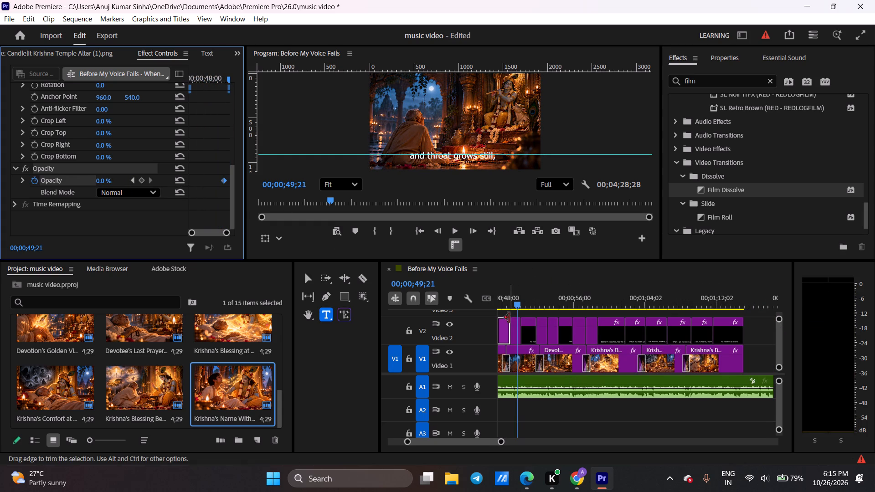
{"action": "left_click_drag", "start_coordinate": [515, 303], "coordinate": [499, 296]}
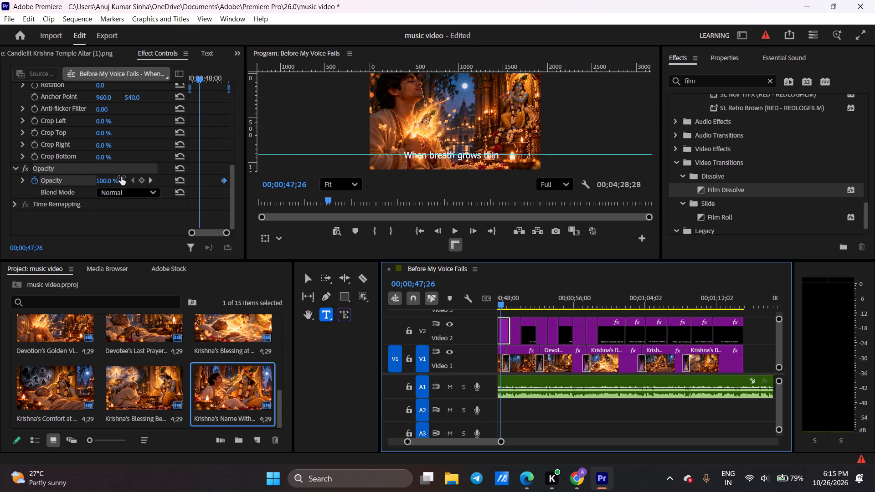
{"action": "left_click", "coordinate": [146, 181]}
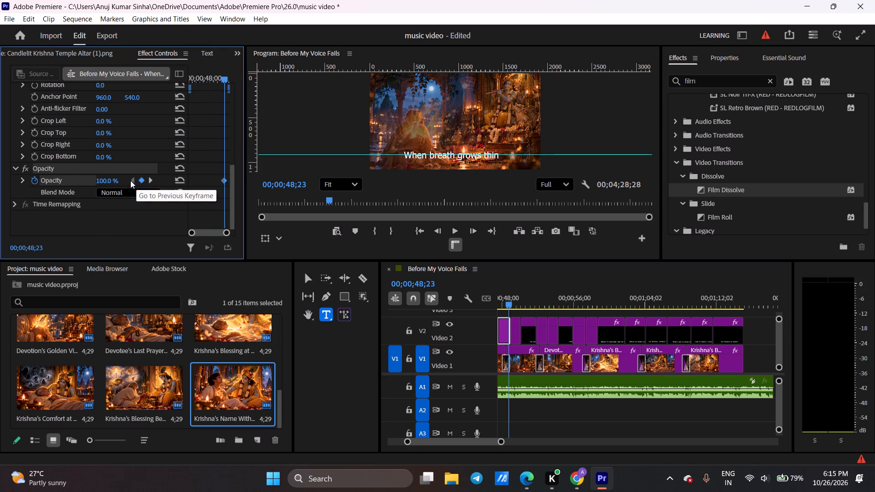
{"action": "left_click", "coordinate": [128, 179]}
{"action": "left_click", "coordinate": [149, 182]}
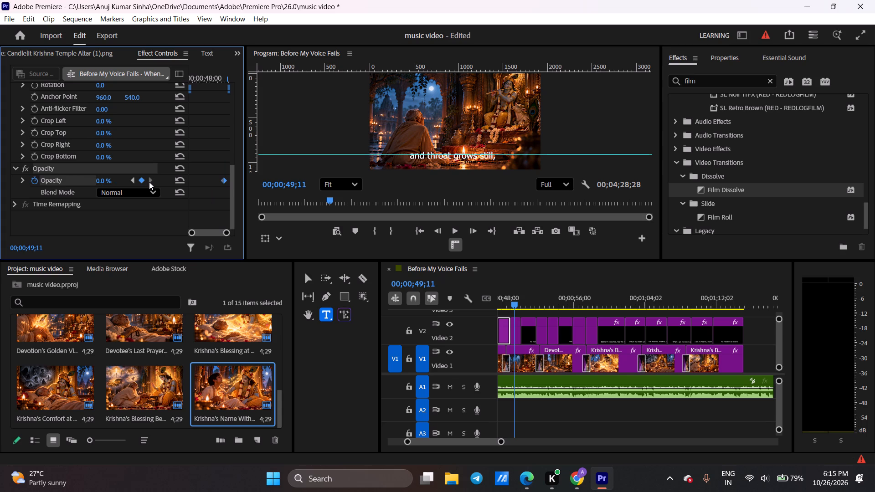
{"action": "left_click", "coordinate": [131, 180]}
{"action": "left_click", "coordinate": [144, 182]}
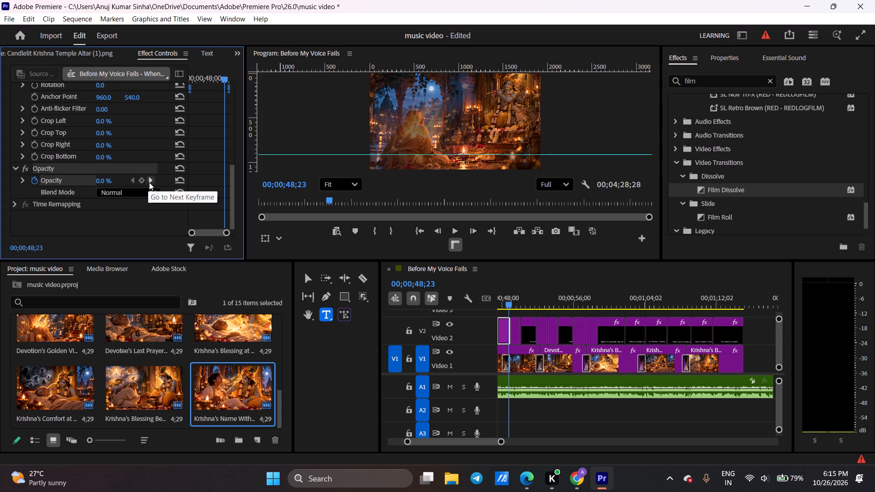
{"action": "left_click", "coordinate": [150, 182]}
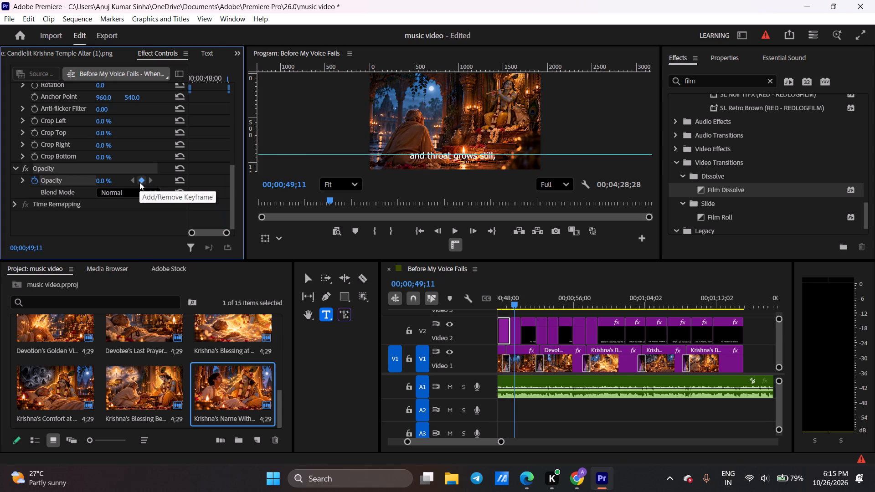
{"action": "left_click", "coordinate": [139, 182]}
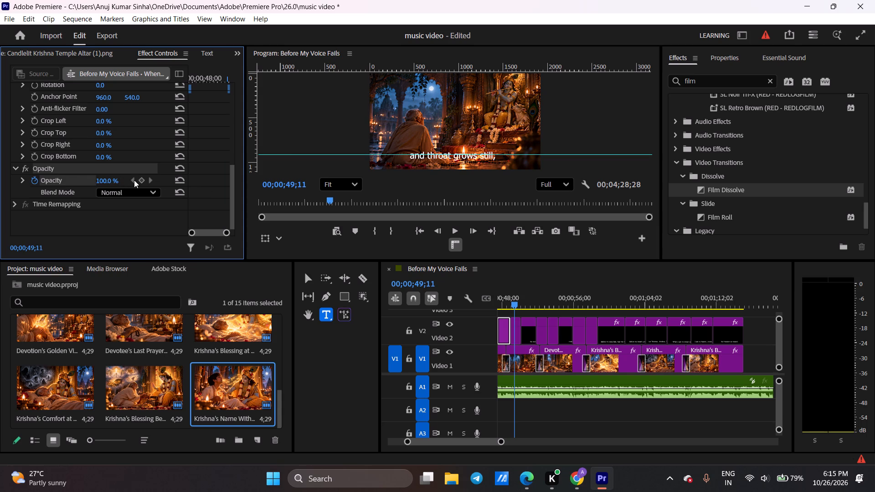
Add a 100% opacity keyframe to the "When breath grows thin" caption at 00;00;47;23.
{"action": "left_click_drag", "start_coordinate": [514, 302], "coordinate": [509, 300]}
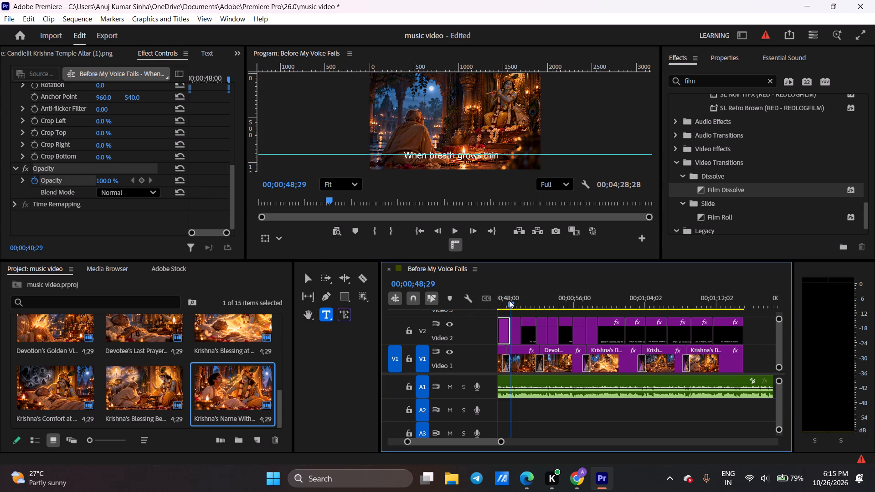
{"action": "left_click_drag", "start_coordinate": [509, 300], "coordinate": [491, 296]}
{"action": "key", "text": "space"}
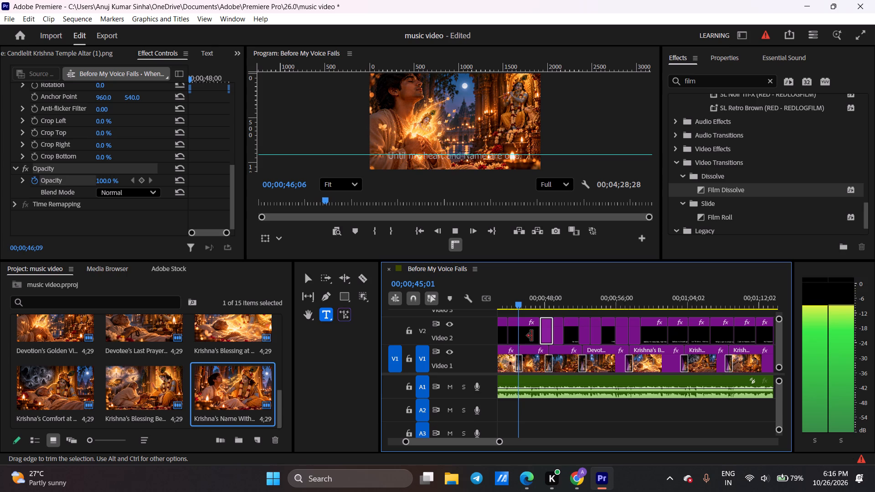
{"action": "key", "text": "space"}
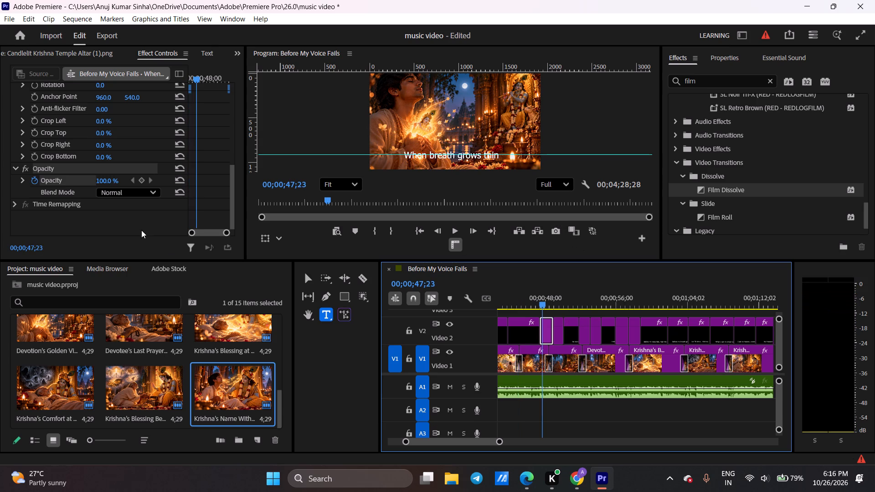
{"action": "left_click", "coordinate": [143, 179]}
Add an opacity keyframe at 00;00;48;23 on the "When breath grows thin" caption and set it to 0%.
{"action": "key", "text": "space"}
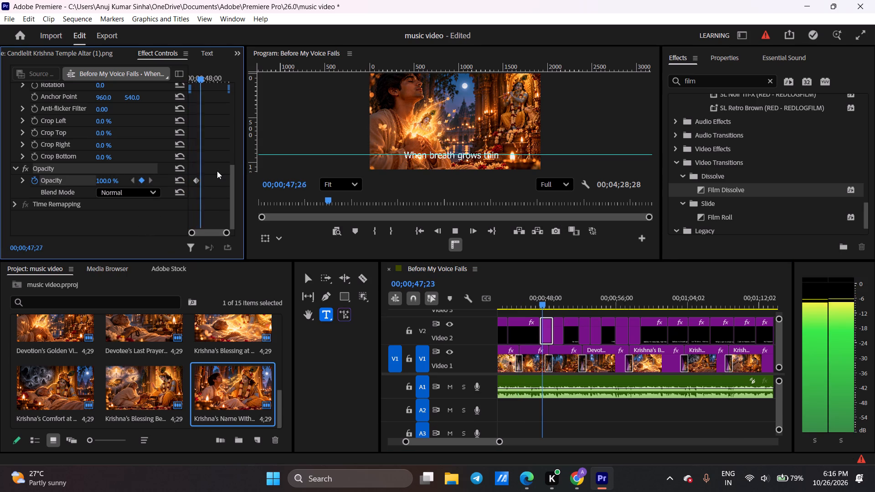
{"action": "key", "text": "space"}
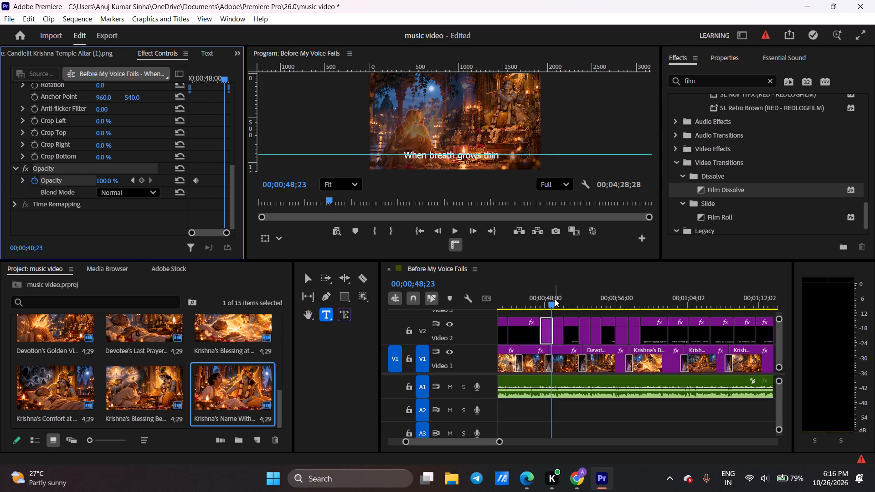
{"action": "left_click", "coordinate": [143, 183]}
{"action": "left_click_drag", "start_coordinate": [131, 179], "coordinate": [104, 179]}
{"action": "left_click_drag", "start_coordinate": [126, 179], "coordinate": [56, 179]}
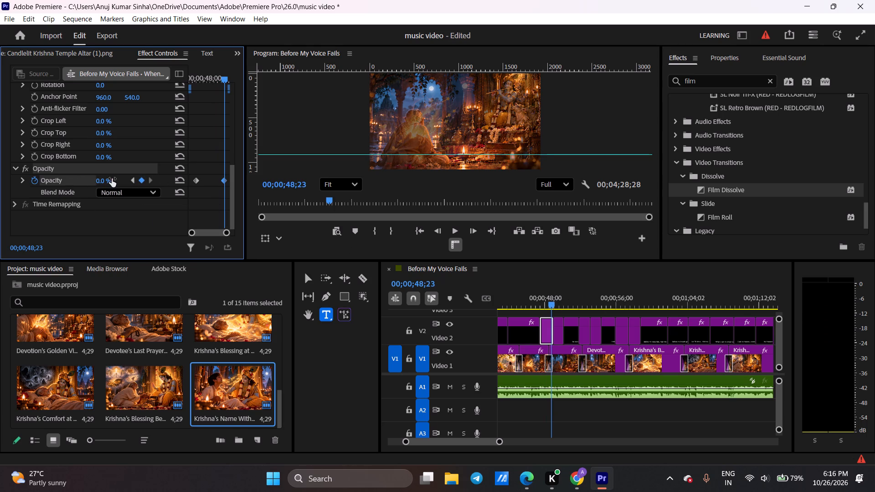
Play from 00;00;48;00 to 00;00;49;08, then copy the "When breath grows thin" opacity keyframes onto the "and throat grows still," caption there.
{"action": "left_click", "coordinate": [544, 296]}
{"action": "key", "text": "space"}
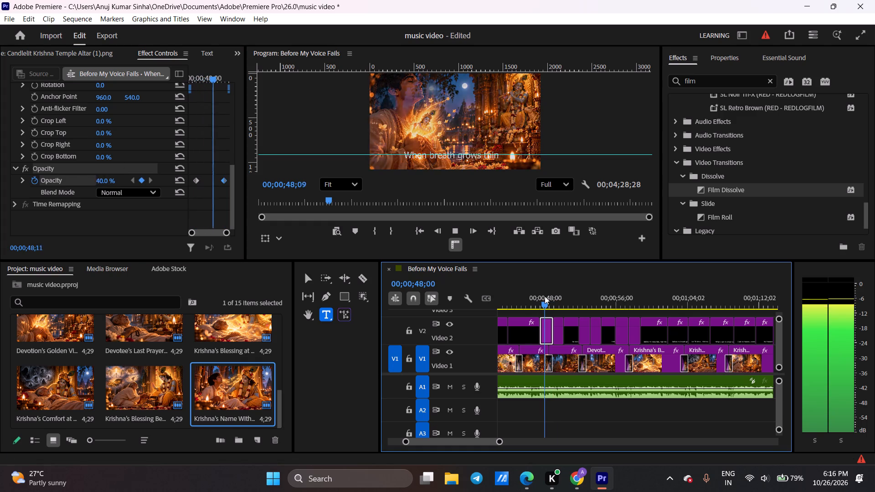
{"action": "key", "text": "space"}
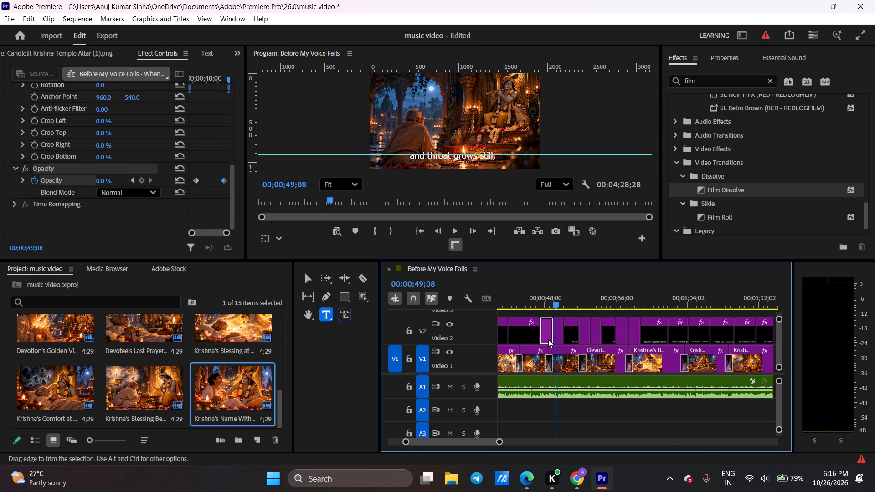
{"action": "left_click", "coordinate": [57, 181]}
{"action": "key", "text": "ctrl+c"}
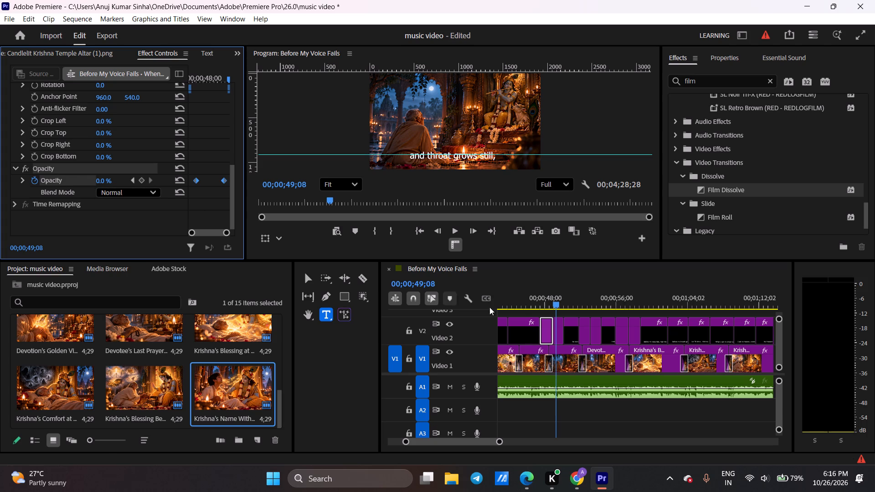
{"action": "left_click", "coordinate": [560, 333]}
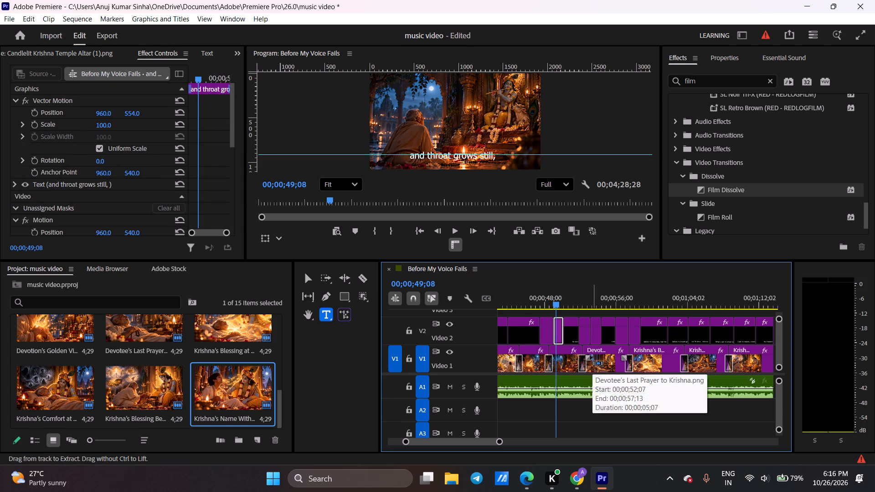
{"action": "scroll", "coordinate": [140, 118], "scroll_direction": "down", "scroll_amount": 20}
{"action": "scroll", "coordinate": [140, 118], "scroll_direction": "down", "scroll_amount": 13}
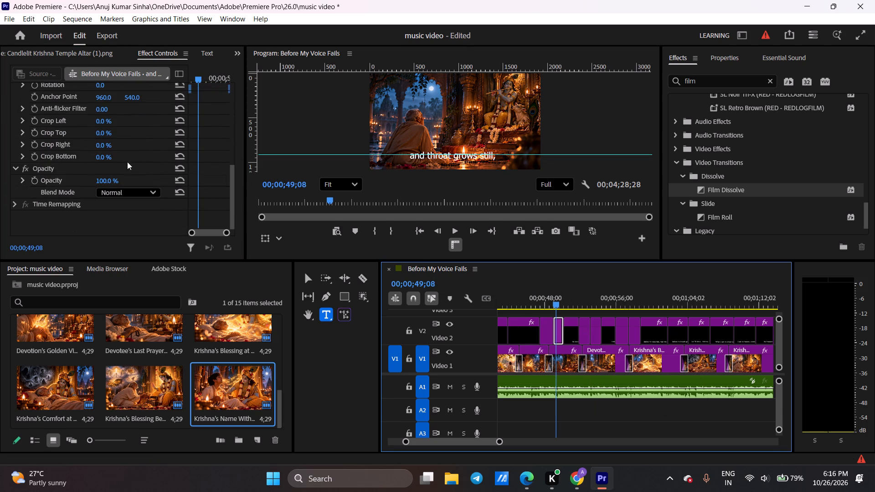
{"action": "left_click", "coordinate": [56, 177]}
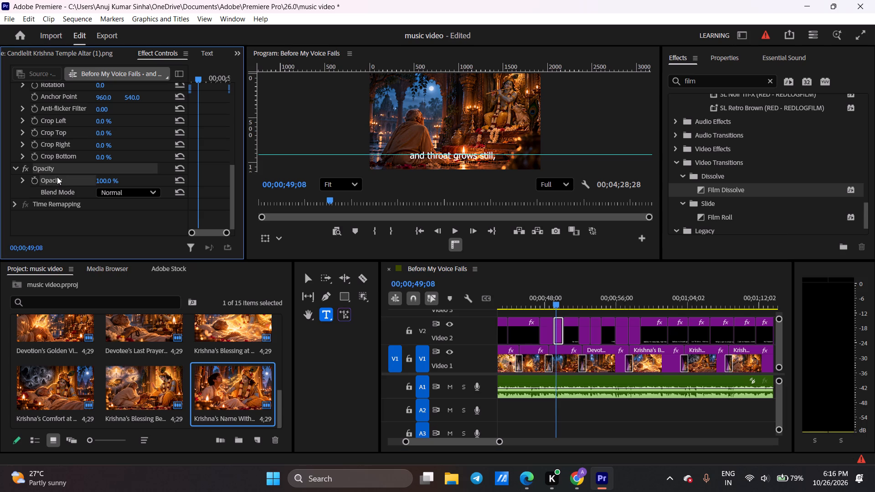
{"action": "key", "text": "ctrl+v"}
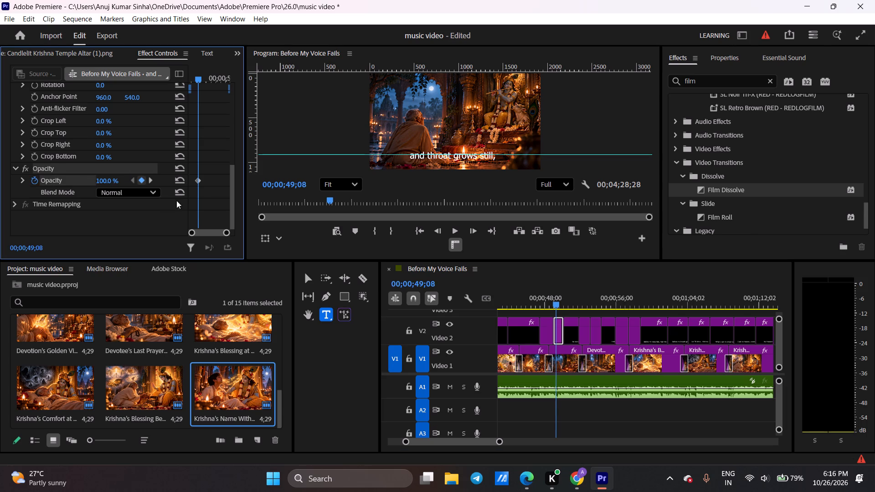
Play back the "and throat grows still," fade-out to 00;00;50;14 and examine where its pasted opacity keyframes fall against the caption's end.
{"action": "key", "text": "space"}
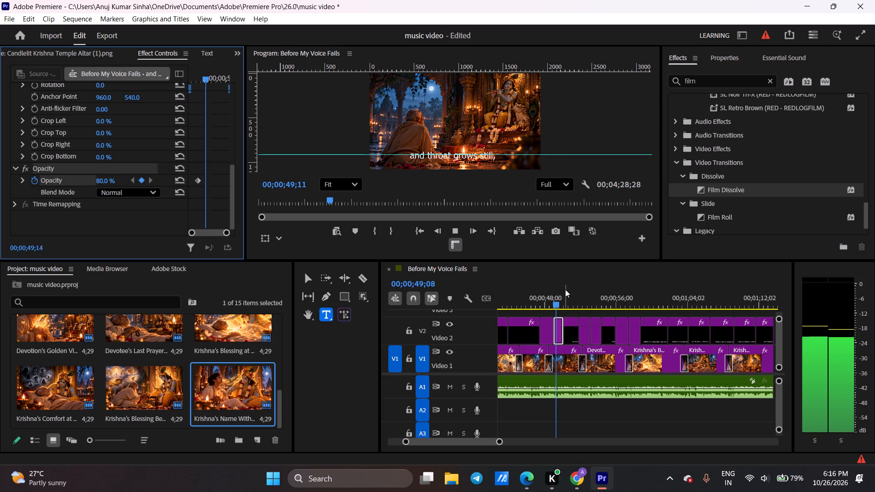
{"action": "key", "text": "space"}
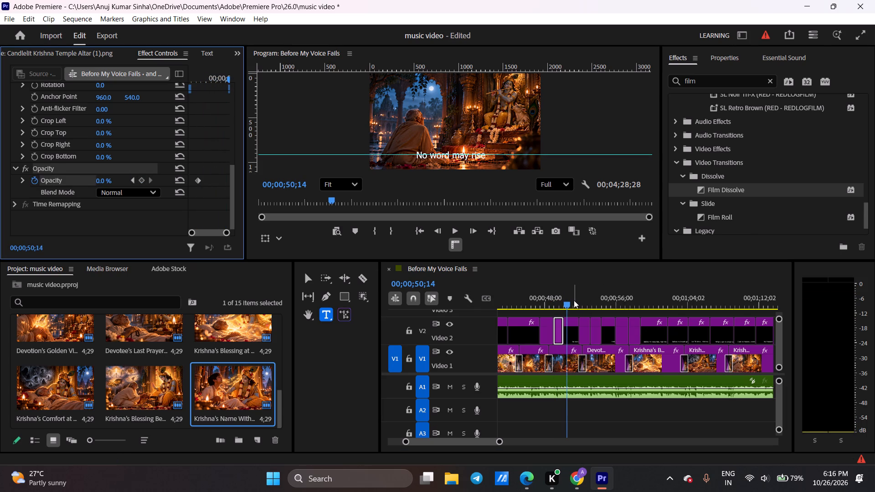
{"action": "left_click_drag", "start_coordinate": [208, 233], "coordinate": [211, 232]}
{"action": "left_click_drag", "start_coordinate": [211, 232], "coordinate": [223, 231]}
{"action": "left_click_drag", "start_coordinate": [206, 231], "coordinate": [219, 231]}
{"action": "left_click_drag", "start_coordinate": [226, 231], "coordinate": [234, 232]}
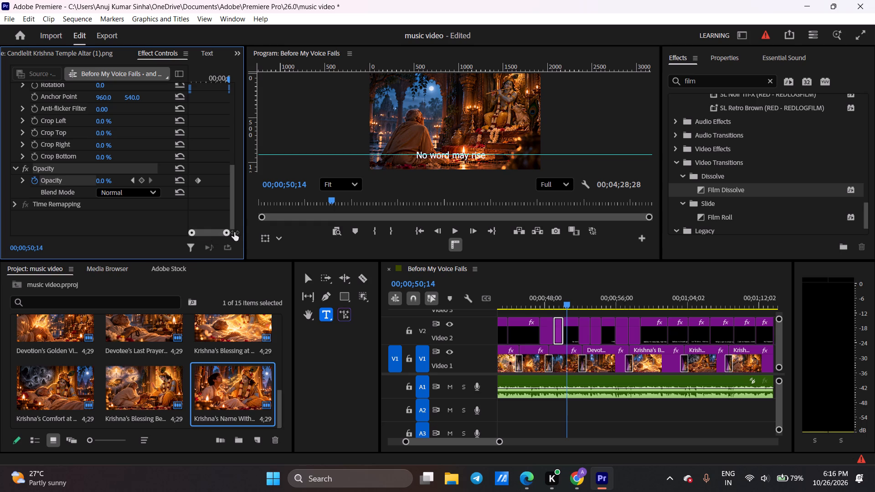
{"action": "left_click_drag", "start_coordinate": [234, 232], "coordinate": [235, 232]}
{"action": "left_click_drag", "start_coordinate": [226, 232], "coordinate": [219, 232]}
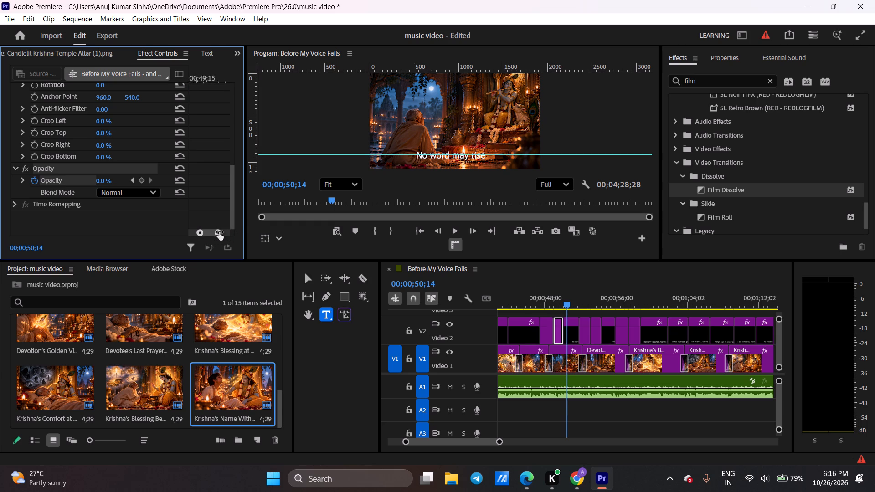
{"action": "left_click_drag", "start_coordinate": [219, 232], "coordinate": [255, 231]}
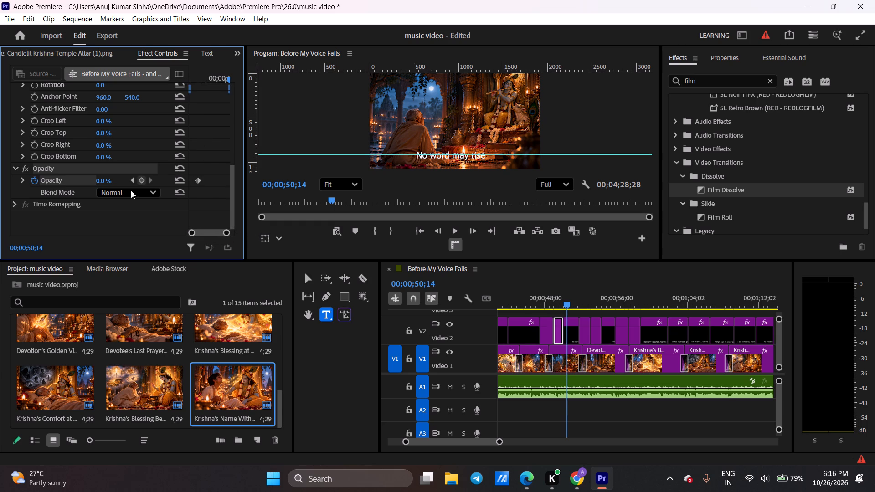
{"action": "left_click", "coordinate": [133, 180]}
{"action": "left_click", "coordinate": [133, 180]}
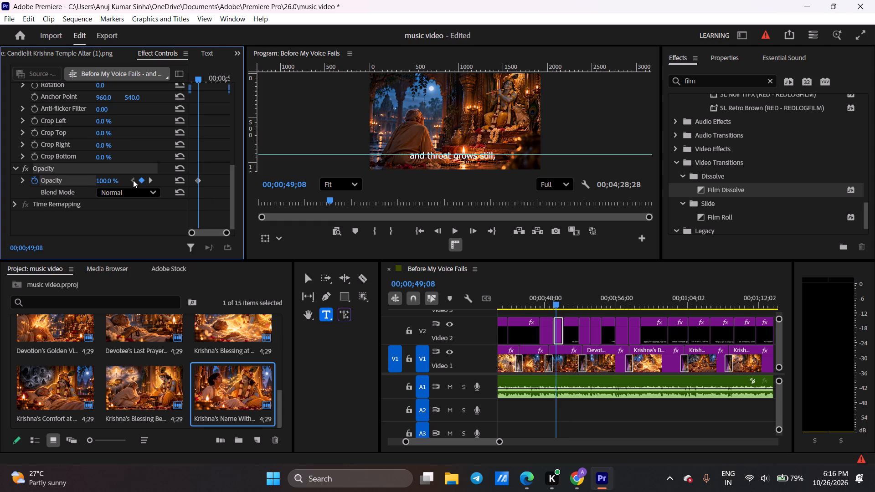
{"action": "left_click", "coordinate": [133, 180]}
{"action": "left_click", "coordinate": [148, 181]}
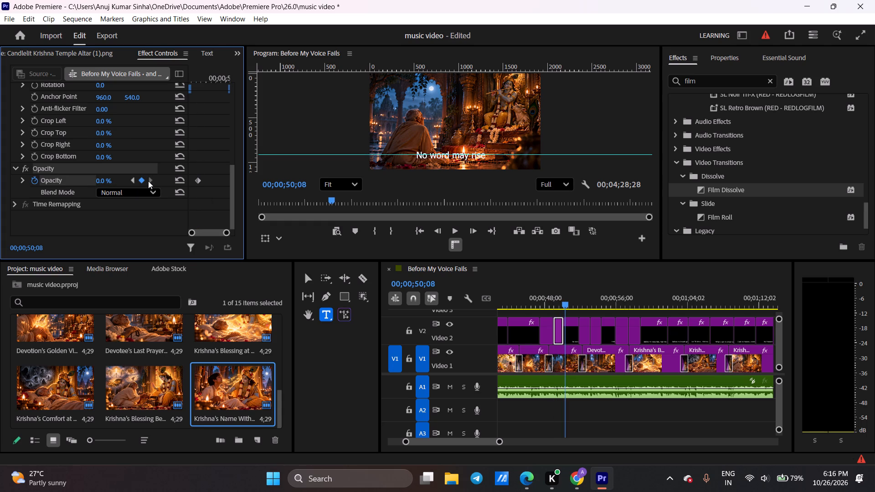
{"action": "left_click_drag", "start_coordinate": [200, 234], "coordinate": [223, 232]}
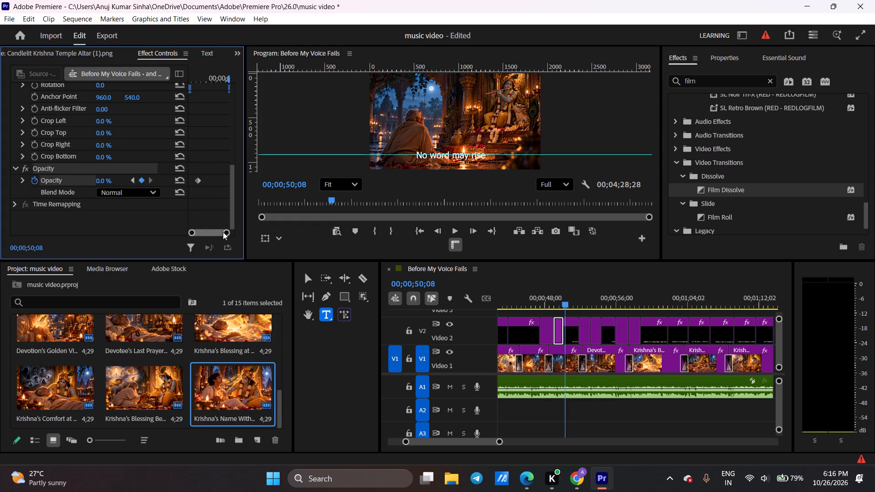
{"action": "left_click_drag", "start_coordinate": [223, 232], "coordinate": [232, 234]}
Enlarge the keyframe area to examine both opacity keyframes of the "and throat grows still," caption, then restore the compact layout.
{"action": "left_click_drag", "start_coordinate": [244, 173], "coordinate": [318, 180]}
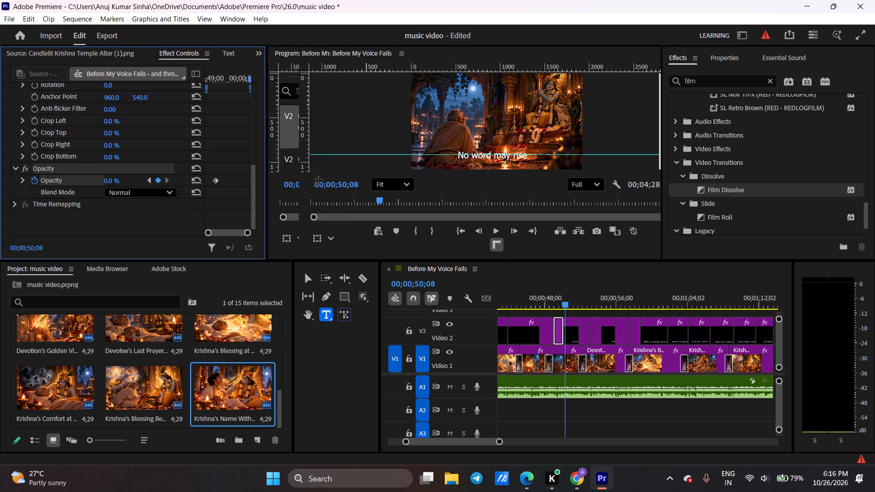
{"action": "left_click_drag", "start_coordinate": [318, 180], "coordinate": [512, 178]}
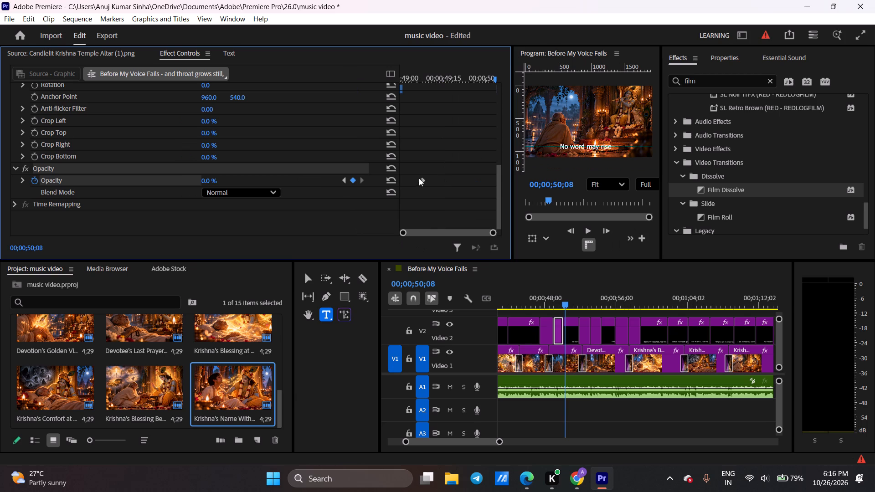
{"action": "left_click", "coordinate": [346, 179]}
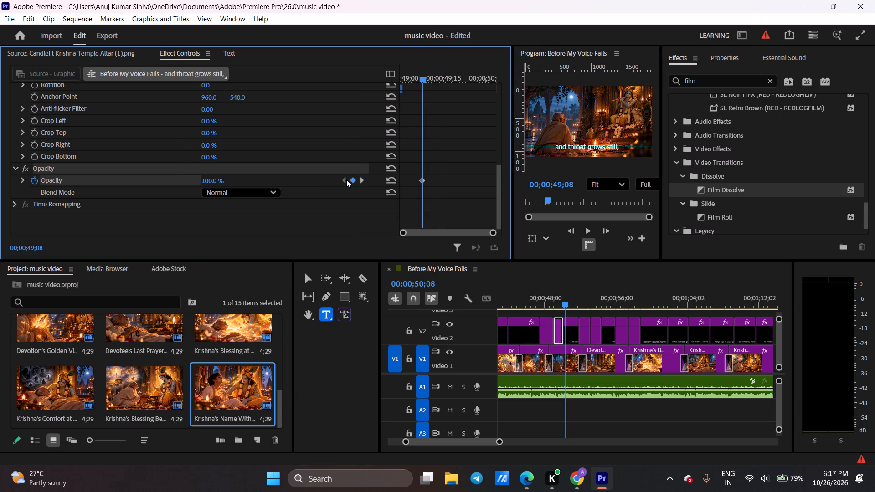
{"action": "left_click", "coordinate": [361, 179]}
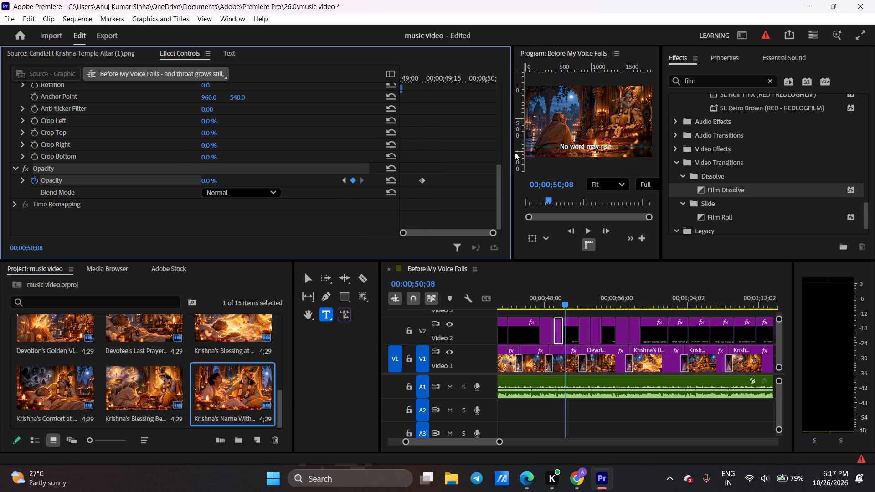
{"action": "left_click_drag", "start_coordinate": [511, 151], "coordinate": [429, 146]}
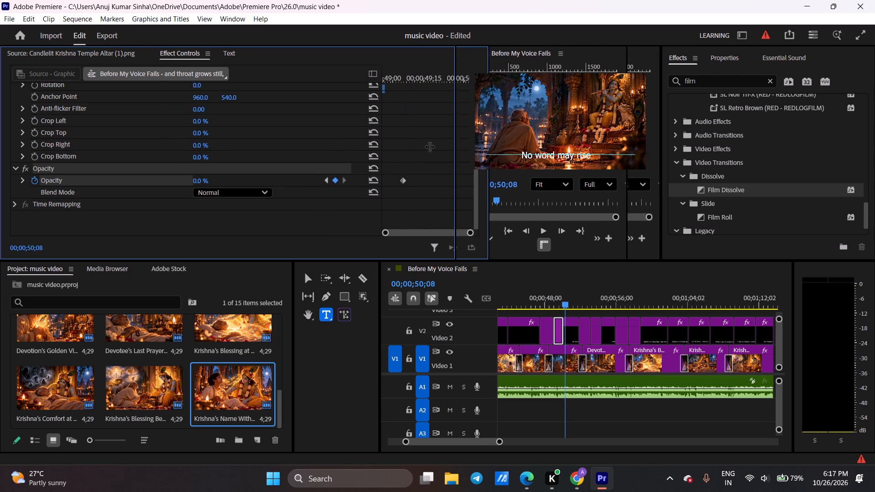
{"action": "left_click_drag", "start_coordinate": [429, 146], "coordinate": [249, 141]}
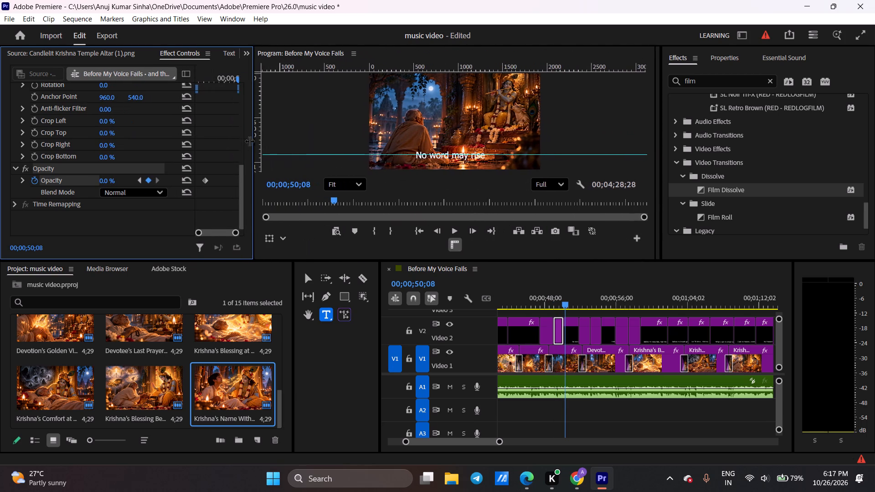
{"action": "left_click_drag", "start_coordinate": [249, 141], "coordinate": [237, 138]}
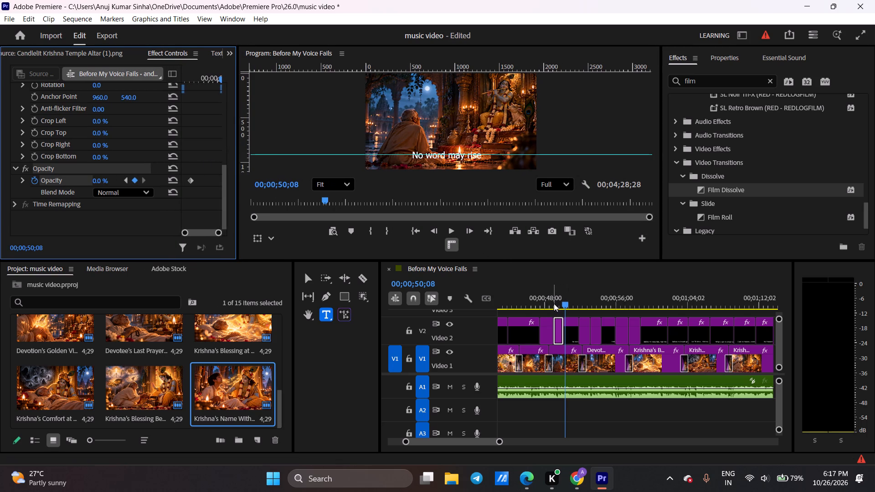
Play back the preceding caption fades up to 00;00;50;16, then paste the copied opacity keyframes onto the "No word may rise" caption there.
{"action": "key", "text": "space"}
{"action": "key", "text": "space"}
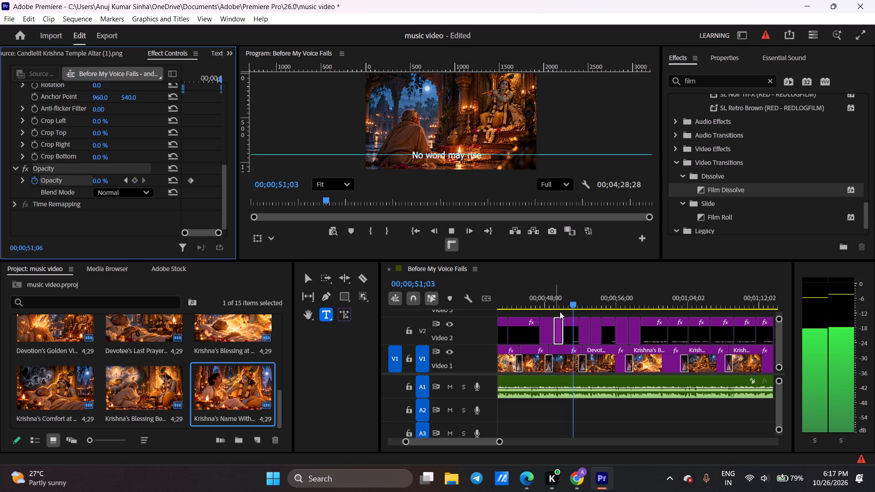
{"action": "left_click", "coordinate": [549, 291]}
{"action": "key", "text": "space"}
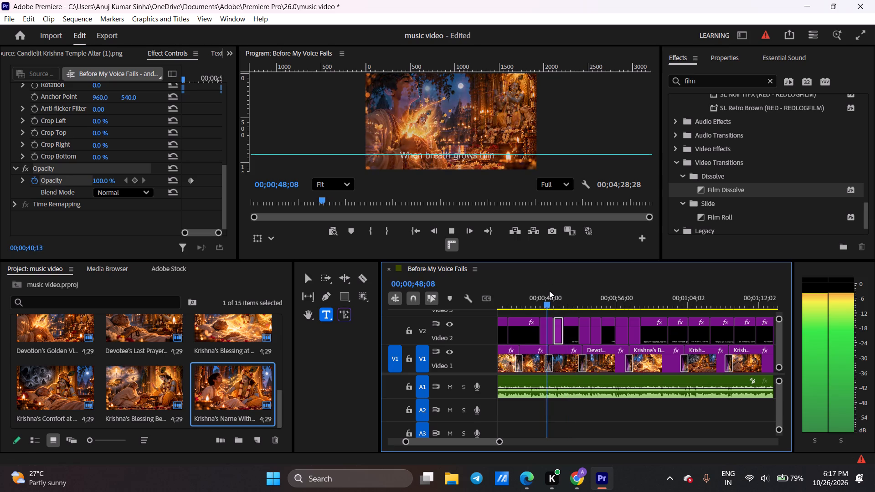
{"action": "key", "text": "space"}
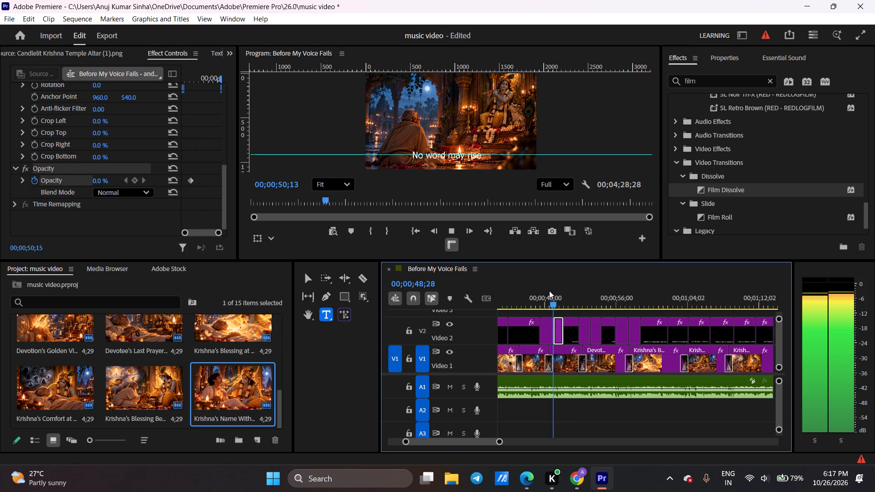
{"action": "left_click", "coordinate": [576, 338]}
{"action": "left_click", "coordinate": [572, 335]}
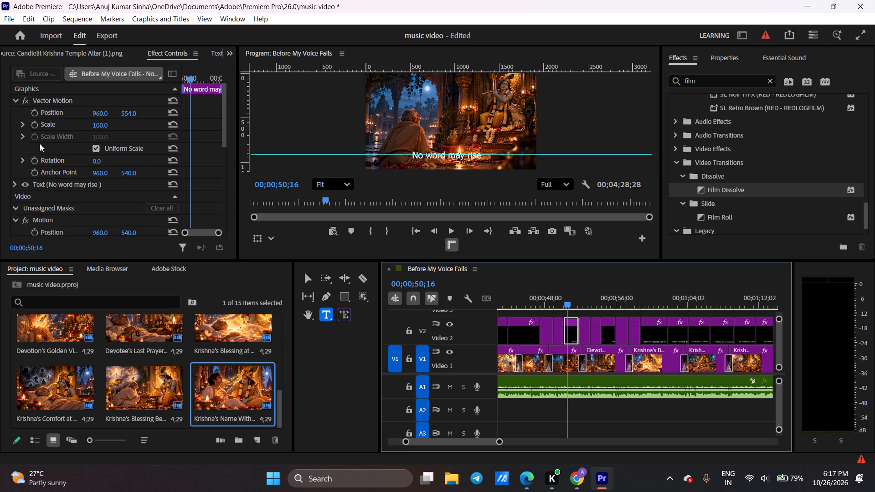
{"action": "scroll", "coordinate": [82, 167], "scroll_direction": "down", "scroll_amount": 20}
{"action": "scroll", "coordinate": [82, 167], "scroll_direction": "down", "scroll_amount": 7}
{"action": "left_click", "coordinate": [60, 177]}
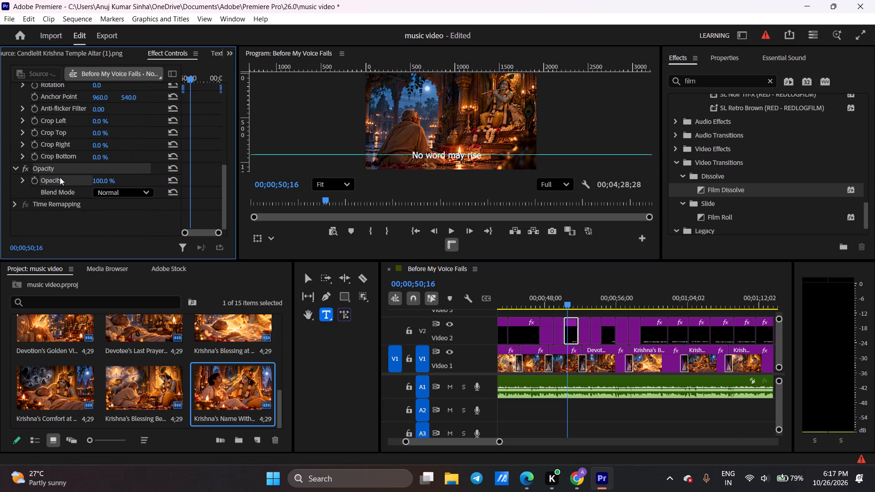
{"action": "key", "text": "ctrl+v"}
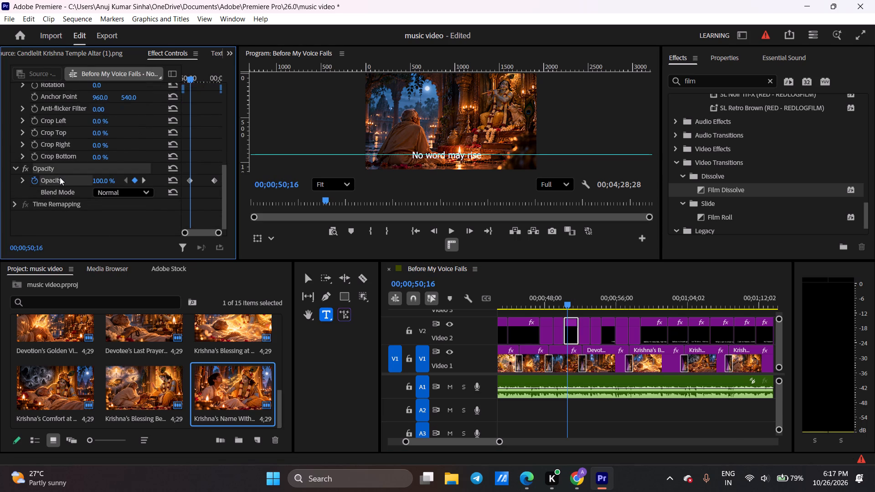
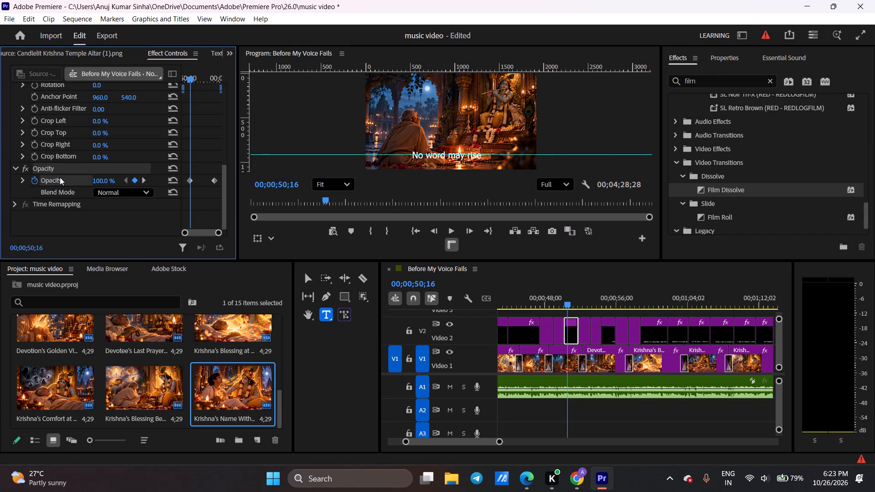
Play on to 00;00;52;13 and paste the copied opacity keyframes onto the "though love is full." caption there.
{"action": "key", "text": "space"}
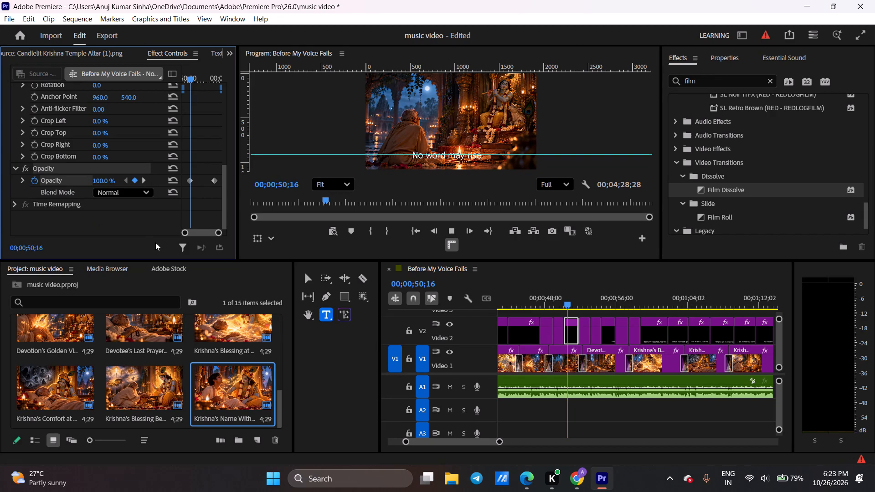
{"action": "key", "text": "space"}
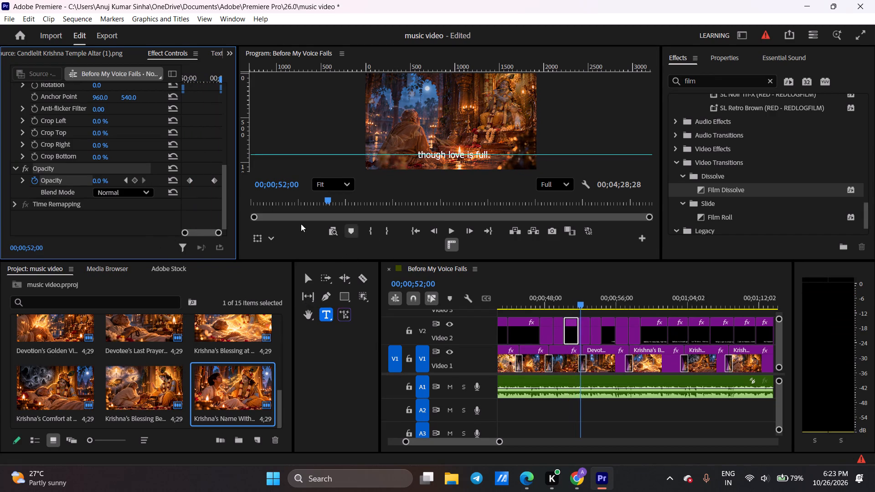
{"action": "left_click", "coordinate": [586, 333]}
{"action": "key", "text": "space"}
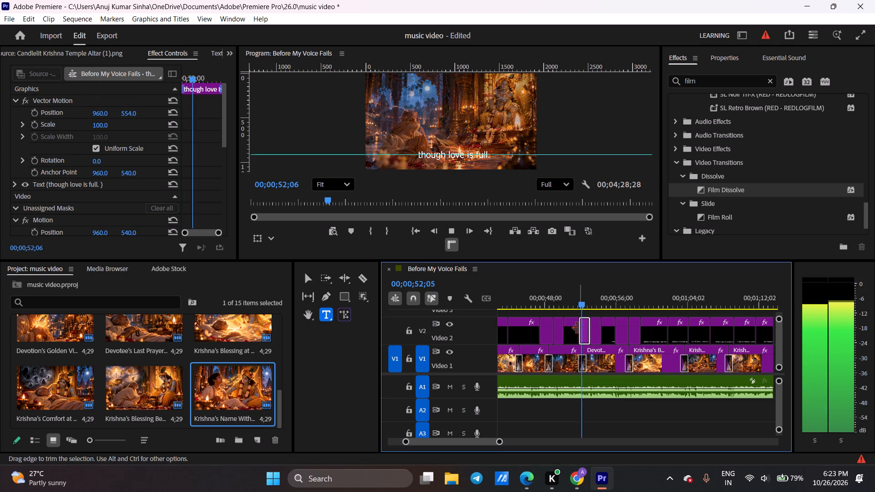
{"action": "key", "text": "space"}
{"action": "scroll", "coordinate": [142, 164], "scroll_direction": "down", "scroll_amount": 17}
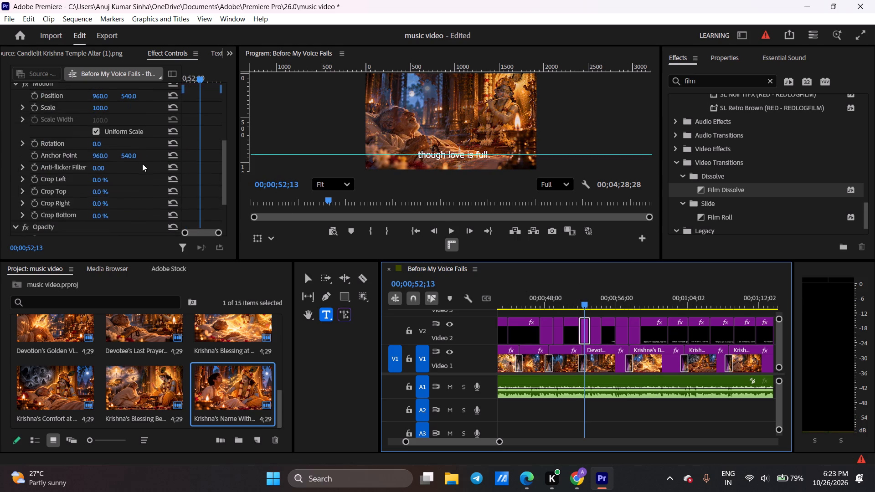
{"action": "scroll", "coordinate": [142, 164], "scroll_direction": "down", "scroll_amount": 3}
{"action": "left_click", "coordinate": [48, 179]}
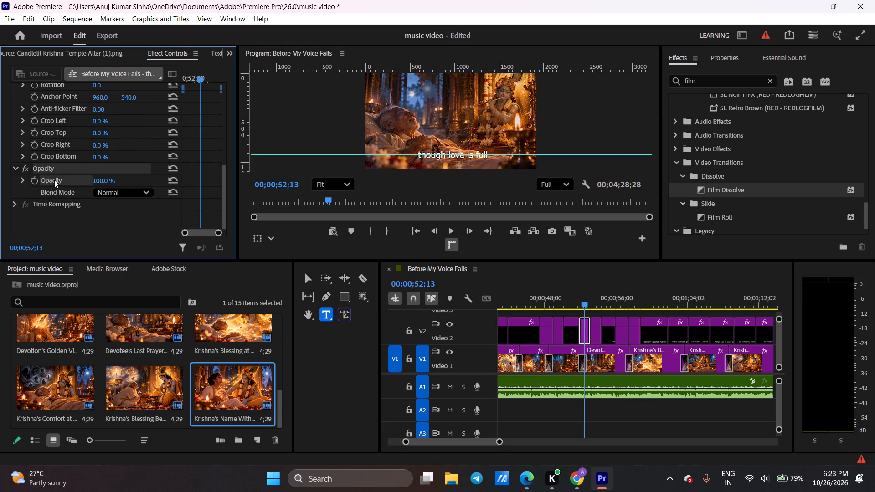
{"action": "key", "text": "ctrl+v"}
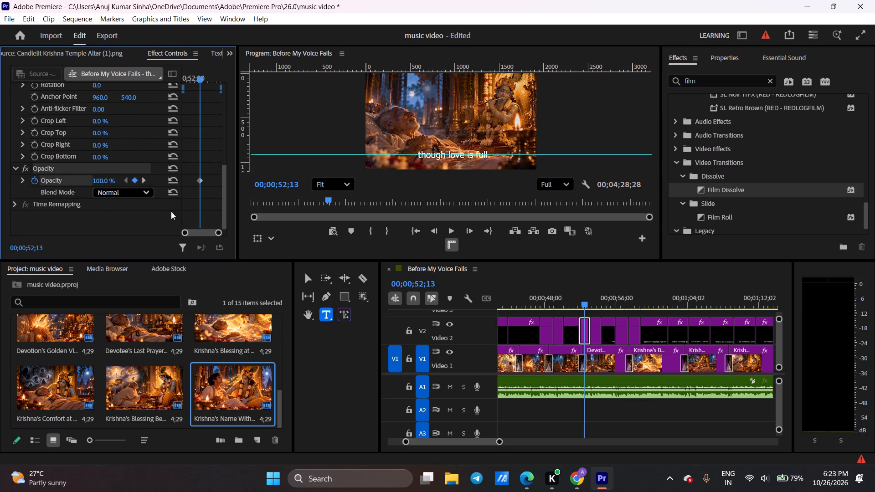
Play back the "No word may rise" and "though love is full." captions to check their fade-outs, stopping at 00;00;53;11.
{"action": "key", "text": "space"}
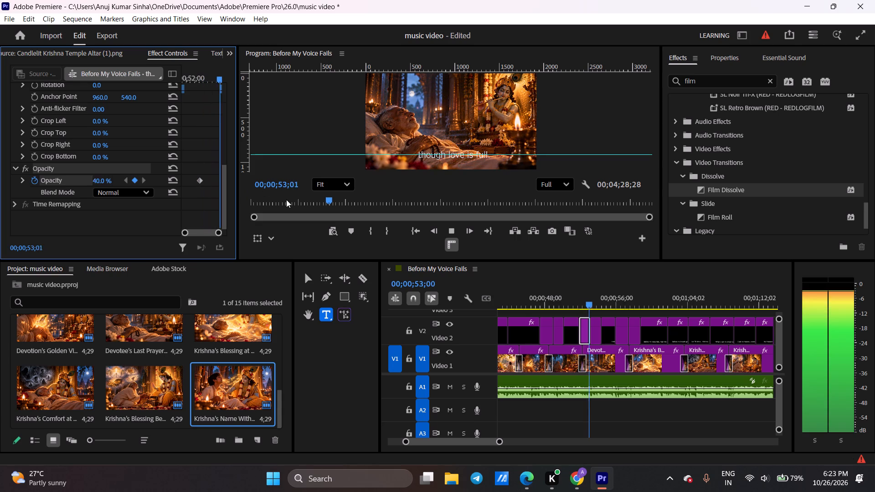
{"action": "key", "text": "space"}
{"action": "left_click", "coordinate": [580, 299]}
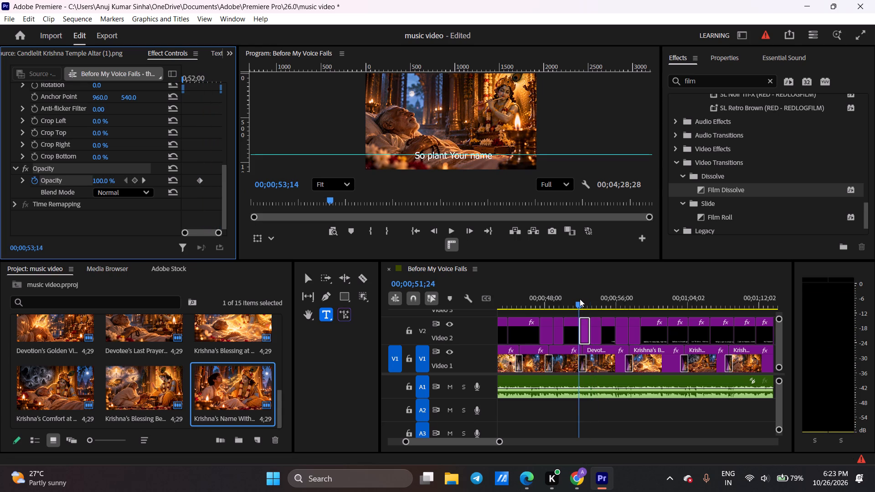
{"action": "key", "text": "space"}
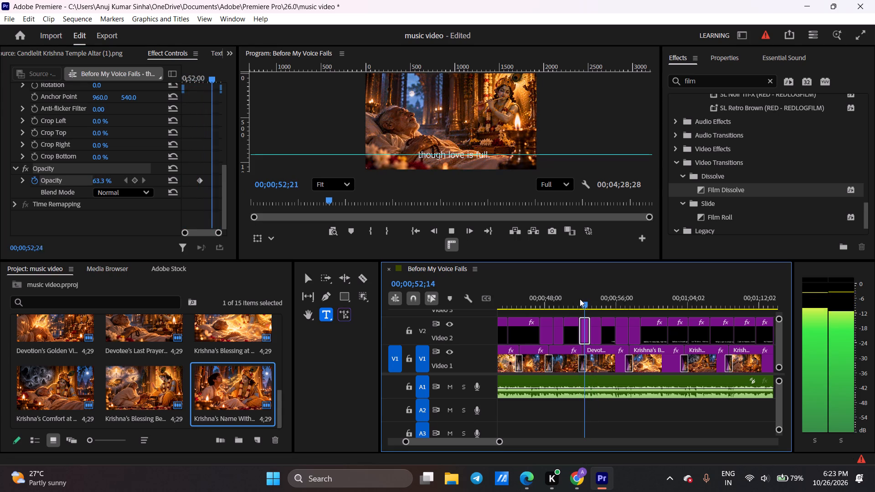
{"action": "key", "text": "space"}
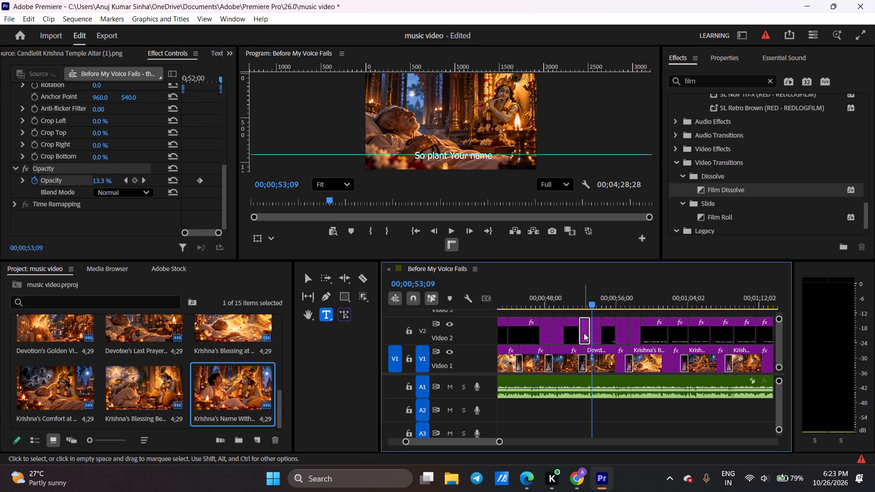
{"action": "left_click", "coordinate": [560, 303]}
{"action": "key", "text": "space"}
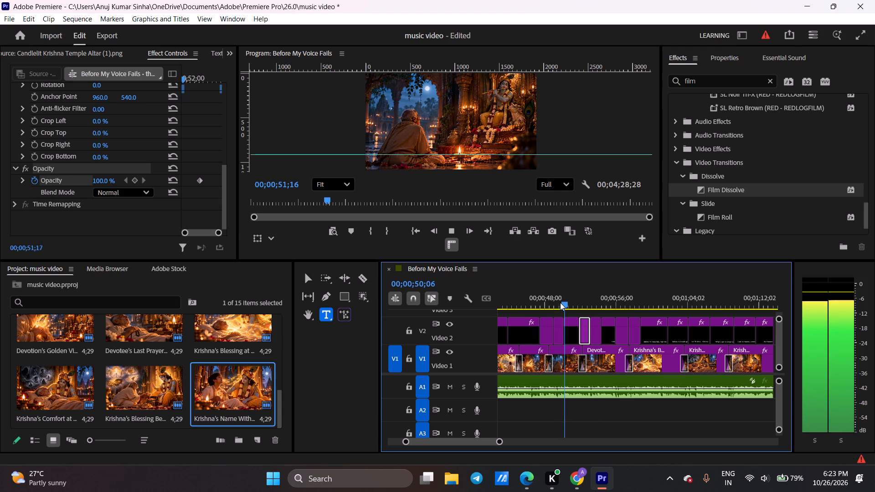
{"action": "key", "text": "space"}
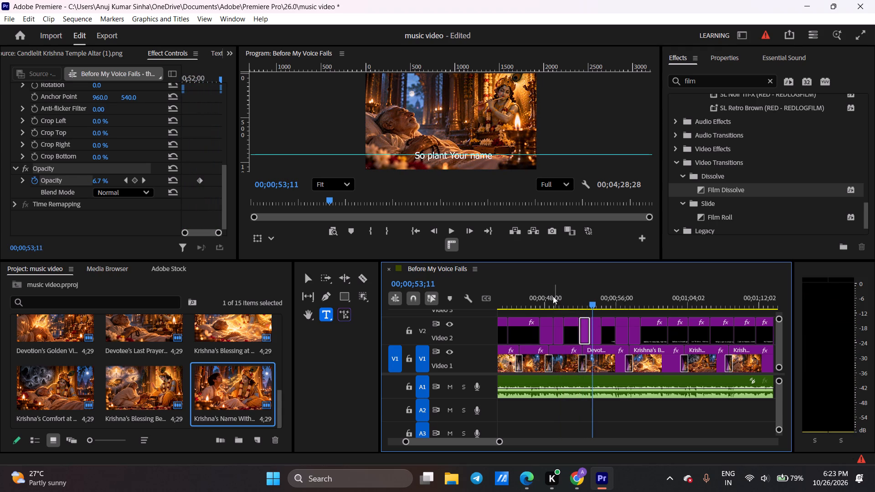
Paste the copied opacity keyframes onto the "So plant Your name" caption at 00;00;53;11.
{"action": "left_click", "coordinate": [596, 336]}
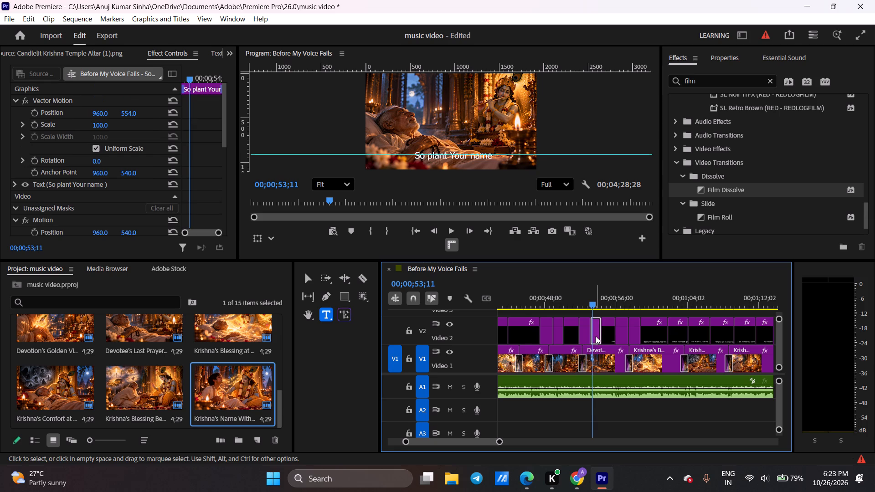
{"action": "scroll", "coordinate": [117, 187], "scroll_direction": "down", "scroll_amount": 20}
{"action": "scroll", "coordinate": [117, 187], "scroll_direction": "down", "scroll_amount": 2}
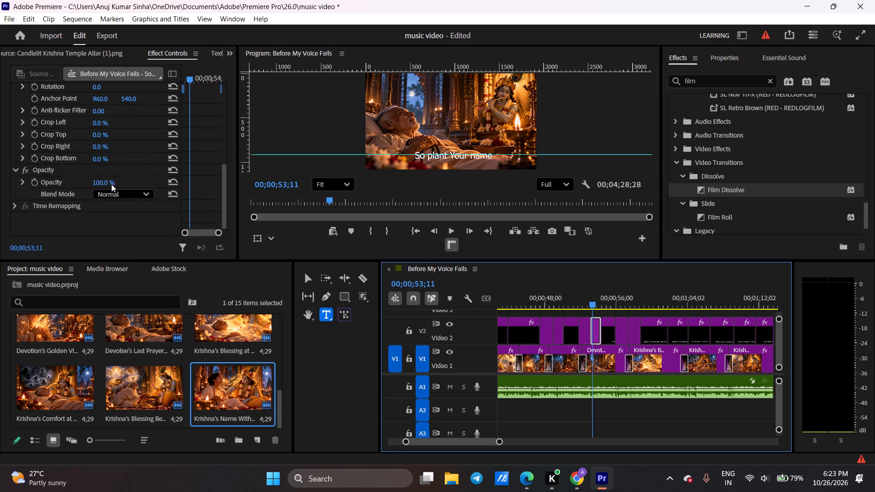
{"action": "left_click", "coordinate": [69, 179]}
{"action": "key", "text": "ctrl+v"}
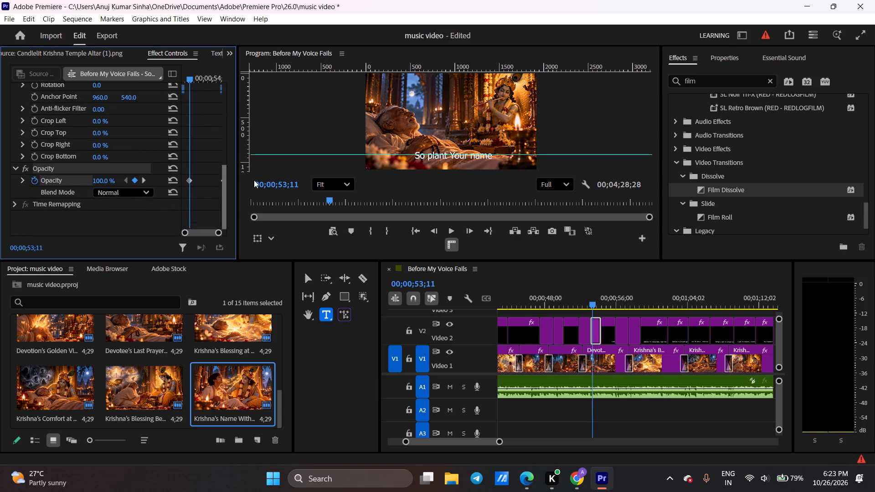
Play on to 00;00;54;20 and paste the copied opacity keyframes onto the "inside me now" caption there.
{"action": "key", "text": "space"}
{"action": "key", "text": "space"}
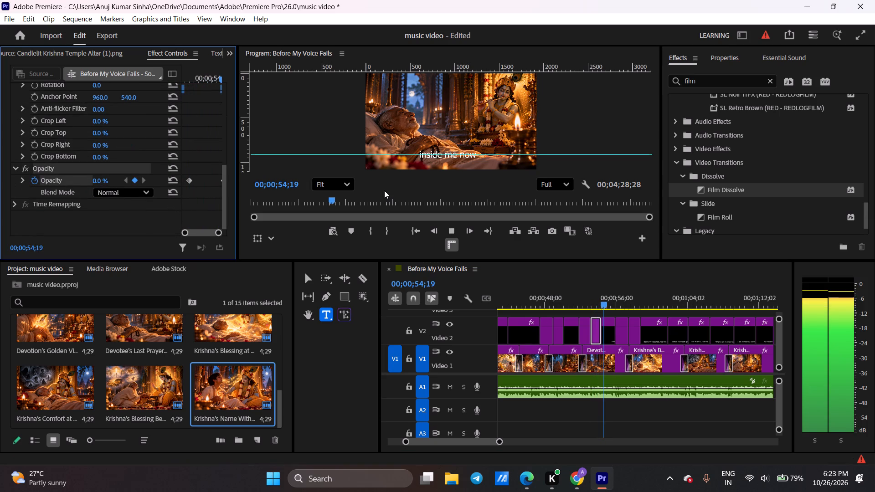
{"action": "left_click", "coordinate": [608, 332]}
{"action": "scroll", "coordinate": [26, 155], "scroll_direction": "down", "scroll_amount": 20}
{"action": "scroll", "coordinate": [26, 155], "scroll_direction": "down", "scroll_amount": 1}
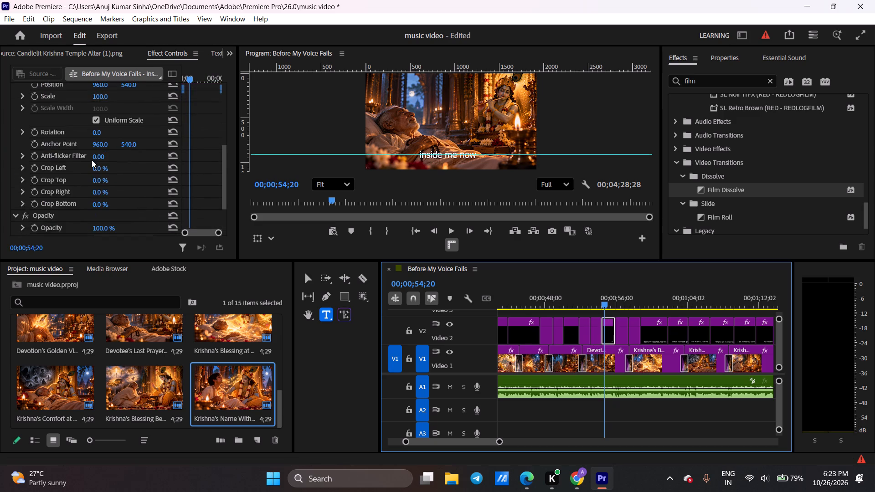
{"action": "scroll", "coordinate": [92, 160], "scroll_direction": "down", "scroll_amount": 4}
{"action": "left_click", "coordinate": [49, 179]}
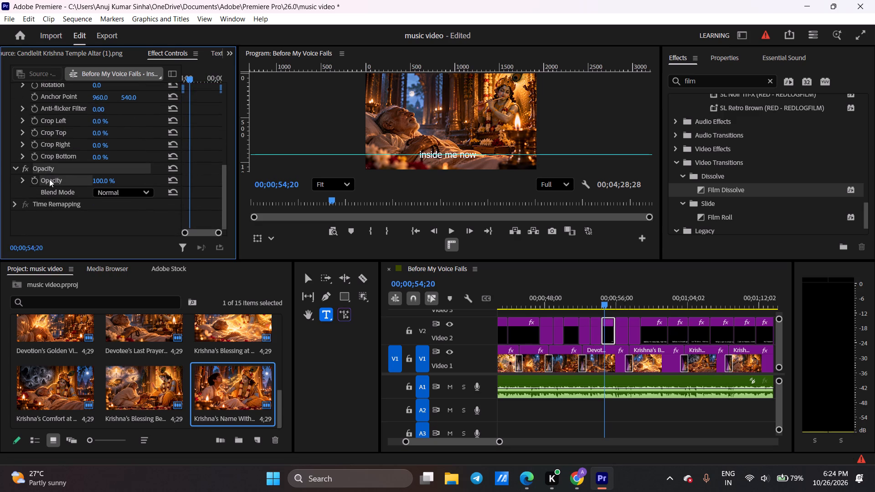
{"action": "key", "text": "ctrl+v"}
Play through the "inside me now" fade-out, then paste the opacity keyframes onto the "Deeper than voice." caption with the playhead at 00;00;54;08.
{"action": "key", "text": "space"}
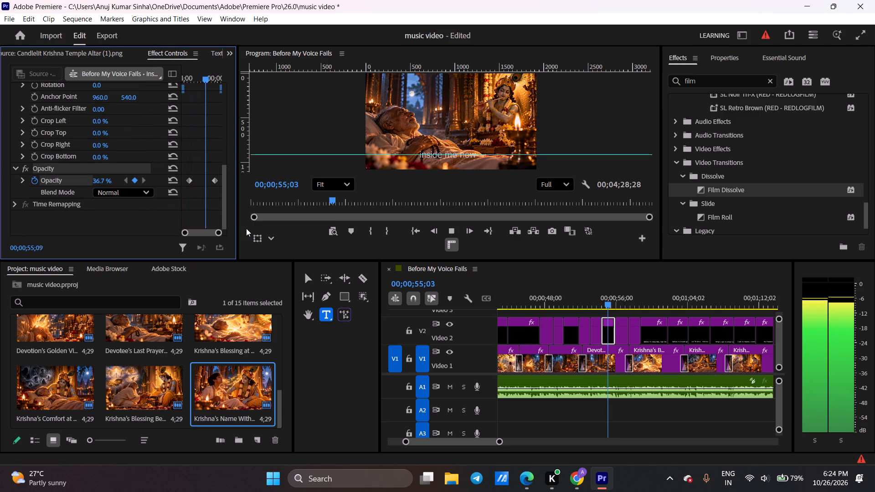
{"action": "key", "text": "space"}
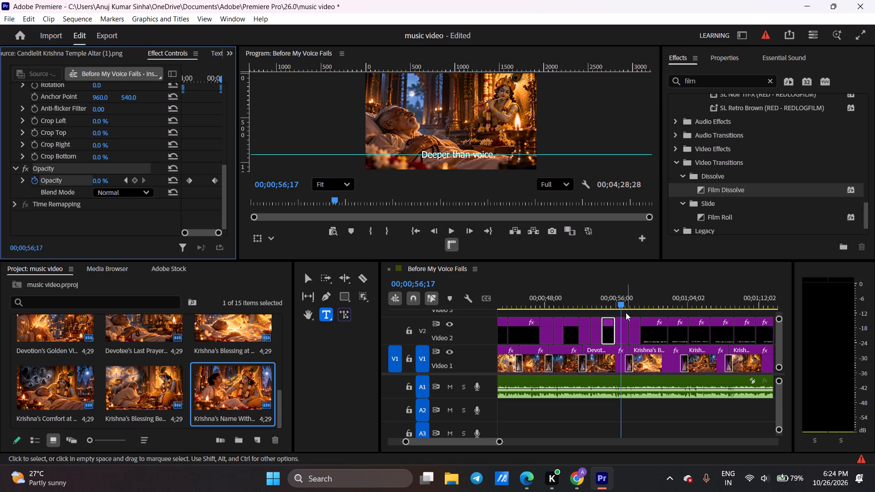
{"action": "key", "text": "space"}
{"action": "key", "text": "space"}
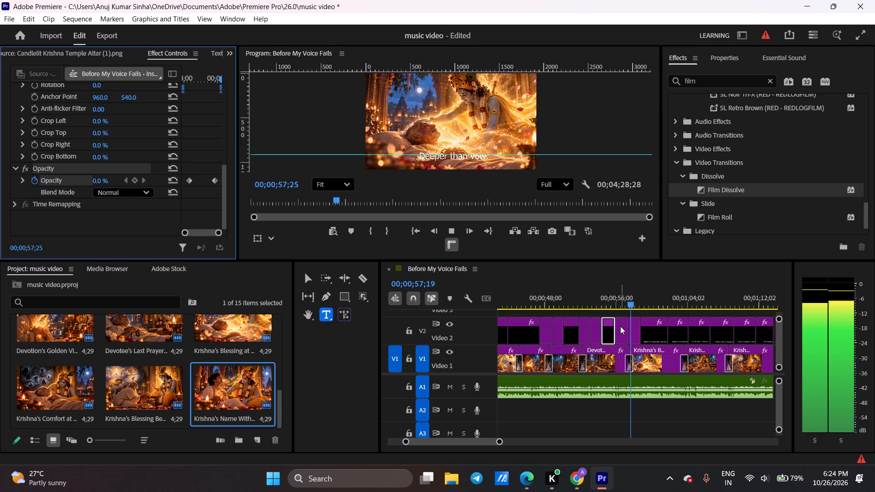
{"action": "left_click", "coordinate": [620, 330]}
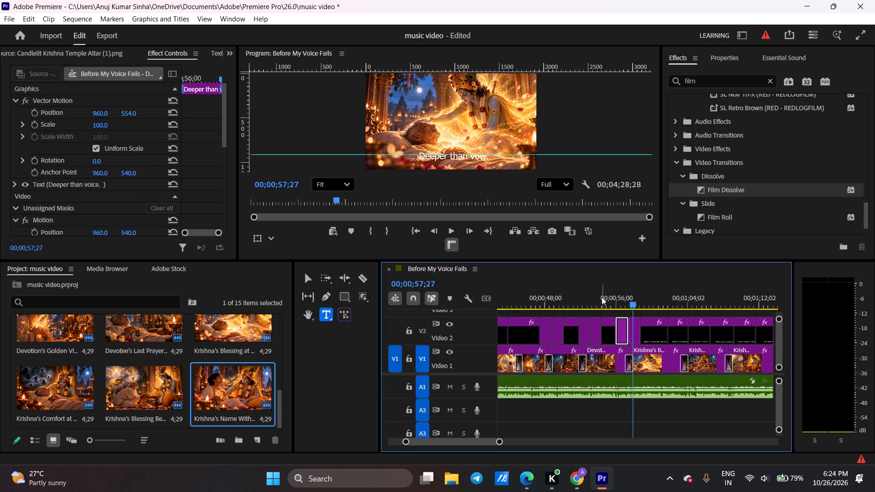
{"action": "left_click", "coordinate": [602, 297]}
{"action": "scroll", "coordinate": [110, 200], "scroll_direction": "down", "scroll_amount": 11}
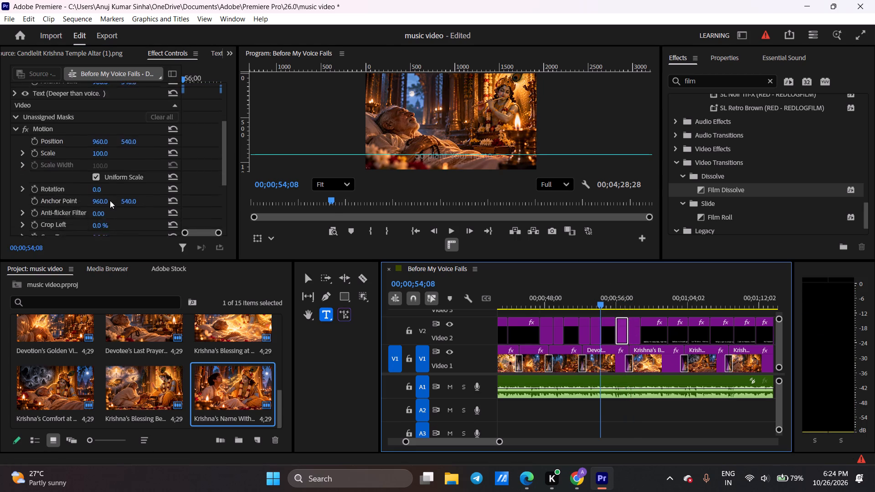
{"action": "scroll", "coordinate": [110, 200], "scroll_direction": "down", "scroll_amount": 14}
{"action": "left_click", "coordinate": [51, 181]}
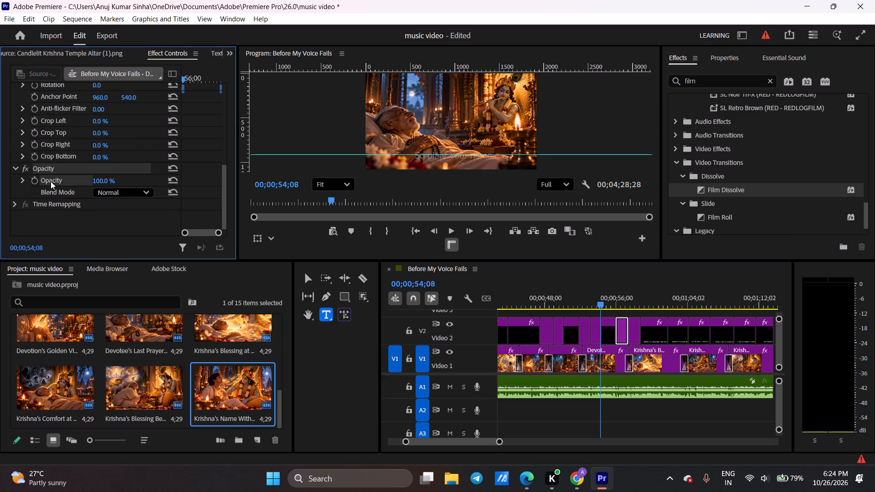
{"action": "key", "text": "ctrl+v"}
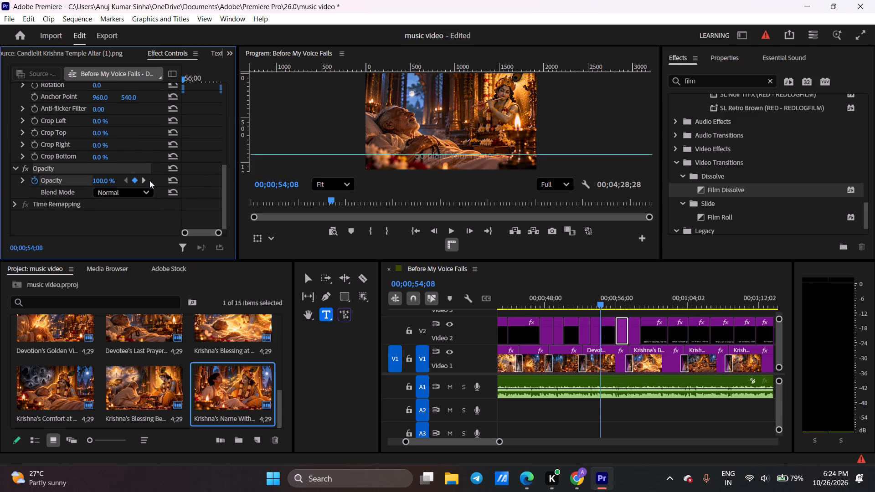
Play back the "Deeper than voice." caption and step through its pasted opacity keyframes to examine the fade-out timing.
{"action": "left_click", "coordinate": [145, 182]}
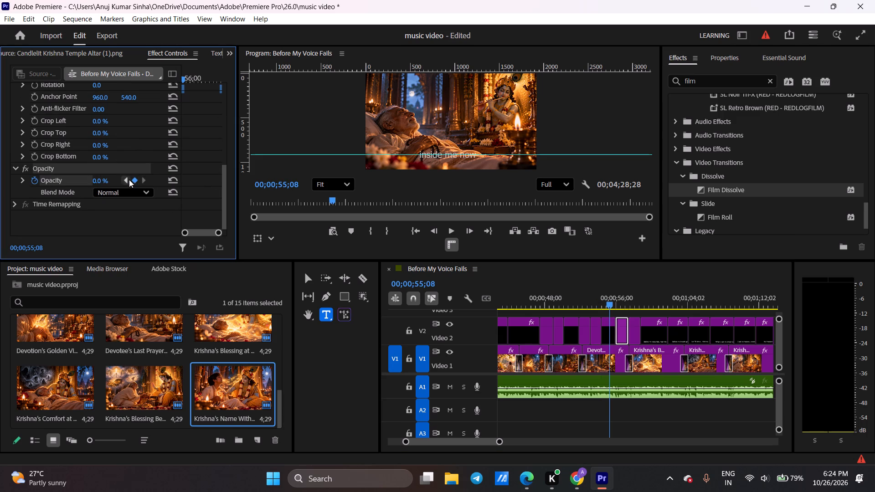
{"action": "left_click", "coordinate": [127, 179]}
{"action": "key", "text": "space"}
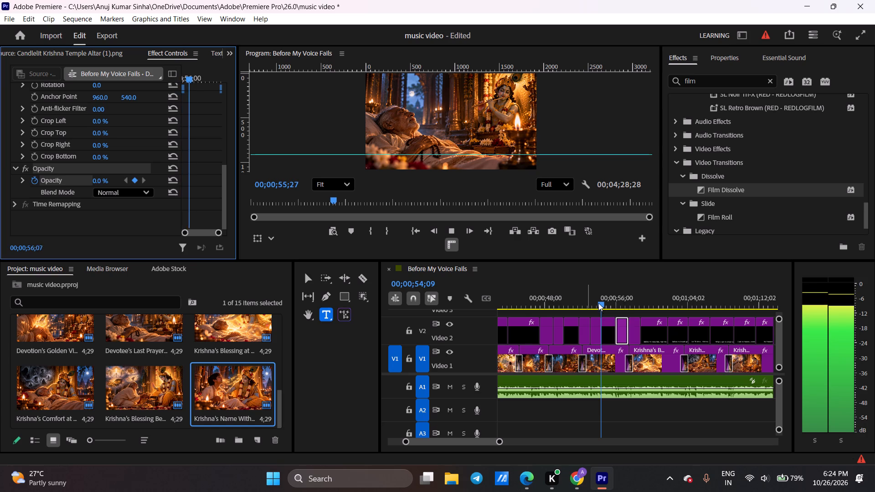
{"action": "key", "text": "space"}
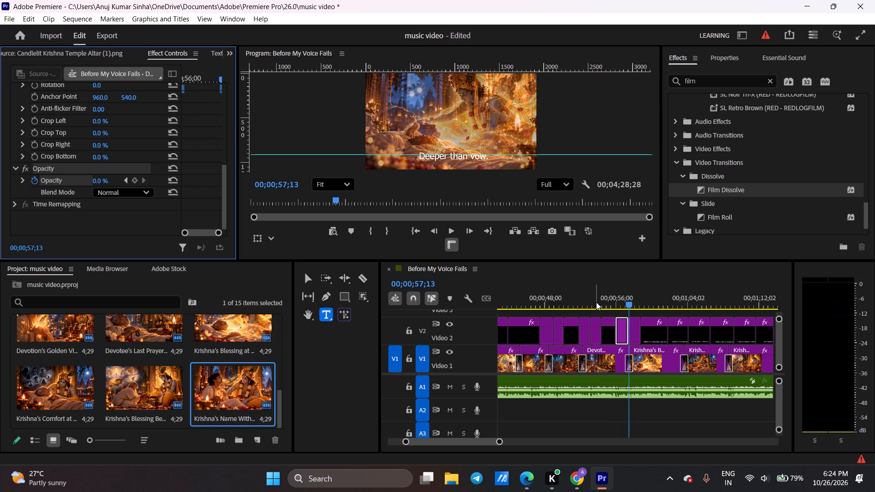
{"action": "left_click_drag", "start_coordinate": [623, 302], "coordinate": [602, 292]}
{"action": "key", "text": "space"}
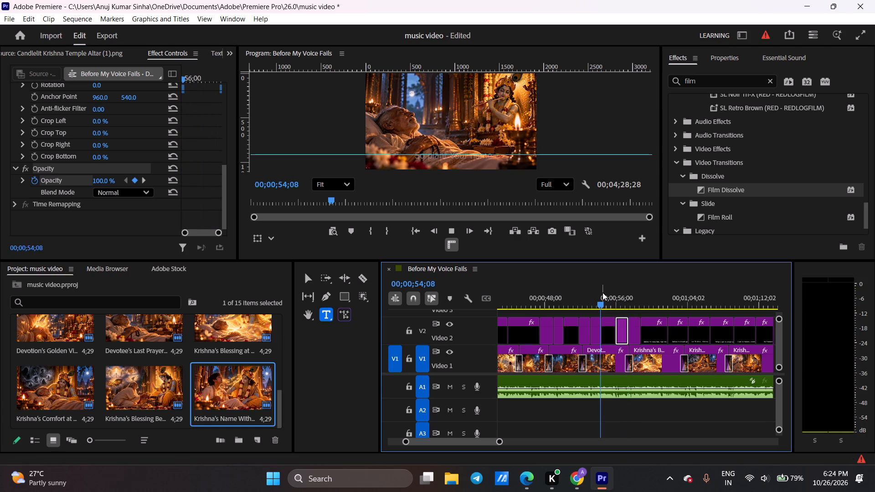
{"action": "key", "text": "space"}
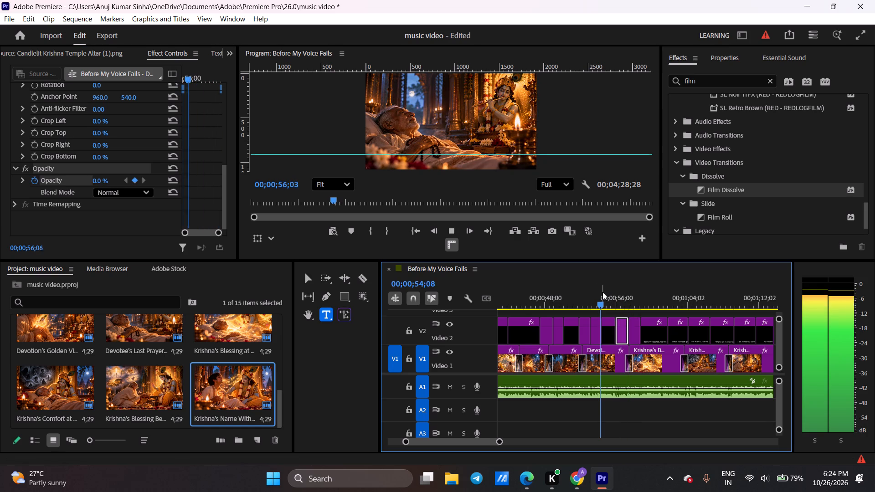
{"action": "left_click", "coordinate": [624, 337]}
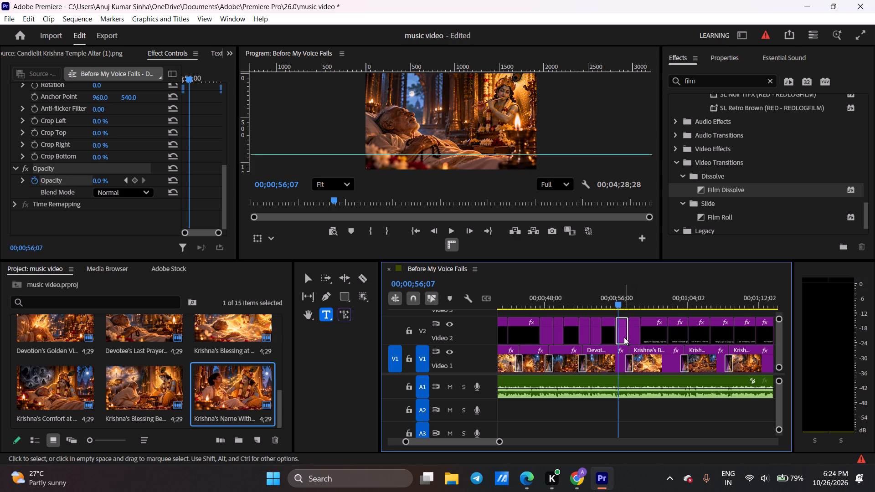
{"action": "left_click", "coordinate": [125, 182]}
{"action": "left_click", "coordinate": [125, 182]}
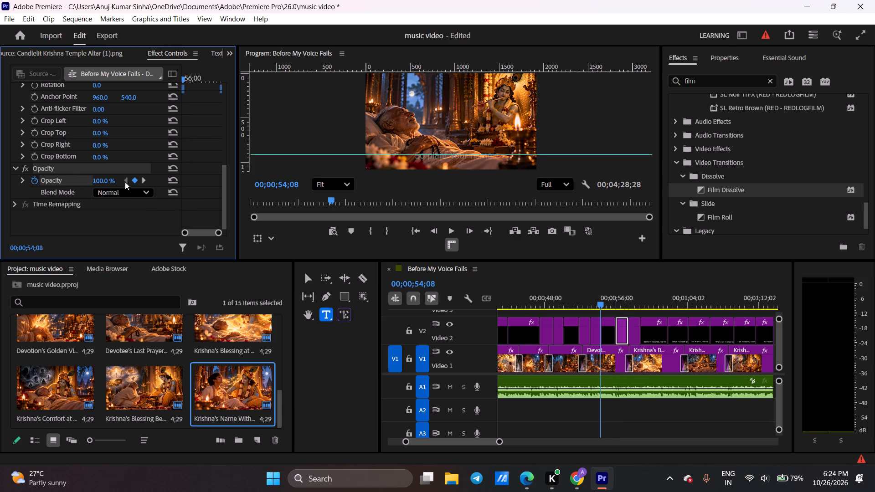
{"action": "left_click", "coordinate": [144, 181]}
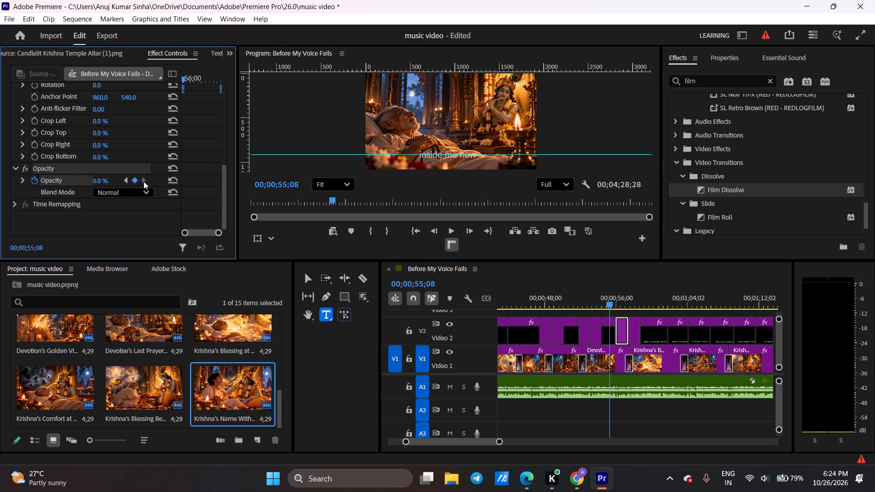
{"action": "left_click", "coordinate": [128, 177]}
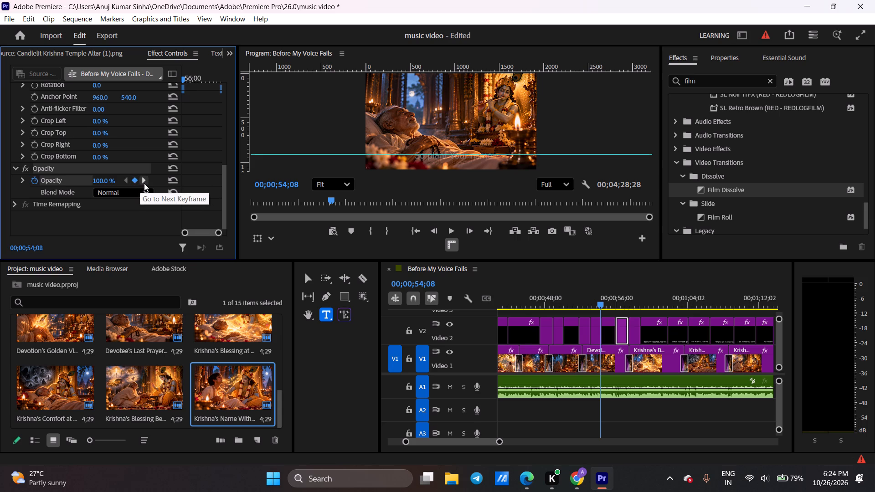
{"action": "key", "text": "space"}
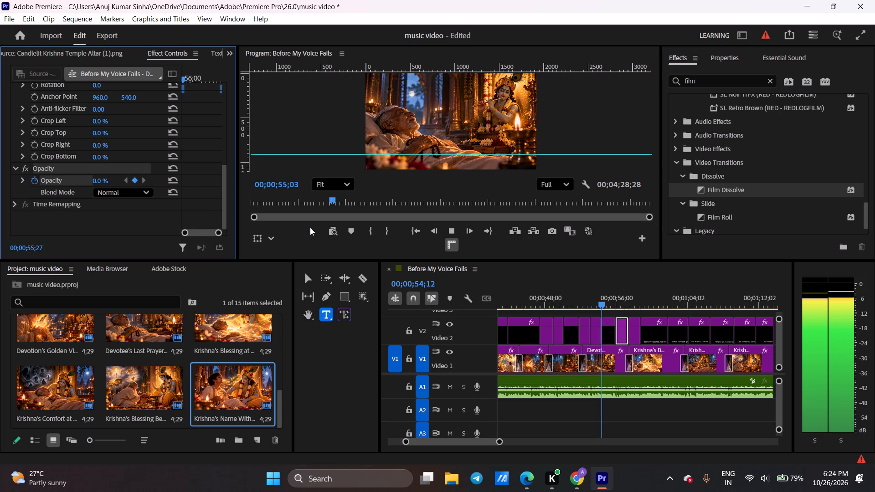
{"action": "key", "text": "space"}
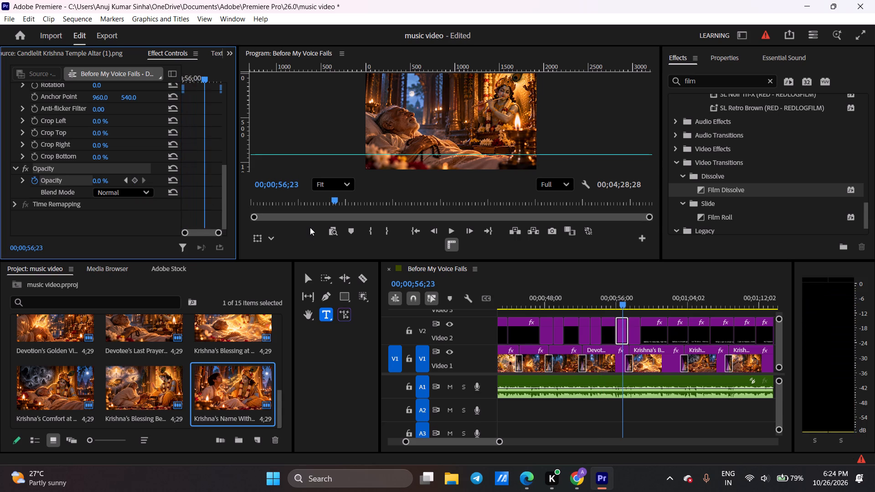
Remove the "Deeper than voice." caption's opacity keyframe at 00;00;55;08 and add a 100% opacity keyframe at 00;00;56;09.
{"action": "left_click", "coordinate": [124, 178]}
{"action": "left_click", "coordinate": [131, 181]}
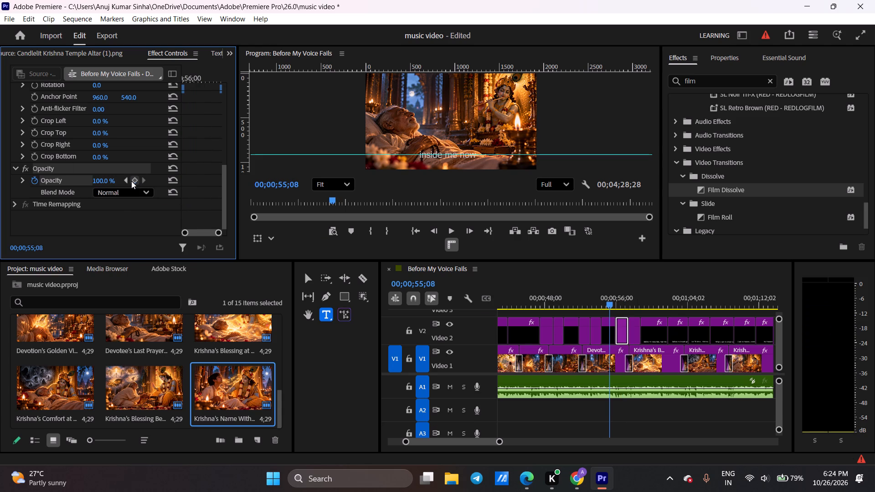
{"action": "key", "text": "space"}
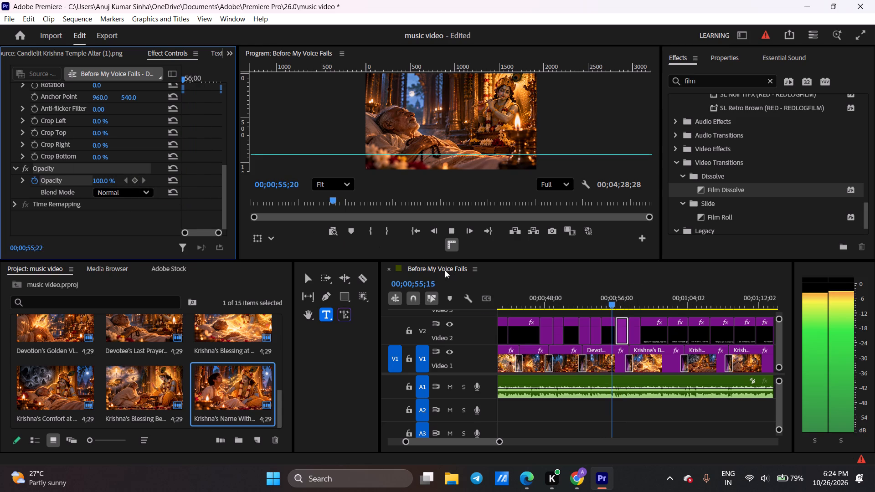
{"action": "key", "text": "space"}
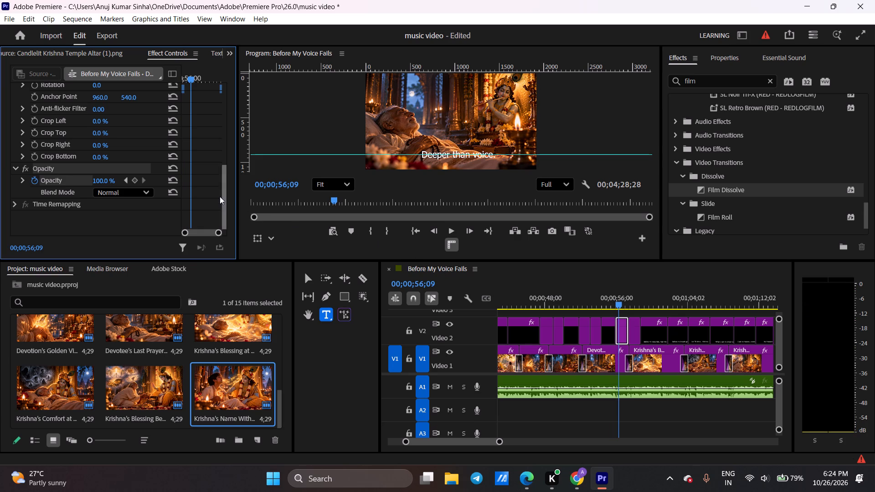
{"action": "left_click", "coordinate": [133, 183]}
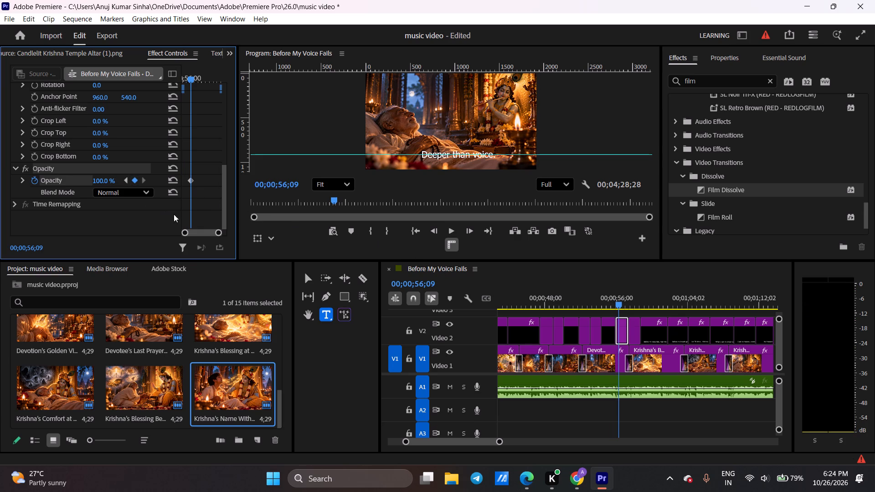
Add another opacity keyframe to the "Deeper than voice." caption at 00;00;56;29 and shift it to 00;00;57;03.
{"action": "key", "text": "space"}
{"action": "key", "text": "space"}
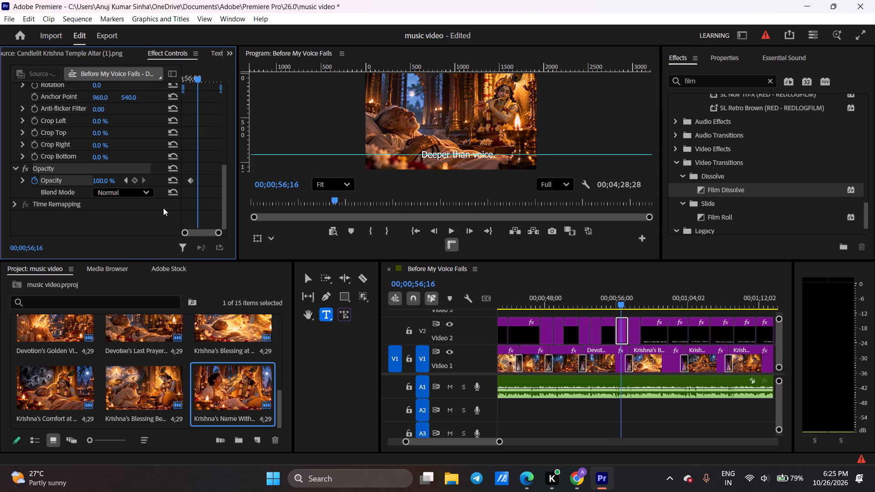
{"action": "key", "text": "space"}
{"action": "key", "text": "space"}
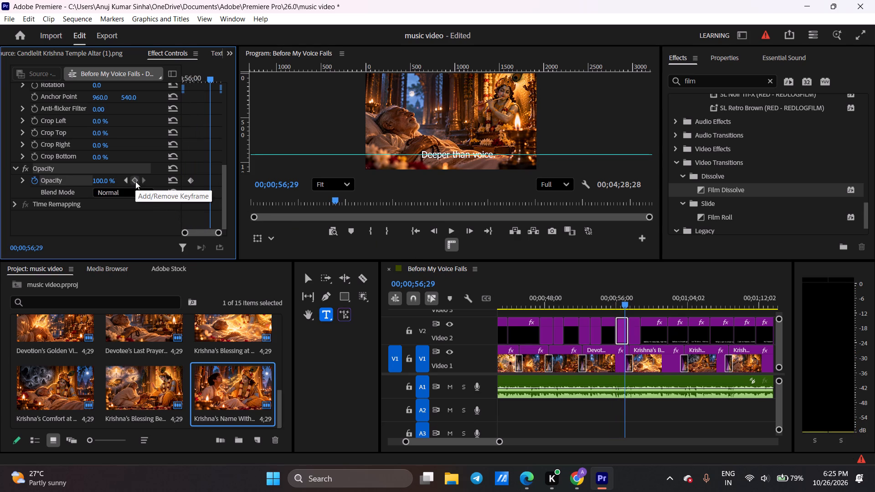
{"action": "left_click", "coordinate": [135, 181]}
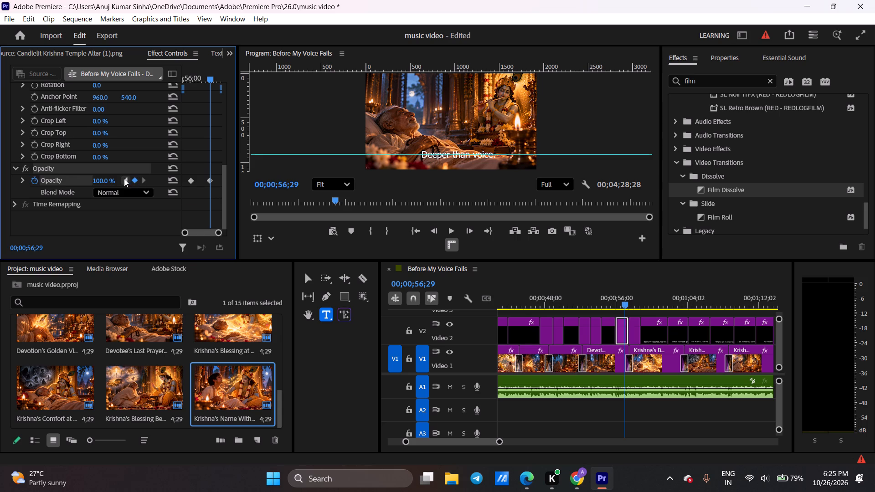
{"action": "left_click_drag", "start_coordinate": [210, 182], "coordinate": [210, 181]}
{"action": "left_click_drag", "start_coordinate": [210, 181], "coordinate": [214, 180]}
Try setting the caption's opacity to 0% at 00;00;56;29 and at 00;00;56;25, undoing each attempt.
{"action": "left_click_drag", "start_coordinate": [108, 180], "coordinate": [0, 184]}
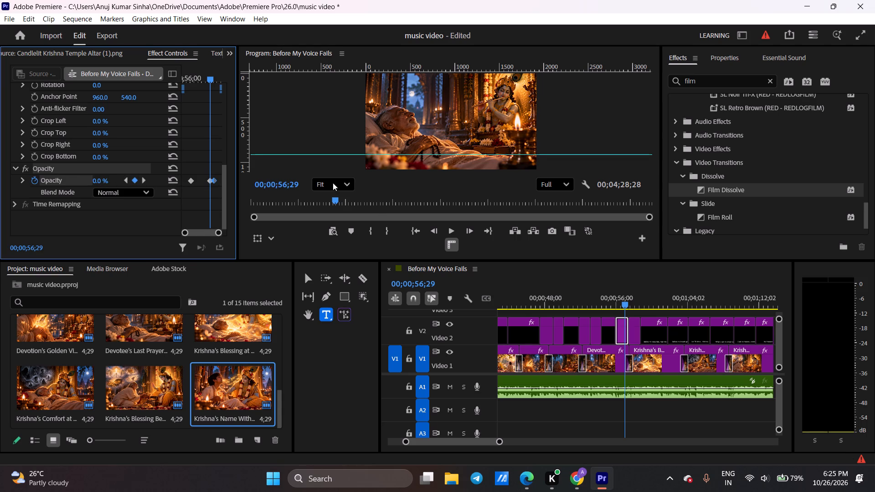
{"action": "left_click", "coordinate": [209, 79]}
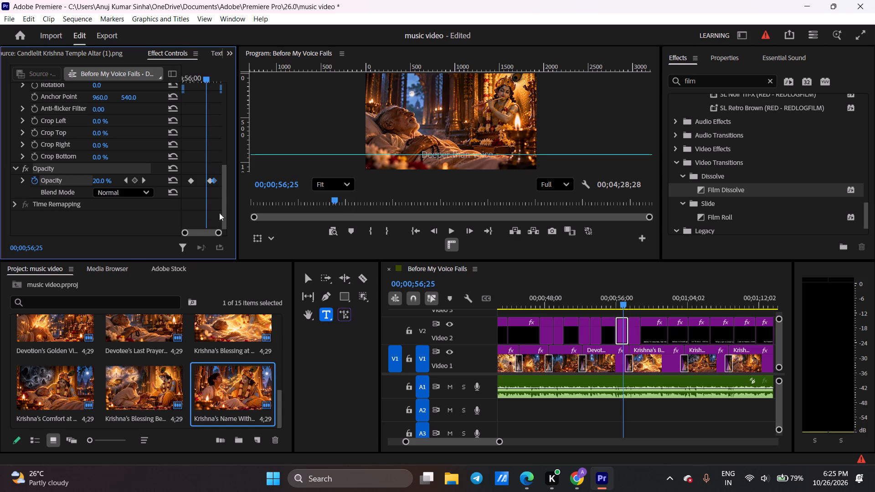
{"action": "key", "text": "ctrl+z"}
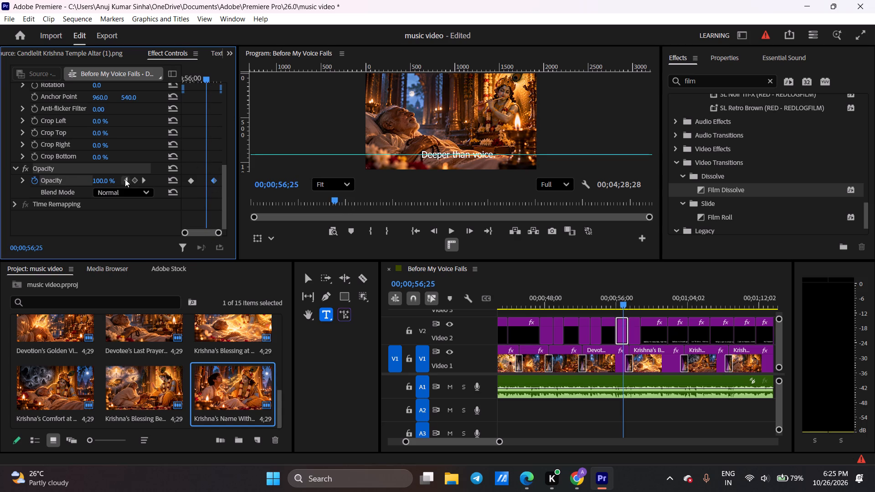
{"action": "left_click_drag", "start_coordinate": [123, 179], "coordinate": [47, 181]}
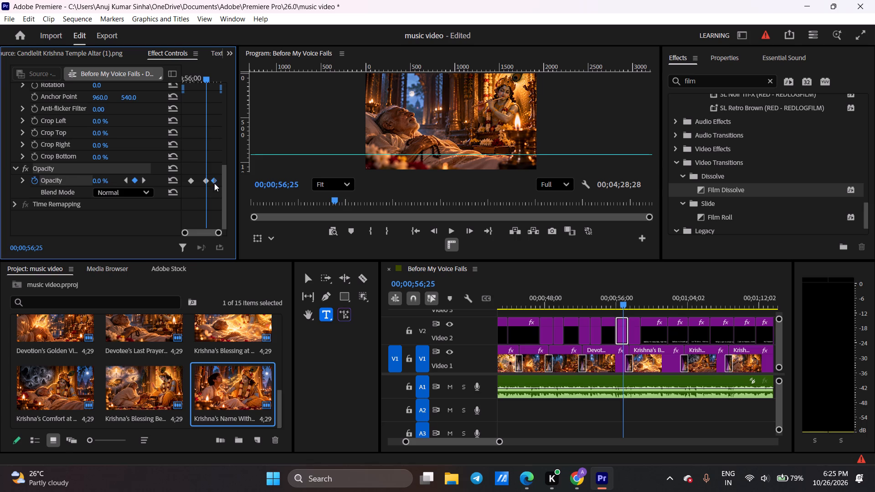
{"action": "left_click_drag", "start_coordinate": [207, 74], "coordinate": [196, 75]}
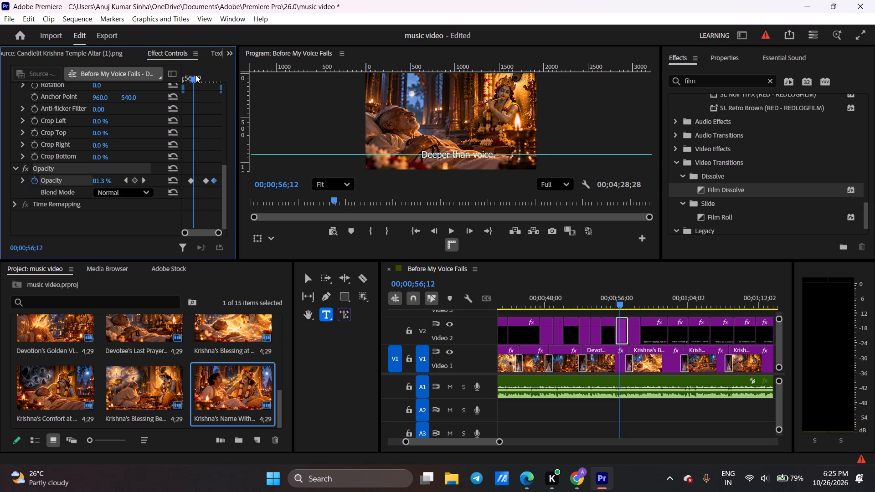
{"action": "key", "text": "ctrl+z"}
Set the caption's opacity keyframe at 00;00;57;03 to 0% and play through the fade-out, stopping at 00;00;57;23.
{"action": "left_click", "coordinate": [143, 179]}
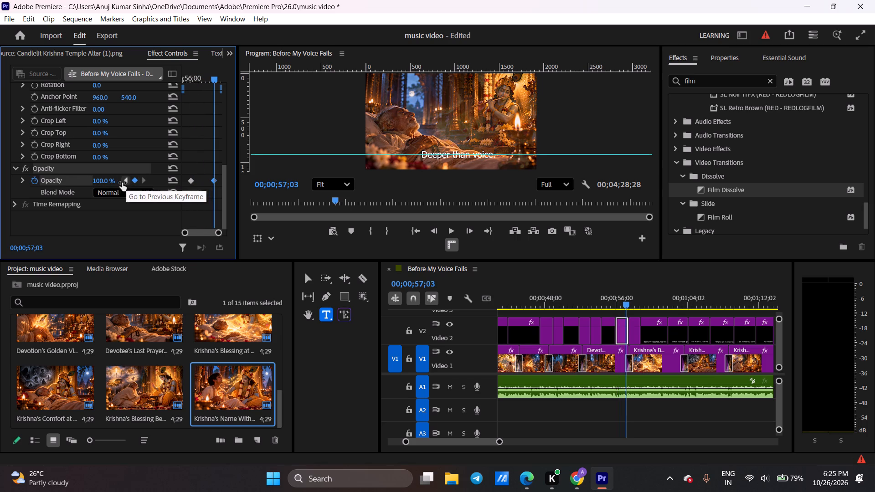
{"action": "left_click_drag", "start_coordinate": [115, 180], "coordinate": [27, 184]}
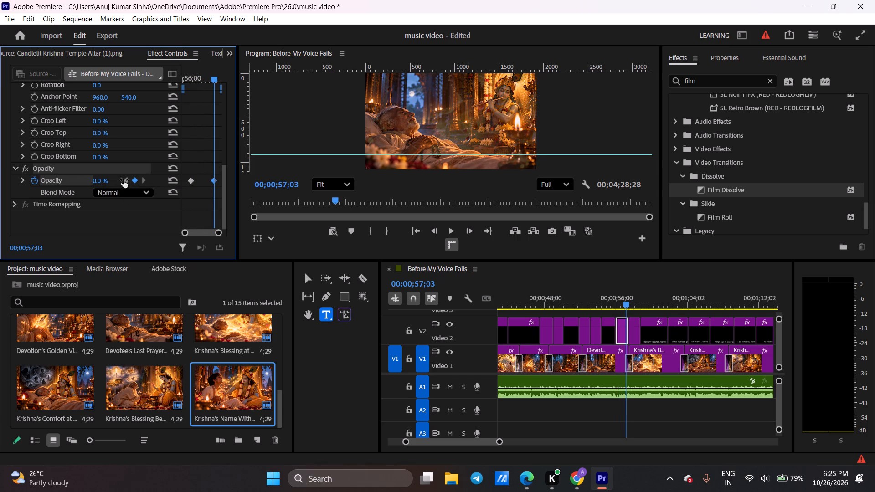
{"action": "left_click", "coordinate": [124, 179]}
{"action": "key", "text": "space"}
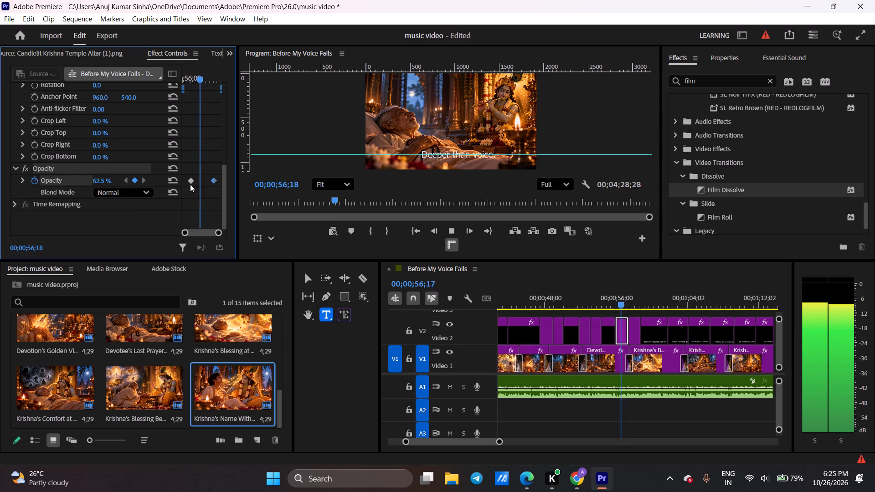
{"action": "key", "text": "space"}
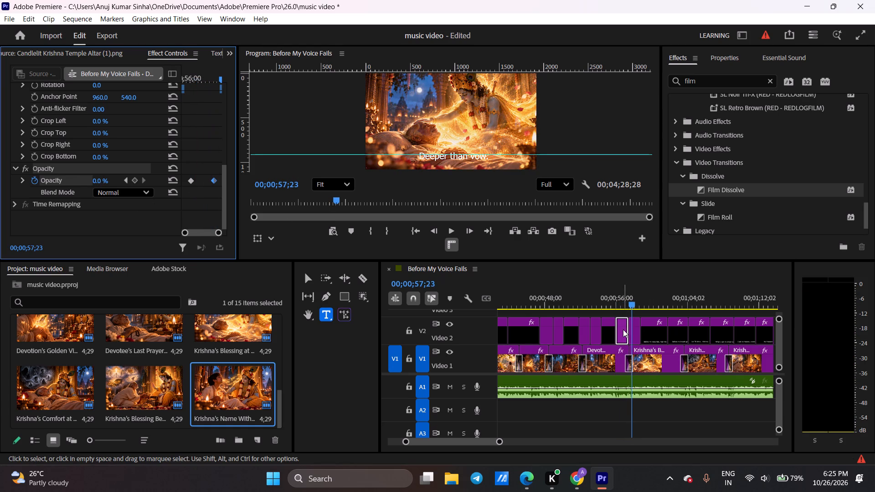
Copy the "Deeper than voice." caption's opacity keyframes and paste them onto the "Deeper than vow." caption at 00;00;57;23.
{"action": "left_click", "coordinate": [71, 180]}
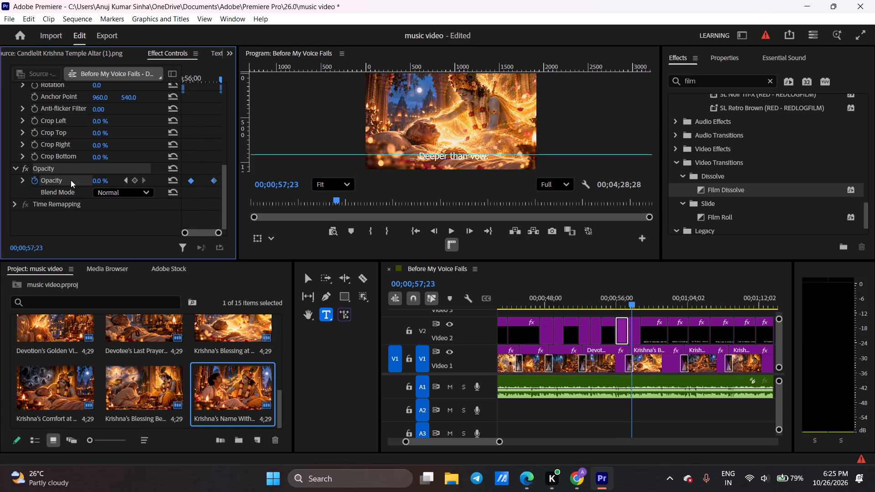
{"action": "key", "text": "ctrl+c"}
{"action": "left_click", "coordinate": [634, 338]}
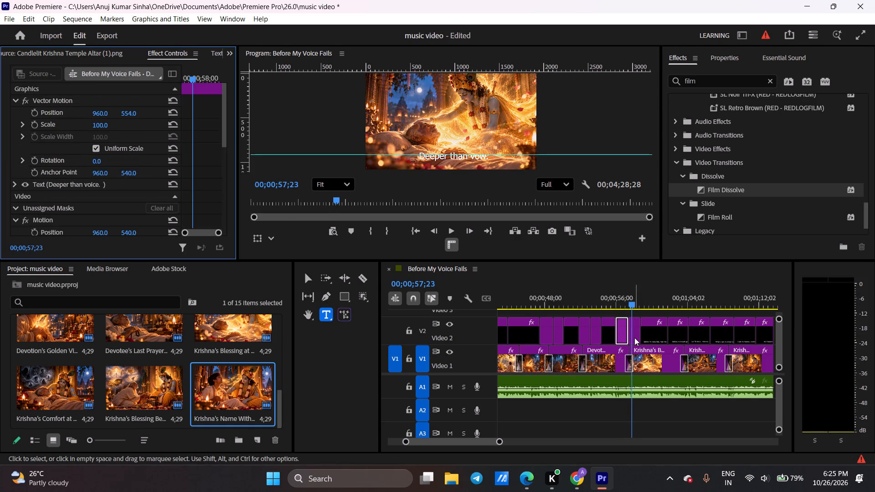
{"action": "scroll", "coordinate": [97, 179], "scroll_direction": "down", "scroll_amount": 20}
{"action": "scroll", "coordinate": [97, 179], "scroll_direction": "down", "scroll_amount": 2}
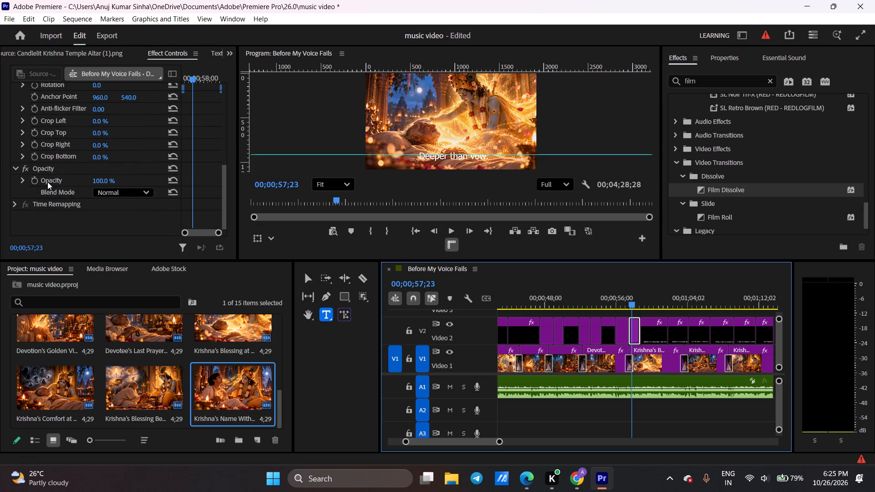
{"action": "left_click", "coordinate": [47, 182]}
{"action": "key", "text": "ctrl+v"}
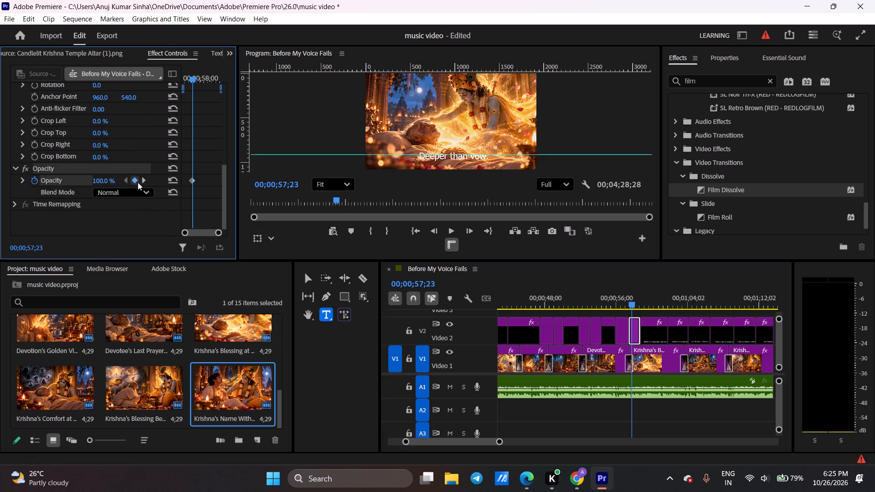
Remove the "Deeper than vow." caption's pasted opacity keyframes at 00;01;00;20 and 00;00;59;24, and move the playhead back to just before the caption.
{"action": "key", "text": "space"}
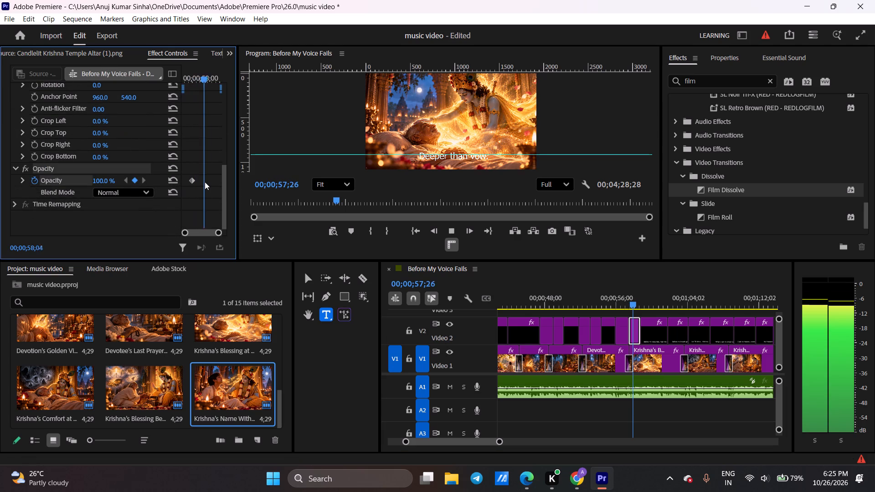
{"action": "key", "text": "space"}
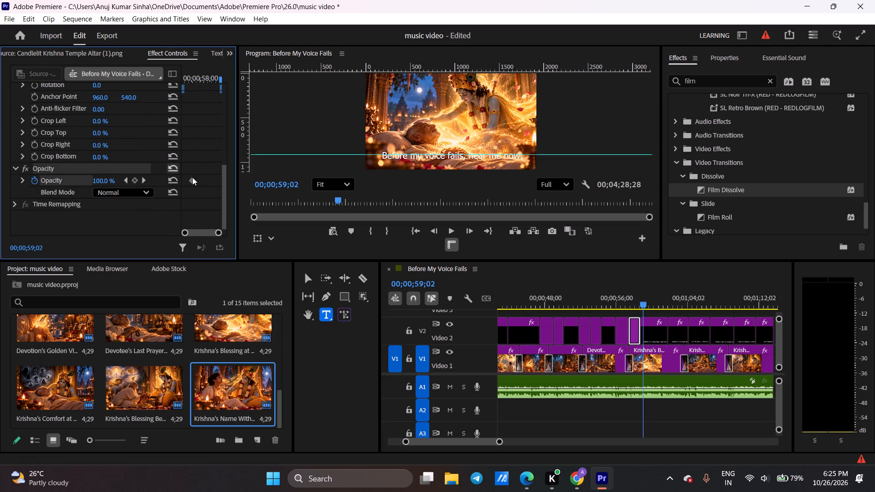
{"action": "left_click", "coordinate": [140, 182]}
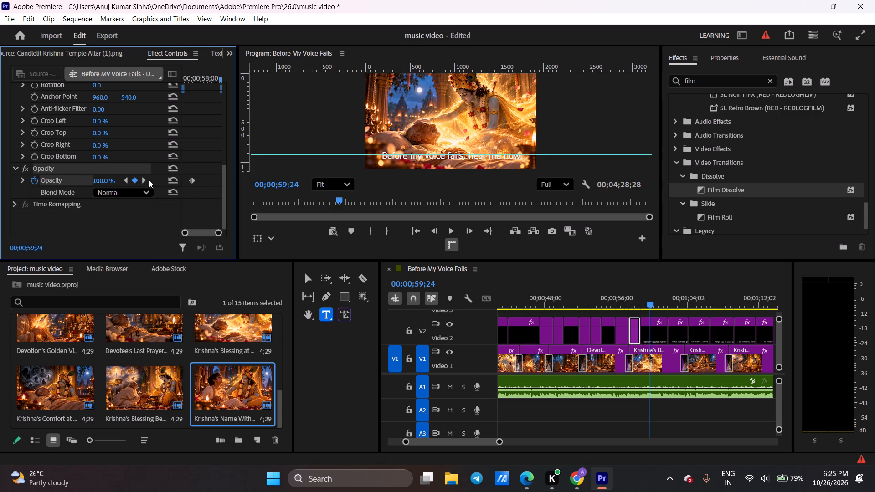
{"action": "left_click", "coordinate": [145, 178]}
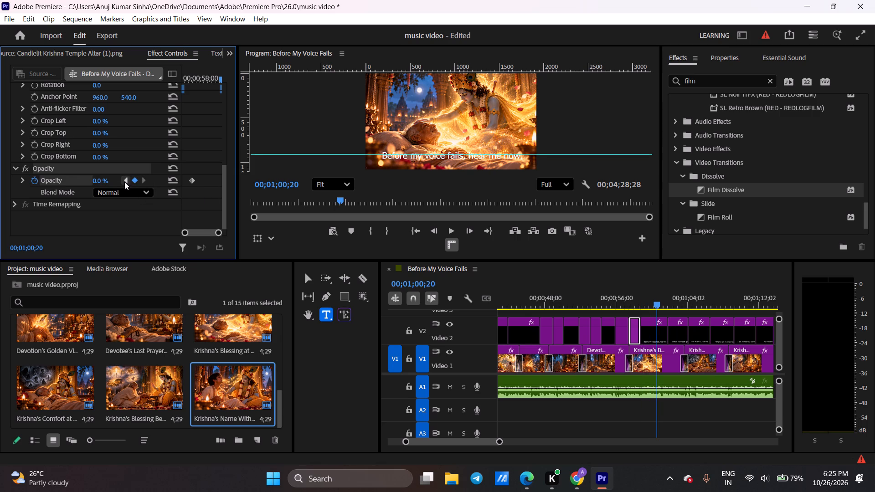
{"action": "left_click", "coordinate": [134, 180]}
{"action": "left_click", "coordinate": [126, 180]}
{"action": "left_click", "coordinate": [135, 184]}
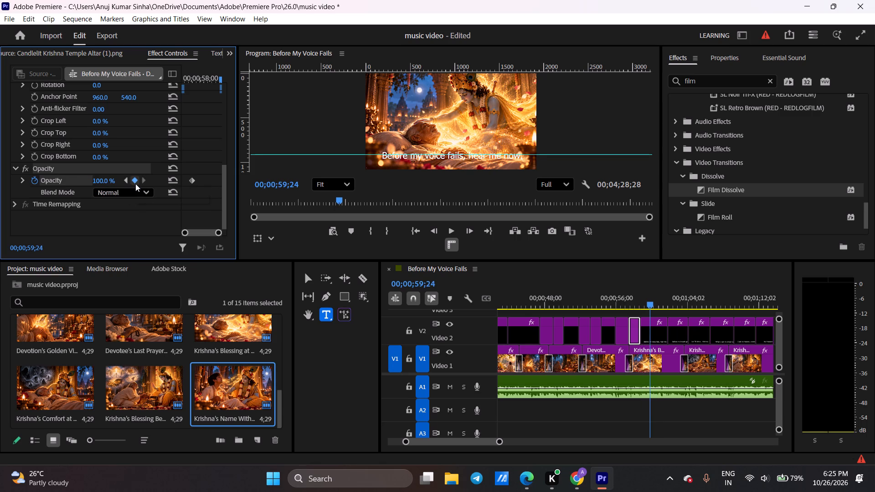
{"action": "left_click", "coordinate": [626, 290]}
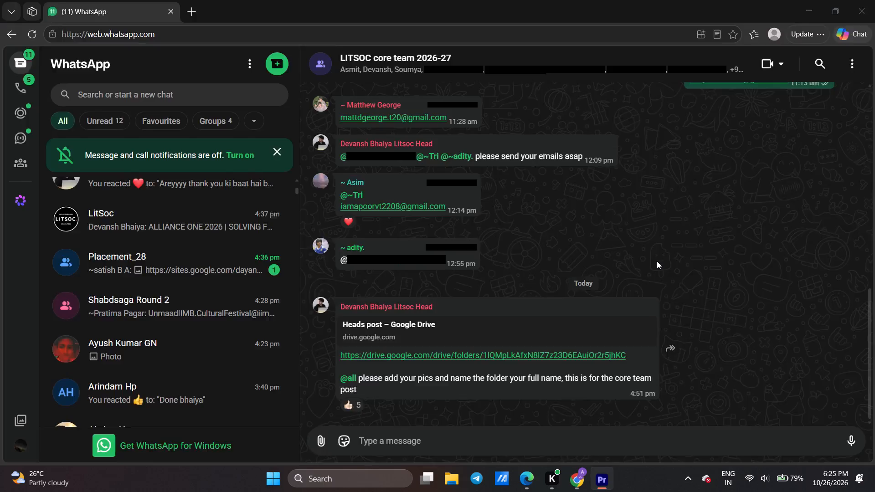
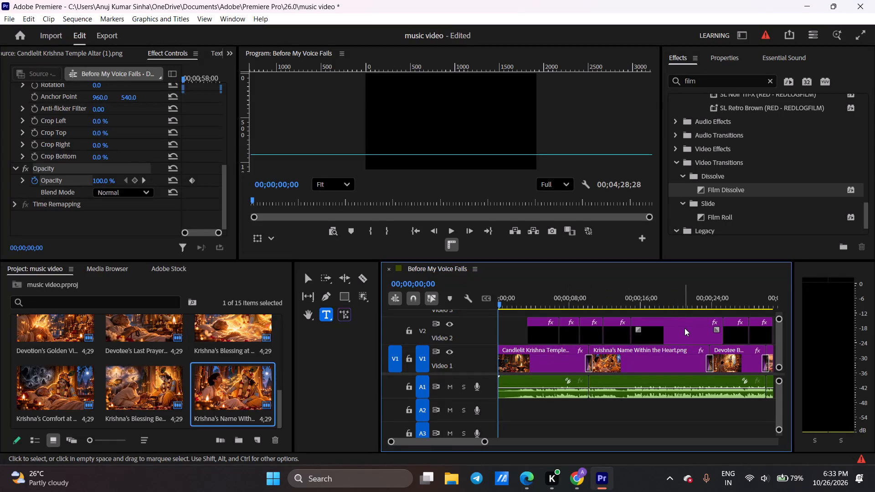
Scrub through the sequence from its start to the "Deeper than vow." caption, reviewing the captions along the way.
{"action": "left_click", "coordinate": [685, 328]}
{"action": "left_click_drag", "start_coordinate": [606, 291], "coordinate": [677, 297]}
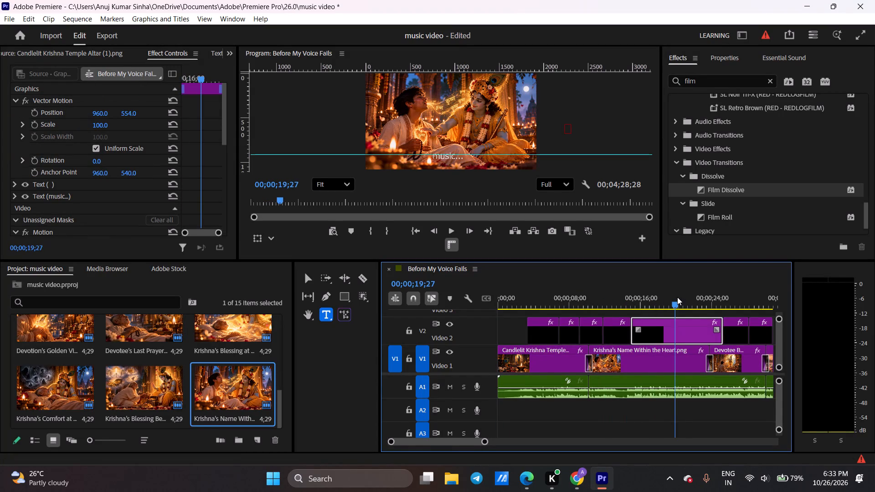
{"action": "left_click_drag", "start_coordinate": [677, 297], "coordinate": [763, 308]}
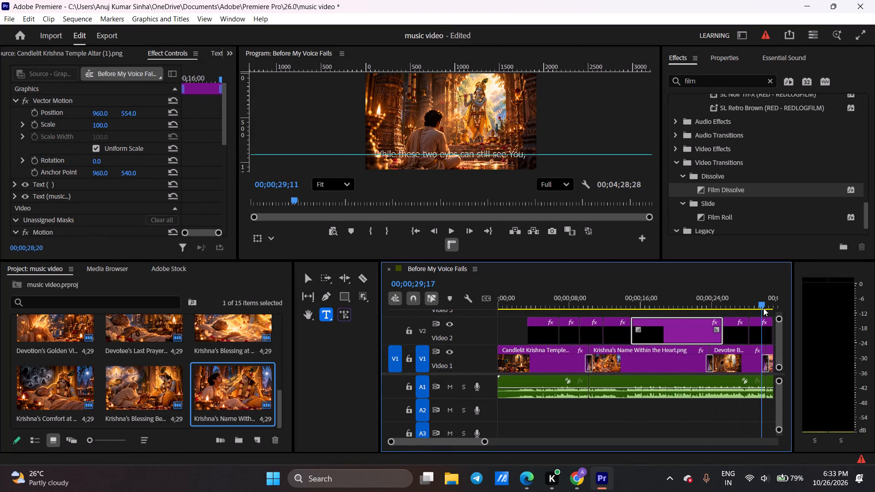
{"action": "left_click_drag", "start_coordinate": [763, 308], "coordinate": [779, 305]}
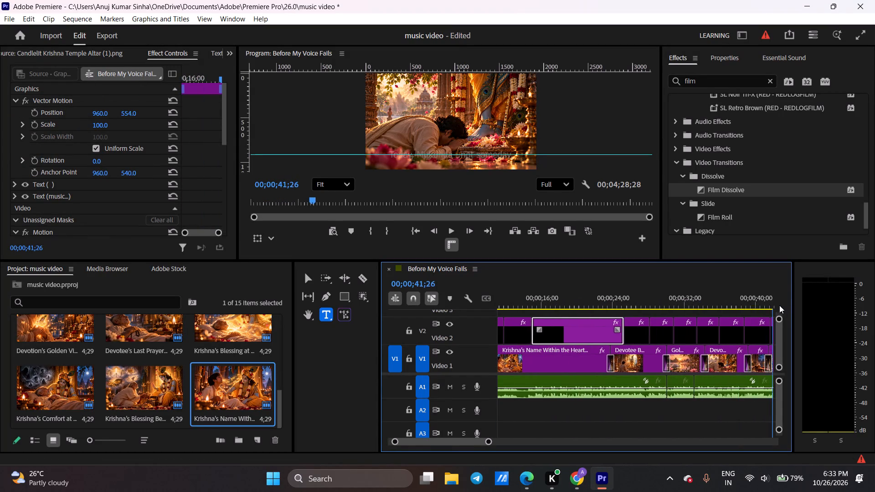
{"action": "left_click_drag", "start_coordinate": [779, 305], "coordinate": [705, 295]}
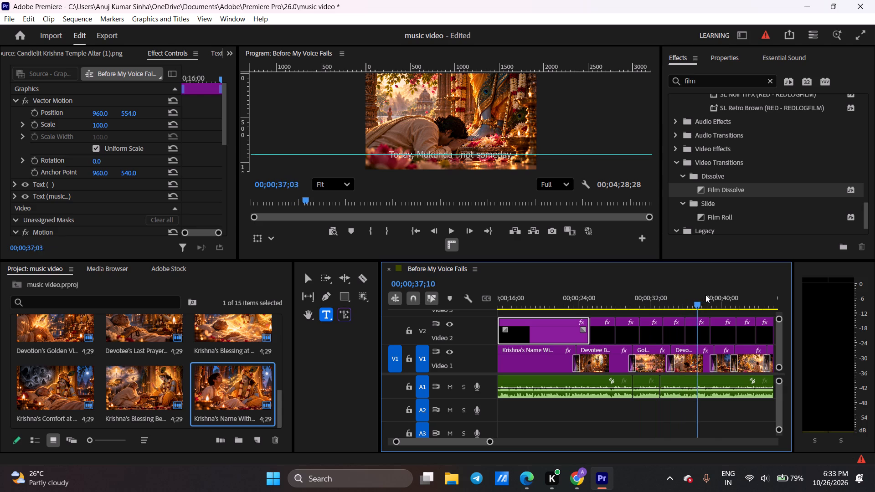
{"action": "left_click_drag", "start_coordinate": [705, 295], "coordinate": [742, 292]}
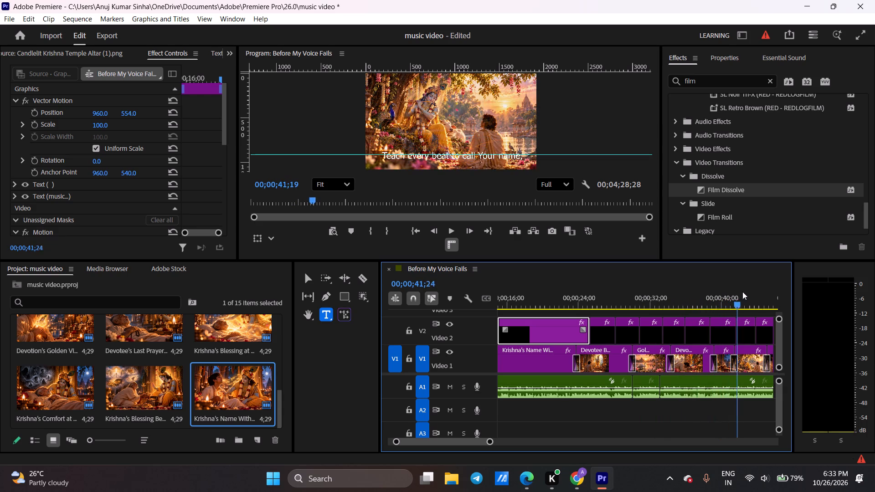
{"action": "left_click_drag", "start_coordinate": [742, 292], "coordinate": [797, 287]}
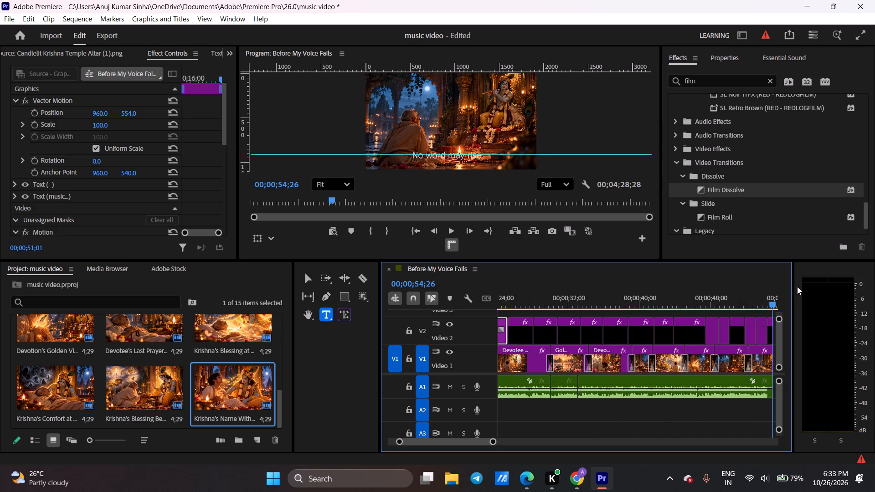
{"action": "left_click_drag", "start_coordinate": [797, 287], "coordinate": [748, 283]}
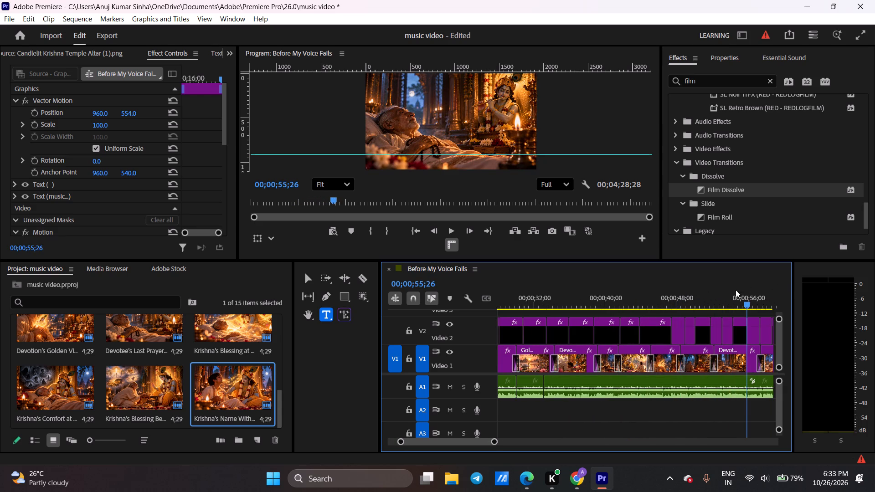
{"action": "left_click_drag", "start_coordinate": [446, 444], "coordinate": [459, 439]}
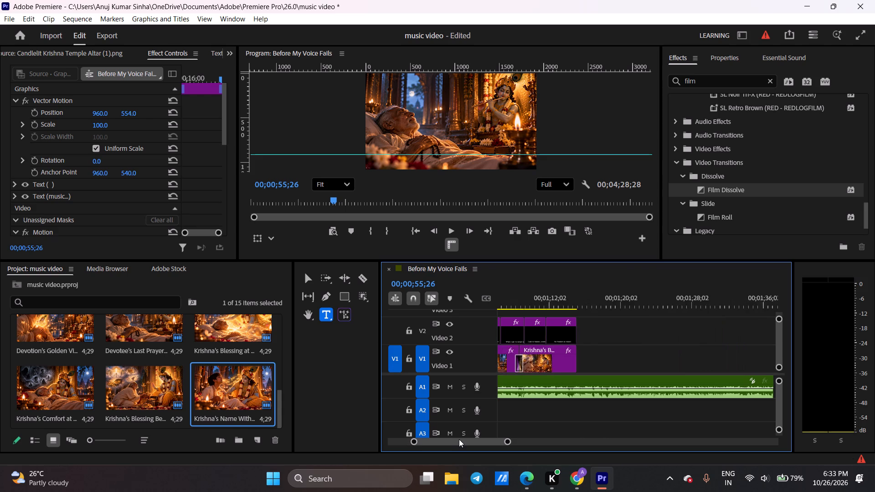
{"action": "left_click_drag", "start_coordinate": [459, 439], "coordinate": [454, 437]}
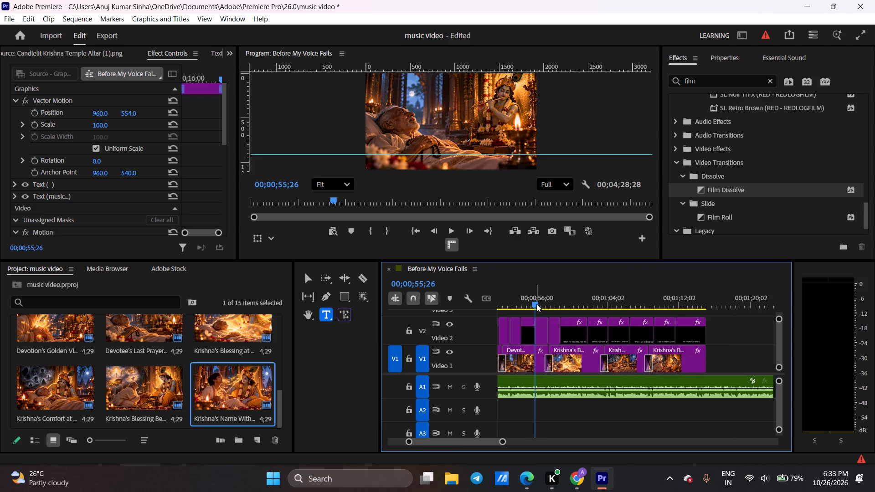
{"action": "left_click_drag", "start_coordinate": [536, 304], "coordinate": [551, 300]}
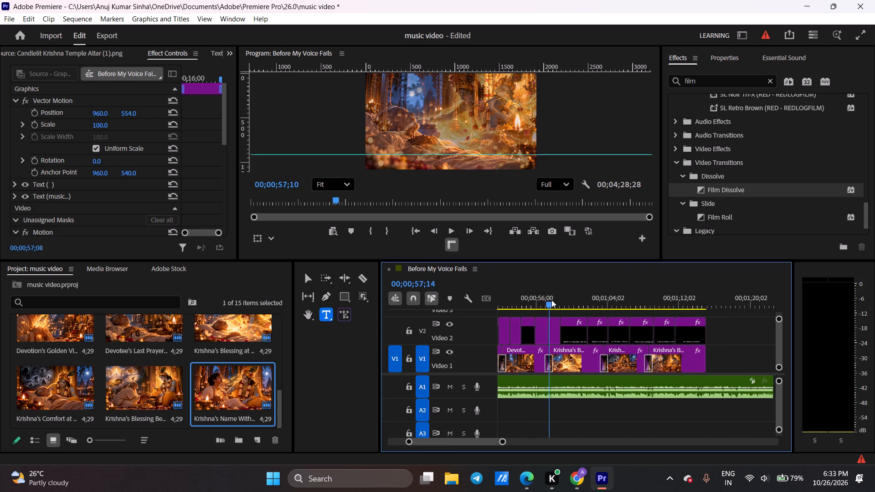
{"action": "left_click_drag", "start_coordinate": [551, 300], "coordinate": [565, 295]}
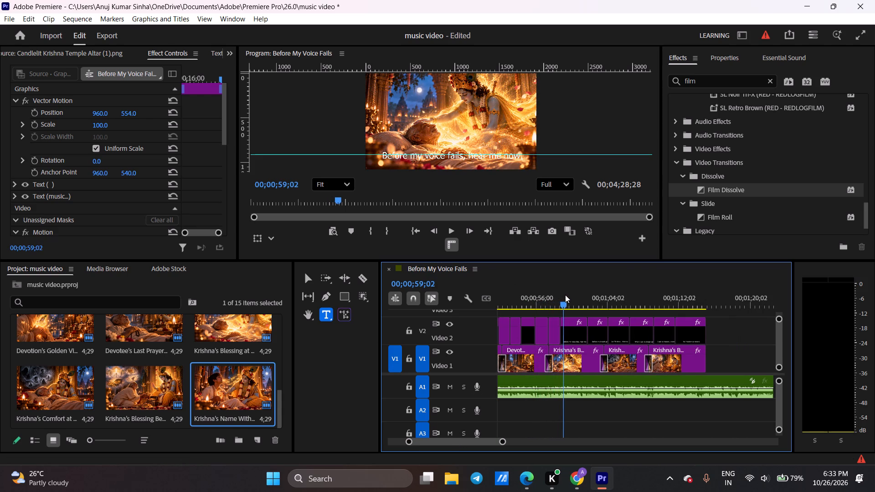
{"action": "left_click_drag", "start_coordinate": [565, 295], "coordinate": [557, 289]}
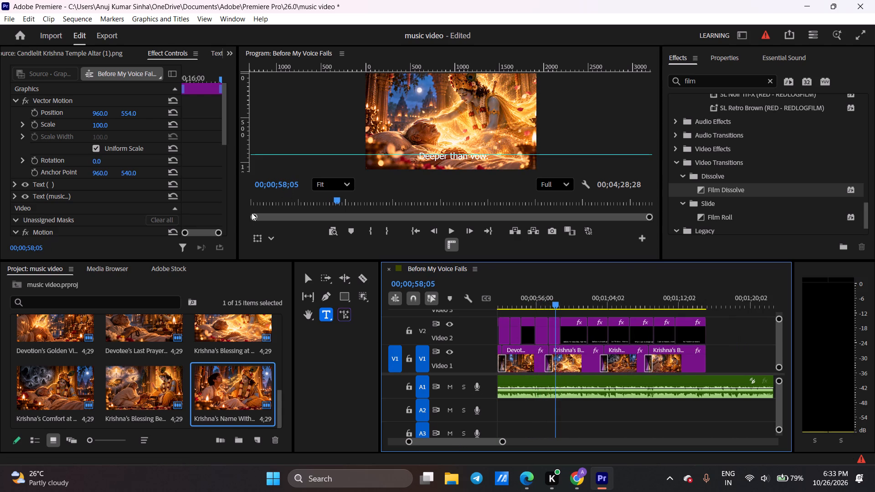
Check the "Deeper than voice." caption's opacity keyframes, then add an opacity keyframe at 00;00;57;21 on the "Deeper than vow." caption.
{"action": "left_click", "coordinate": [540, 332]}
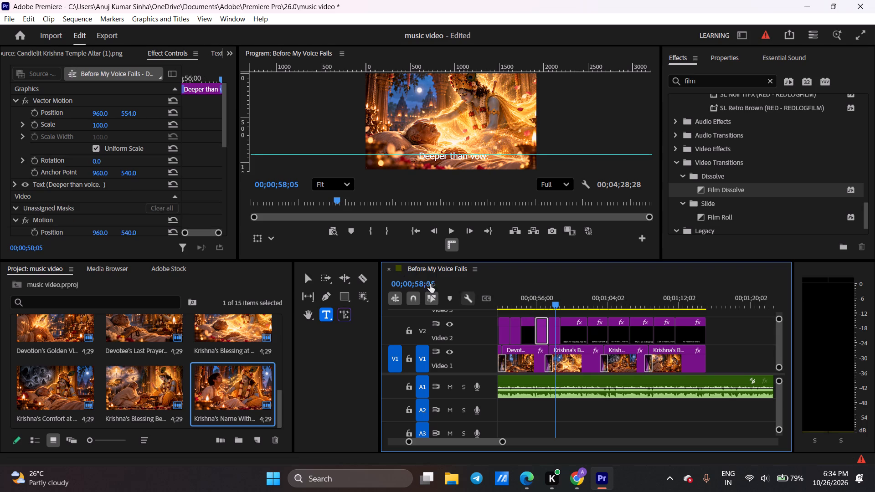
{"action": "left_click_drag", "start_coordinate": [555, 303], "coordinate": [554, 302]}
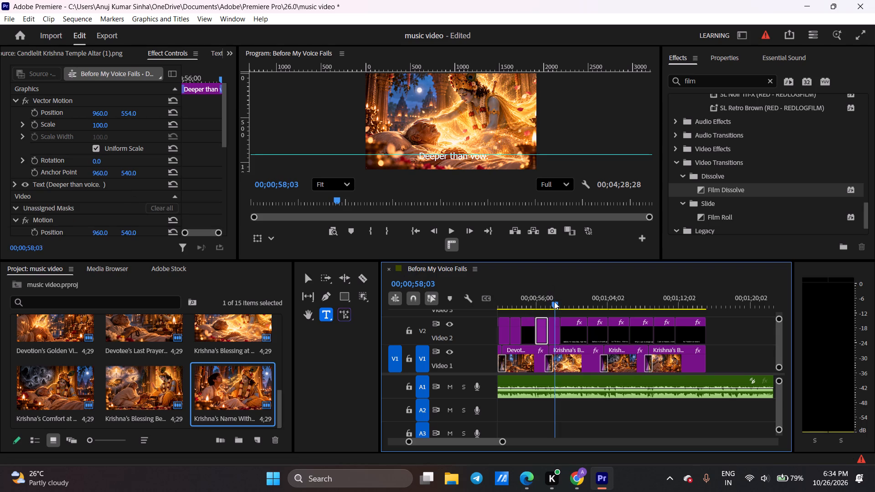
{"action": "left_click_drag", "start_coordinate": [554, 302], "coordinate": [551, 299]}
{"action": "scroll", "coordinate": [21, 167], "scroll_direction": "down", "scroll_amount": 15}
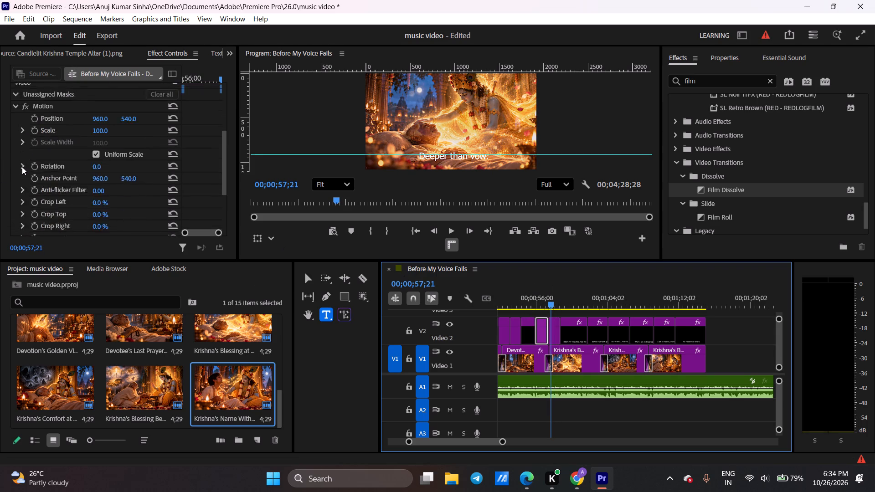
{"action": "scroll", "coordinate": [22, 167], "scroll_direction": "down", "scroll_amount": 20}
{"action": "scroll", "coordinate": [22, 167], "scroll_direction": "down", "scroll_amount": 20}
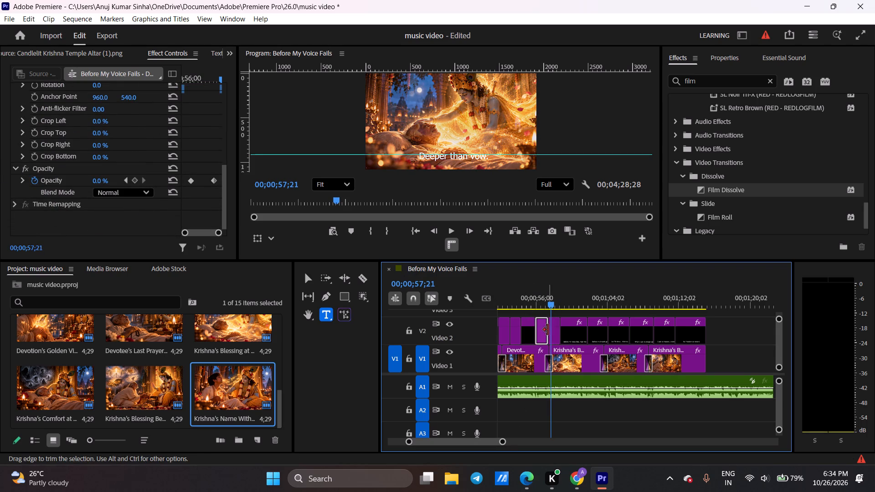
{"action": "left_click", "coordinate": [555, 335]}
{"action": "scroll", "coordinate": [150, 166], "scroll_direction": "down", "scroll_amount": 15}
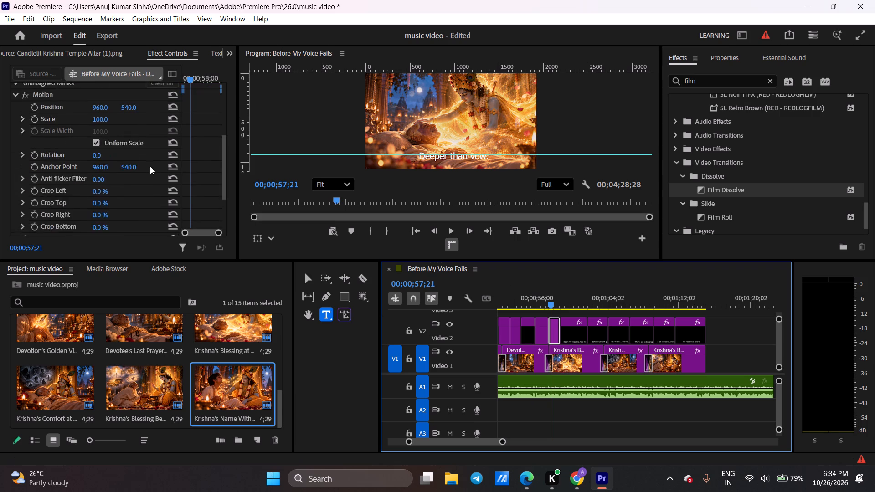
{"action": "scroll", "coordinate": [150, 166], "scroll_direction": "down", "scroll_amount": 6}
{"action": "left_click", "coordinate": [132, 184]}
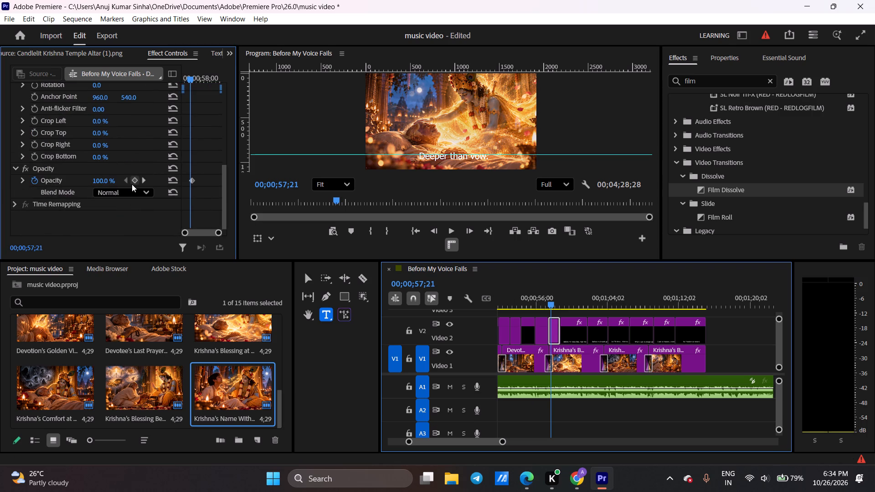
Scrub to the end of the "Deeper than vow." caption and remove its extra opacity keyframe at 00;00;57;23.
{"action": "left_click_drag", "start_coordinate": [190, 76], "coordinate": [195, 76]}
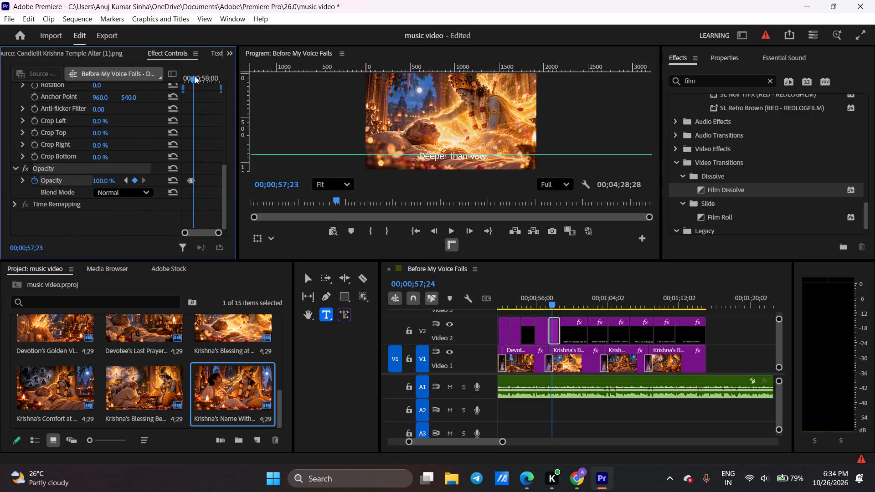
{"action": "left_click_drag", "start_coordinate": [195, 76], "coordinate": [208, 74]}
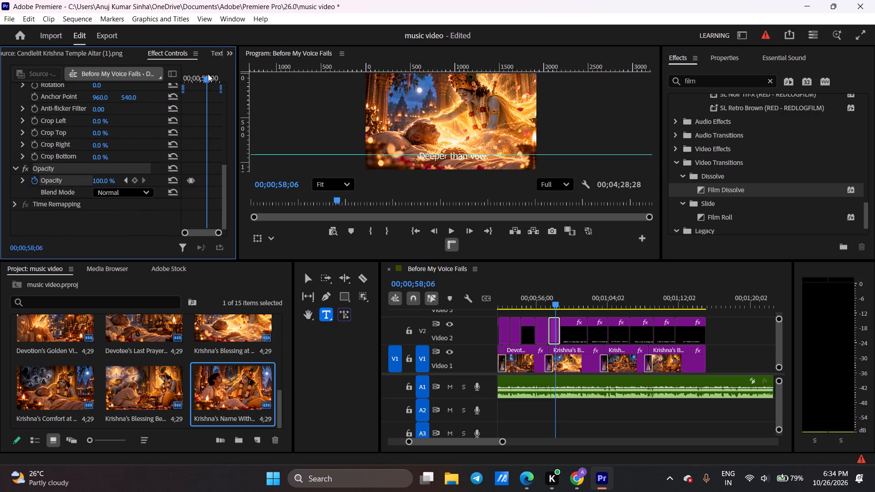
{"action": "left_click_drag", "start_coordinate": [208, 74], "coordinate": [214, 71]}
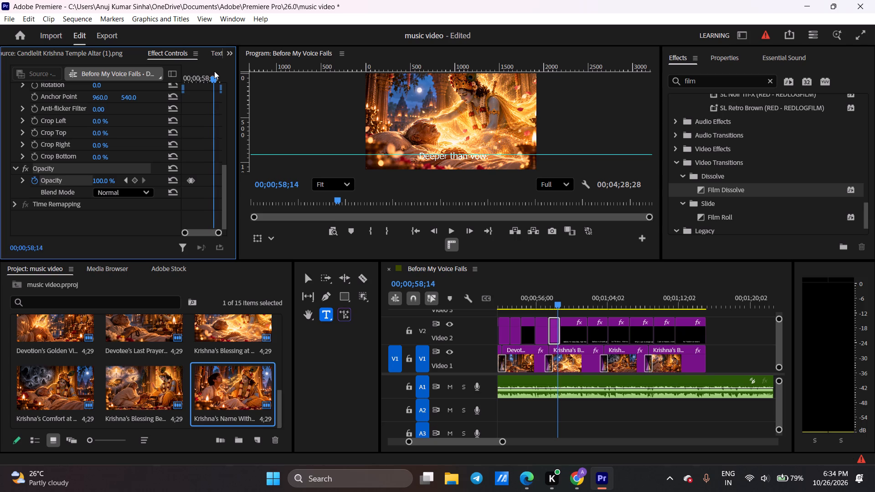
{"action": "left_click_drag", "start_coordinate": [214, 71], "coordinate": [219, 67]}
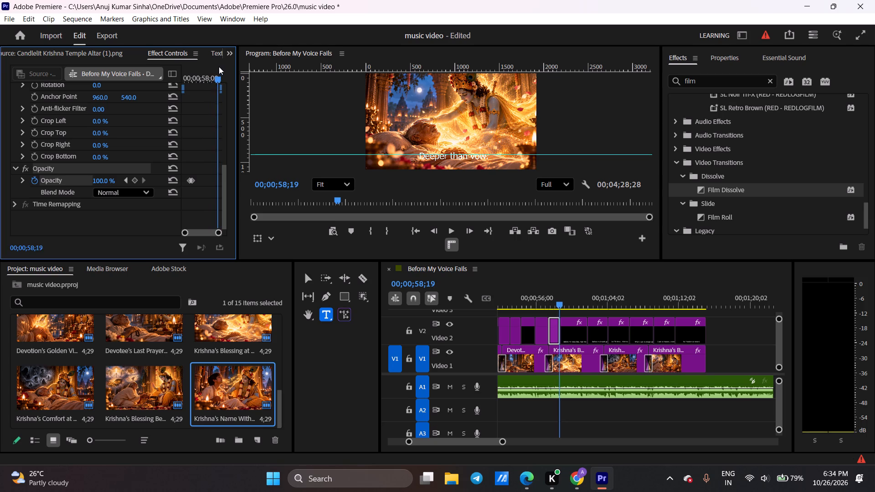
{"action": "left_click_drag", "start_coordinate": [219, 67], "coordinate": [216, 66]}
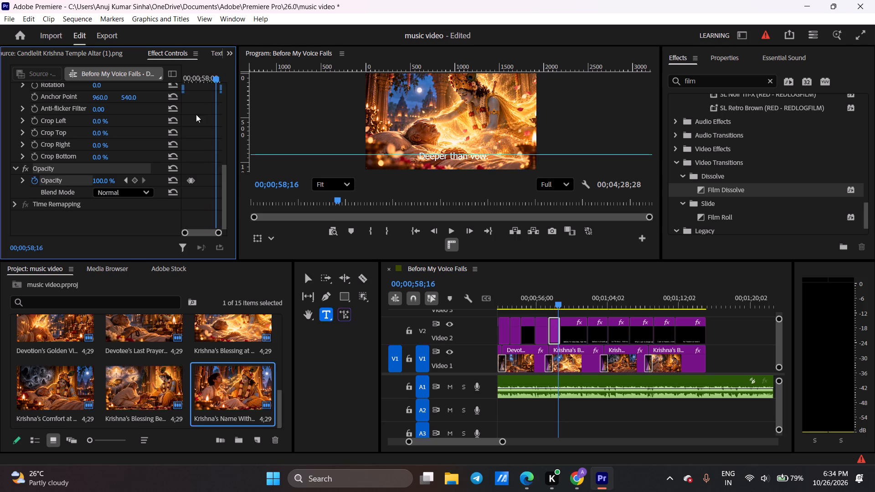
{"action": "left_click", "coordinate": [125, 179]}
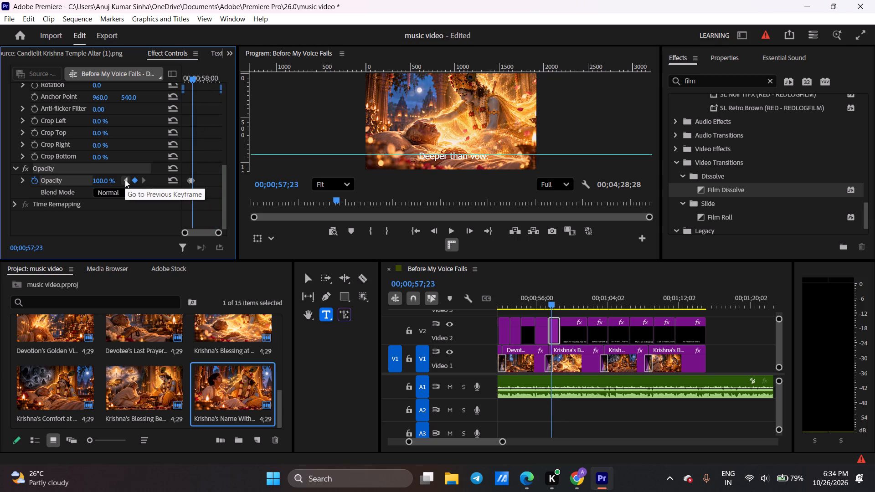
{"action": "left_click", "coordinate": [125, 179]}
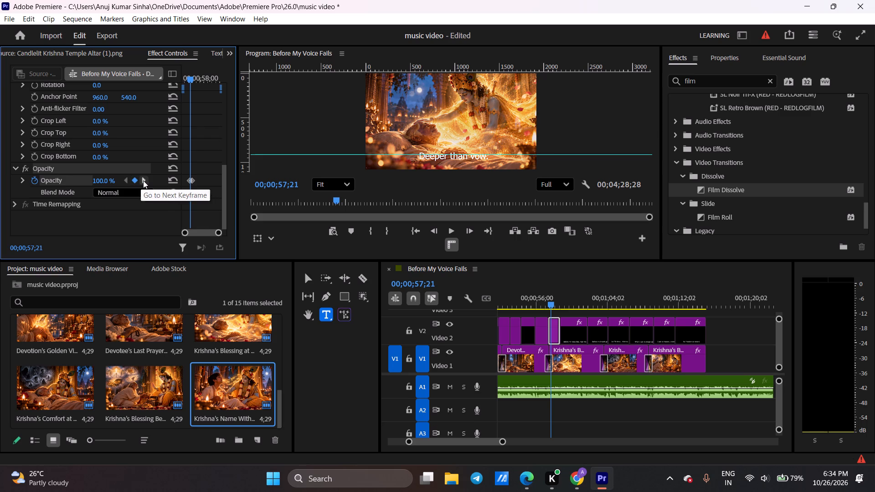
{"action": "left_click", "coordinate": [143, 180]}
{"action": "left_click", "coordinate": [134, 179]}
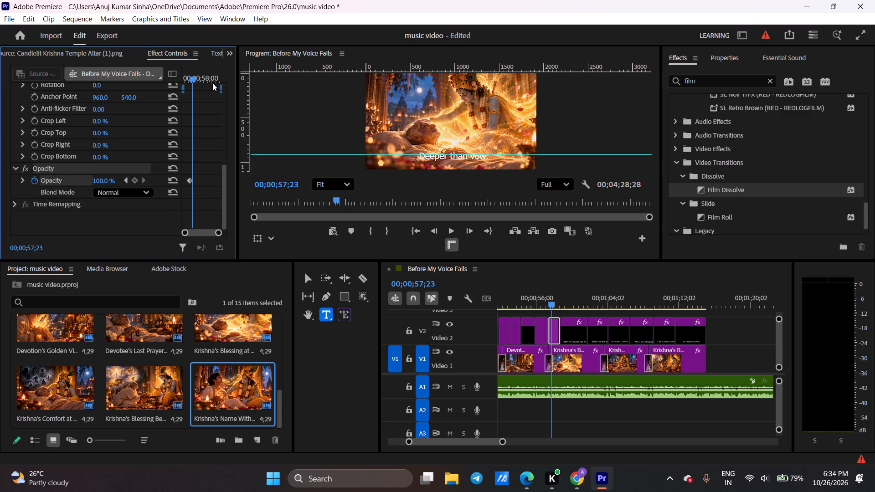
Add a 0% opacity keyframe at 00;00;58;15 on the "Deeper than vow." caption and play through its fade-out.
{"action": "left_click", "coordinate": [214, 83]}
{"action": "scroll", "coordinate": [163, 144], "scroll_direction": "down", "scroll_amount": 3}
{"action": "left_click_drag", "start_coordinate": [192, 77], "coordinate": [214, 79]}
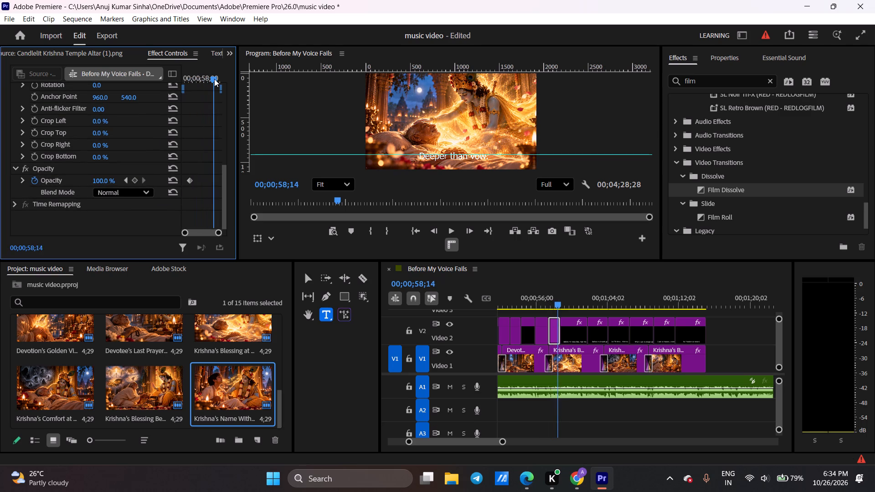
{"action": "left_click_drag", "start_coordinate": [214, 79], "coordinate": [215, 79]}
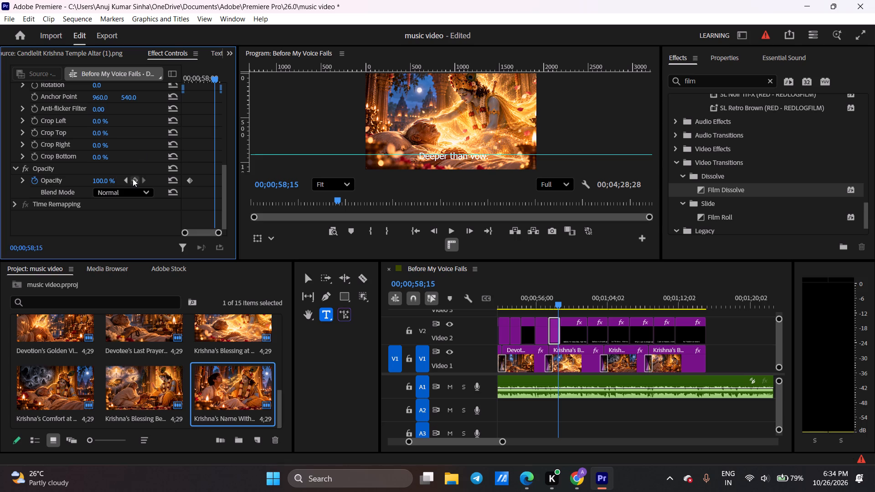
{"action": "left_click", "coordinate": [133, 179]}
{"action": "left_click_drag", "start_coordinate": [107, 180], "coordinate": [48, 174]}
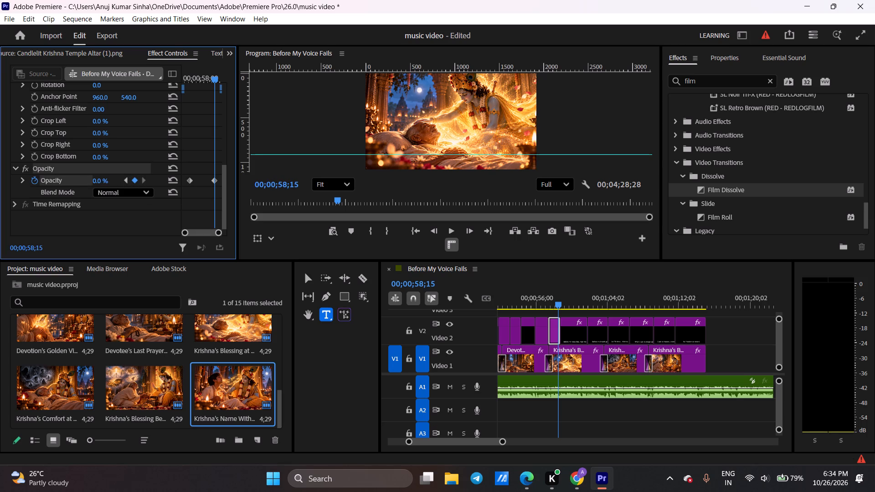
{"action": "left_click_drag", "start_coordinate": [557, 303], "coordinate": [551, 304]}
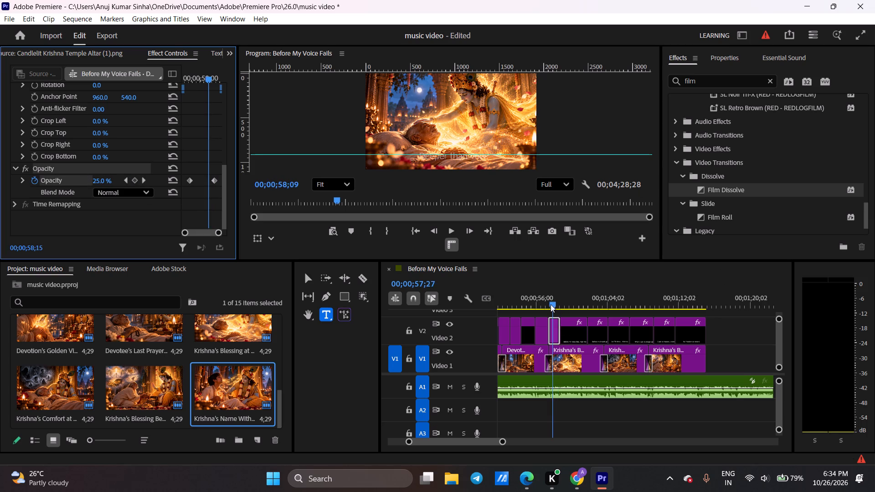
{"action": "left_click_drag", "start_coordinate": [551, 304], "coordinate": [550, 304]}
{"action": "key", "text": "space"}
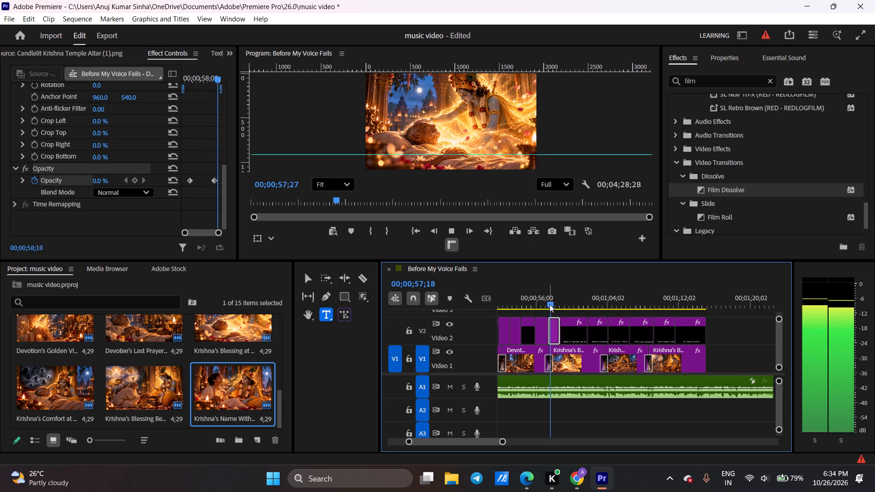
{"action": "key", "text": "space"}
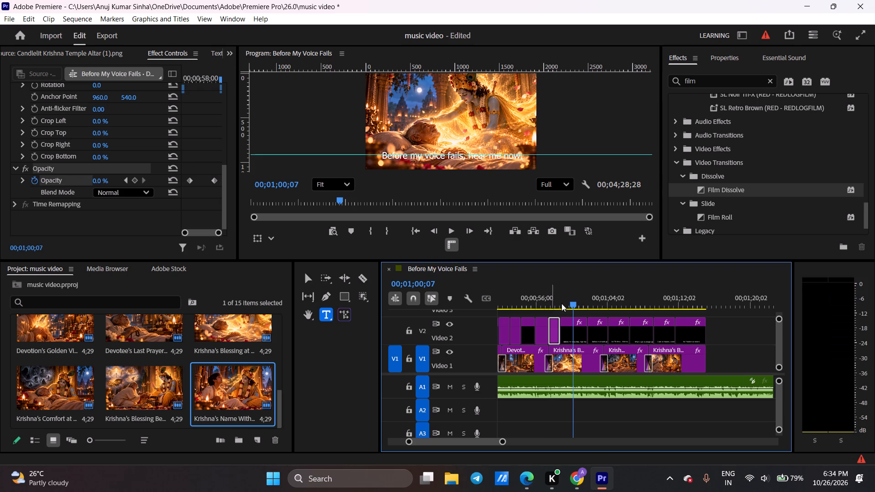
Enable opacity keyframing on the "Before my voice fails, hear me now." caption with a 100% keyframe at 00;00;59;00.
{"action": "left_click_drag", "start_coordinate": [573, 301], "coordinate": [562, 299]}
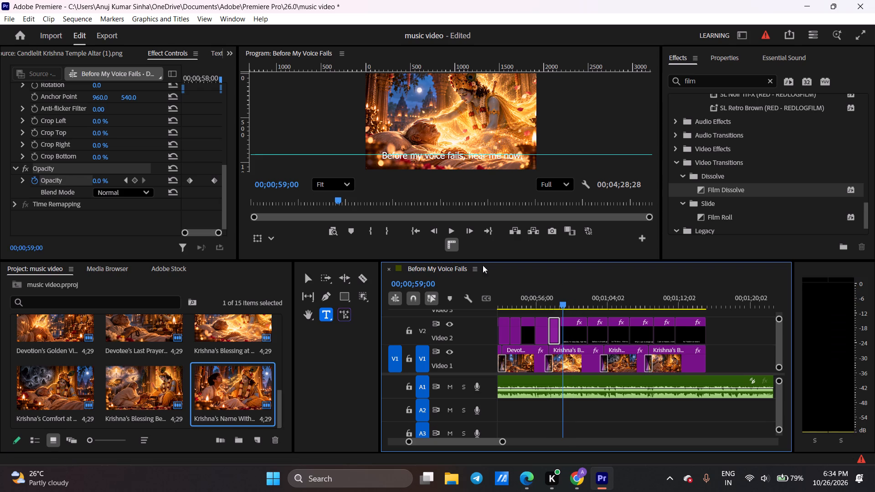
{"action": "left_click", "coordinate": [571, 334]}
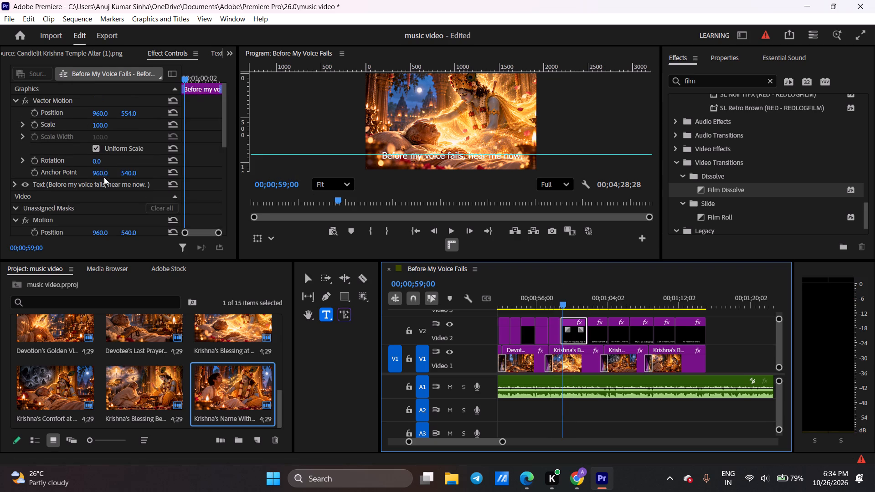
{"action": "scroll", "coordinate": [145, 195], "scroll_direction": "down", "scroll_amount": 20}
{"action": "scroll", "coordinate": [145, 195], "scroll_direction": "down", "scroll_amount": 16}
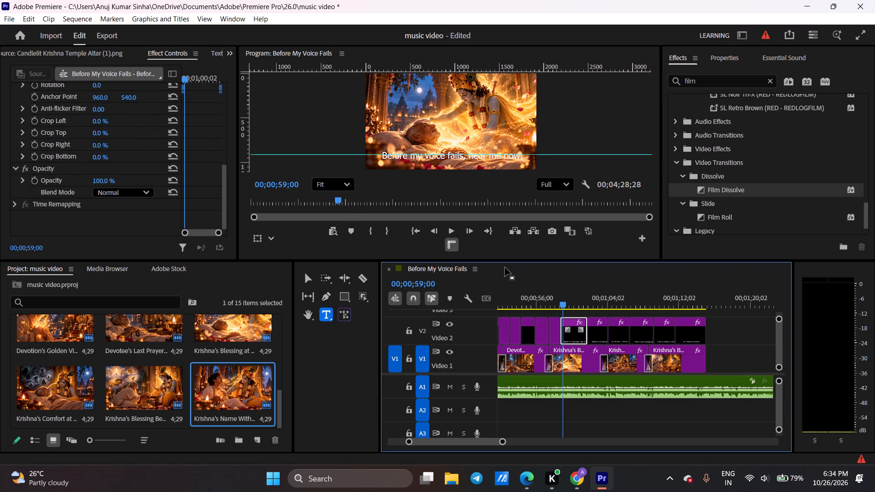
{"action": "left_click", "coordinate": [53, 178]}
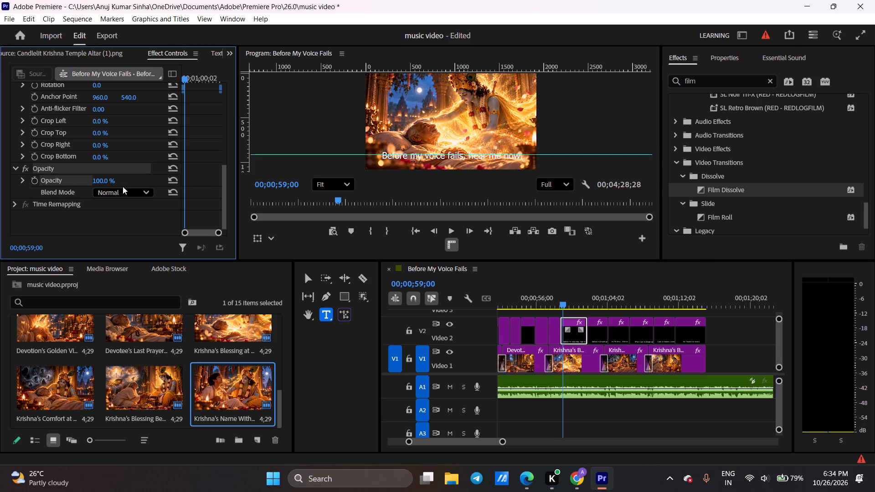
{"action": "left_click", "coordinate": [34, 179]}
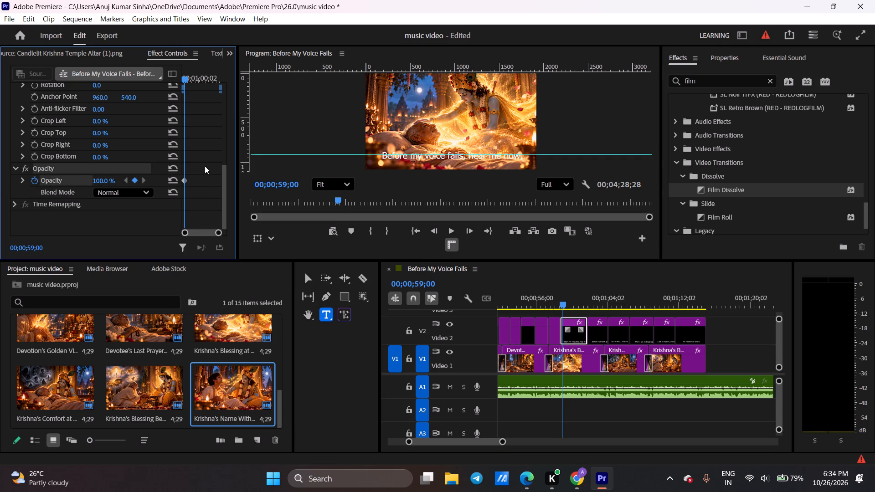
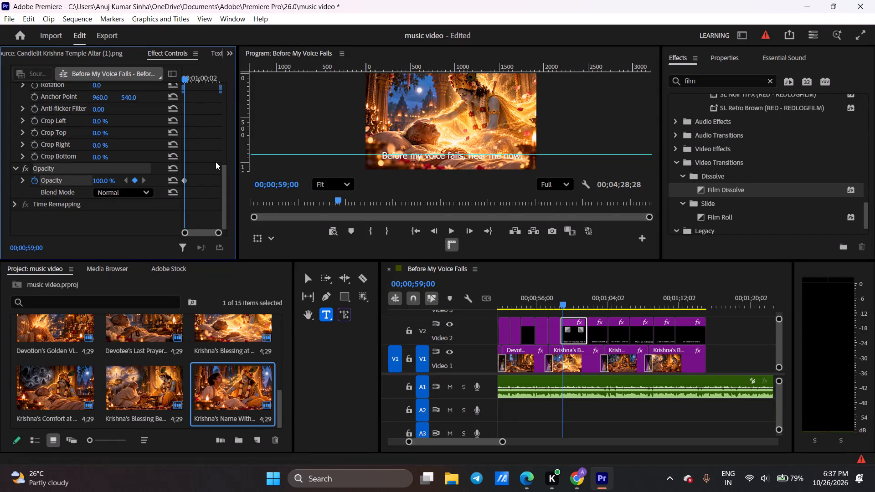
Add a 0% opacity keyframe at 00;01;01;08 on the "Before my voice fails, hear me now." caption and play through its end.
{"action": "key", "text": "space"}
{"action": "key", "text": "space"}
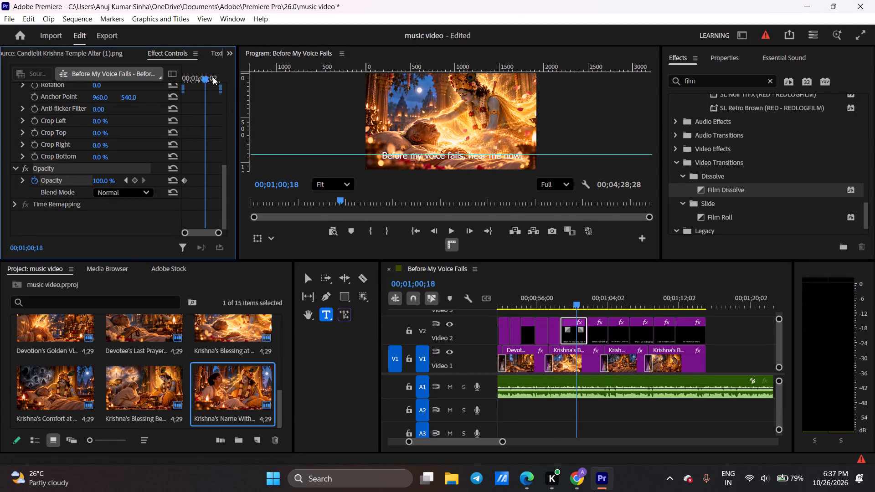
{"action": "left_click", "coordinate": [213, 77]}
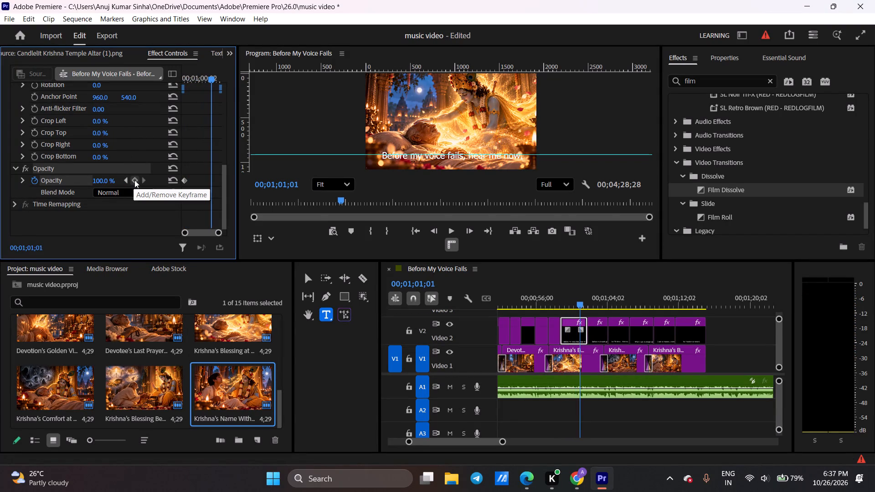
{"action": "key", "text": "space"}
{"action": "key", "text": "space"}
{"action": "left_click", "coordinate": [136, 179]}
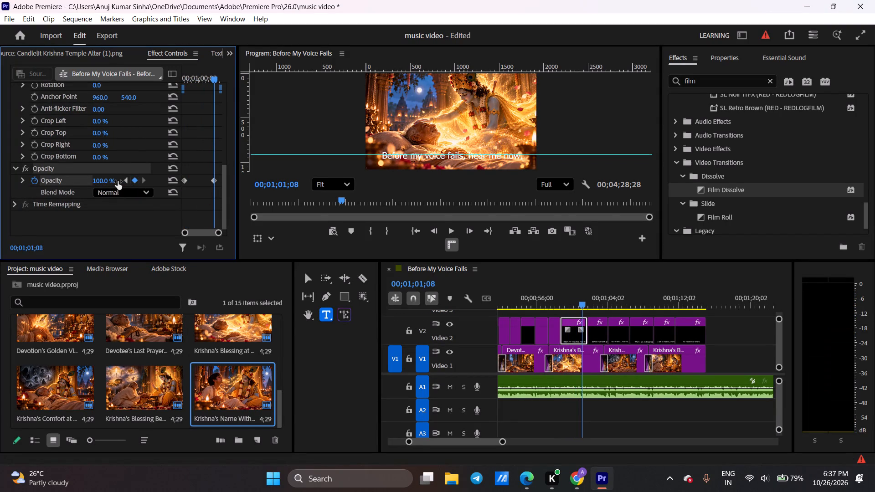
{"action": "left_click_drag", "start_coordinate": [118, 181], "coordinate": [21, 164]}
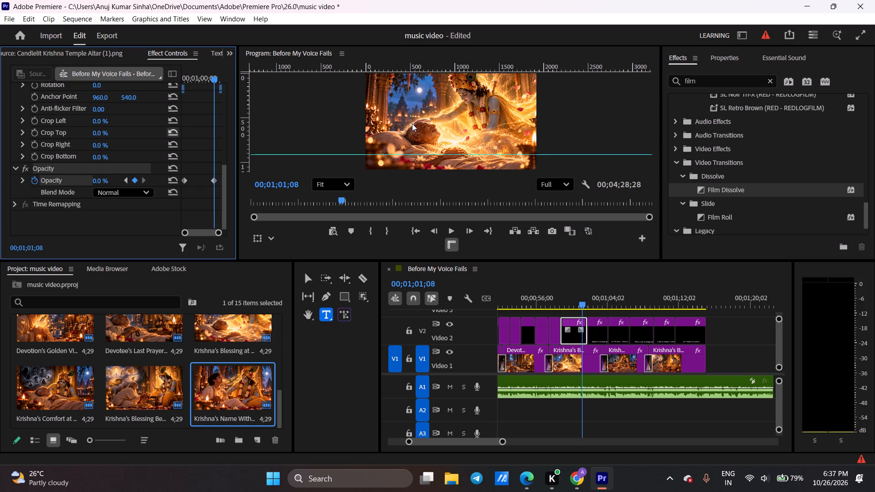
{"action": "key", "text": "space"}
{"action": "key", "text": "space"}
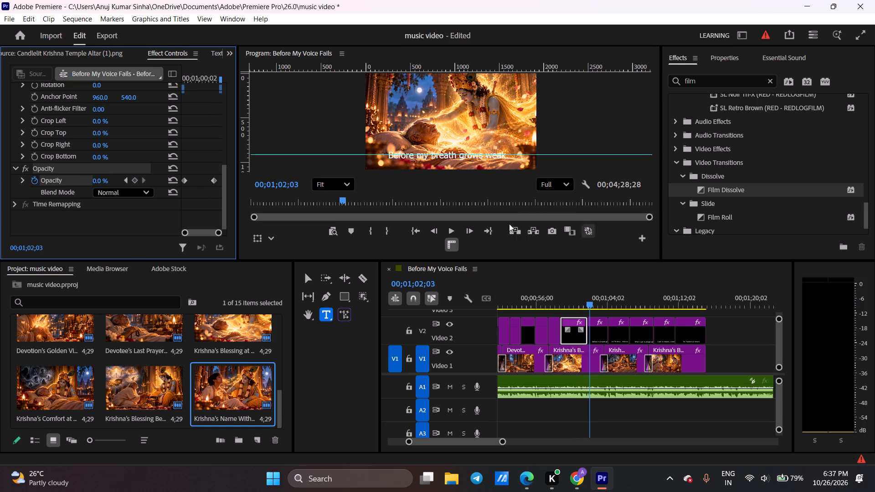
{"action": "left_click", "coordinate": [572, 338]}
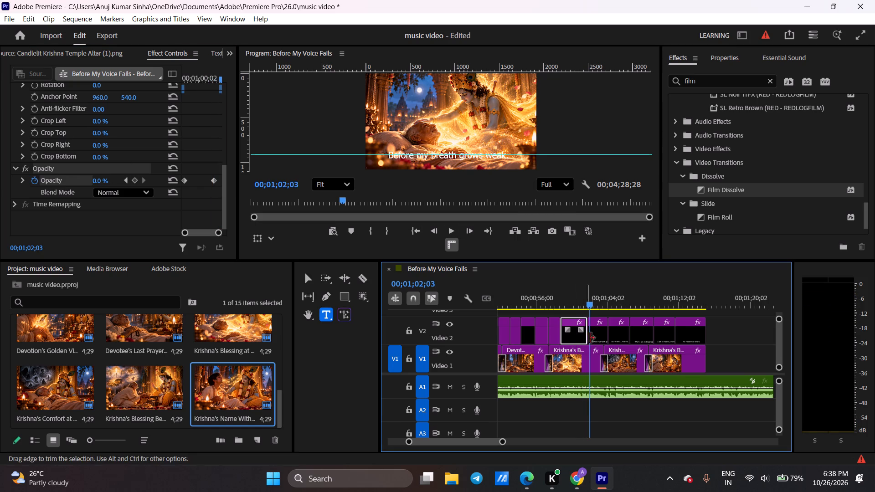
Keyframe the "Before my breath grows weak." caption's opacity from 100% at 00;01;02;03 to 0% at 00;01;03;22 and play through the fade-out.
{"action": "left_click", "coordinate": [597, 336]}
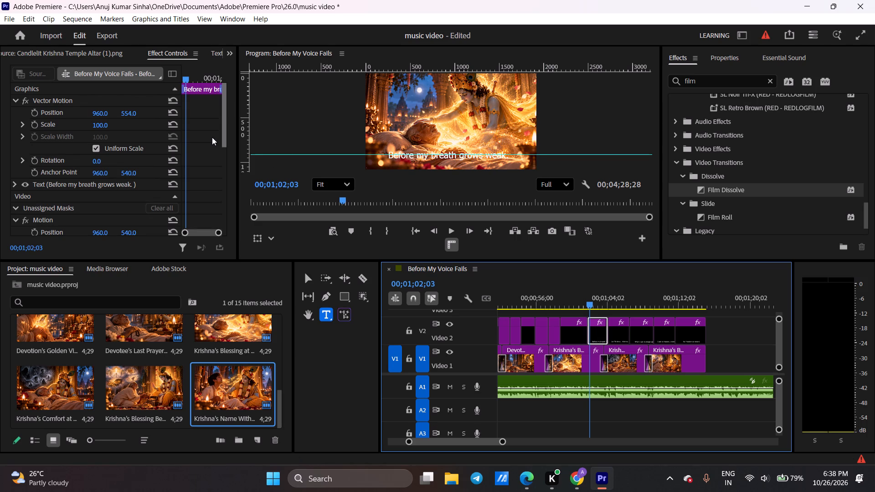
{"action": "scroll", "coordinate": [129, 141], "scroll_direction": "down", "scroll_amount": 20}
{"action": "scroll", "coordinate": [129, 141], "scroll_direction": "down", "scroll_amount": 6}
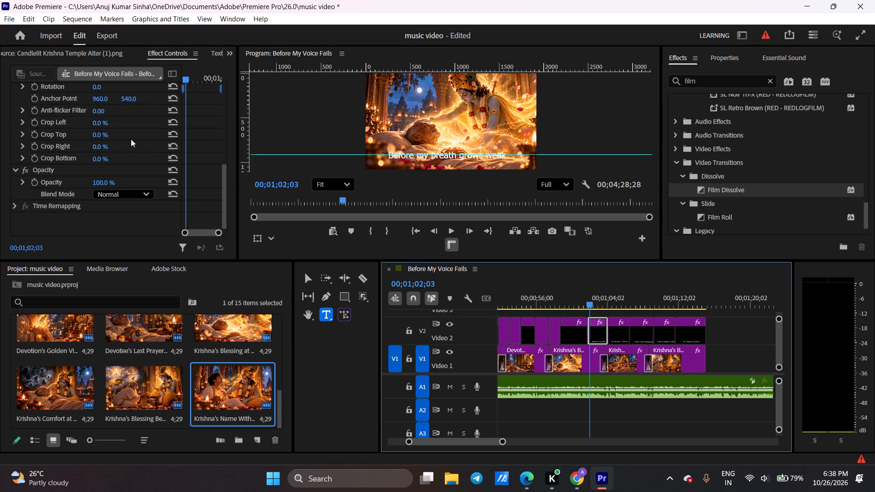
{"action": "left_click", "coordinate": [32, 182]}
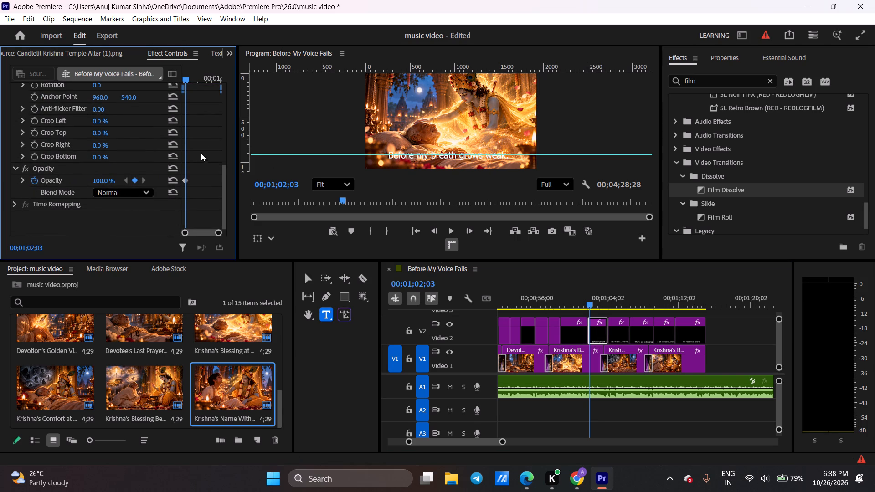
{"action": "left_click_drag", "start_coordinate": [185, 79], "coordinate": [208, 80]}
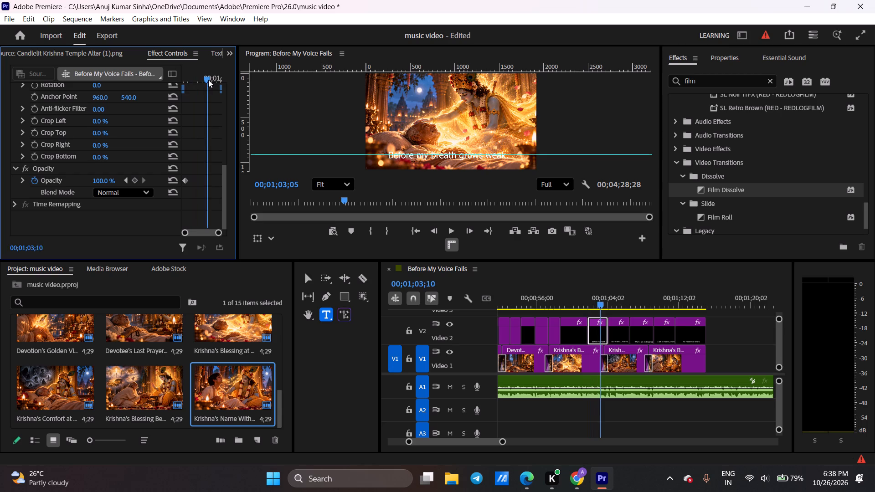
{"action": "left_click_drag", "start_coordinate": [208, 80], "coordinate": [215, 80]}
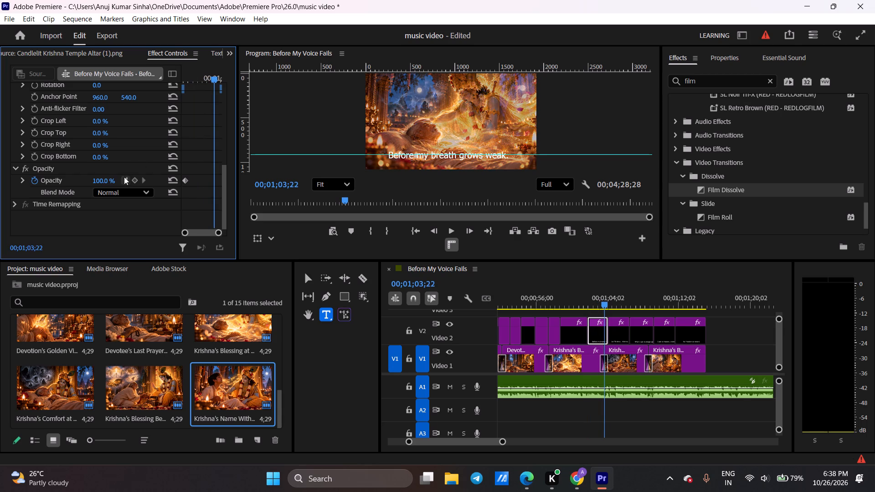
{"action": "left_click_drag", "start_coordinate": [122, 179], "coordinate": [32, 166]}
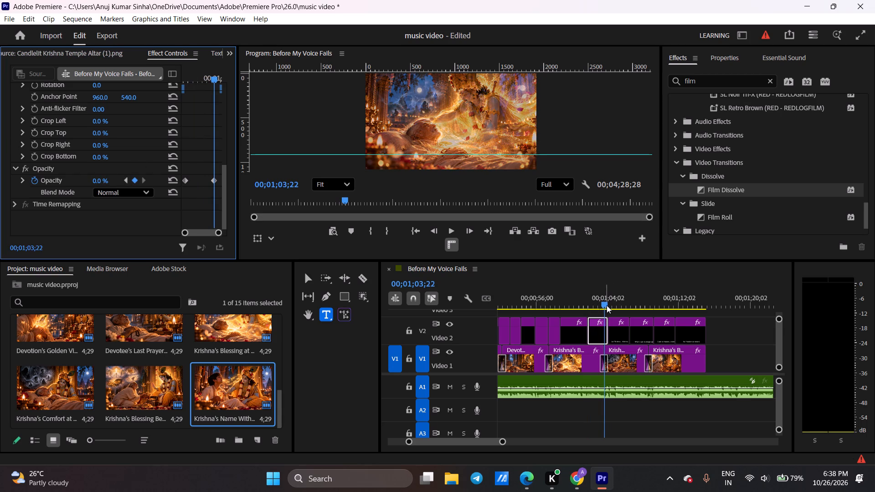
{"action": "left_click_drag", "start_coordinate": [606, 305], "coordinate": [595, 305]}
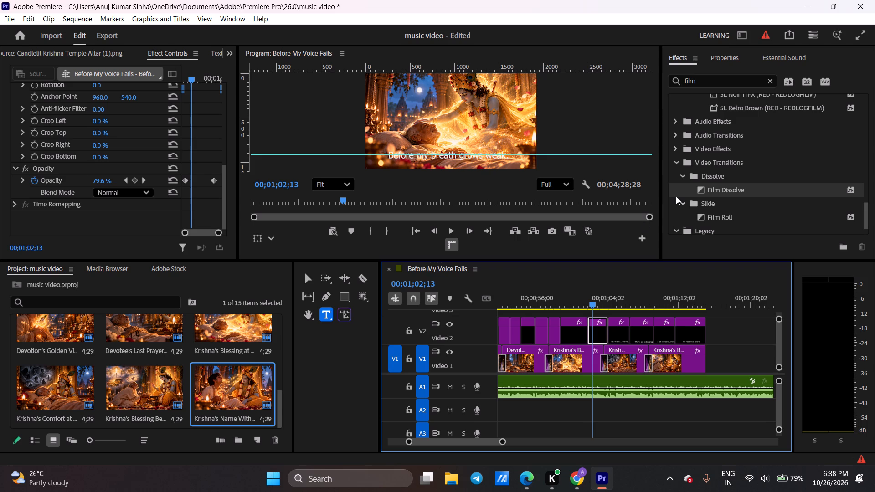
{"action": "key", "text": "space"}
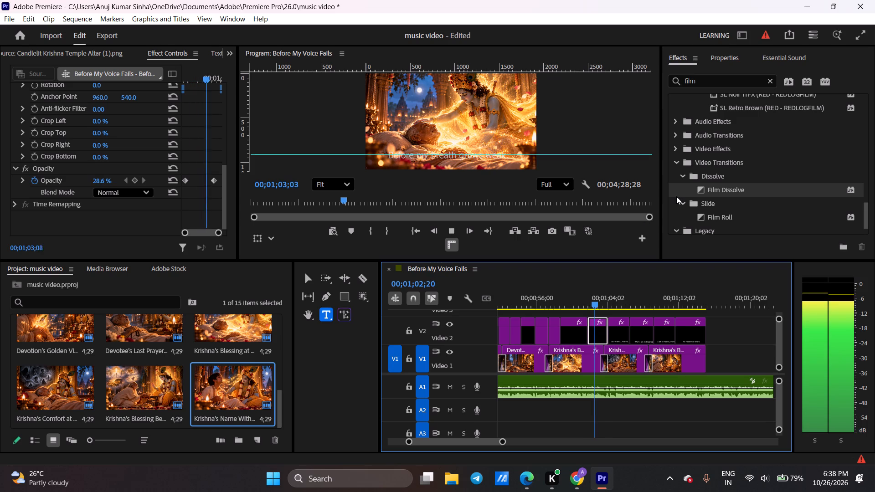
{"action": "key", "text": "space"}
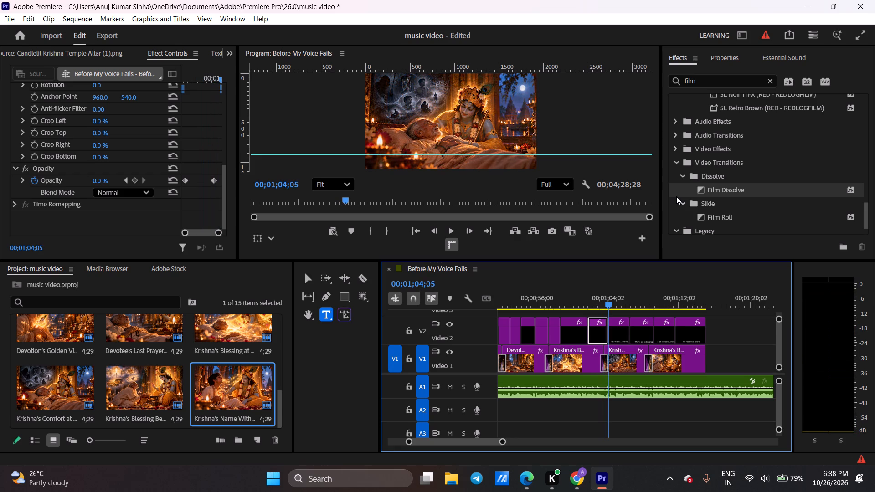
{"action": "key", "text": "space"}
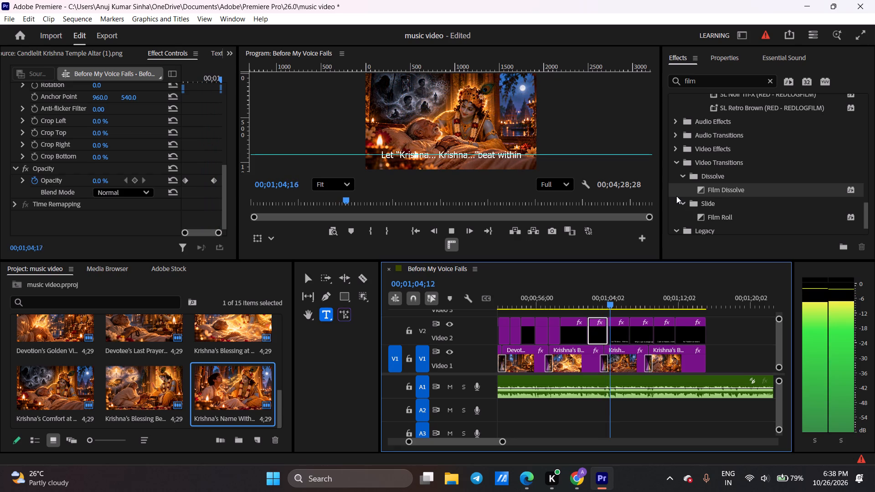
{"action": "key", "text": "space"}
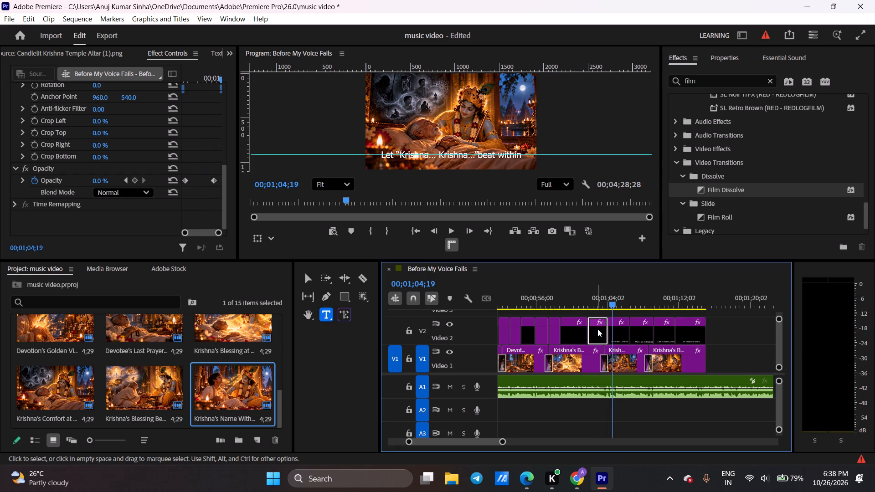
Copy the "Before my breath grows weak." opacity keyframes and paste them onto the "Let 'Krishna... Krishna...' beat within" caption's opacity at 00;01;04;19.
{"action": "left_click", "coordinate": [69, 184]}
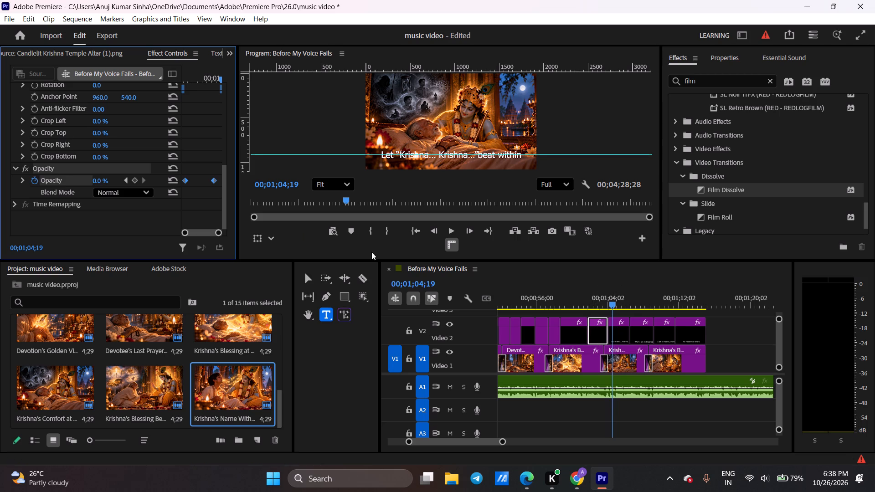
{"action": "key", "text": "ctrl+c"}
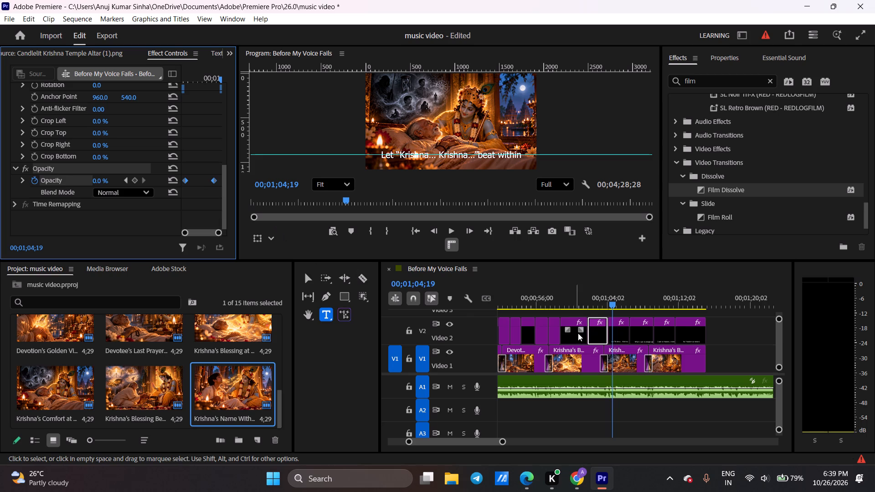
{"action": "left_click", "coordinate": [619, 333]}
{"action": "scroll", "coordinate": [83, 159], "scroll_direction": "down", "scroll_amount": 11}
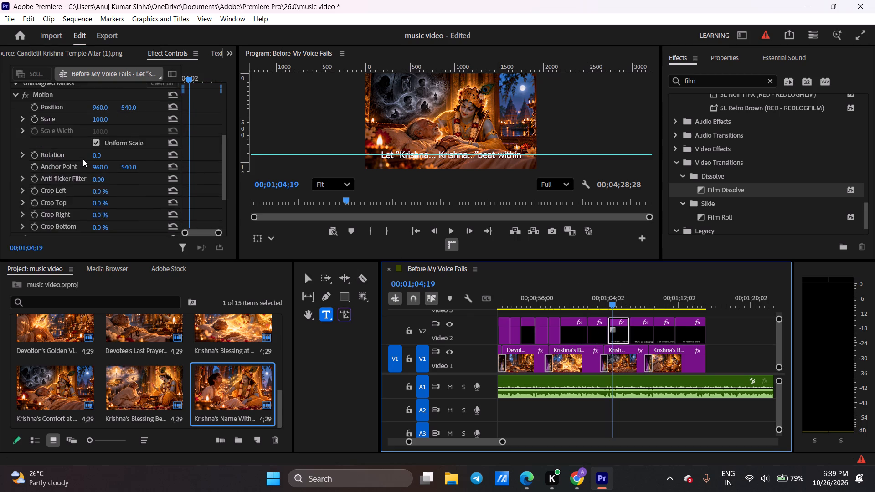
{"action": "scroll", "coordinate": [83, 159], "scroll_direction": "down", "scroll_amount": 10}
{"action": "left_click", "coordinate": [53, 183]}
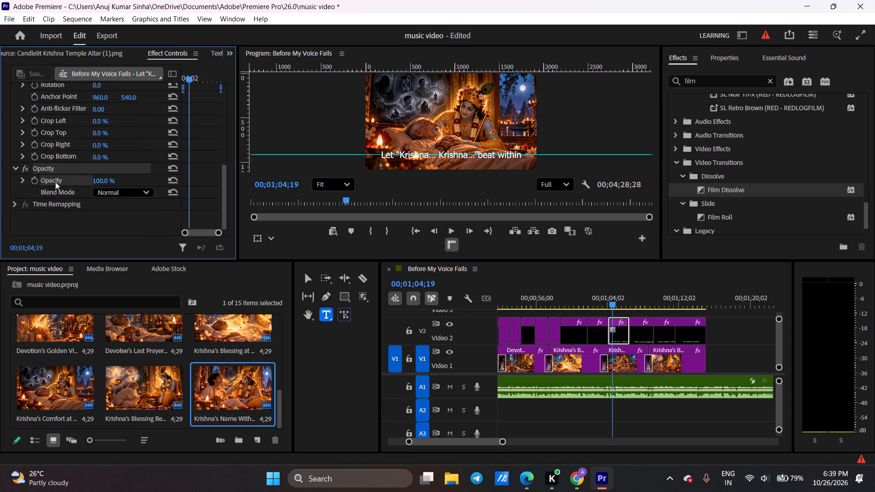
{"action": "key", "text": "ctrl+v"}
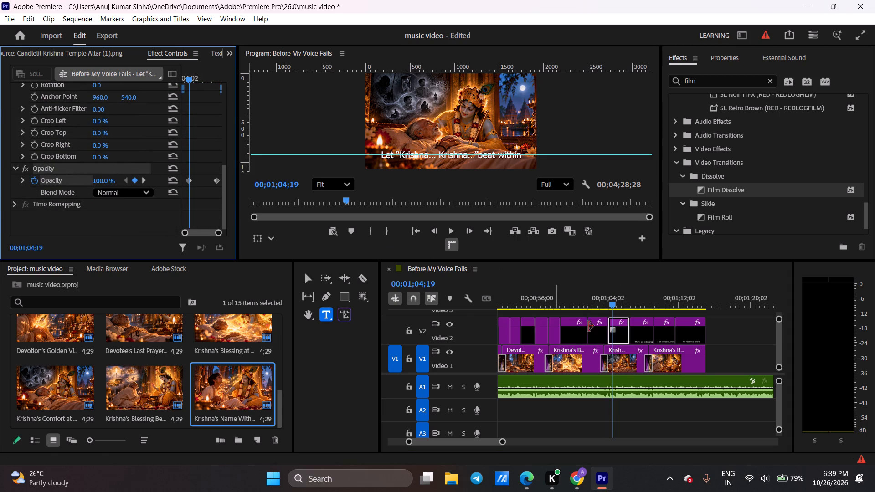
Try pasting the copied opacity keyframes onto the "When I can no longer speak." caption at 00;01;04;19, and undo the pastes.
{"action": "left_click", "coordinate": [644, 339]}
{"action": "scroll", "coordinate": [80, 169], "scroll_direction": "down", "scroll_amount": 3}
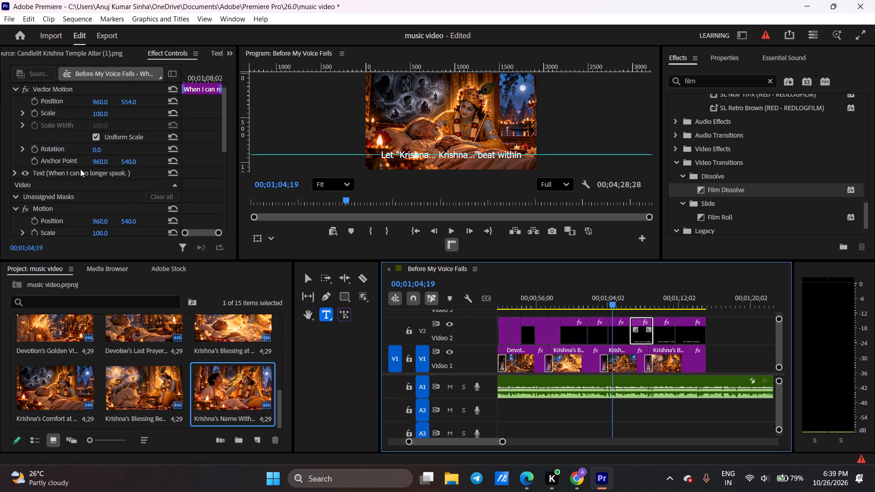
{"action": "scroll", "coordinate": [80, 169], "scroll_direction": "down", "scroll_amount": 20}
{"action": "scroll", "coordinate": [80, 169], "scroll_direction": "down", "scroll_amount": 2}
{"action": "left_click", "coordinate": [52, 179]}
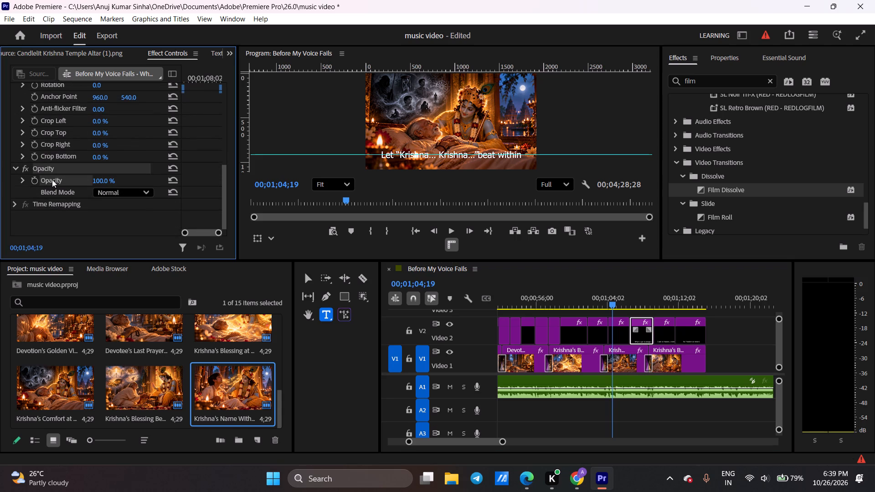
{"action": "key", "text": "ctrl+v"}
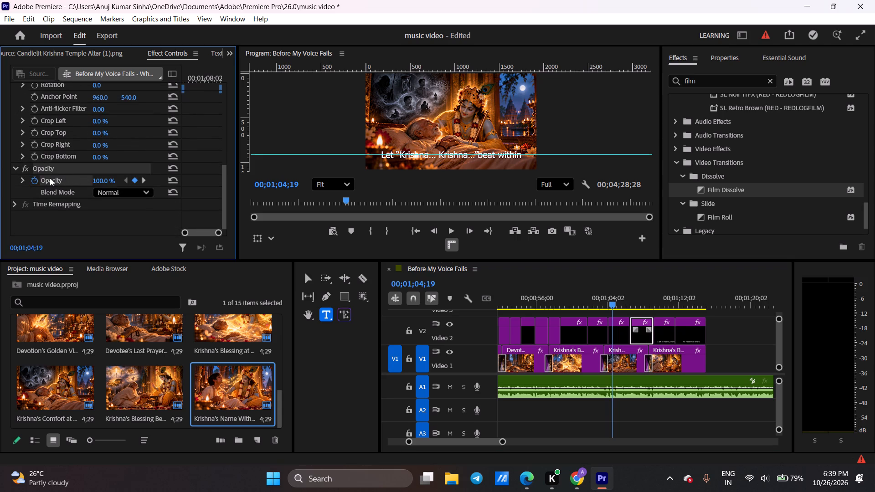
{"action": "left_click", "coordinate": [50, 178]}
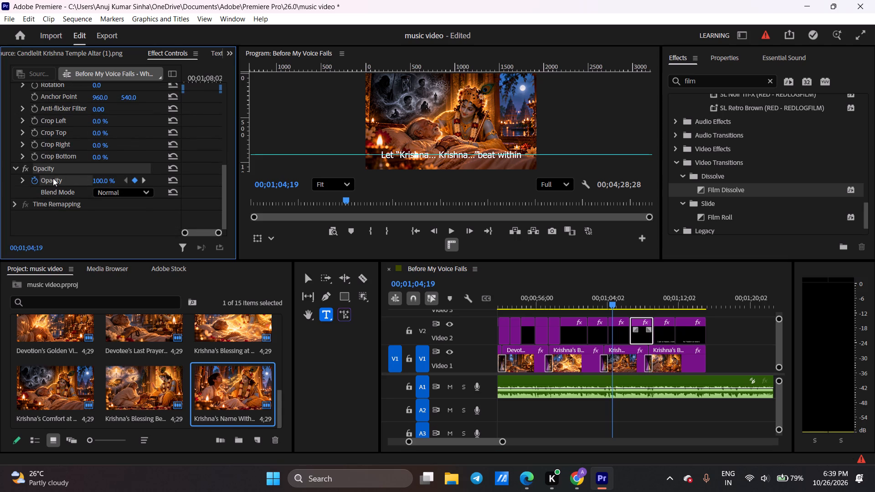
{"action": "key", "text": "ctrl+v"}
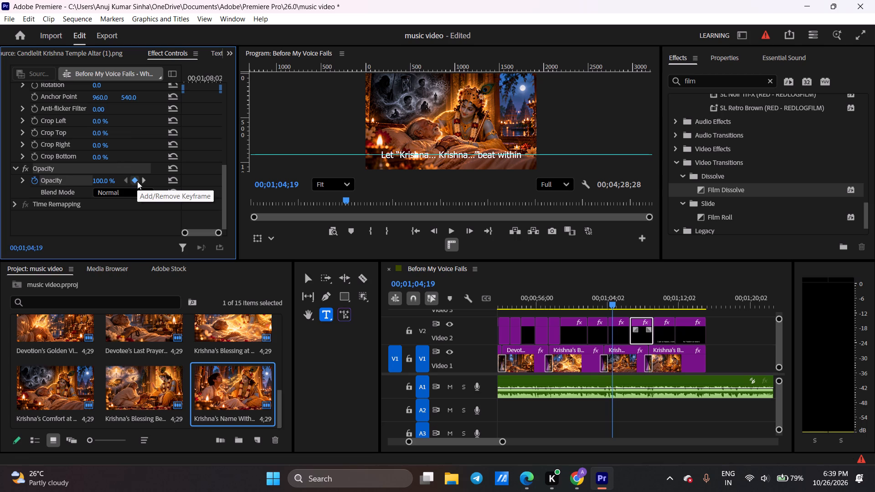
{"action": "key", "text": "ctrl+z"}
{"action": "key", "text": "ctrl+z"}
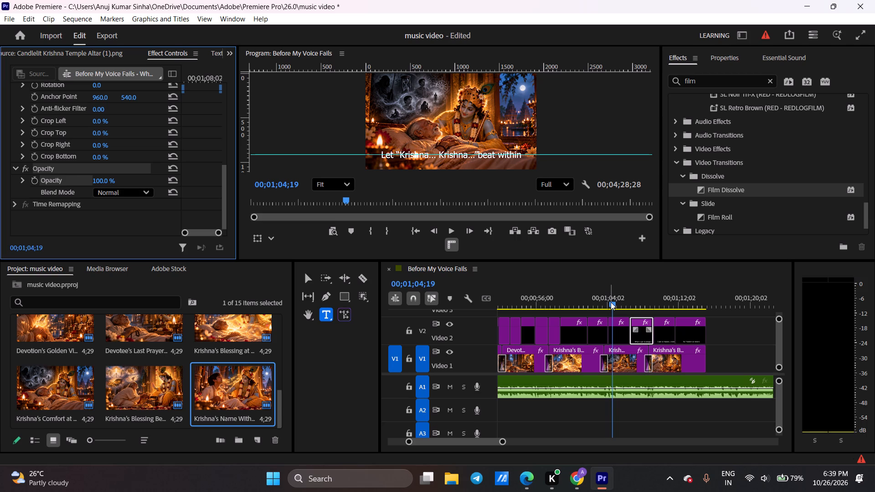
Keyframe the "When I can no longer speak." caption's opacity from 100% at 00;01;06;27 to 0% at 00;01;08;26.
{"action": "key", "text": "space"}
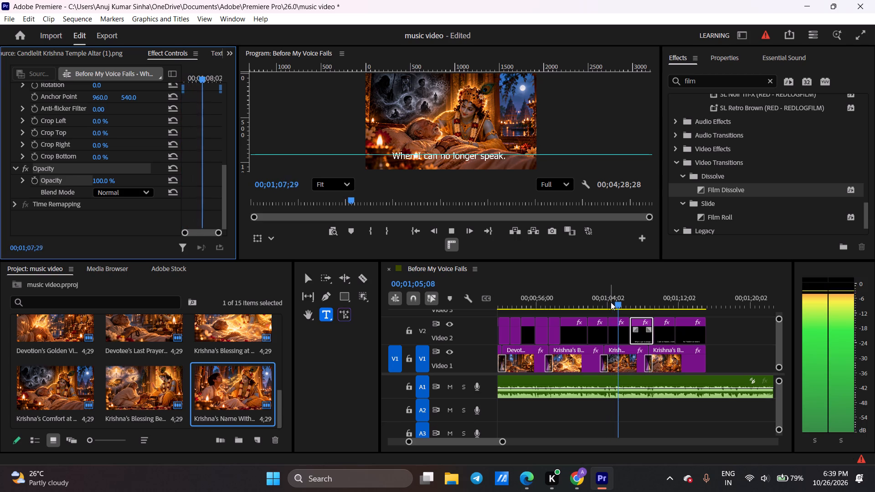
{"action": "key", "text": "space"}
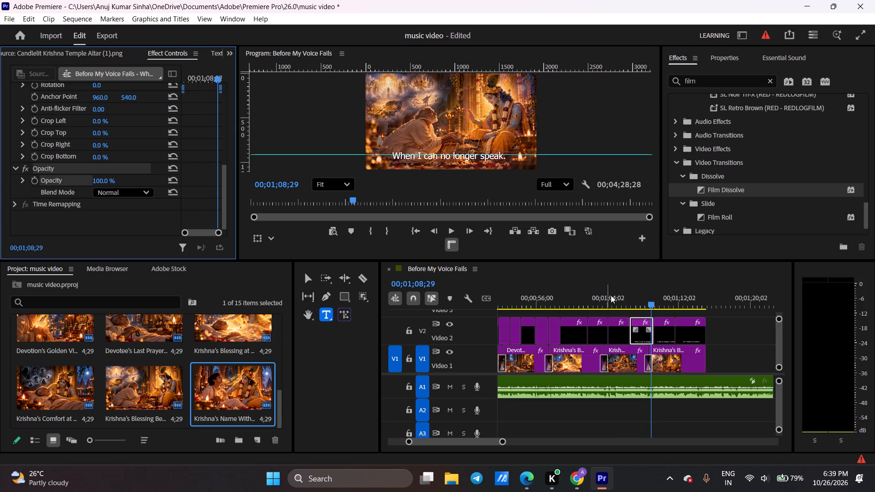
{"action": "left_click_drag", "start_coordinate": [650, 305], "coordinate": [638, 300]}
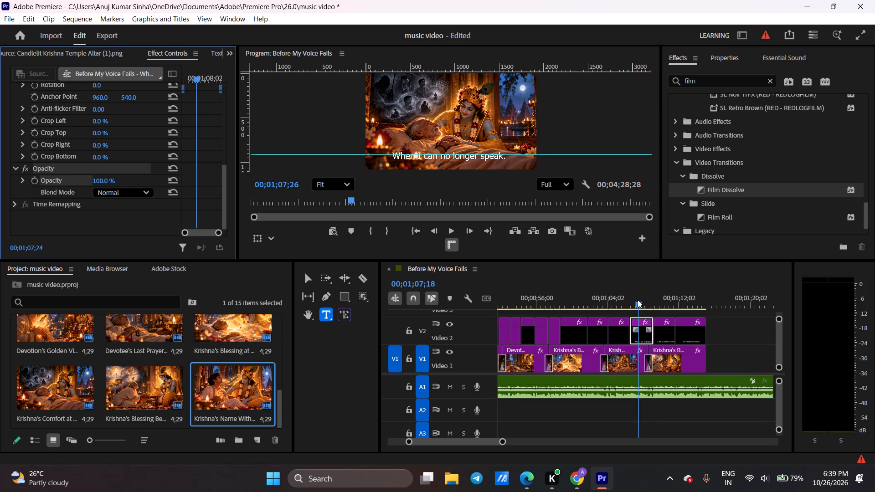
{"action": "left_click_drag", "start_coordinate": [638, 300], "coordinate": [632, 297]}
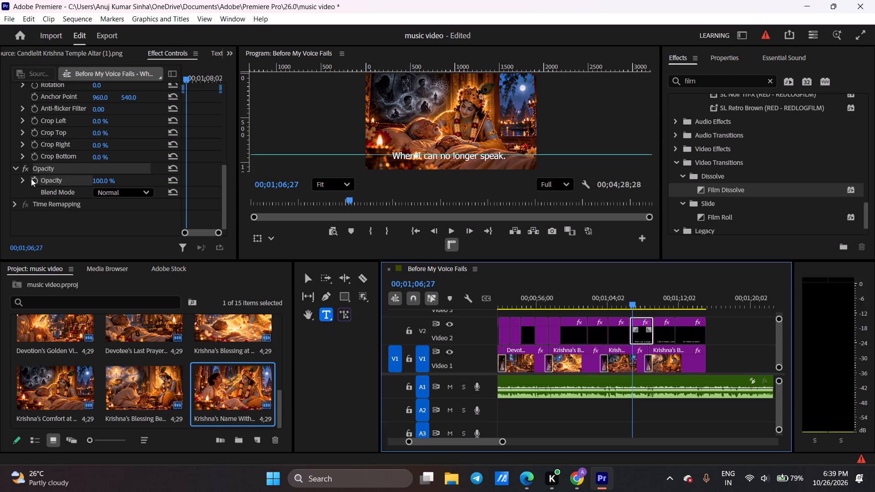
{"action": "left_click", "coordinate": [32, 179]}
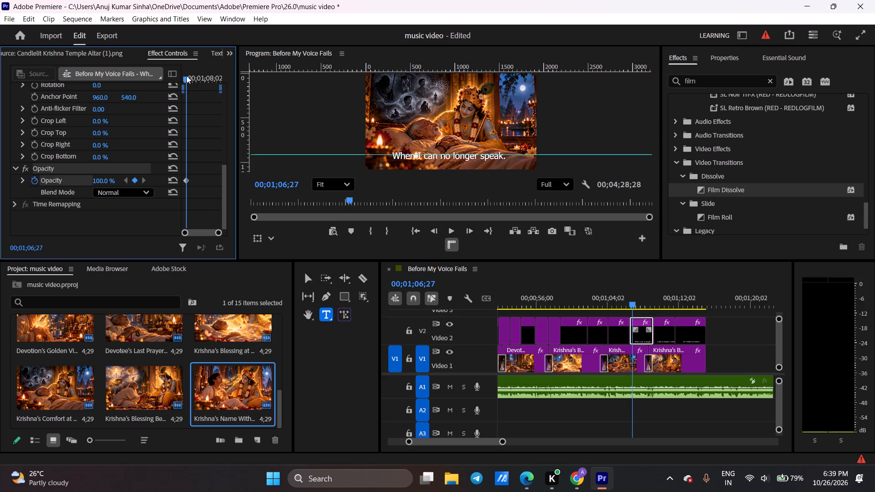
{"action": "left_click_drag", "start_coordinate": [186, 76], "coordinate": [217, 76]}
{"action": "left_click", "coordinate": [135, 183]}
{"action": "left_click_drag", "start_coordinate": [100, 181], "coordinate": [24, 184]}
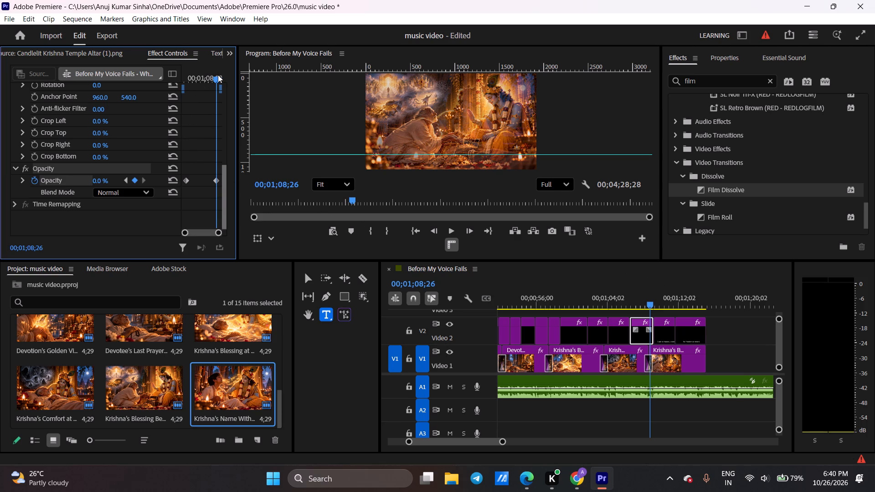
{"action": "left_click_drag", "start_coordinate": [218, 76], "coordinate": [244, 81]}
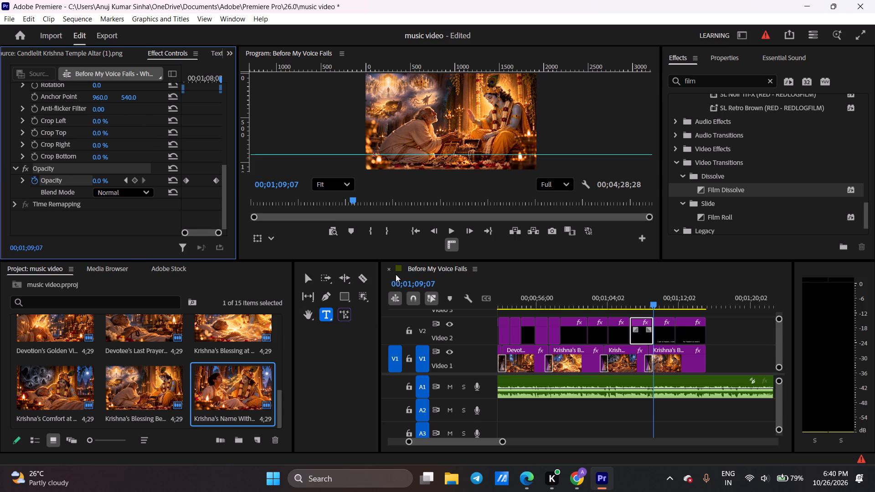
Copy the "When I can no longer speak." opacity keyframes onto the "I ask no heaven, crown, or gold," caption at 00;01;09;27 and play the fade.
{"action": "left_click_drag", "start_coordinate": [653, 305], "coordinate": [644, 300]}
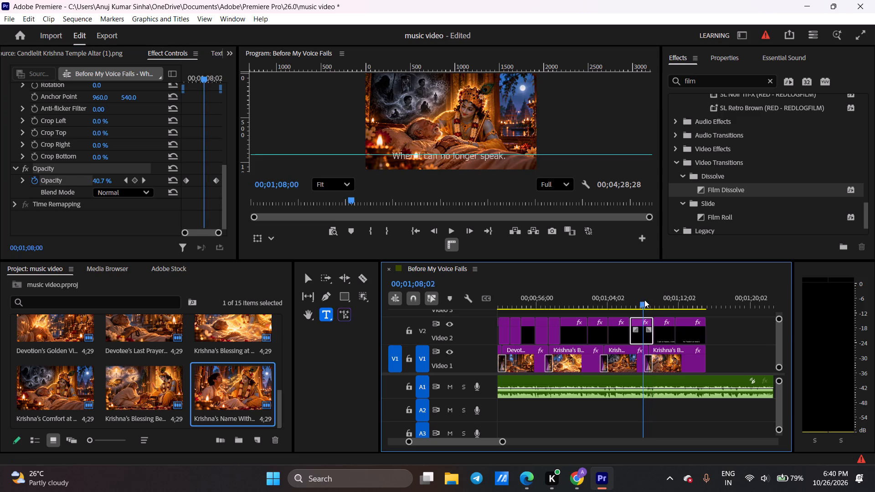
{"action": "left_click_drag", "start_coordinate": [644, 300], "coordinate": [659, 291]}
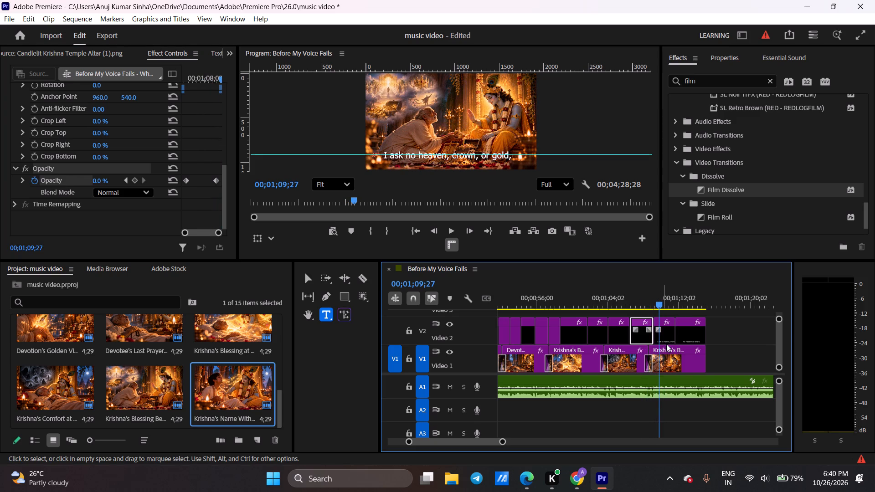
{"action": "left_click", "coordinate": [668, 335]}
{"action": "left_click", "coordinate": [646, 335]}
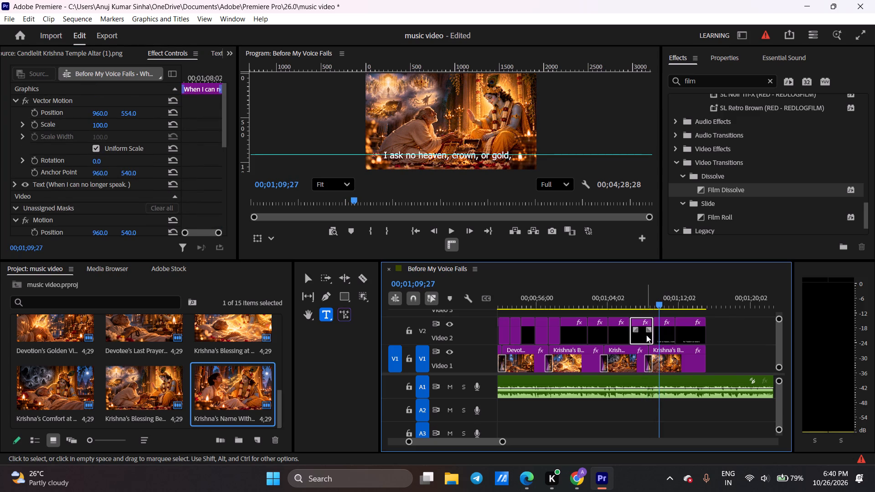
{"action": "scroll", "coordinate": [167, 200], "scroll_direction": "down", "scroll_amount": 20}
{"action": "scroll", "coordinate": [167, 200], "scroll_direction": "down", "scroll_amount": 6}
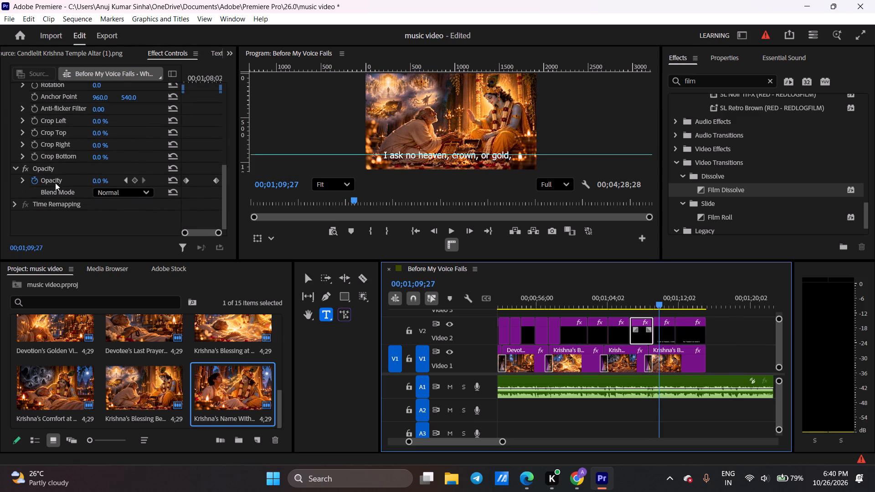
{"action": "left_click", "coordinate": [53, 180]}
{"action": "key", "text": "ctrl+c"}
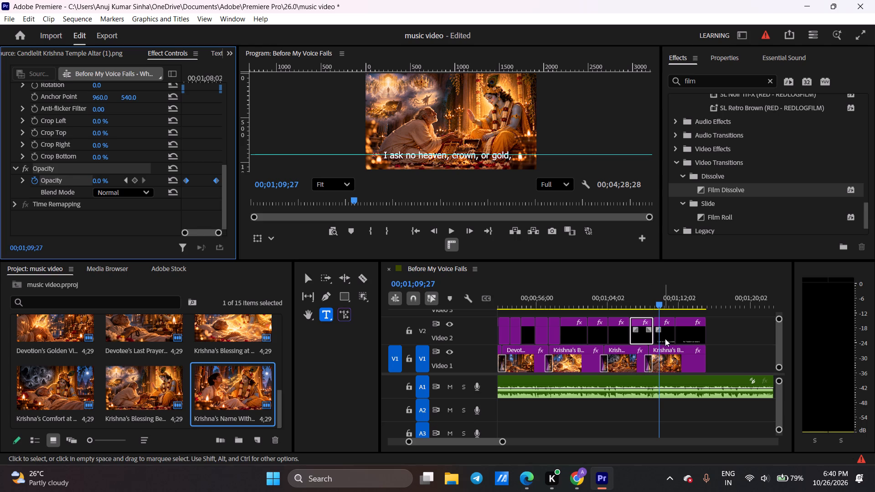
{"action": "left_click", "coordinate": [666, 337]}
{"action": "scroll", "coordinate": [66, 181], "scroll_direction": "down", "scroll_amount": 14}
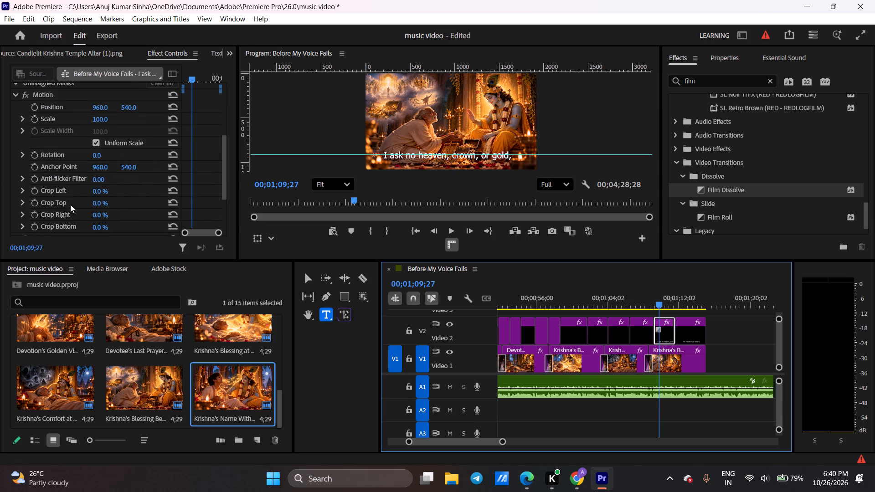
{"action": "scroll", "coordinate": [65, 196], "scroll_direction": "down", "scroll_amount": 5}
{"action": "left_click", "coordinate": [50, 181]}
{"action": "key", "text": "ctrl+v"}
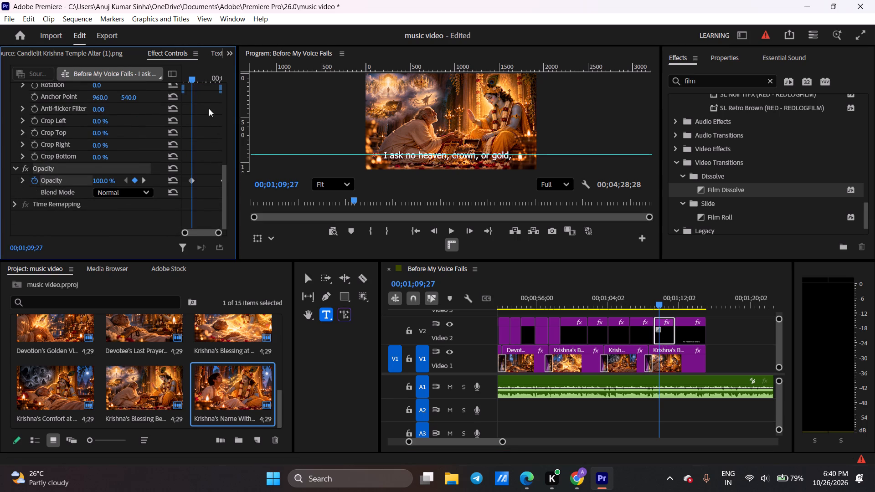
{"action": "key", "text": "space"}
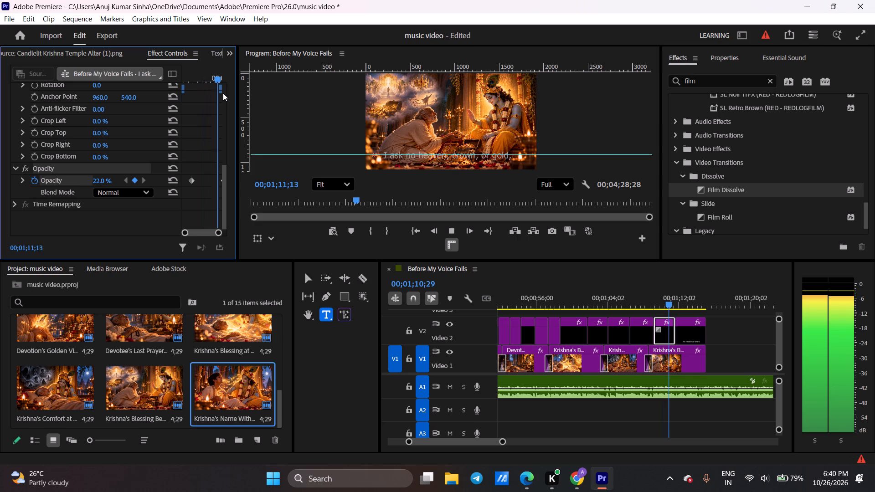
{"action": "key", "text": "space"}
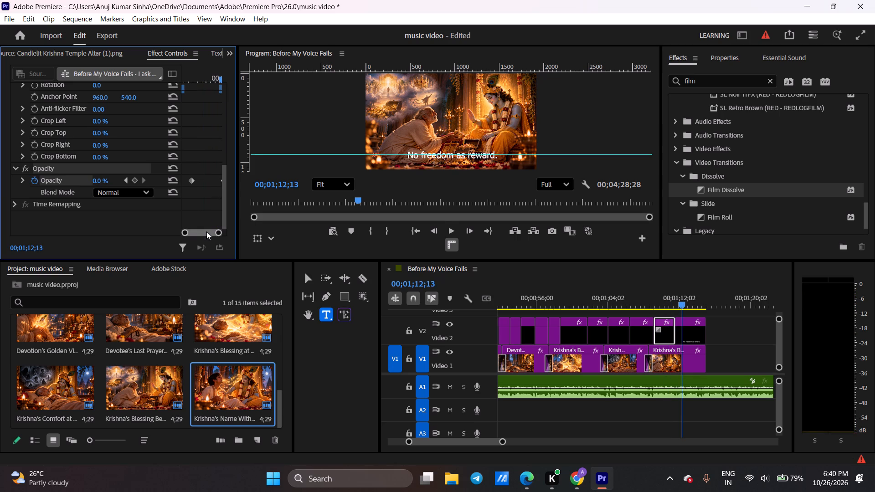
Rework the "I ask no heaven, crown, or gold," fade to run from 100% opacity at the clip's start to 0% at 00;01;11;07, and play it.
{"action": "left_click_drag", "start_coordinate": [206, 232], "coordinate": [219, 233]}
{"action": "left_click_drag", "start_coordinate": [219, 233], "coordinate": [242, 229]}
{"action": "left_click_drag", "start_coordinate": [681, 301], "coordinate": [662, 301]}
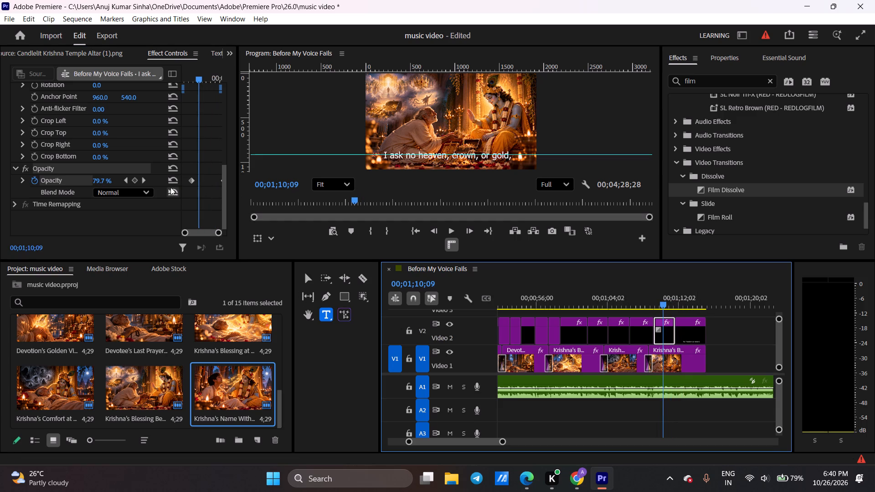
{"action": "left_click", "coordinate": [128, 181]}
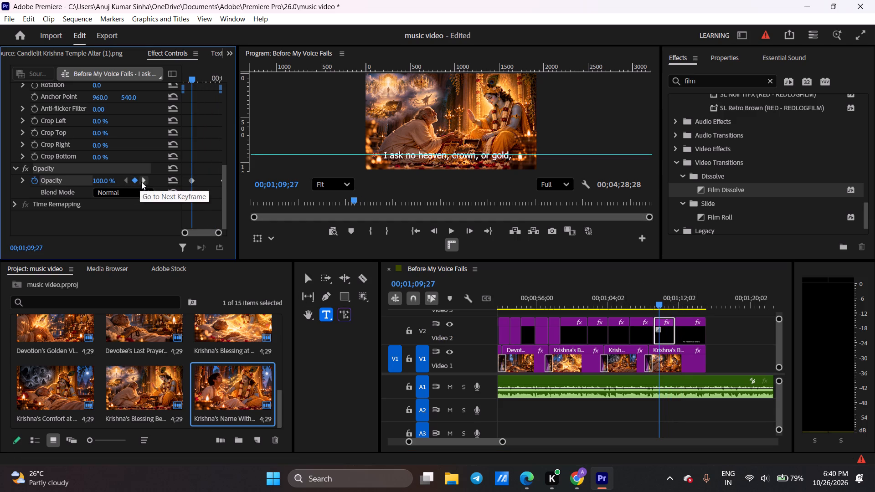
{"action": "left_click", "coordinate": [141, 182]}
{"action": "left_click", "coordinate": [137, 179]}
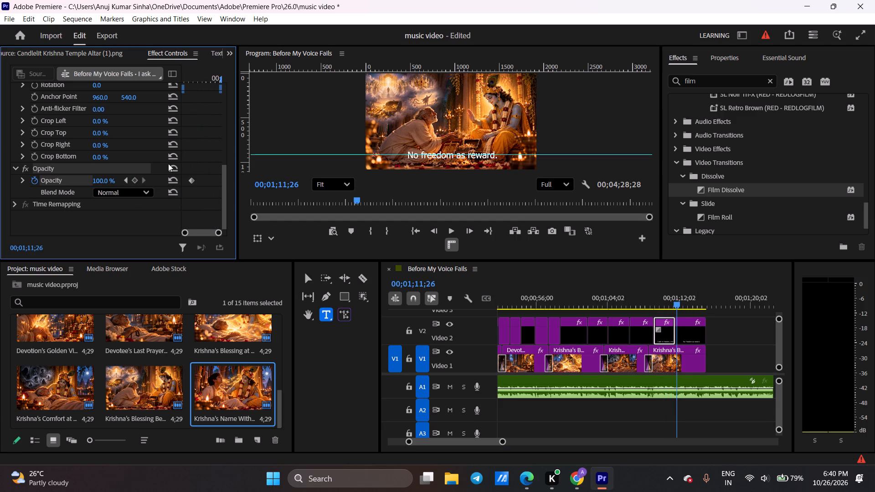
{"action": "left_click", "coordinate": [212, 79]}
{"action": "left_click_drag", "start_coordinate": [212, 80], "coordinate": [216, 81]}
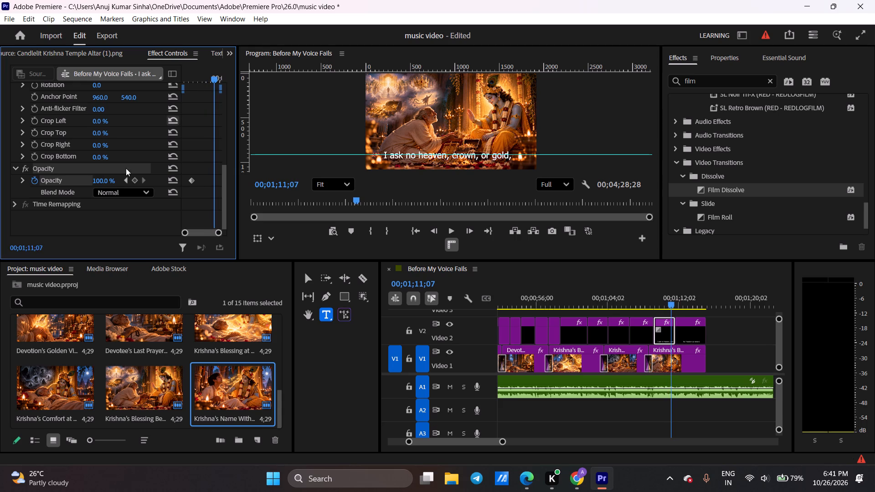
{"action": "left_click_drag", "start_coordinate": [190, 180], "coordinate": [178, 180]}
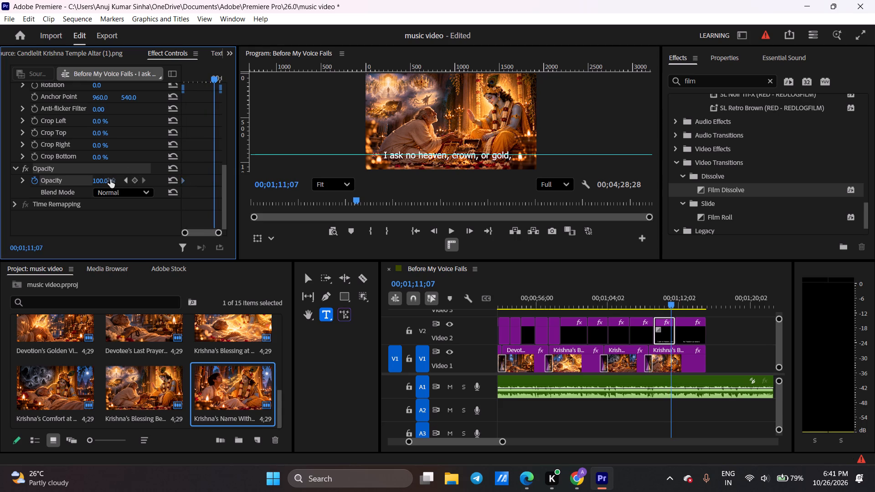
{"action": "left_click_drag", "start_coordinate": [109, 180], "coordinate": [22, 180]}
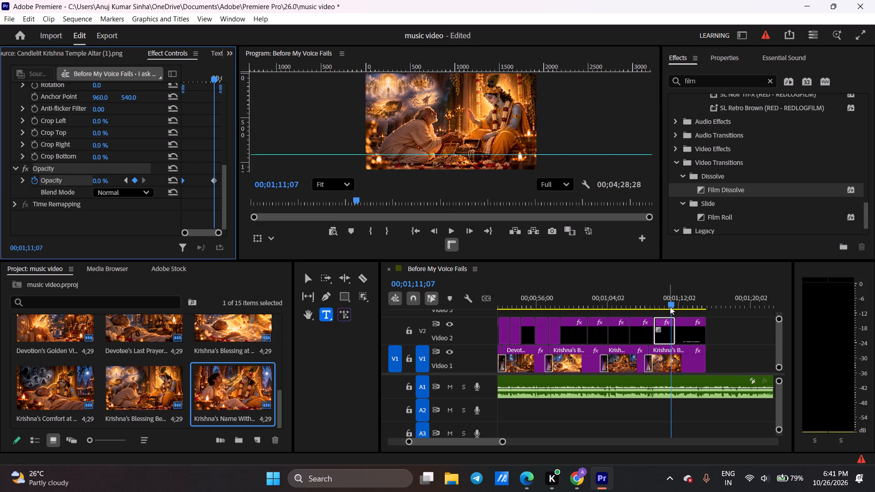
{"action": "left_click_drag", "start_coordinate": [669, 306], "coordinate": [651, 302]}
{"action": "key", "text": "space"}
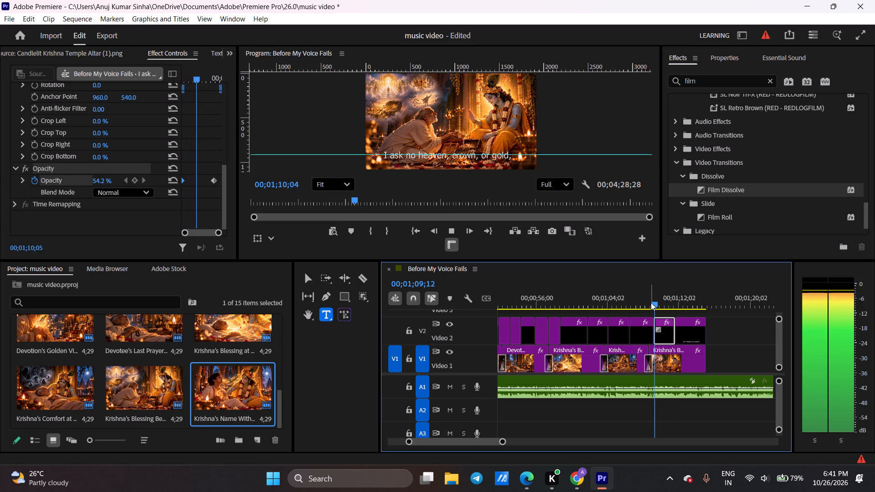
{"action": "key", "text": "space"}
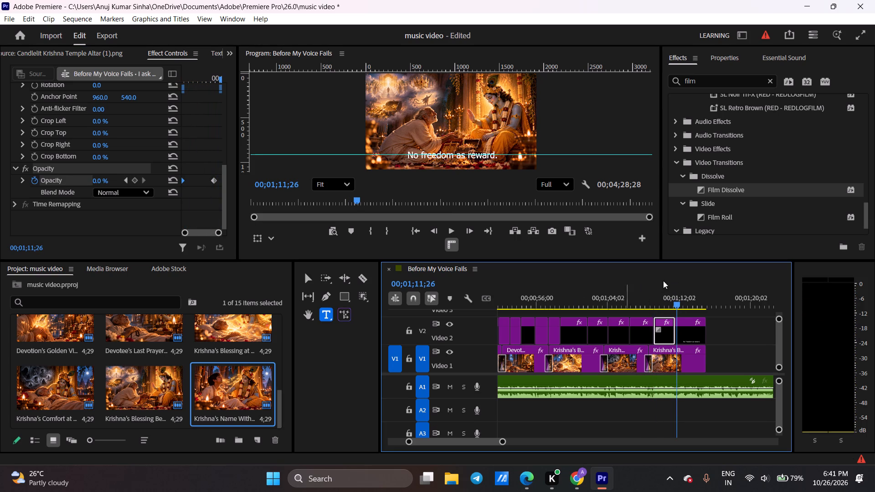
Keyframe the "No freedom as reward." caption's opacity from 100% at 00;01;11;26 to 0% at 00;01;14;16 and play through the fade-out.
{"action": "left_click", "coordinate": [690, 336]}
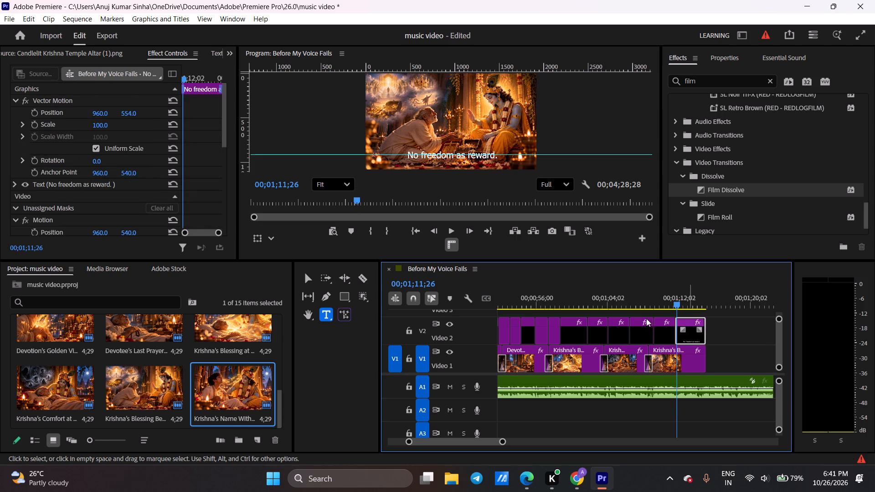
{"action": "scroll", "coordinate": [143, 179], "scroll_direction": "down", "scroll_amount": 17}
{"action": "left_click", "coordinate": [72, 180]}
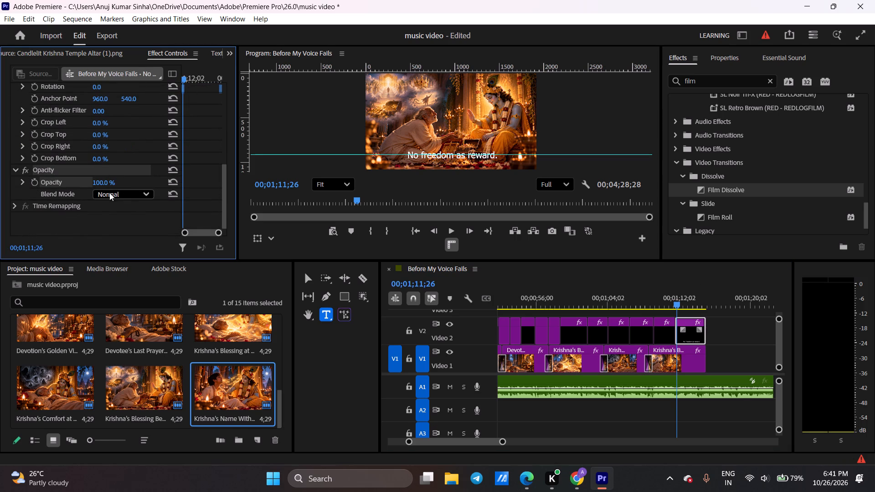
{"action": "left_click", "coordinate": [36, 181]}
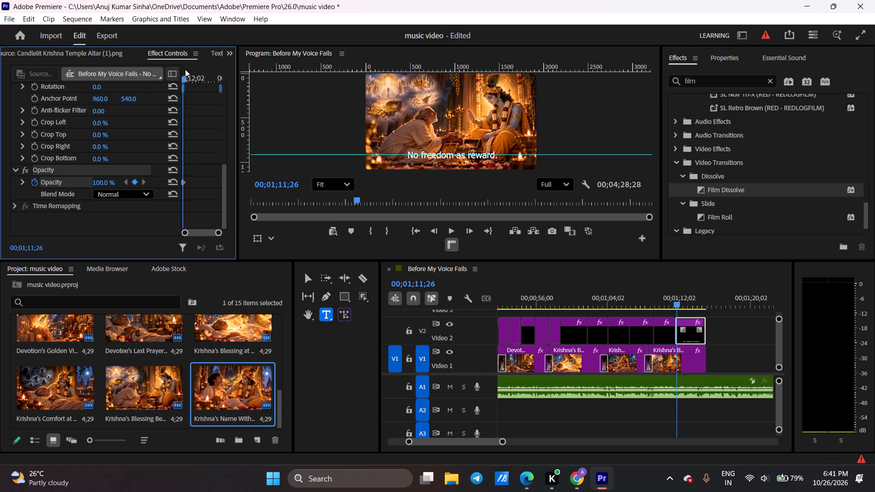
{"action": "left_click_drag", "start_coordinate": [185, 77], "coordinate": [218, 79]}
{"action": "left_click_drag", "start_coordinate": [119, 183], "coordinate": [78, 181]}
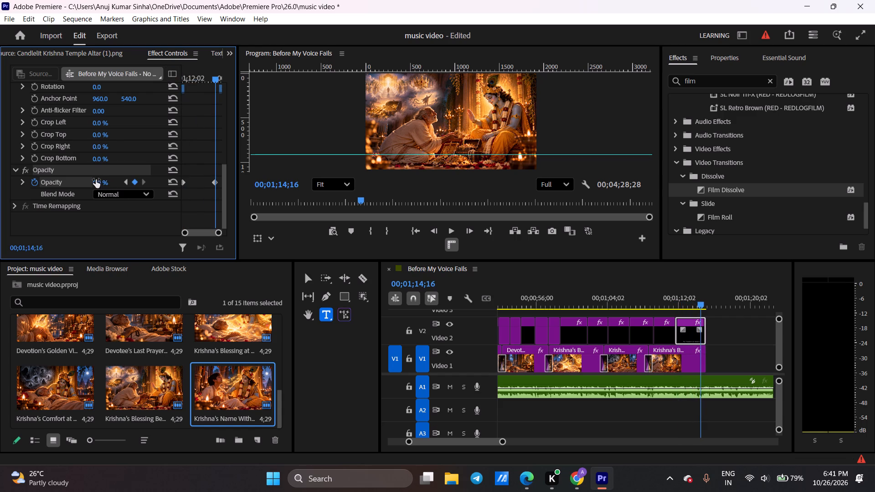
{"action": "key", "text": "space"}
{"action": "key", "text": "space"}
{"action": "left_click", "coordinate": [679, 294]}
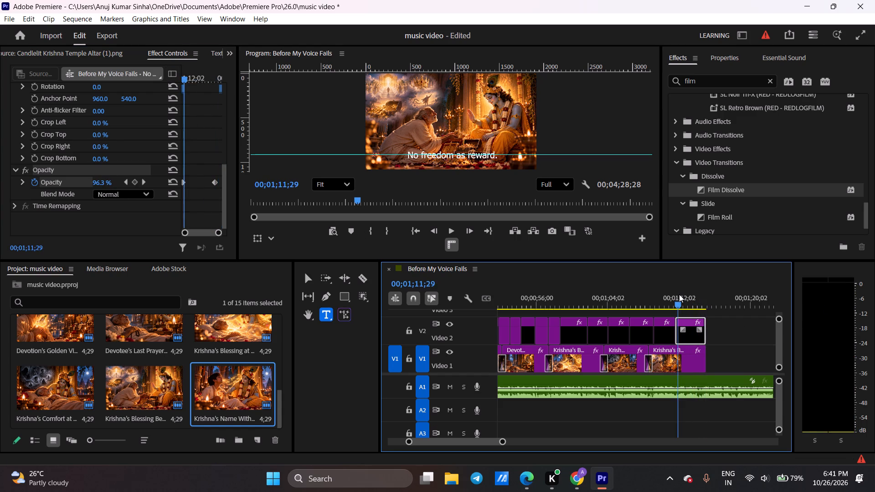
{"action": "key", "text": "space"}
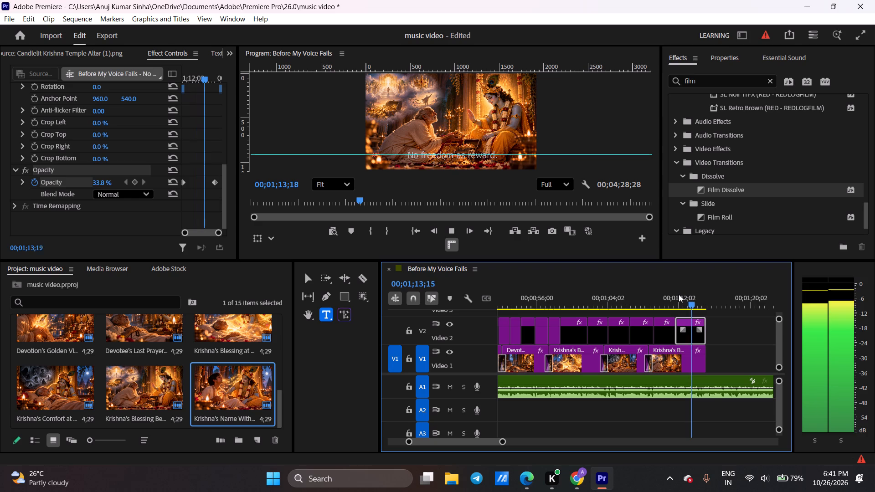
{"action": "key", "text": "space"}
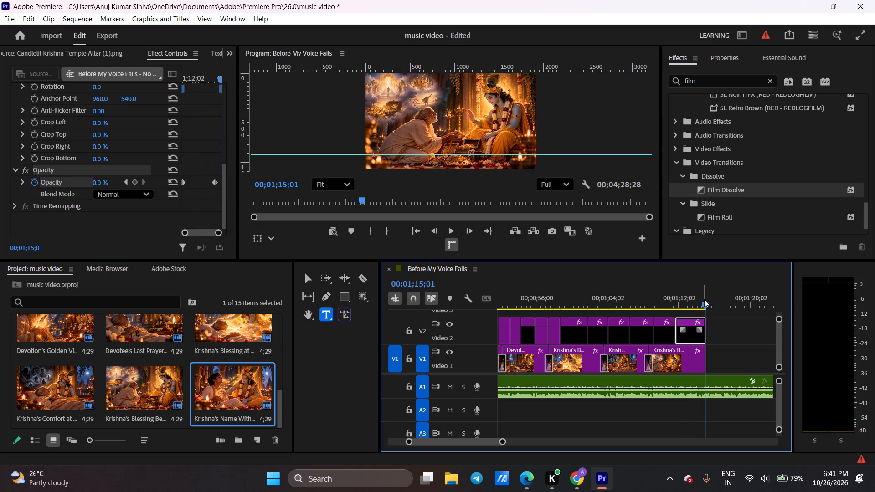
Return to the start of the sequence and review the opening "Mukunda..." and "While I can still speak Your name," captions.
{"action": "left_click_drag", "start_coordinate": [704, 300], "coordinate": [472, 307]}
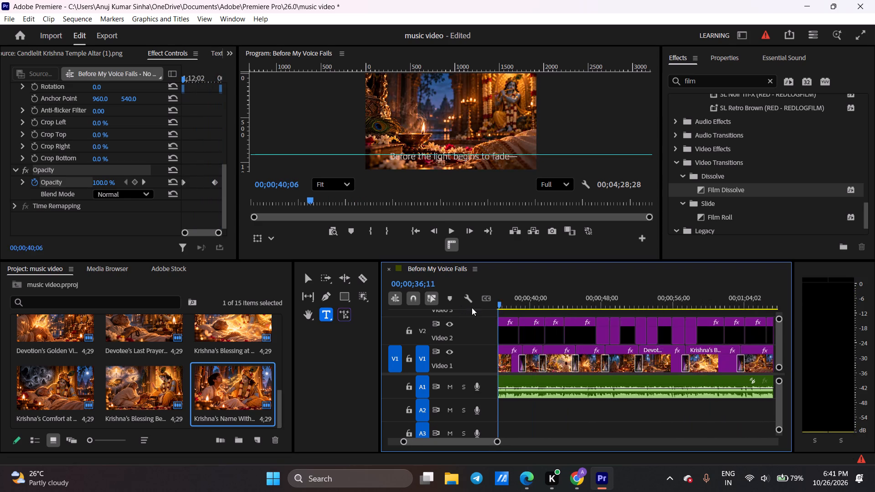
{"action": "left_click_drag", "start_coordinate": [472, 307], "coordinate": [525, 311]}
{"action": "left_click_drag", "start_coordinate": [449, 441], "coordinate": [361, 437]}
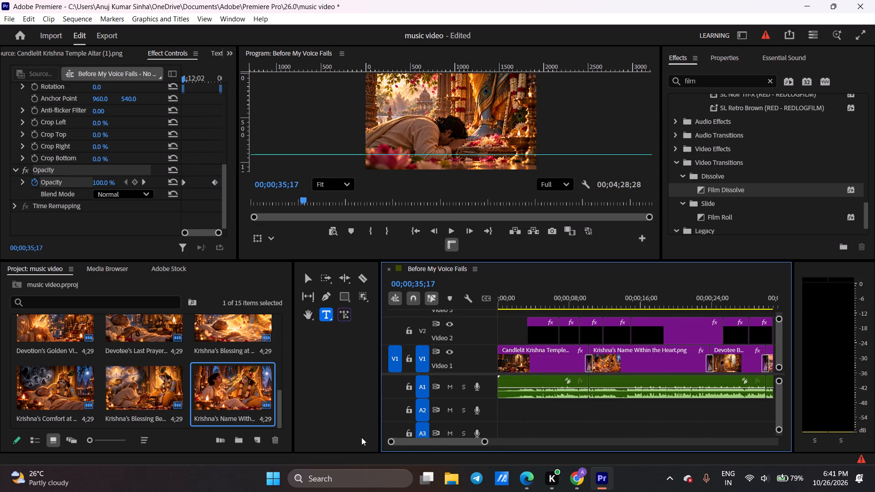
{"action": "left_click_drag", "start_coordinate": [361, 437], "coordinate": [353, 434]}
{"action": "left_click_drag", "start_coordinate": [554, 290], "coordinate": [495, 289]}
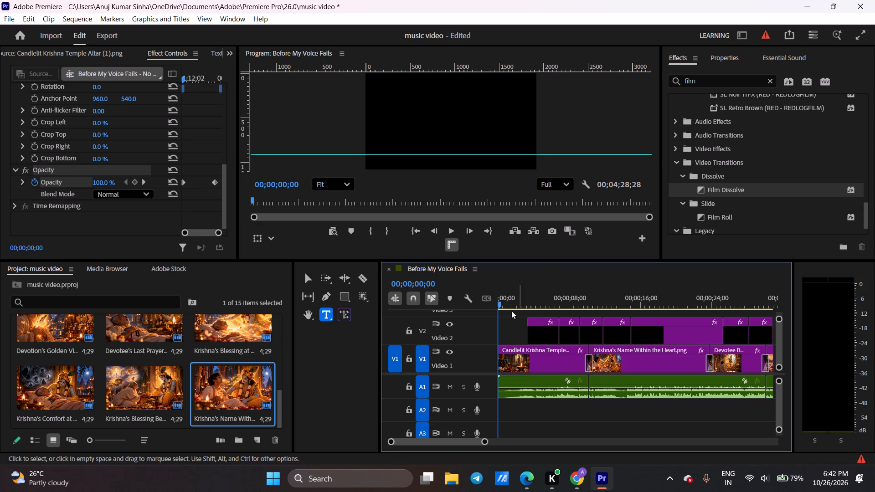
{"action": "left_click_drag", "start_coordinate": [501, 300], "coordinate": [525, 293]}
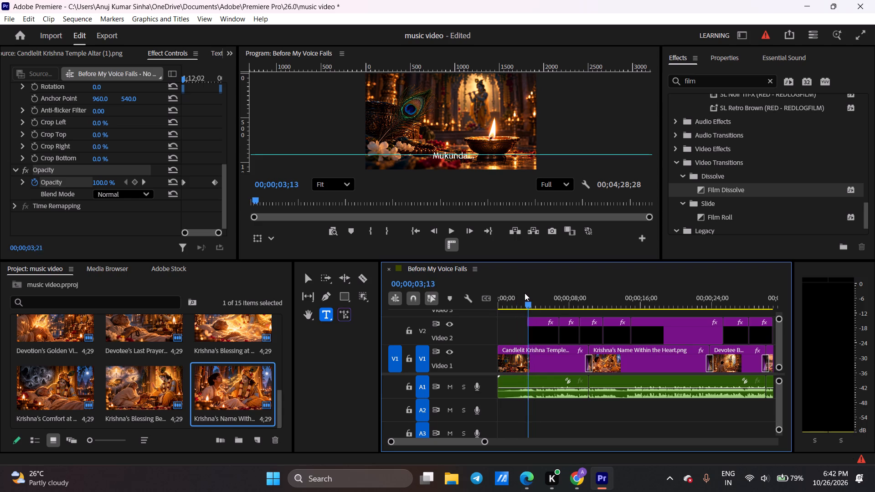
{"action": "left_click_drag", "start_coordinate": [525, 293], "coordinate": [489, 261]}
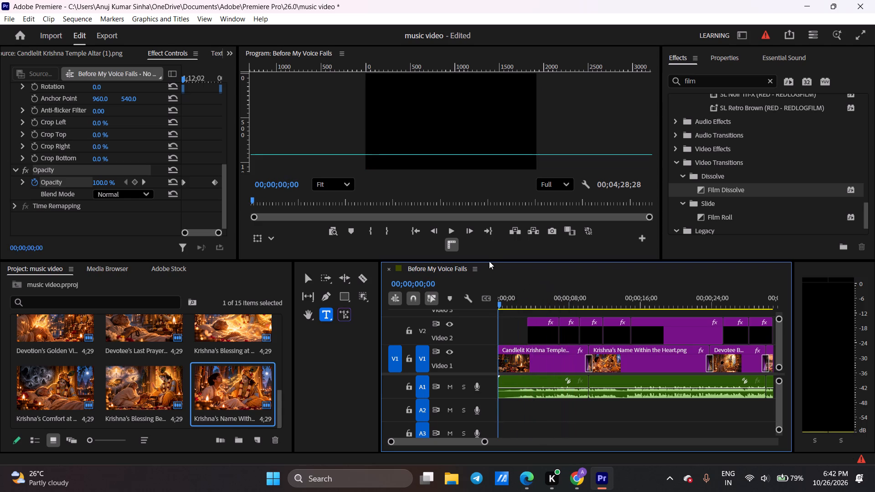
{"action": "left_click_drag", "start_coordinate": [489, 261], "coordinate": [485, 261]}
{"action": "left_click_drag", "start_coordinate": [501, 301], "coordinate": [576, 300]}
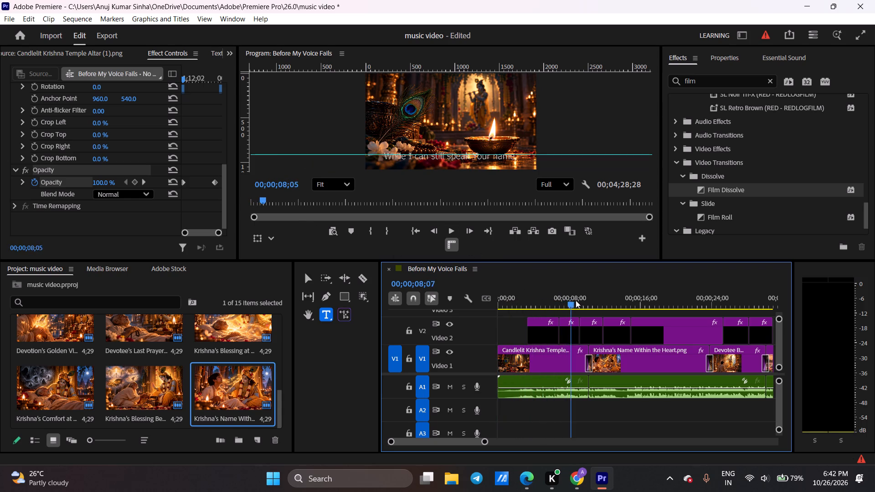
{"action": "left_click_drag", "start_coordinate": [576, 300], "coordinate": [420, 254]}
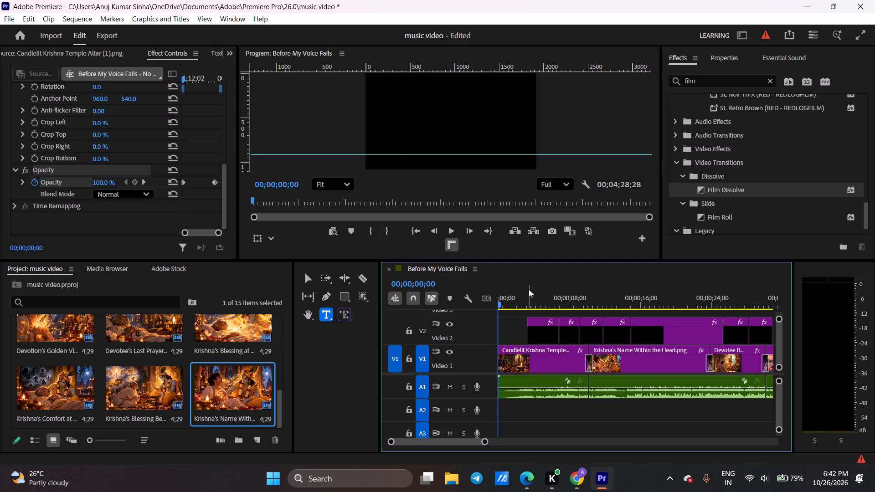
{"action": "left_click_drag", "start_coordinate": [529, 289], "coordinate": [542, 289]}
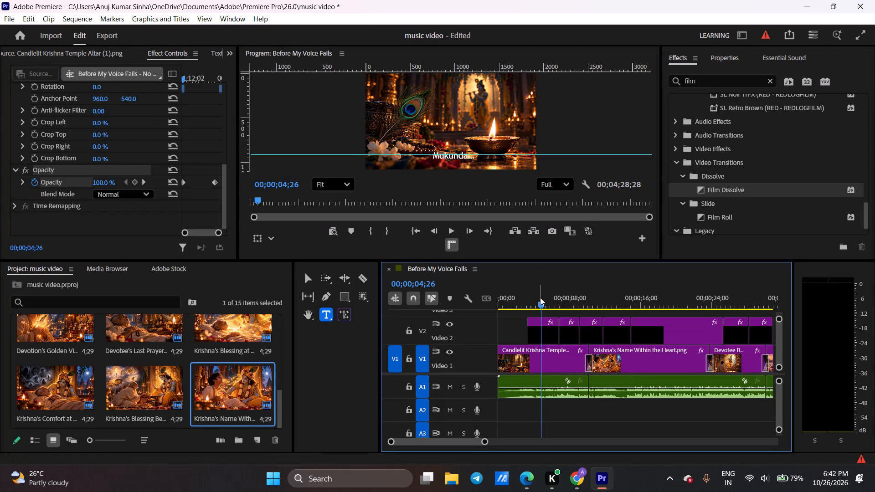
{"action": "left_click_drag", "start_coordinate": [540, 297], "coordinate": [525, 303]}
{"action": "key", "text": "space"}
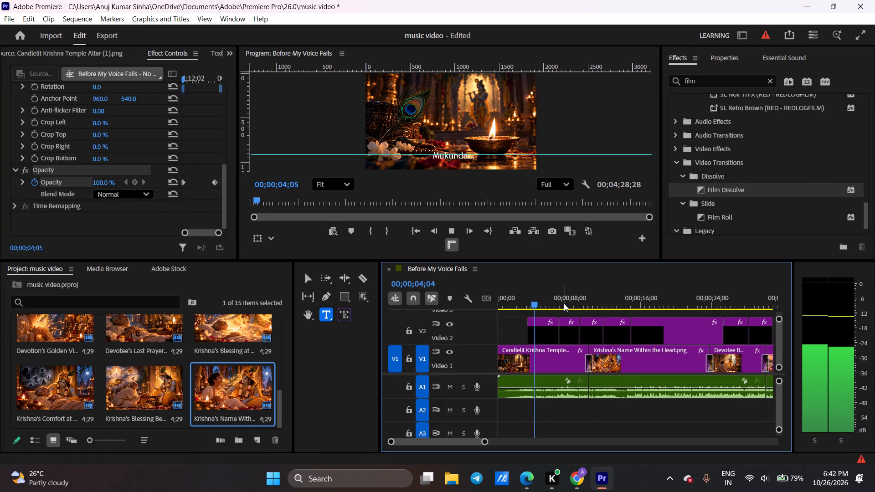
{"action": "key", "text": "space"}
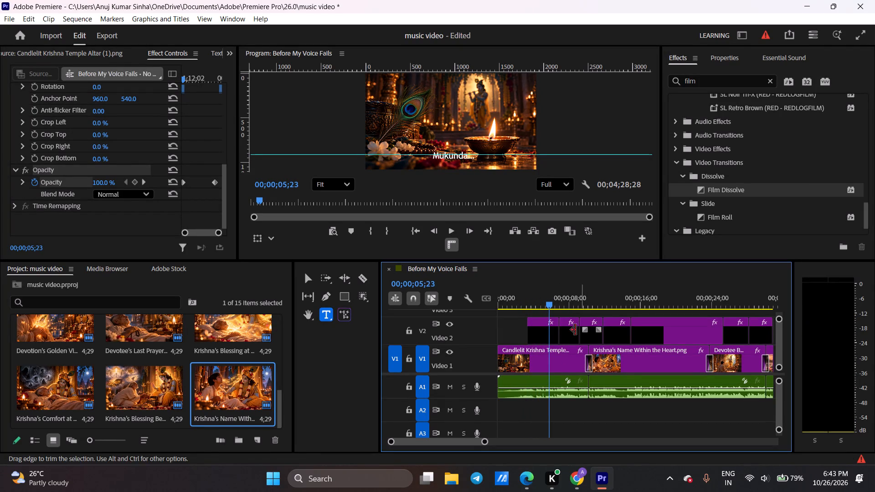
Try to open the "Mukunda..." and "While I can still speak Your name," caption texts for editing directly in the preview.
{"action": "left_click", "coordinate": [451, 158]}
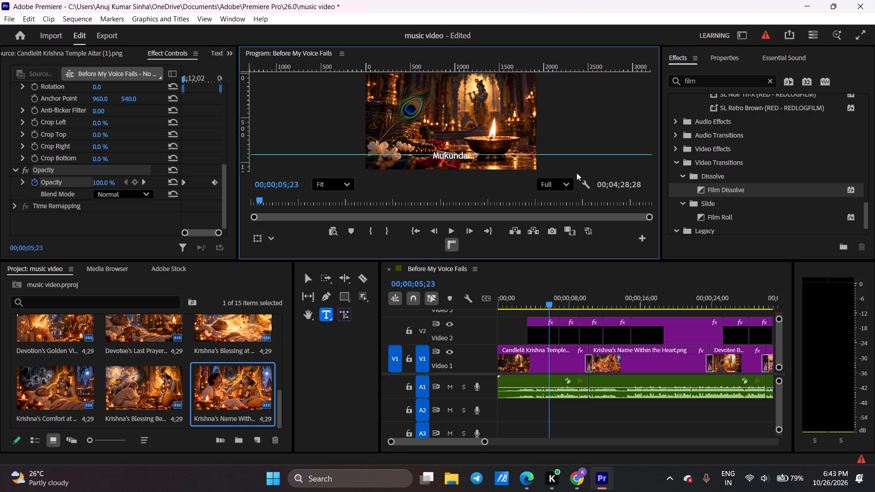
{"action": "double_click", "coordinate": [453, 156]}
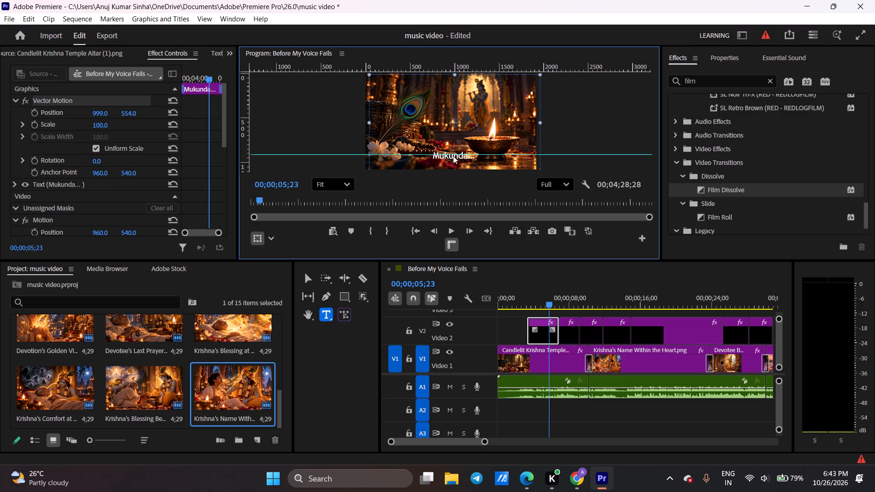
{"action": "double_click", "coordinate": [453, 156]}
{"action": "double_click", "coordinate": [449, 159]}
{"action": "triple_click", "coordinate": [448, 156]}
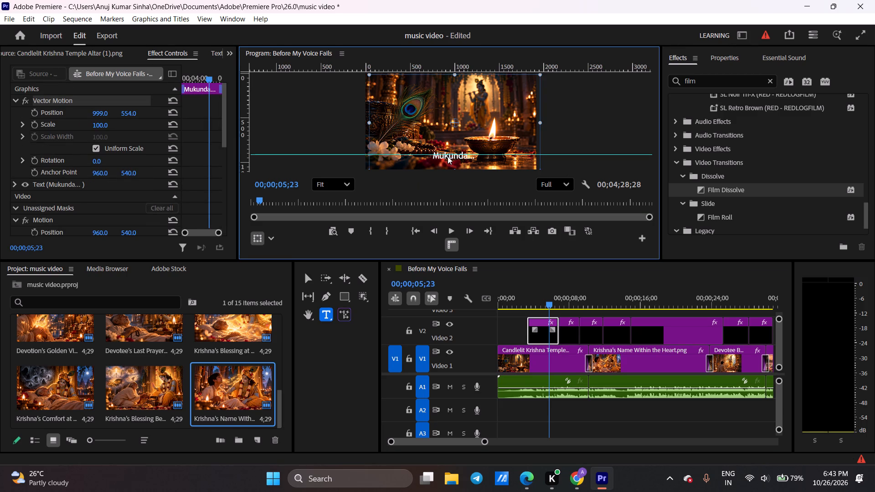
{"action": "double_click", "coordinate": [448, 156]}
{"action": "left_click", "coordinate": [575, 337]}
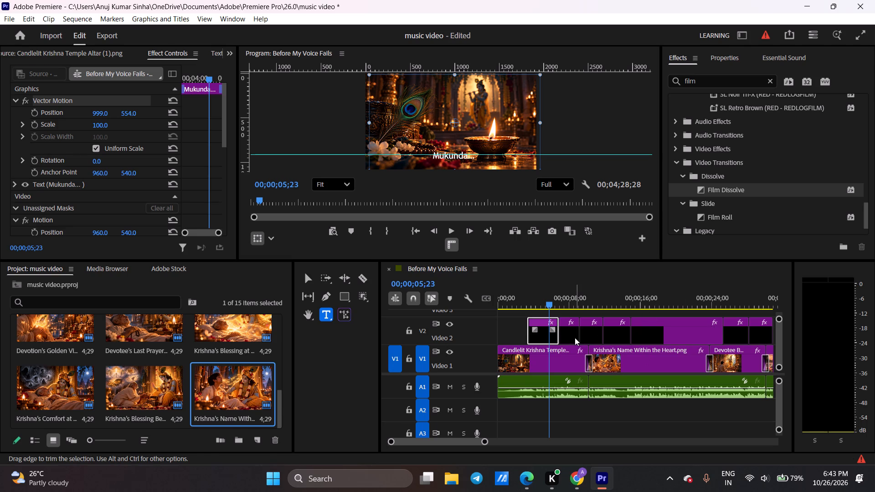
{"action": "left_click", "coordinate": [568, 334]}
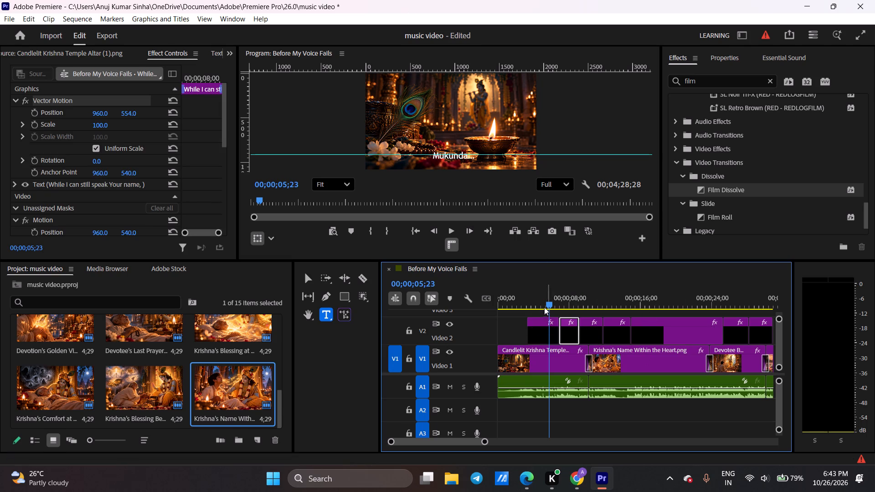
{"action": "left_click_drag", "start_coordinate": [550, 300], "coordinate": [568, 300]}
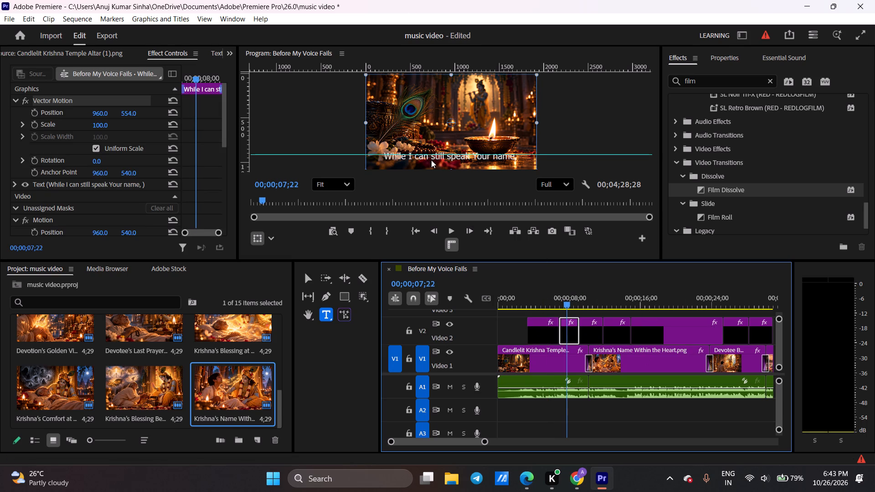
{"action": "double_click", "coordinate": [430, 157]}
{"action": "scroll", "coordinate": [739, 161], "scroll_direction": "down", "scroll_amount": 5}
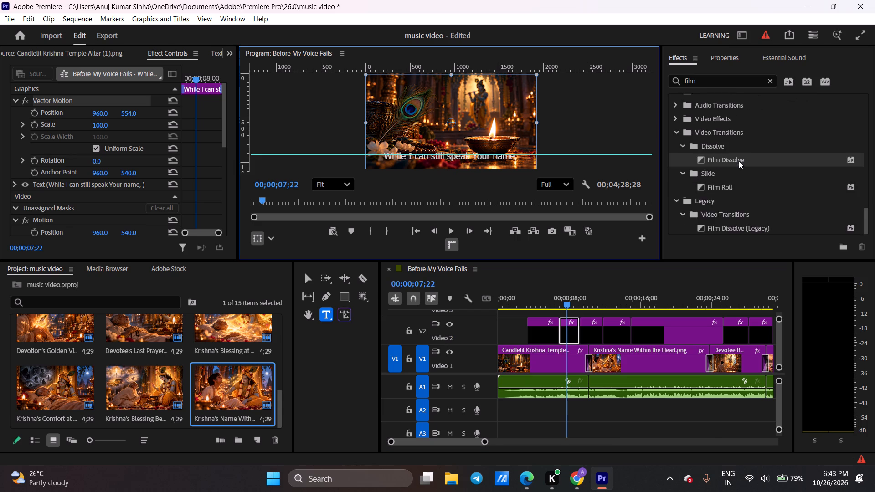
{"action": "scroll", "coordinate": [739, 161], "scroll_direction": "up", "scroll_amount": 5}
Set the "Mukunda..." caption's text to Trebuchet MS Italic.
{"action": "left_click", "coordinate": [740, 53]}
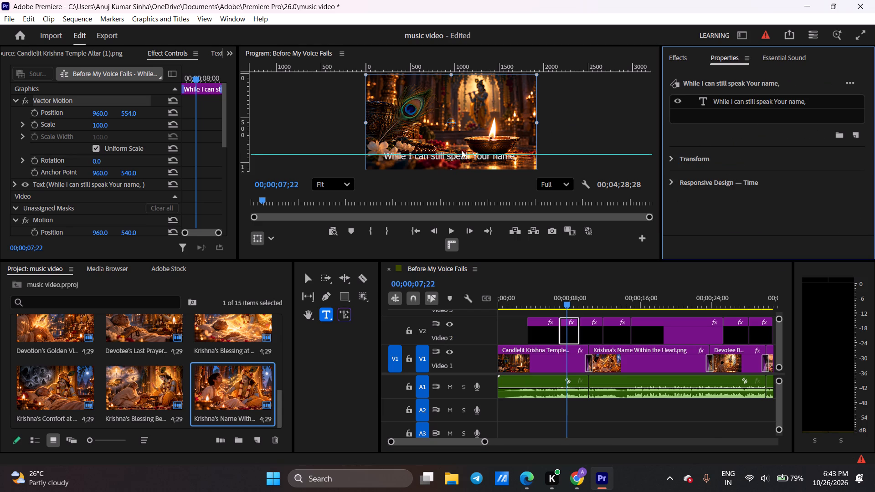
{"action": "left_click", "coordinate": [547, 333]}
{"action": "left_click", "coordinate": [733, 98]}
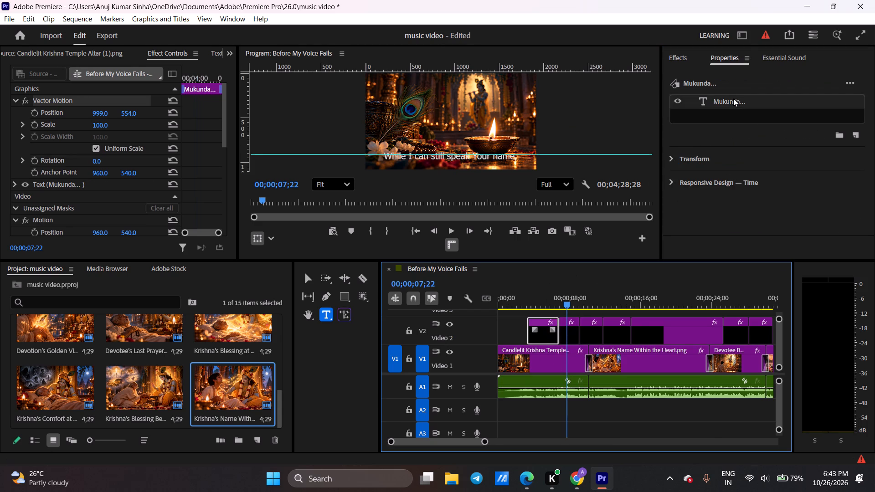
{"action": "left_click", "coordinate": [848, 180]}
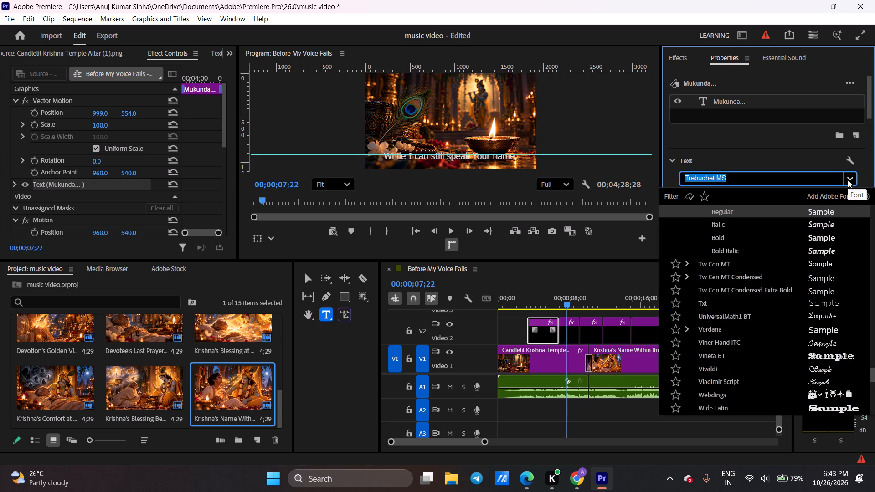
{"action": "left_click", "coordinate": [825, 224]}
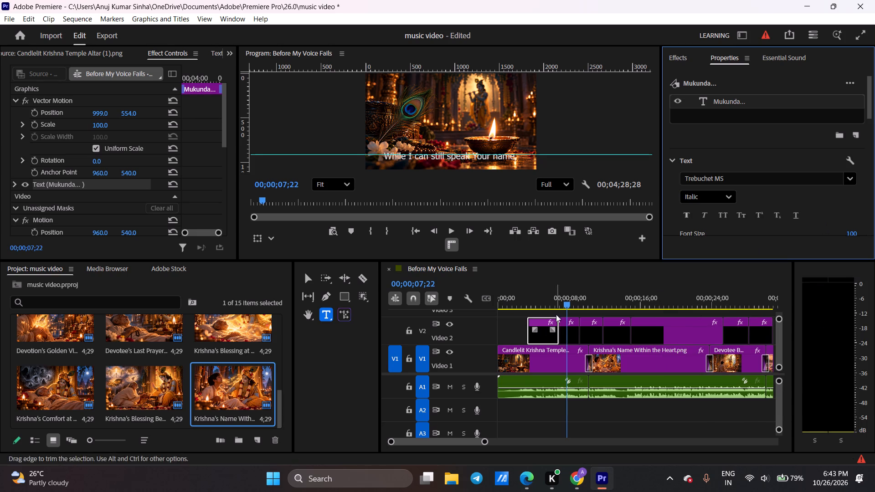
Set the "Mukunda..." caption's text to Trebuchet MS Bold Italic and play from 00;00;04;27 into the following caption.
{"action": "left_click_drag", "start_coordinate": [566, 301], "coordinate": [543, 301]}
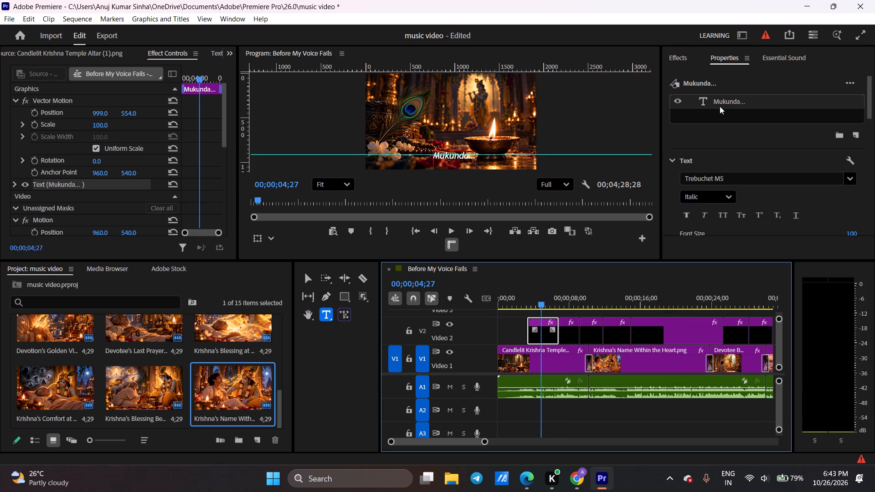
{"action": "left_click", "coordinate": [853, 181]}
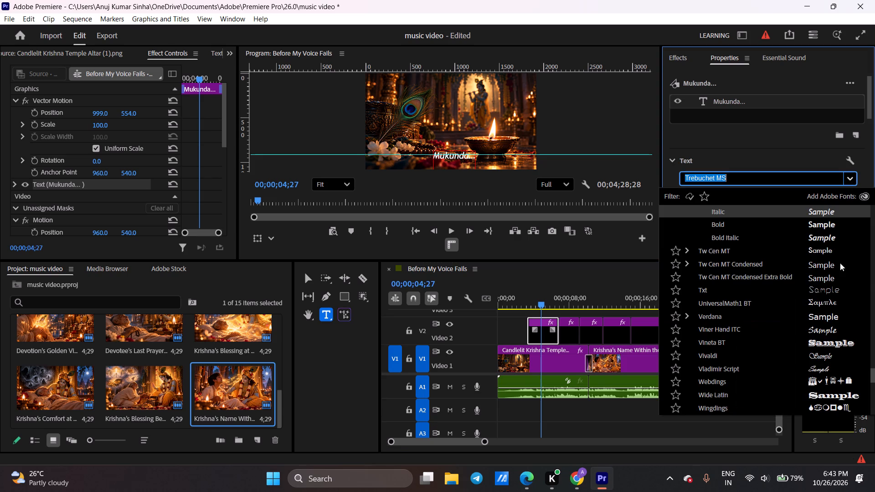
{"action": "scroll", "coordinate": [828, 330], "scroll_direction": "down", "scroll_amount": 19}
{"action": "scroll", "coordinate": [823, 326], "scroll_direction": "up", "scroll_amount": 20}
{"action": "scroll", "coordinate": [823, 326], "scroll_direction": "up", "scroll_amount": 4}
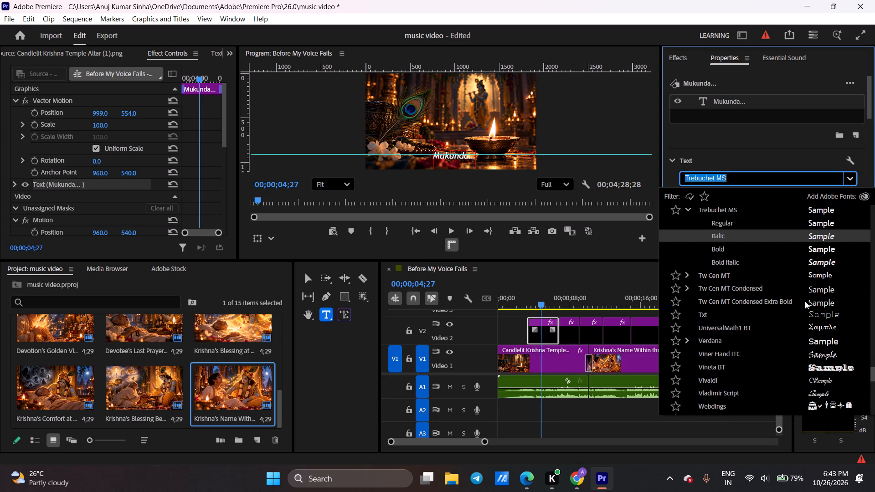
{"action": "scroll", "coordinate": [804, 301], "scroll_direction": "up", "scroll_amount": 6}
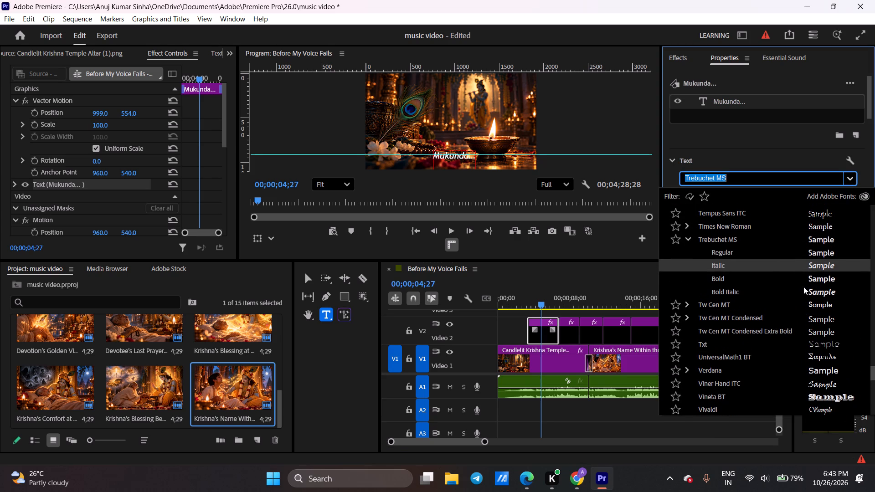
{"action": "left_click", "coordinate": [824, 292]}
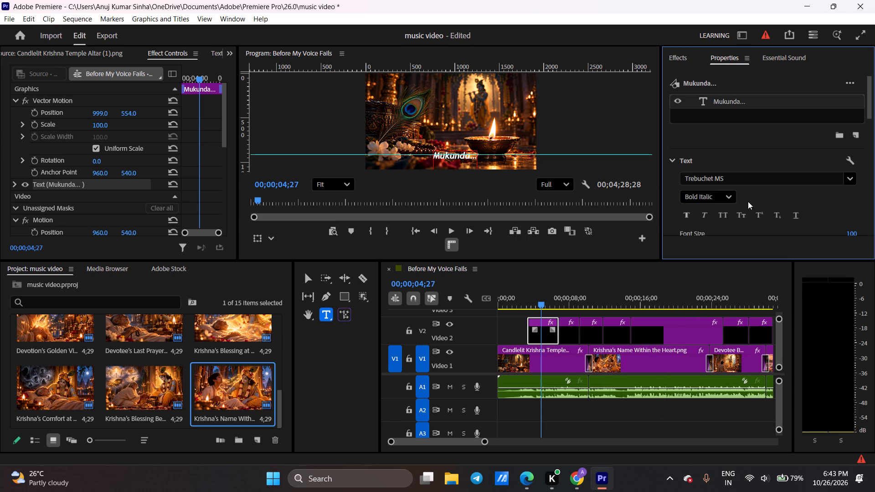
{"action": "key", "text": "space"}
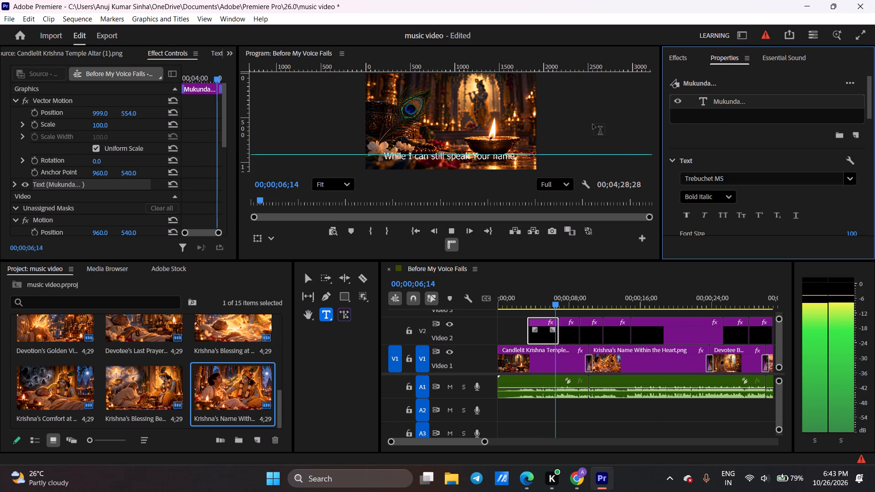
{"action": "key", "text": "space"}
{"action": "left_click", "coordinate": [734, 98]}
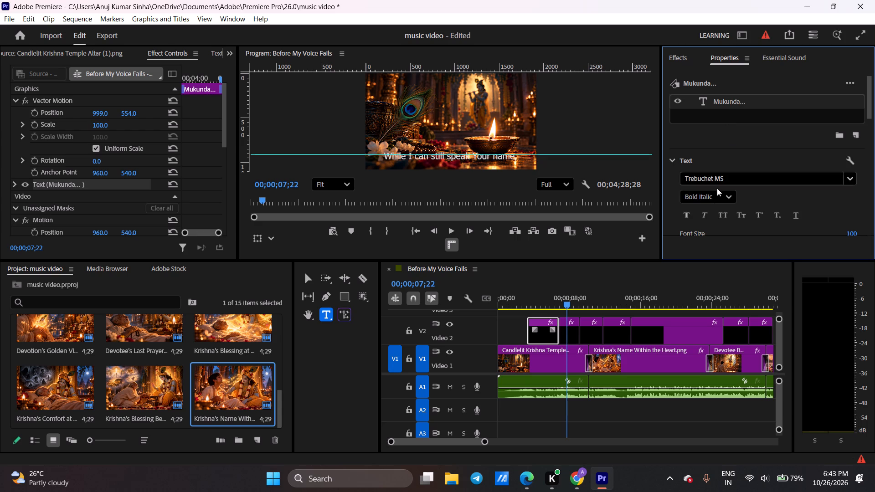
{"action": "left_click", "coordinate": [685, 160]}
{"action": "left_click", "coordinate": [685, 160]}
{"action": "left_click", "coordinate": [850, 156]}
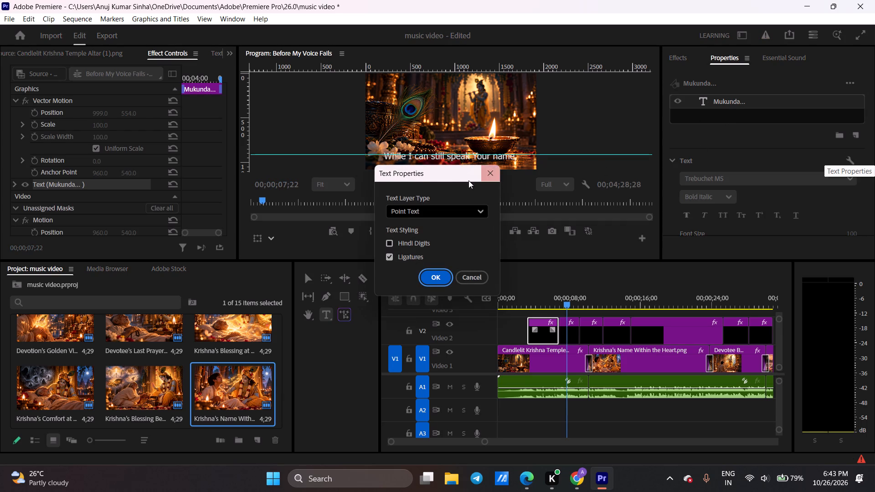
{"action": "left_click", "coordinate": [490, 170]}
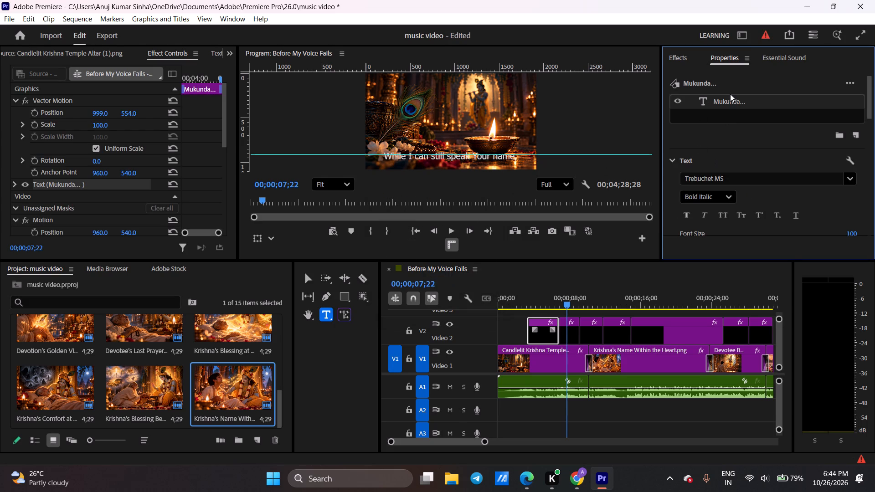
Compare the text properties of the "While I can still speak Your name," and "Mukunda..." captions, checking font, style, size and alignment settings.
{"action": "left_click", "coordinate": [575, 338]}
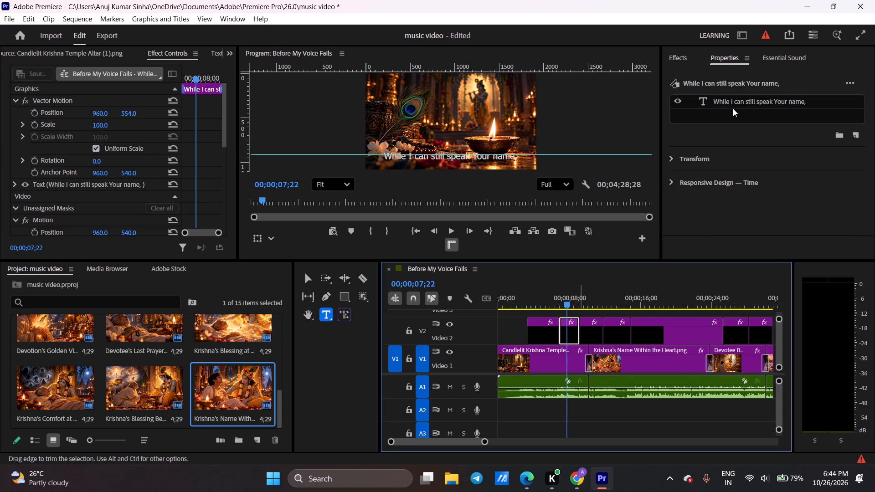
{"action": "left_click", "coordinate": [722, 99]}
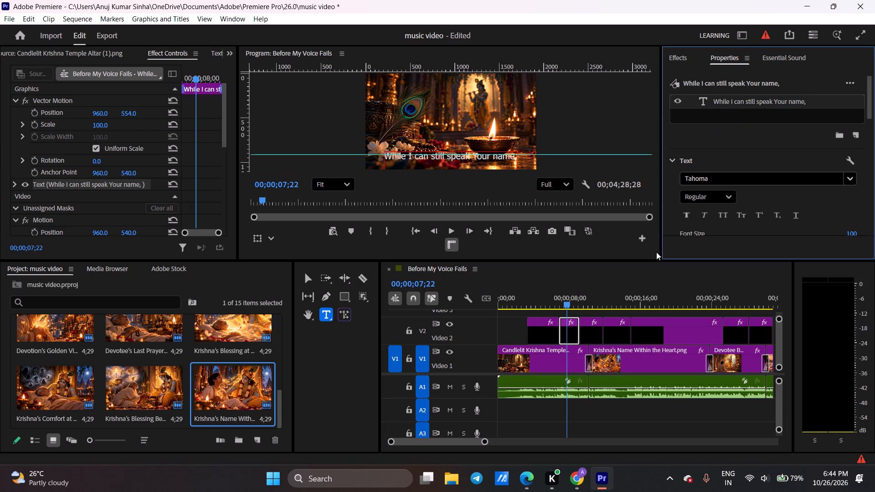
{"action": "left_click", "coordinate": [542, 340]}
{"action": "left_click", "coordinate": [701, 156]}
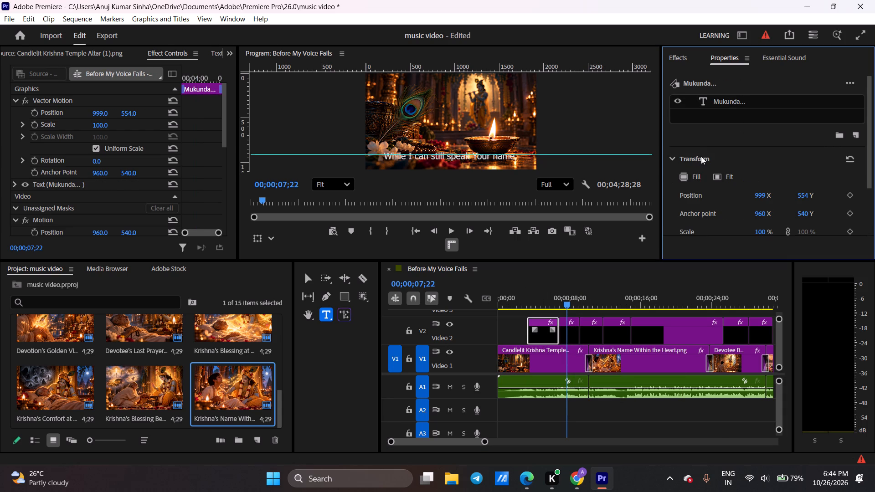
{"action": "left_click", "coordinate": [701, 156]}
{"action": "left_click", "coordinate": [693, 102]}
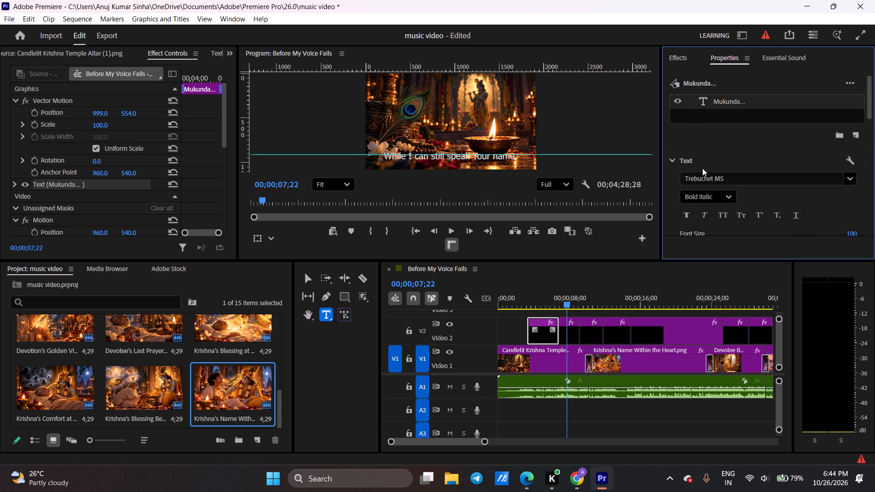
{"action": "left_click", "coordinate": [705, 179]}
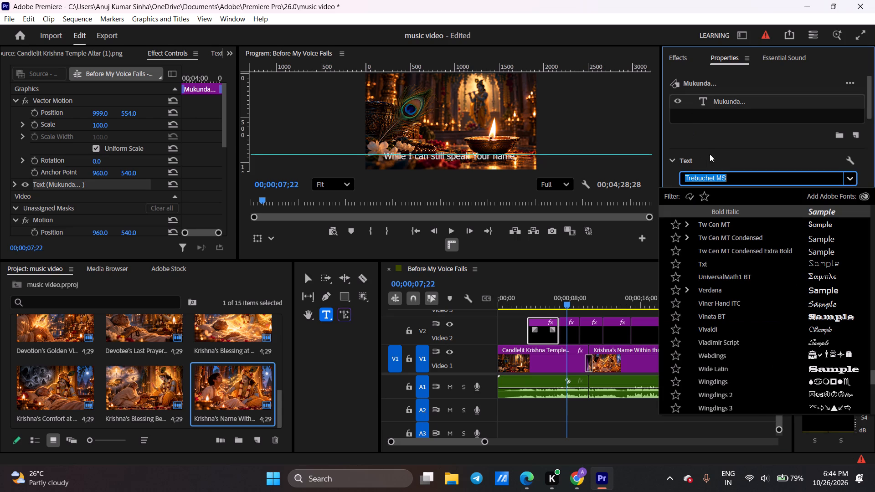
{"action": "left_click", "coordinate": [713, 149]}
{"action": "left_click_drag", "start_coordinate": [674, 137], "coordinate": [710, 210]}
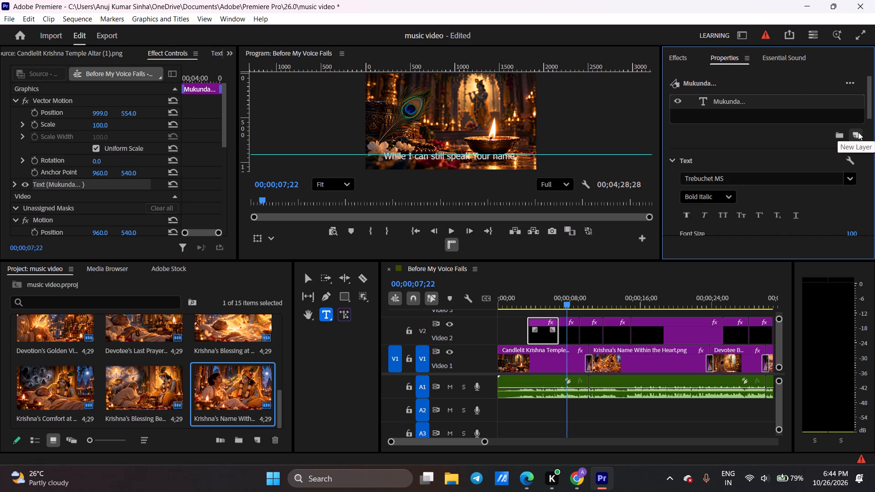
{"action": "left_click", "coordinate": [854, 82]}
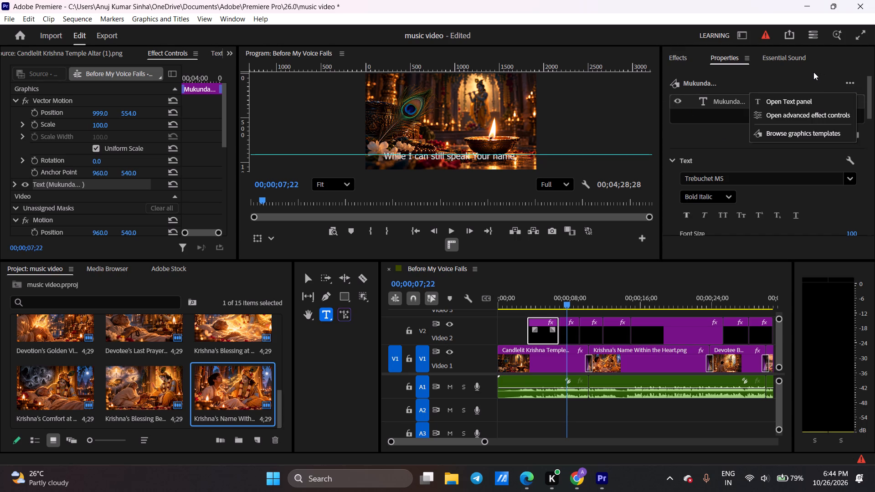
{"action": "left_click", "coordinate": [813, 72]}
{"action": "left_click", "coordinate": [545, 340]}
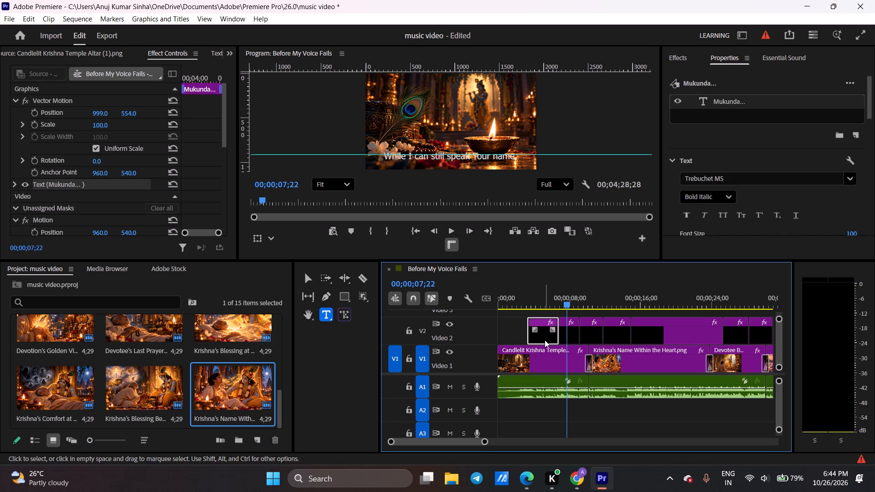
{"action": "scroll", "coordinate": [21, 190], "scroll_direction": "up", "scroll_amount": 4}
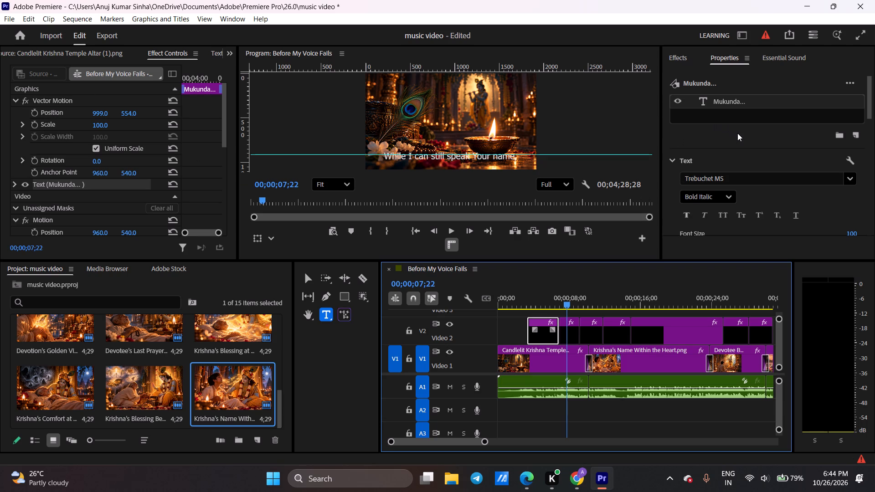
{"action": "scroll", "coordinate": [751, 160], "scroll_direction": "down", "scroll_amount": 11}
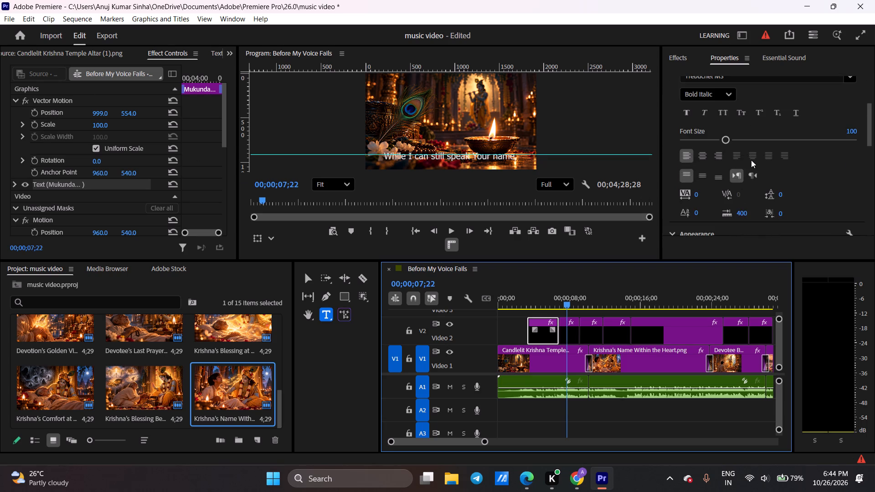
{"action": "scroll", "coordinate": [751, 160], "scroll_direction": "down", "scroll_amount": 6}
{"action": "scroll", "coordinate": [751, 160], "scroll_direction": "up", "scroll_amount": 18}
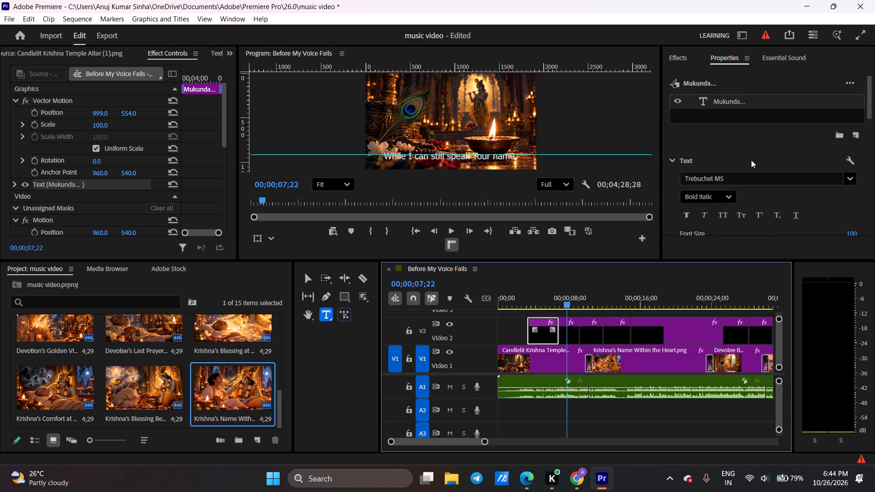
{"action": "scroll", "coordinate": [751, 160], "scroll_direction": "up", "scroll_amount": 9}
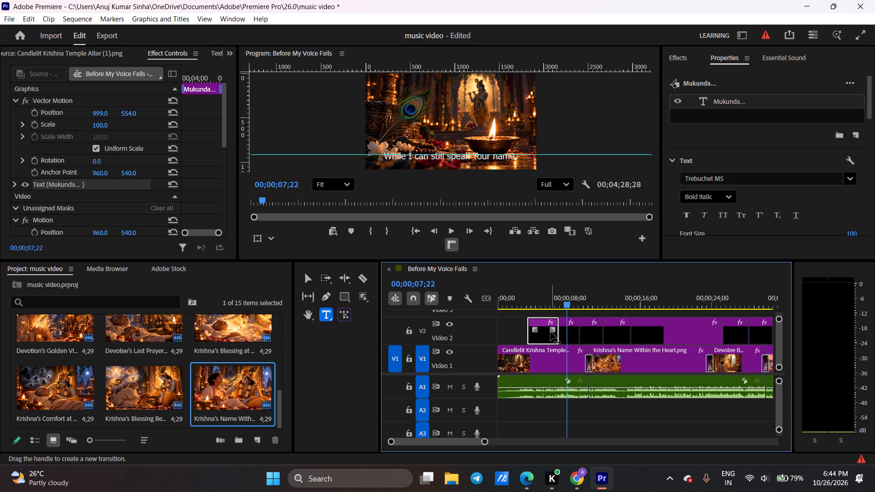
Go back to 00;00;05;01 and set the "Mukunda..." caption's Trebuchet MS font style to Italic.
{"action": "left_click_drag", "start_coordinate": [552, 291], "coordinate": [545, 291]}
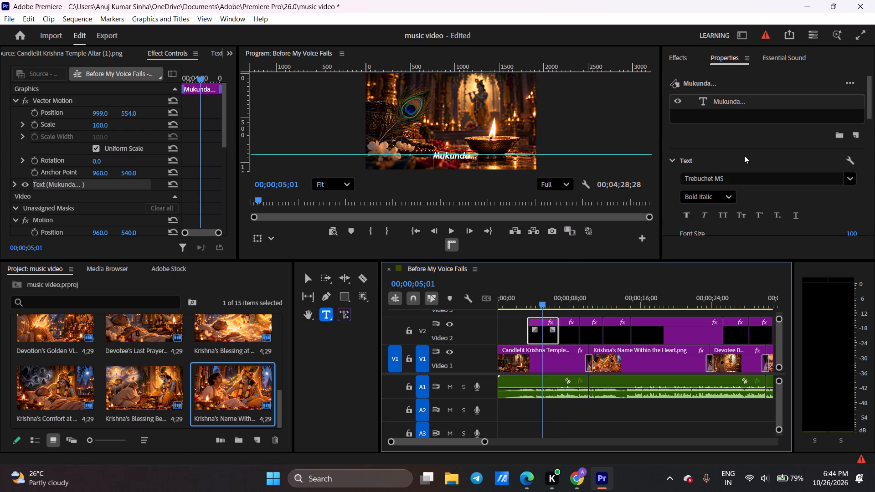
{"action": "scroll", "coordinate": [744, 155], "scroll_direction": "down", "scroll_amount": 2}
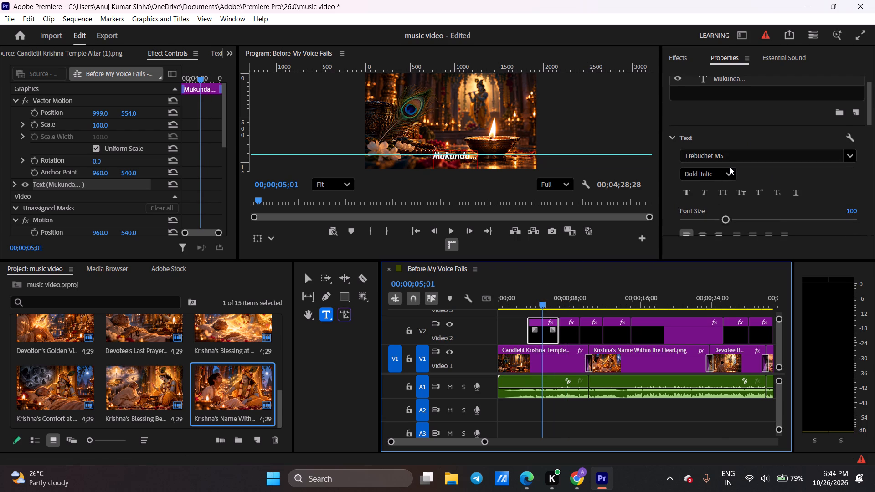
{"action": "left_click", "coordinate": [731, 168]}
{"action": "left_click", "coordinate": [720, 210]}
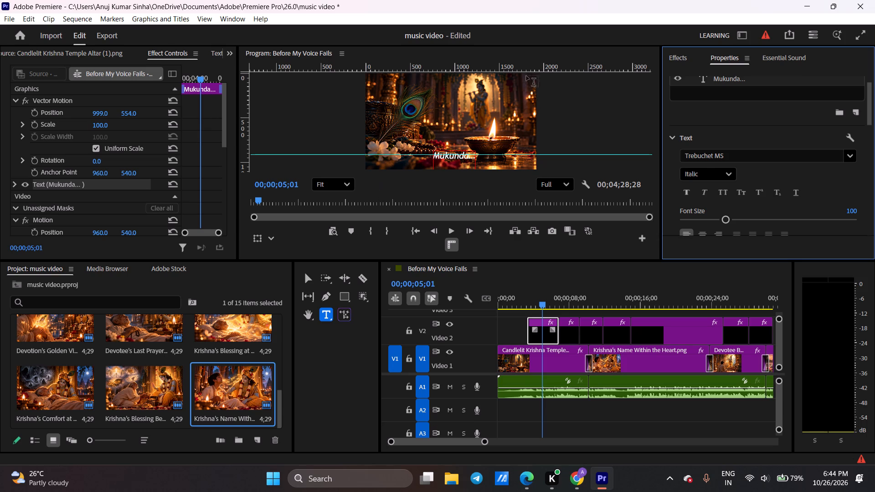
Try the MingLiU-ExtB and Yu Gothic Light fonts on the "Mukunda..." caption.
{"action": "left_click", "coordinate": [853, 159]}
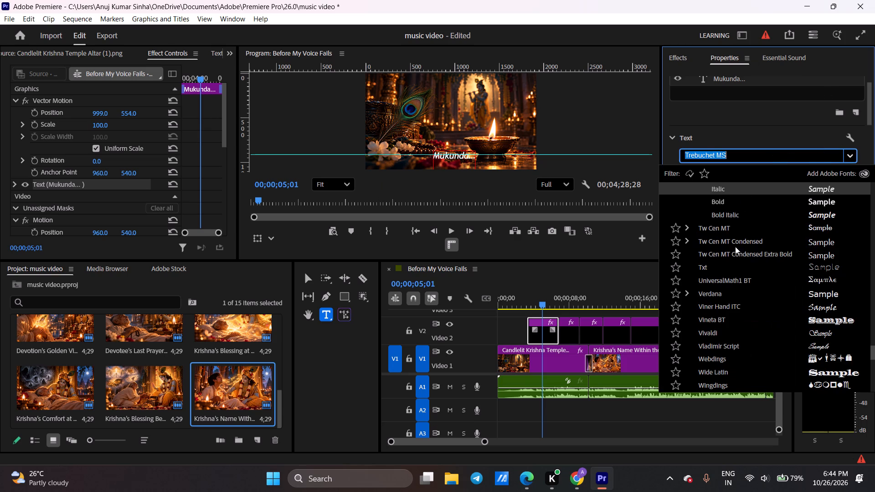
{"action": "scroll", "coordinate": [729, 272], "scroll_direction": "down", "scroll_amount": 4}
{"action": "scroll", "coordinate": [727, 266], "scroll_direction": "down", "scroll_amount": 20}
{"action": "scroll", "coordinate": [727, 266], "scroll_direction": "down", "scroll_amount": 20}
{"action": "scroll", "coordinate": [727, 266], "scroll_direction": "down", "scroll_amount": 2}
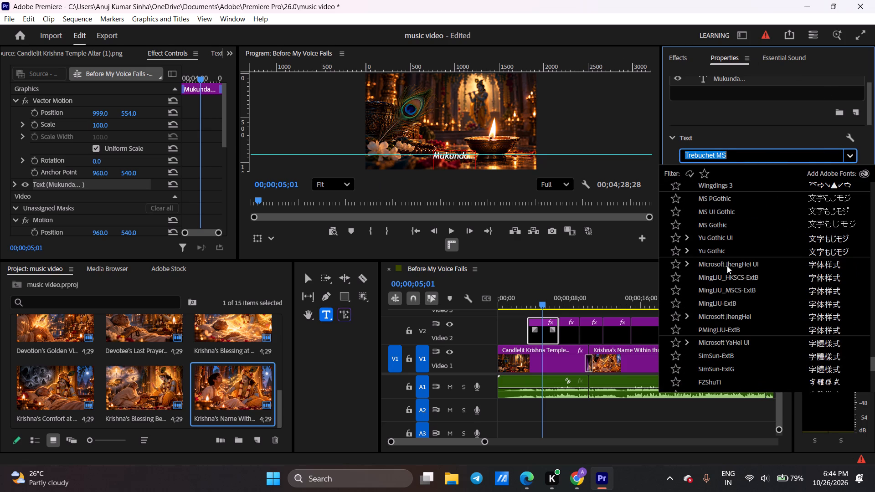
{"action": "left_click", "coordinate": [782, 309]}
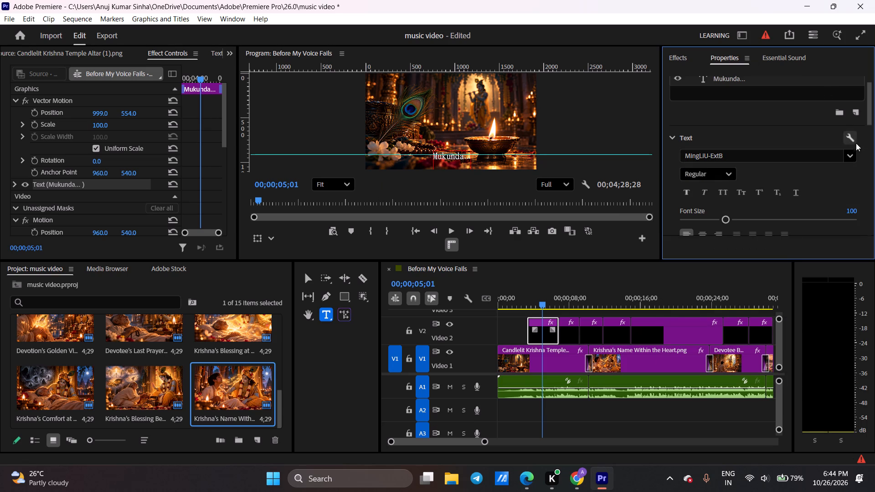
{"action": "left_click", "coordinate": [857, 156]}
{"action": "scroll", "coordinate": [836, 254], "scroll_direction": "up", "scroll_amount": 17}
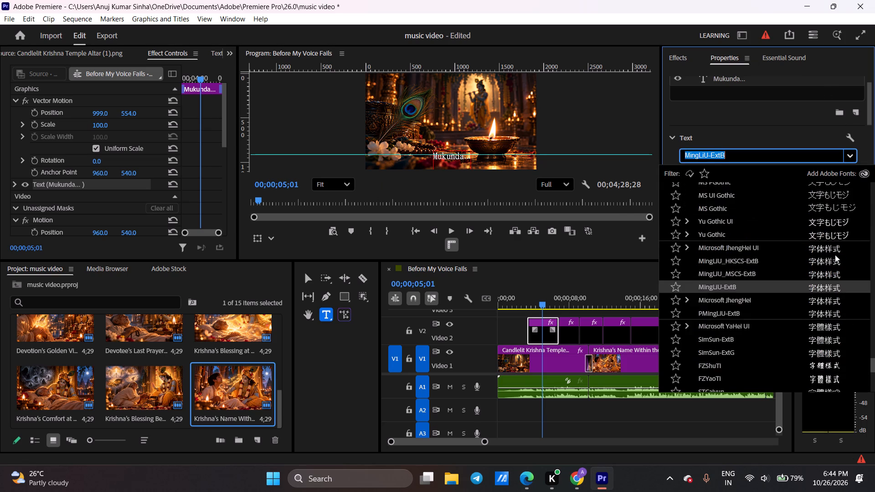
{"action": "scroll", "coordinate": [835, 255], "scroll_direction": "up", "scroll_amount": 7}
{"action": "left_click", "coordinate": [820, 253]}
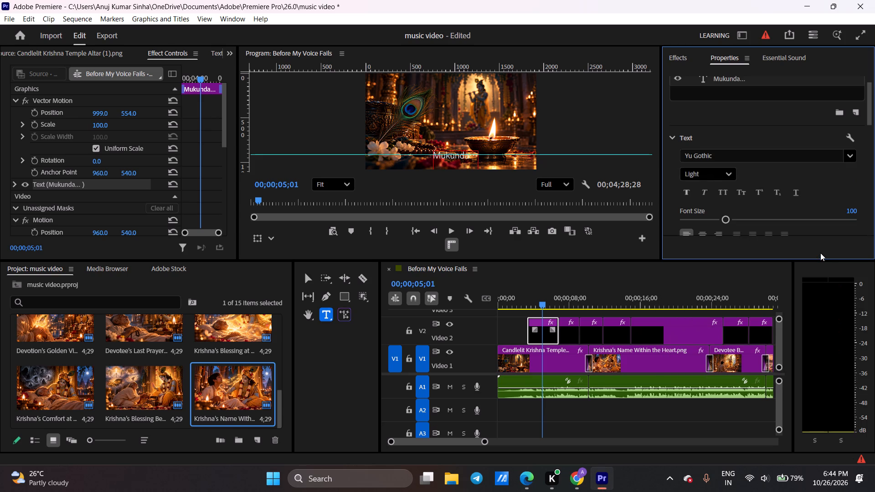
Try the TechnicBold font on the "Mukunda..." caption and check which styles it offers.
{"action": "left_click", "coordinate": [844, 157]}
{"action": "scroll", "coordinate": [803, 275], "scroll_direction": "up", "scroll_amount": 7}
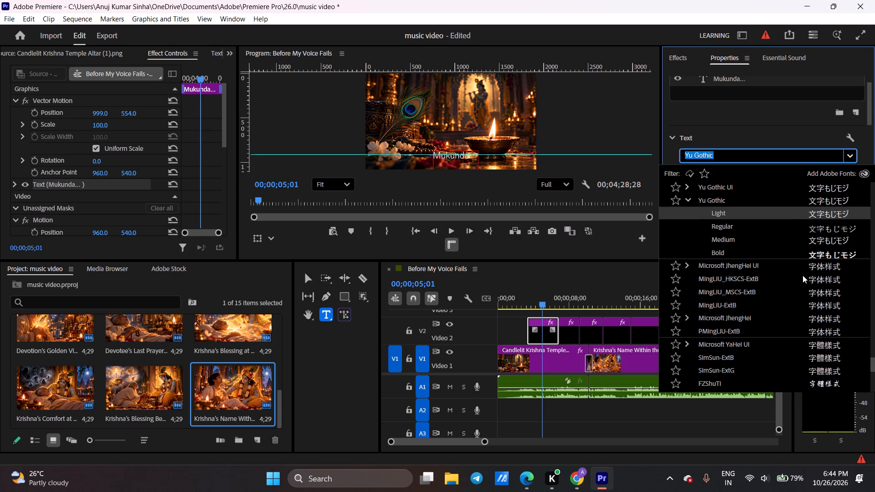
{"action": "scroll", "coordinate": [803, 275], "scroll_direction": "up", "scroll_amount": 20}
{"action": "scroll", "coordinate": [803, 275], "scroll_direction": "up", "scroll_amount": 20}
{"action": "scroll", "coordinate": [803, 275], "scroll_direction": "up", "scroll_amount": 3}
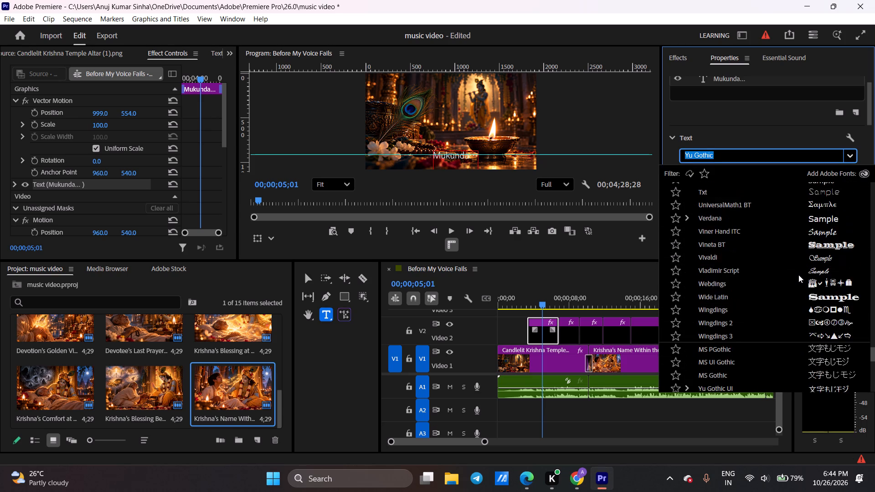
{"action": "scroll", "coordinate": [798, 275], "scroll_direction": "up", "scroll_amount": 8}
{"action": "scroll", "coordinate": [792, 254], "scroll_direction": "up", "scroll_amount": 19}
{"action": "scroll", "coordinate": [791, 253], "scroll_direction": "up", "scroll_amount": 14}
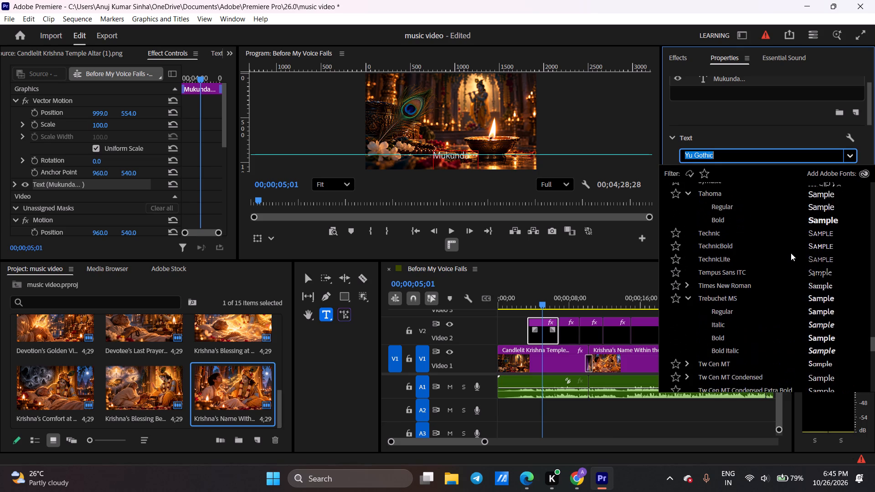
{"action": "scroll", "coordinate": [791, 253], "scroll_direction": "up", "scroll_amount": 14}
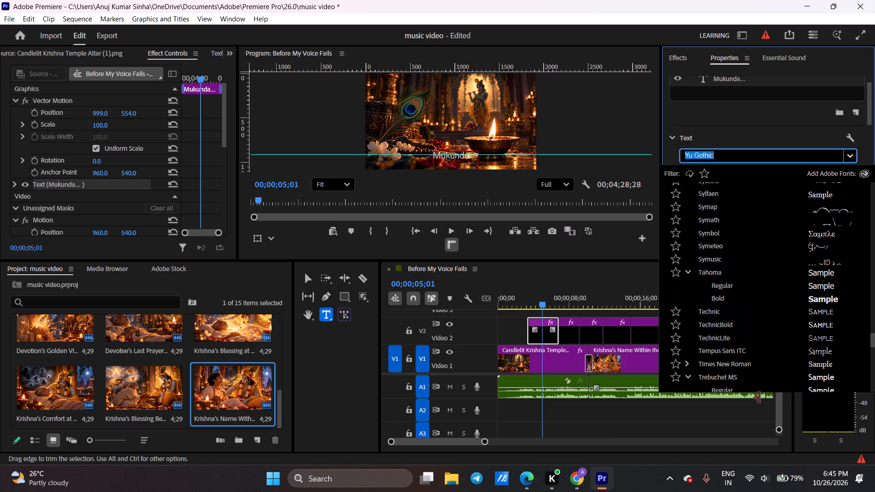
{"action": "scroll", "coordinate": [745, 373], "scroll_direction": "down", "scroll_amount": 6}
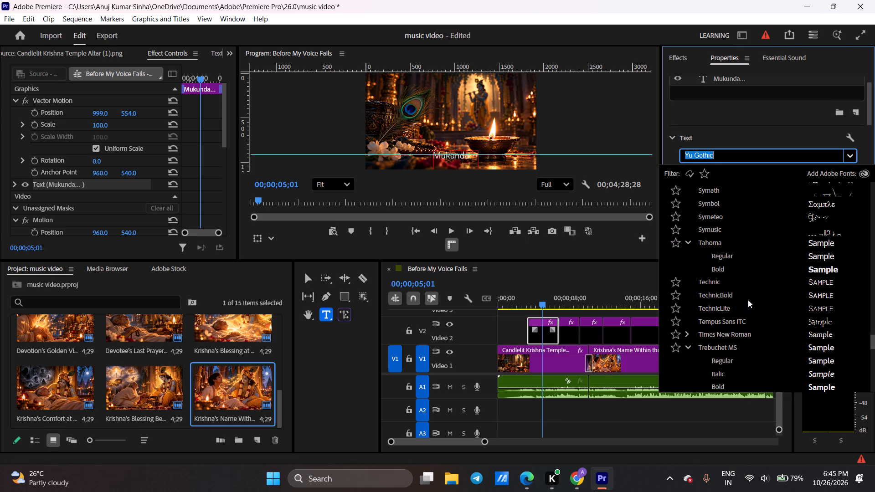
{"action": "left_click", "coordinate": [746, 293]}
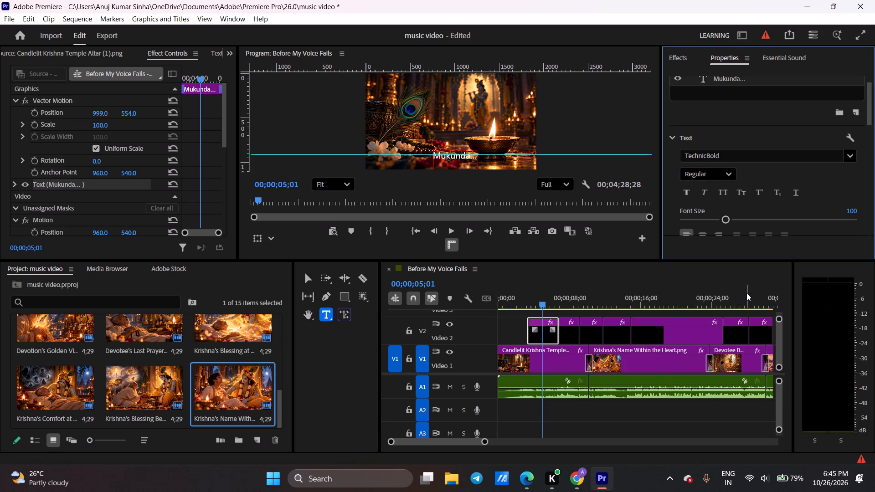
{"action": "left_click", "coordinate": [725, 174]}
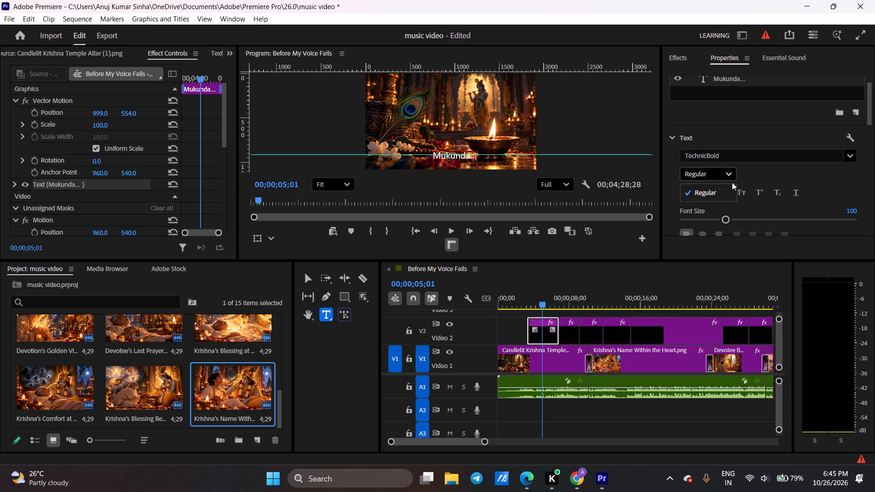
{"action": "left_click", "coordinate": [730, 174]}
Set the "Mukunda..." caption's font to Trebuchet MS Italic.
{"action": "left_click", "coordinate": [851, 154]}
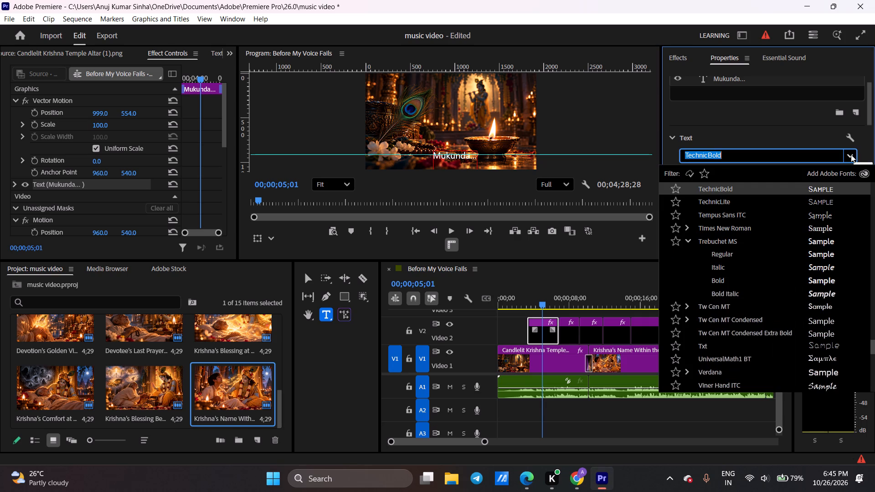
{"action": "left_click", "coordinate": [736, 268]}
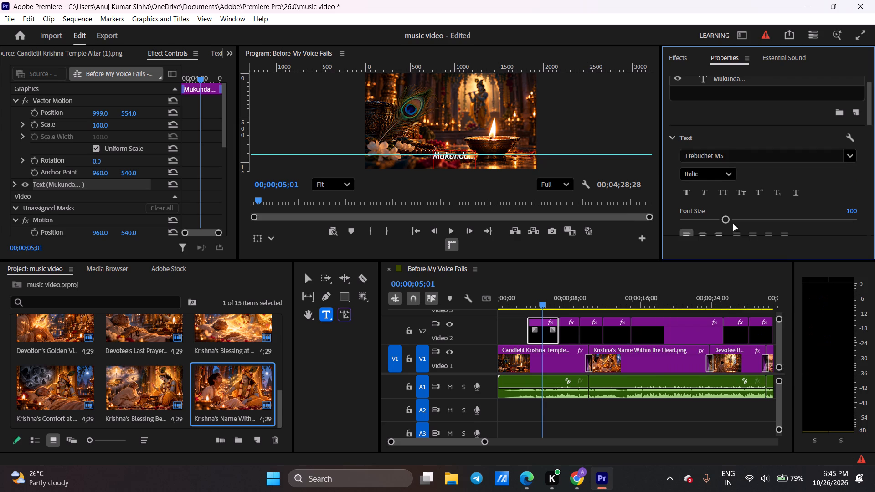
Copy the "Mukunda..." caption's font name and set the "While I can still speak Your name," caption to Trebuchet MS Italic.
{"action": "left_click", "coordinate": [742, 159]}
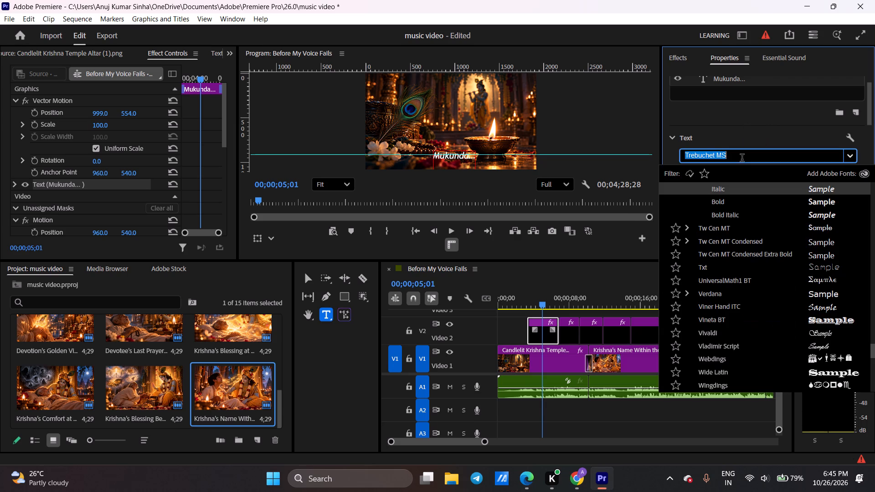
{"action": "key", "text": "ctrl+c"}
{"action": "left_click", "coordinate": [572, 339]}
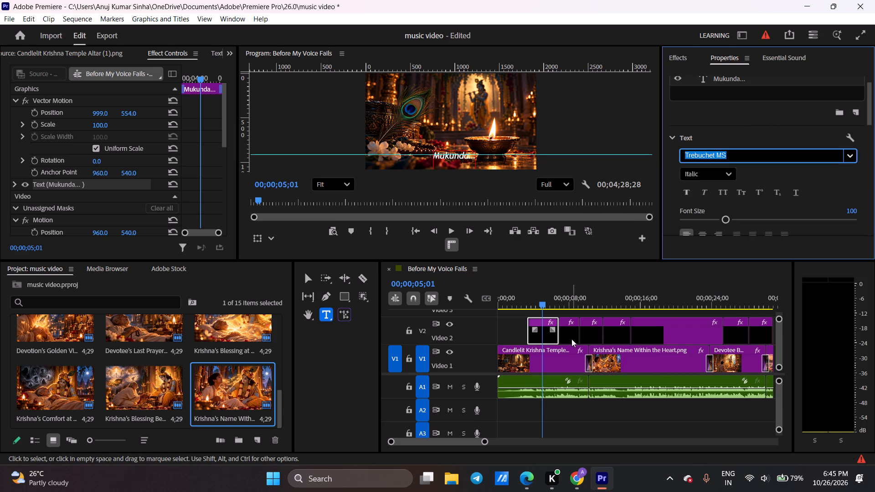
{"action": "left_click", "coordinate": [720, 100]}
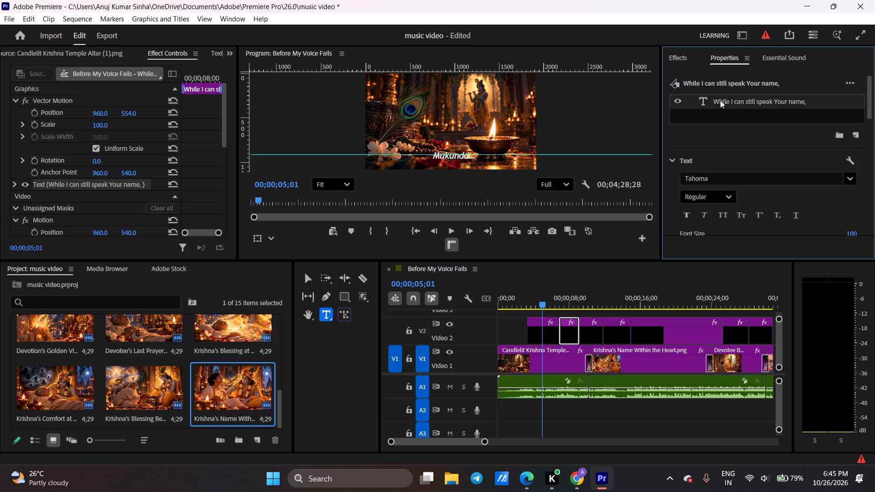
{"action": "left_click", "coordinate": [716, 181]}
{"action": "key", "text": "ctrl+v"}
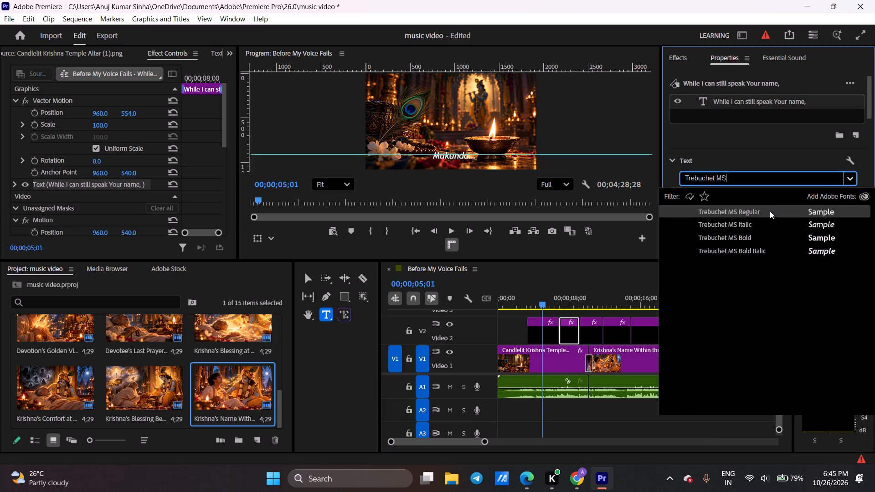
{"action": "left_click", "coordinate": [765, 225]}
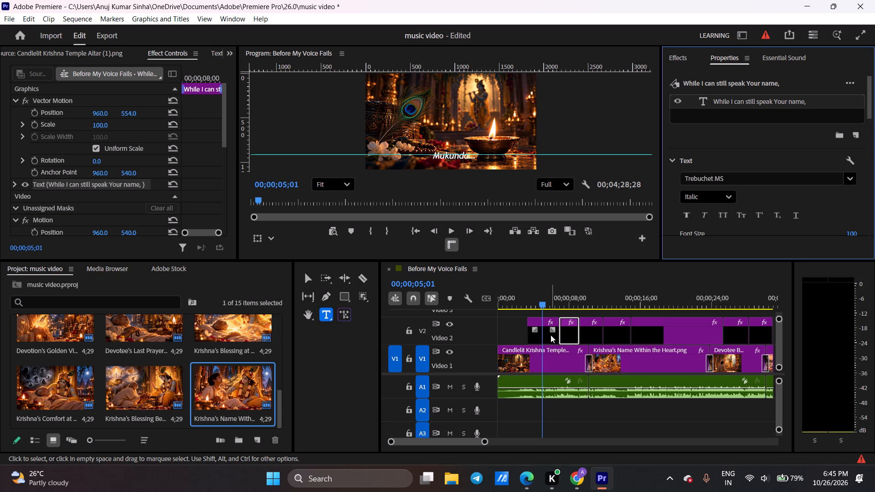
Play back the "Mukunda..." and "While I can still speak Your name," captions to check their new font.
{"action": "key", "text": "space"}
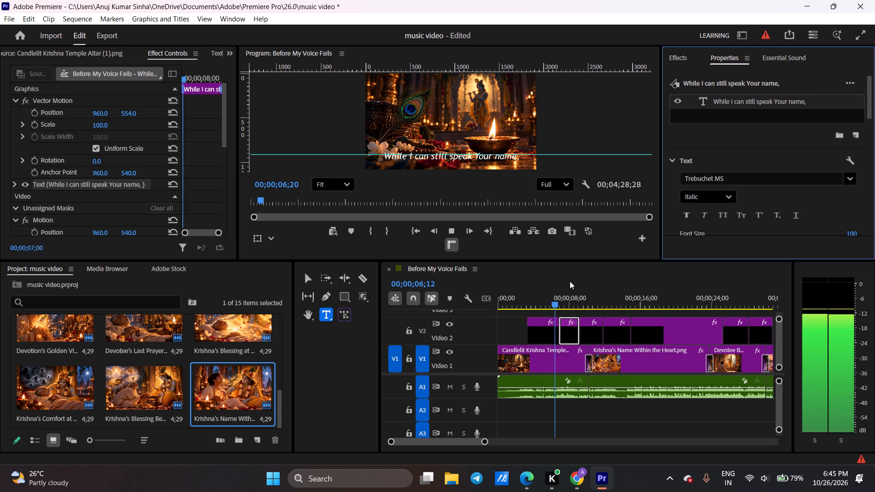
{"action": "key", "text": "space"}
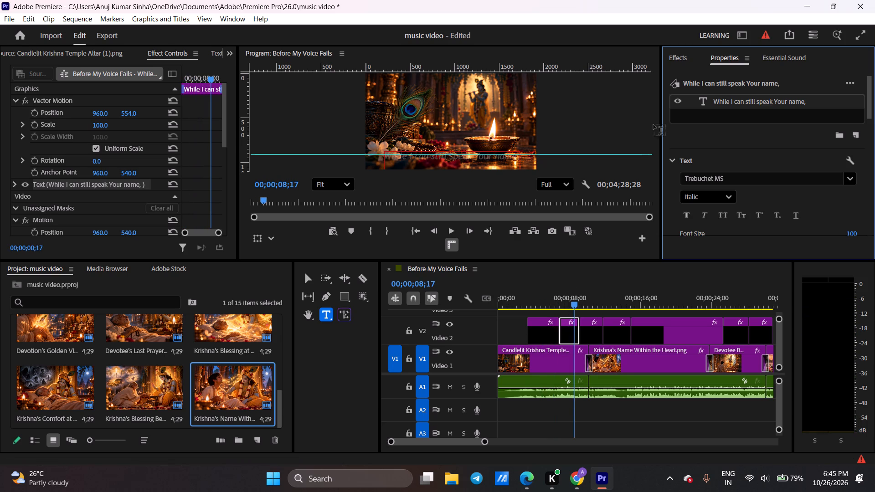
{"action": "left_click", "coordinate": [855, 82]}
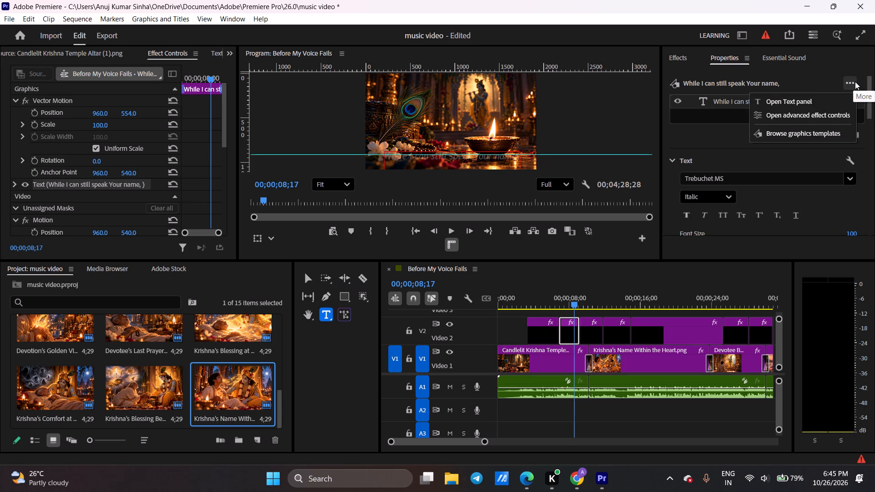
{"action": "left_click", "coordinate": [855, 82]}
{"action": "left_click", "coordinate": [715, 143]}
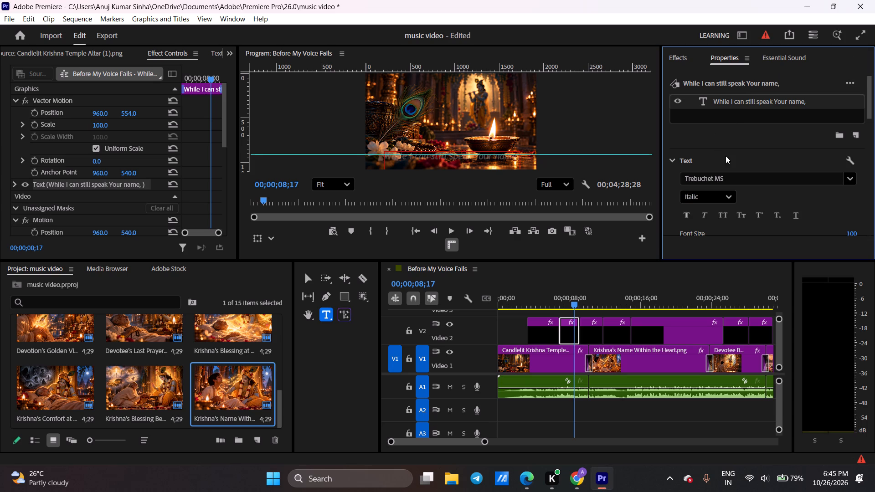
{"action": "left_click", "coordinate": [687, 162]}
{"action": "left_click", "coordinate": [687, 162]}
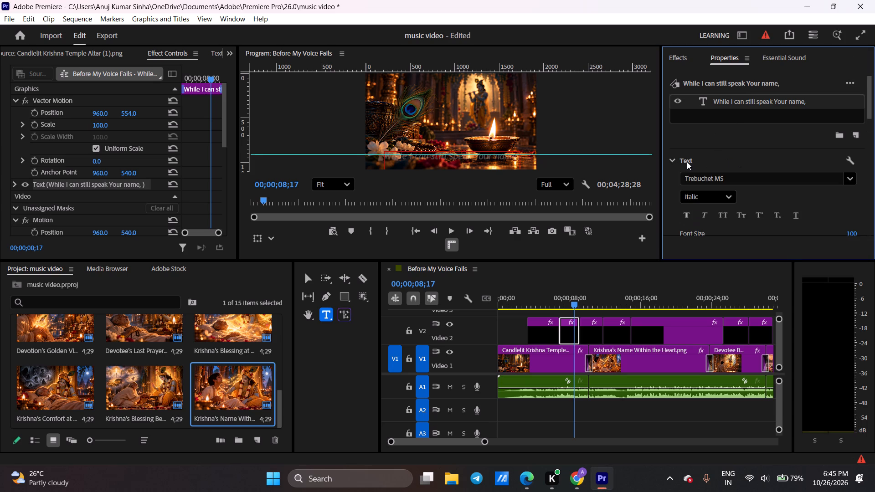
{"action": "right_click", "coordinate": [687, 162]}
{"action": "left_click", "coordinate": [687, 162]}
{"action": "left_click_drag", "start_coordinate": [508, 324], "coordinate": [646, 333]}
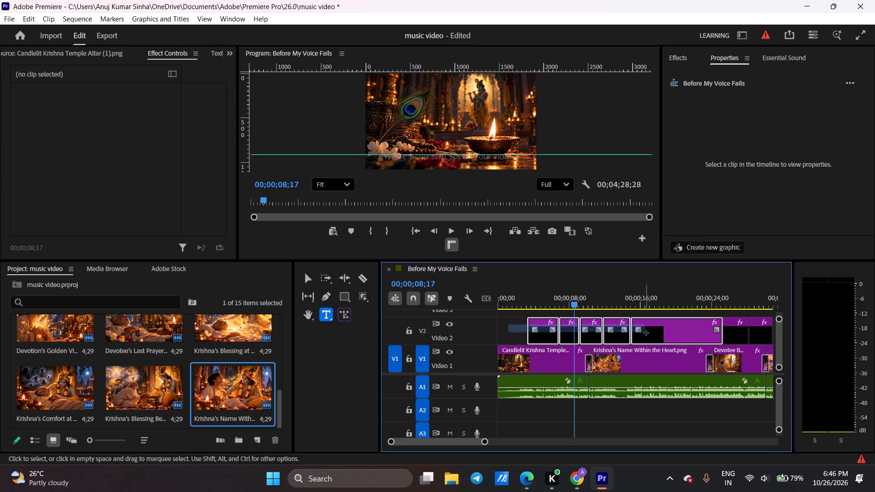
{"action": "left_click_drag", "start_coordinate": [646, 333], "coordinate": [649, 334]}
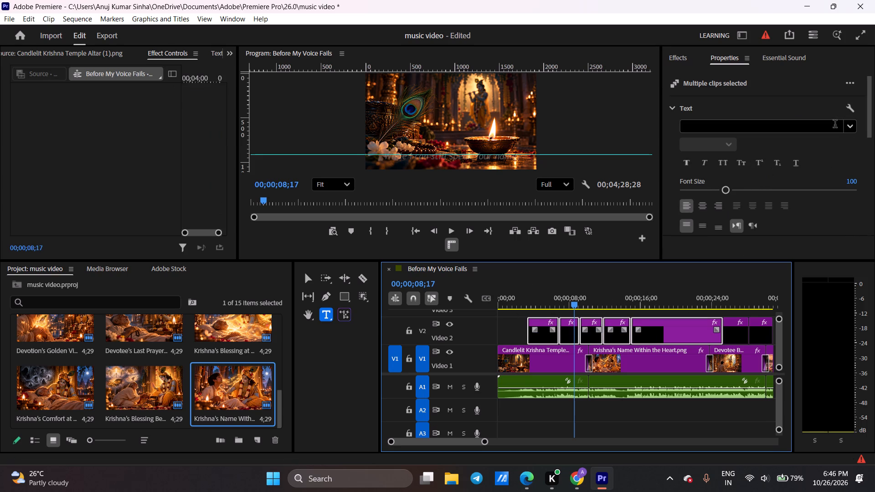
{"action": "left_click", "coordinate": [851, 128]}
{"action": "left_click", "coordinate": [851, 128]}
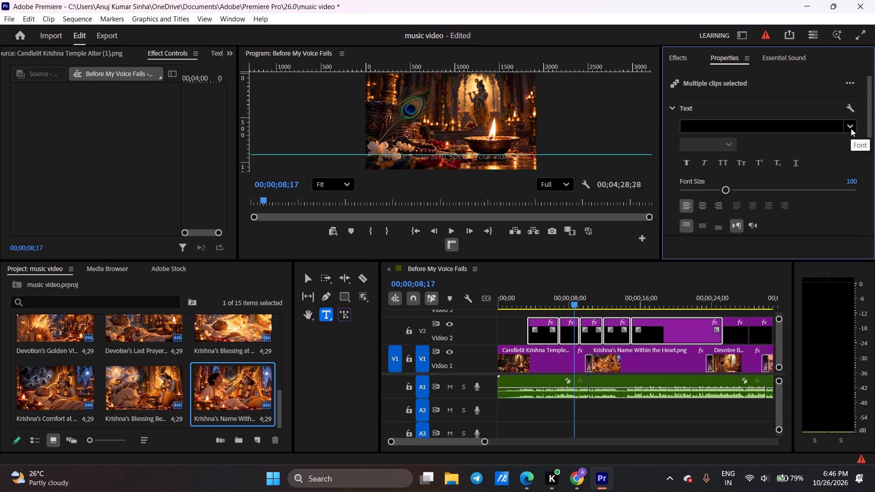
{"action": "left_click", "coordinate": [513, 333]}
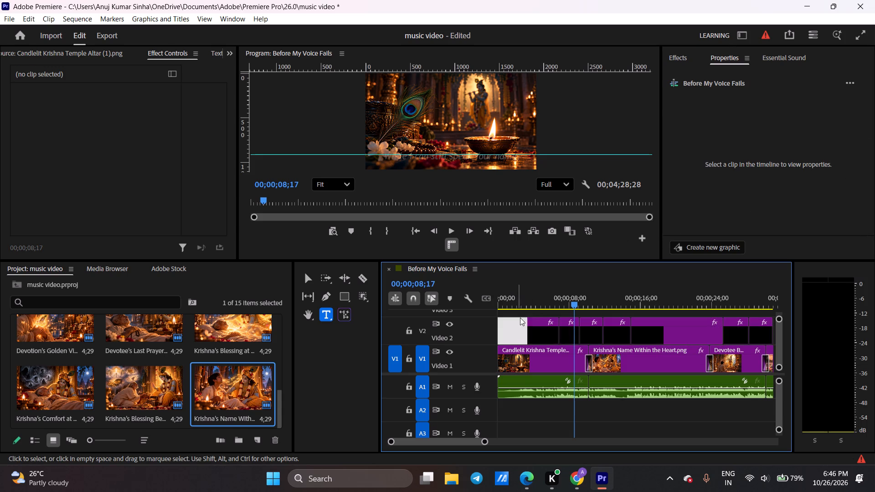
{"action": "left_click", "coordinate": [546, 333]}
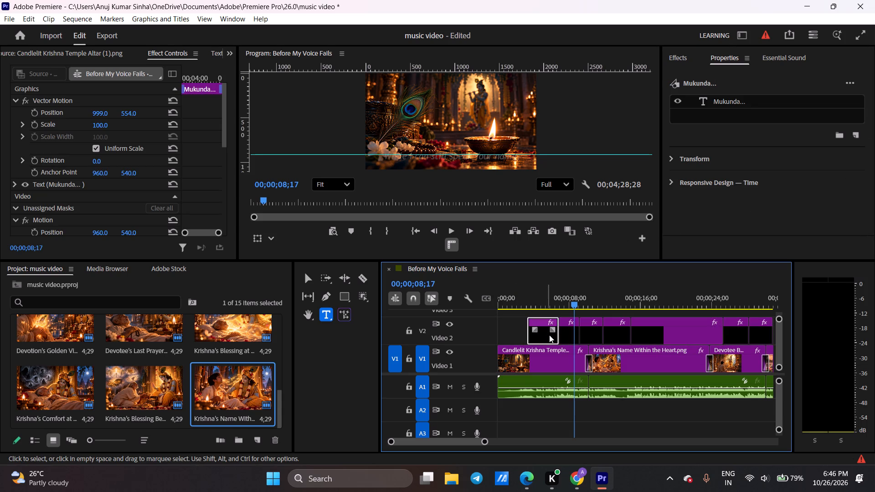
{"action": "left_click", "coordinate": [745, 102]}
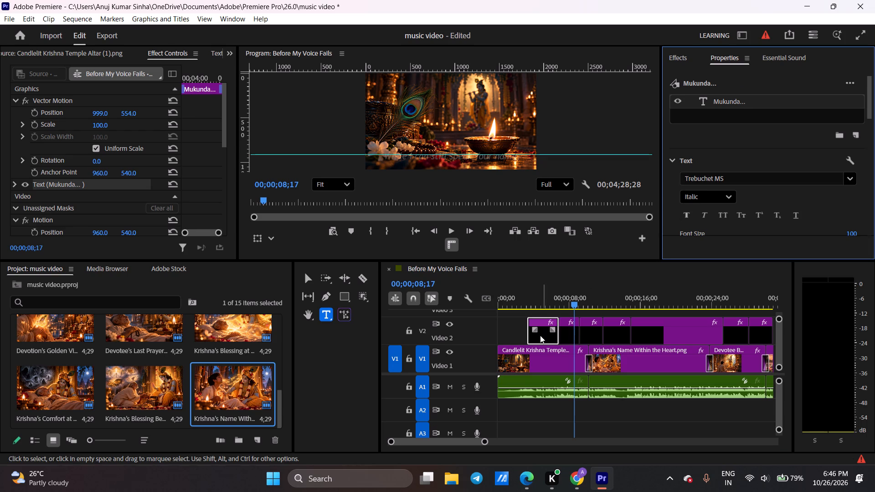
Select all the caption clips on the Video 2 track together and set their font to Trebuchet MS Italic.
{"action": "left_click_drag", "start_coordinate": [509, 324], "coordinate": [792, 338]}
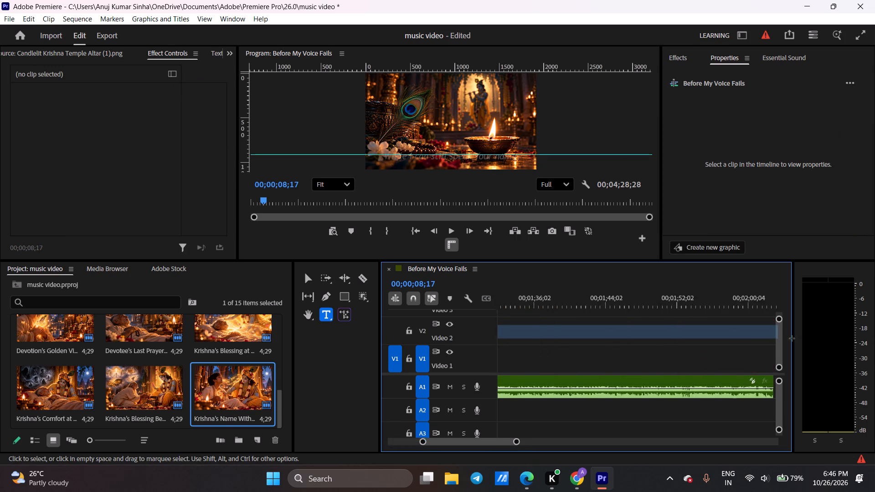
{"action": "left_click_drag", "start_coordinate": [792, 338], "coordinate": [662, 342]}
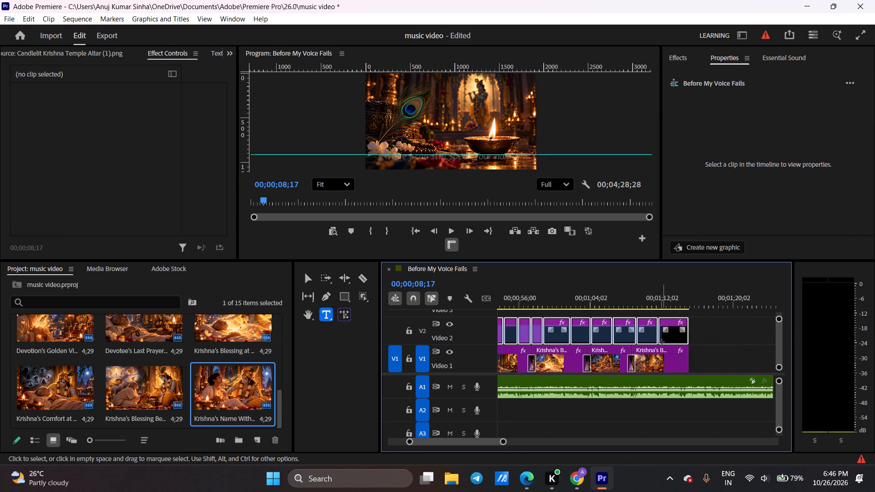
{"action": "left_click_drag", "start_coordinate": [662, 342], "coordinate": [721, 341]}
{"action": "left_click", "coordinate": [853, 129]}
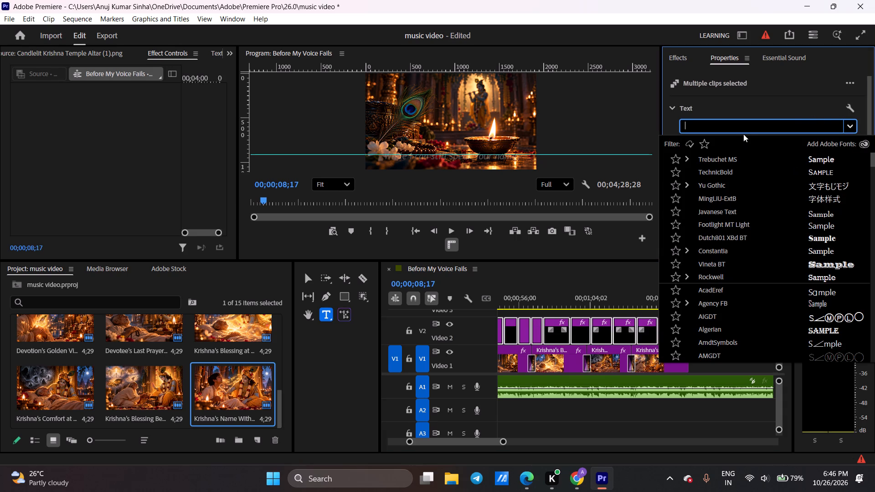
{"action": "key", "text": "ctrl+v"}
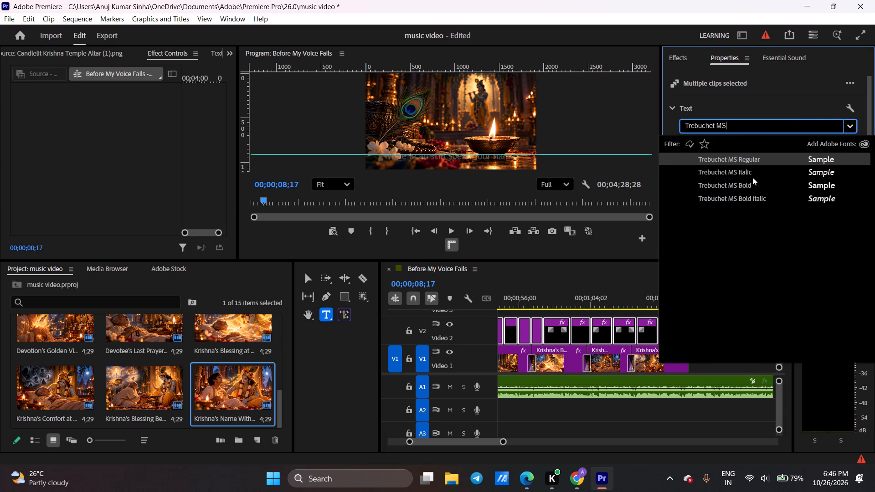
{"action": "left_click", "coordinate": [746, 174]}
{"action": "left_click", "coordinate": [740, 172]}
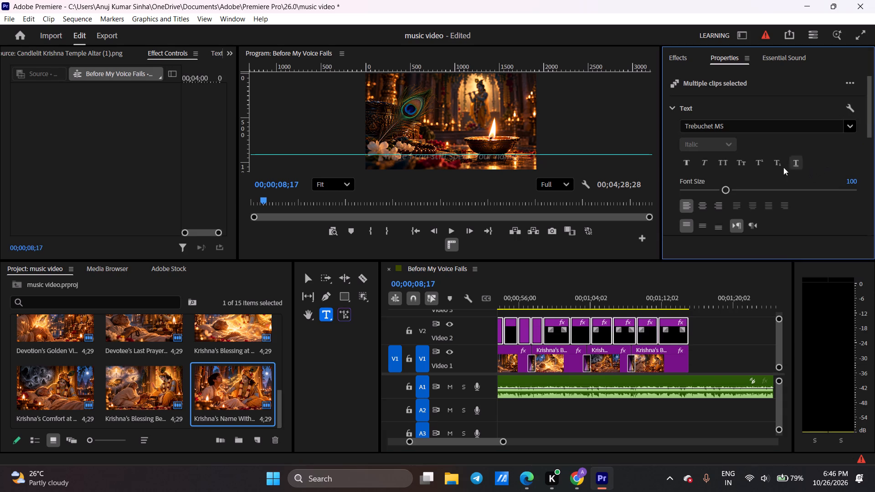
{"action": "left_click", "coordinate": [856, 125]}
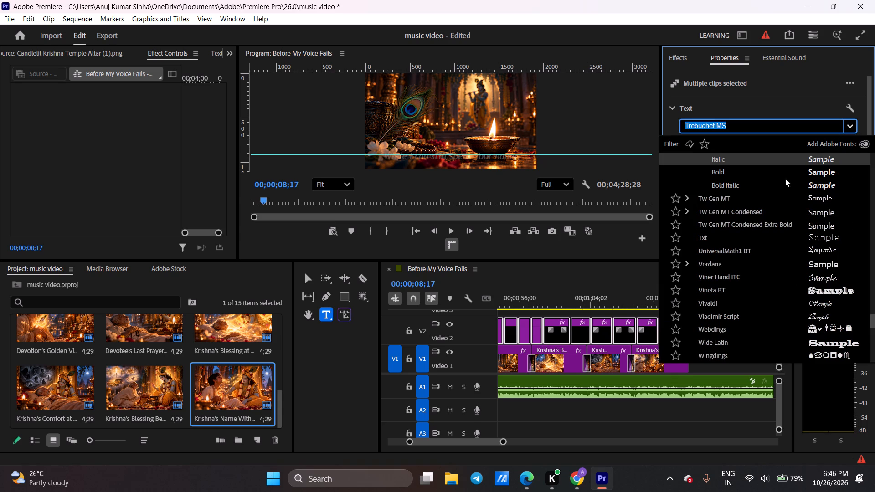
{"action": "left_click", "coordinate": [763, 159]}
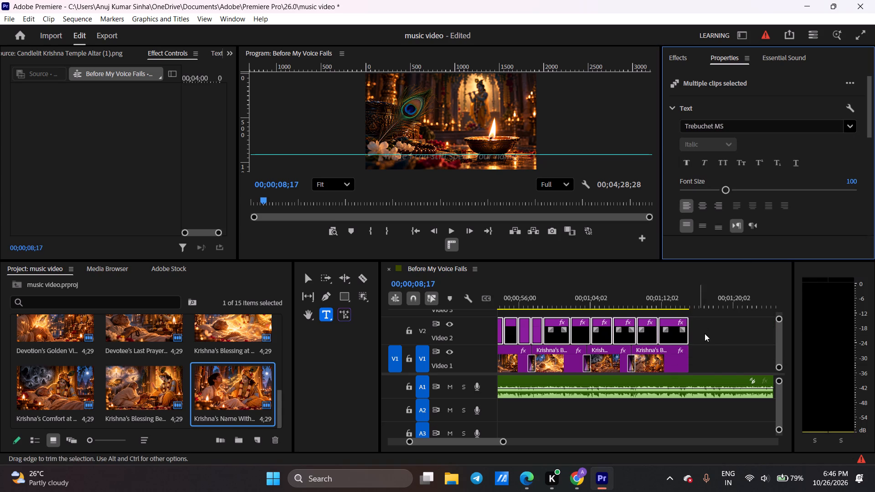
{"action": "left_click", "coordinate": [710, 338]}
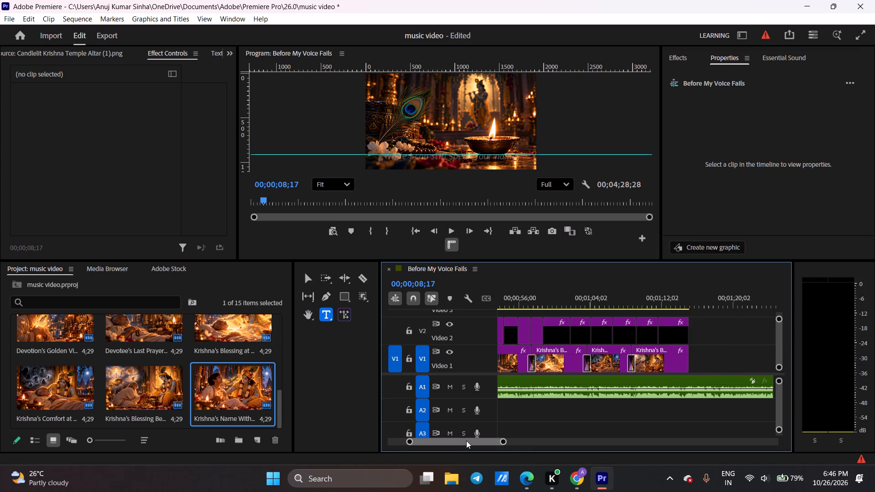
Play the sequence from just before the "Mukunda..." caption, at 00;00;03;04, to review the restyled captions.
{"action": "left_click_drag", "start_coordinate": [466, 441], "coordinate": [402, 441]}
{"action": "left_click_drag", "start_coordinate": [569, 304], "coordinate": [588, 301]}
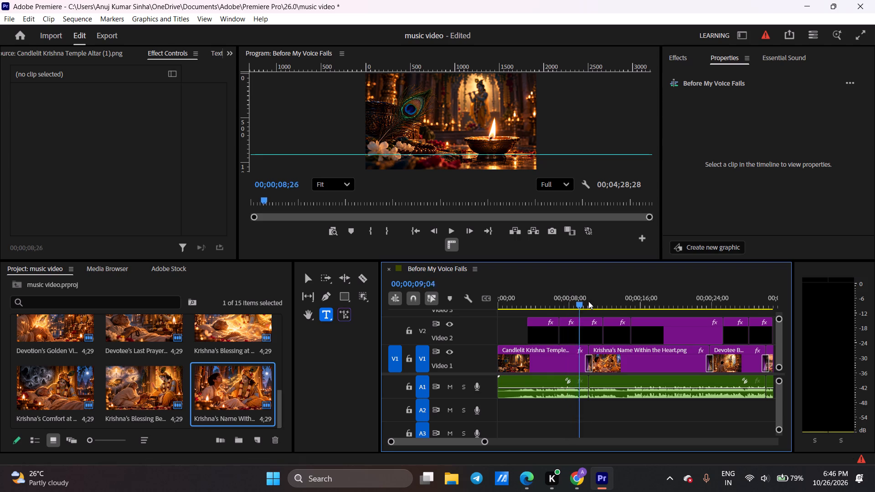
{"action": "left_click_drag", "start_coordinate": [588, 301], "coordinate": [527, 293]}
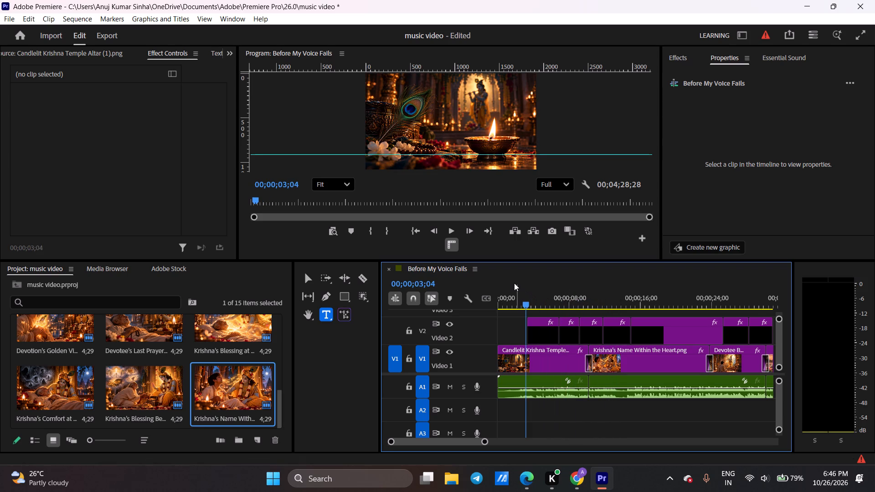
{"action": "key", "text": "space"}
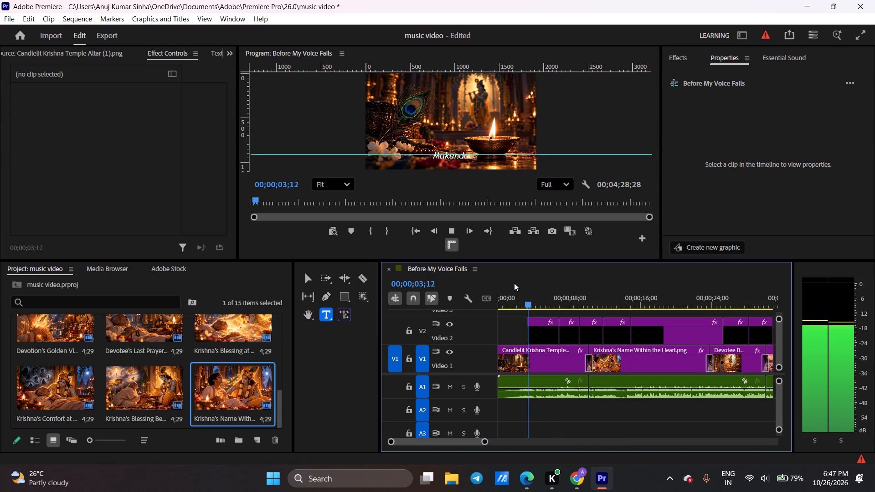
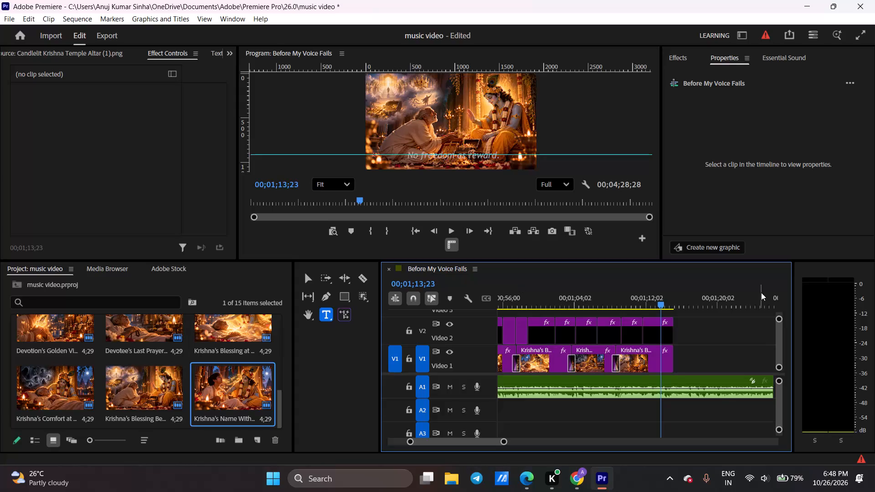
Play the sequence from its start at 00;00;00;00 in the maximized Program monitor to review the restyled captions.
{"action": "left_click_drag", "start_coordinate": [659, 300], "coordinate": [637, 303]}
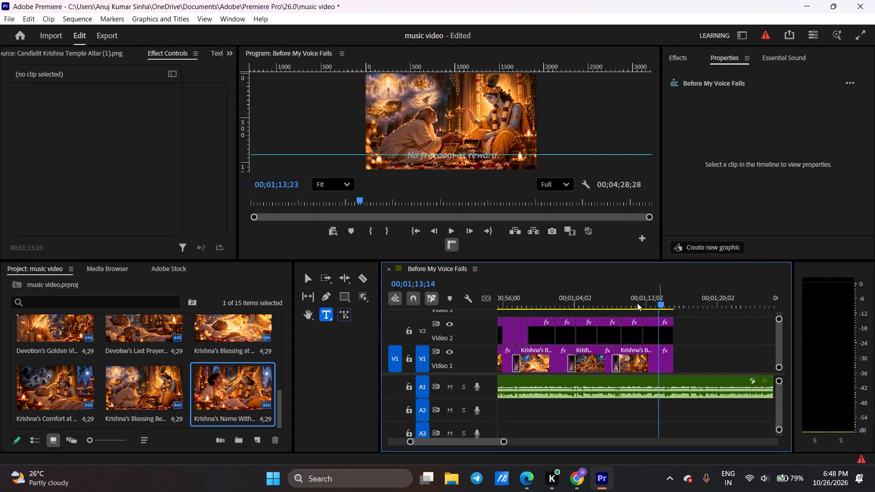
{"action": "left_click_drag", "start_coordinate": [637, 303], "coordinate": [411, 302]}
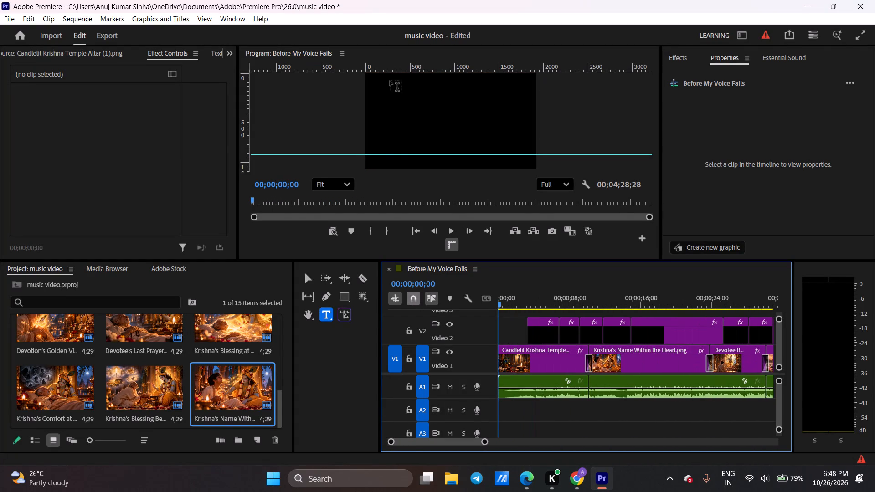
{"action": "left_click", "coordinate": [434, 120]}
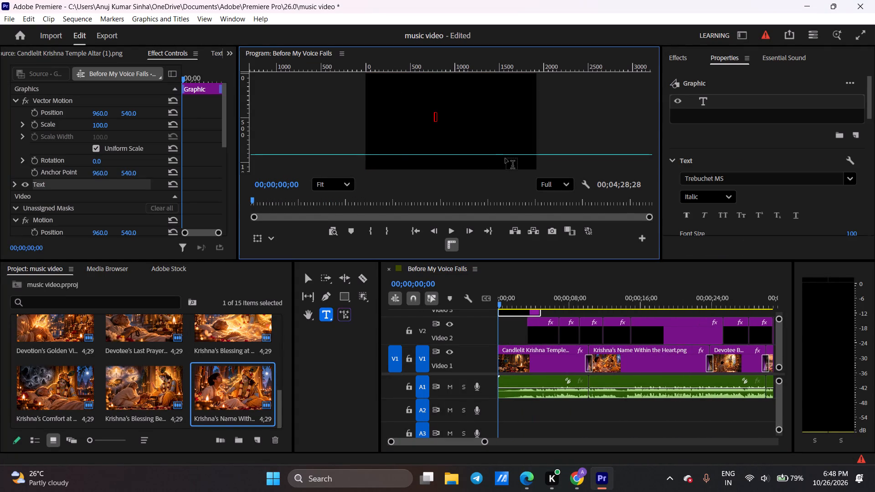
{"action": "key", "text": "ctrl+z"}
{"action": "left_click", "coordinate": [301, 276]}
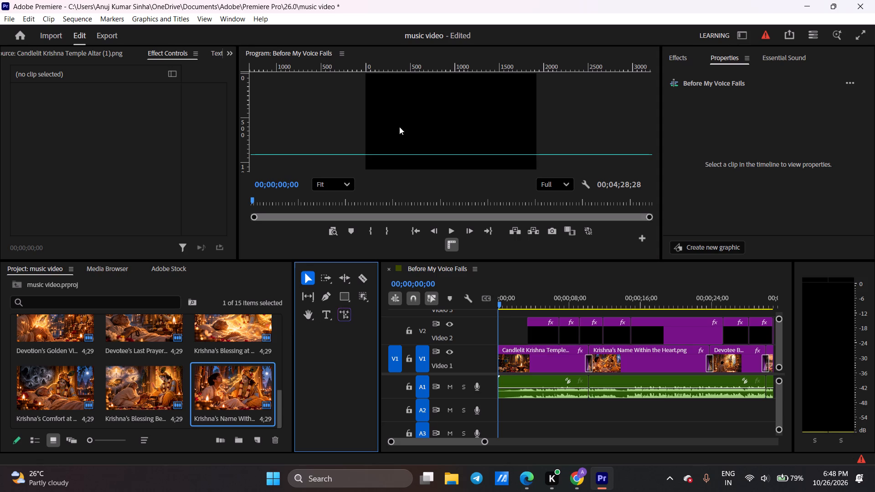
{"action": "left_click", "coordinate": [447, 101]}
{"action": "key", "text": "grave"}
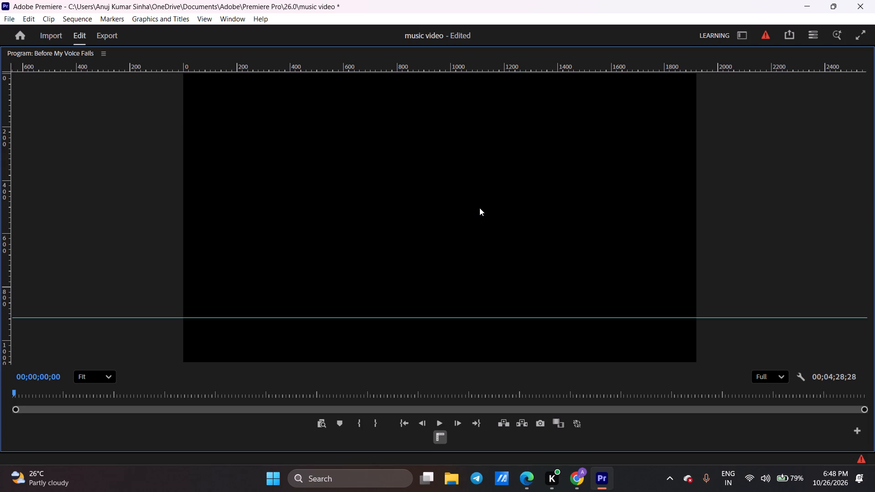
{"action": "key", "text": "space"}
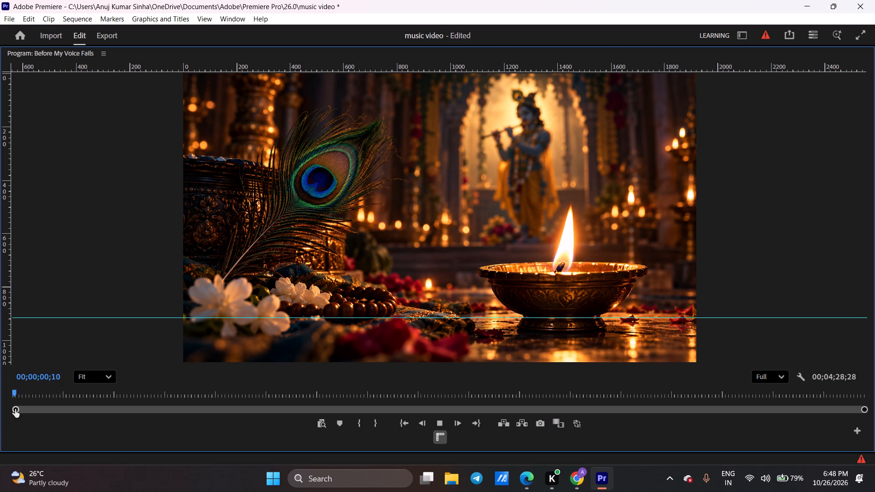
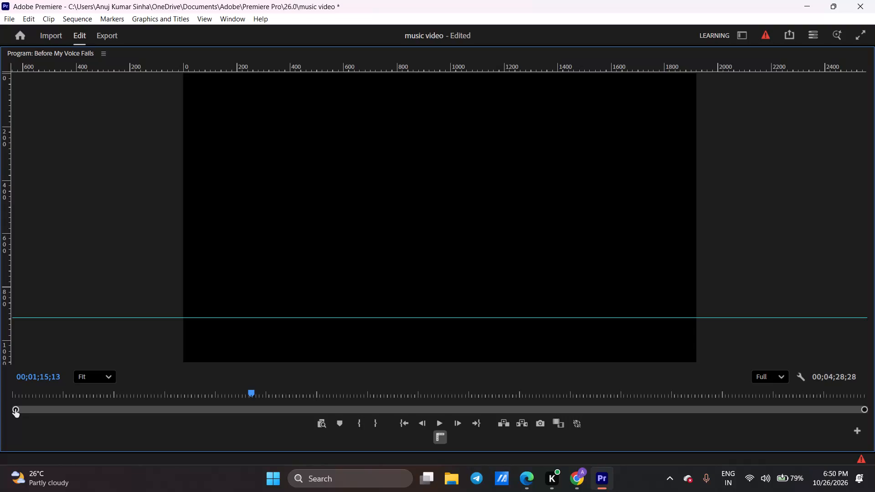
Set the sequence's Out point at the end of the last image clip, giving an in-to-out duration of 00;01;15;04.
{"action": "key", "text": "grave"}
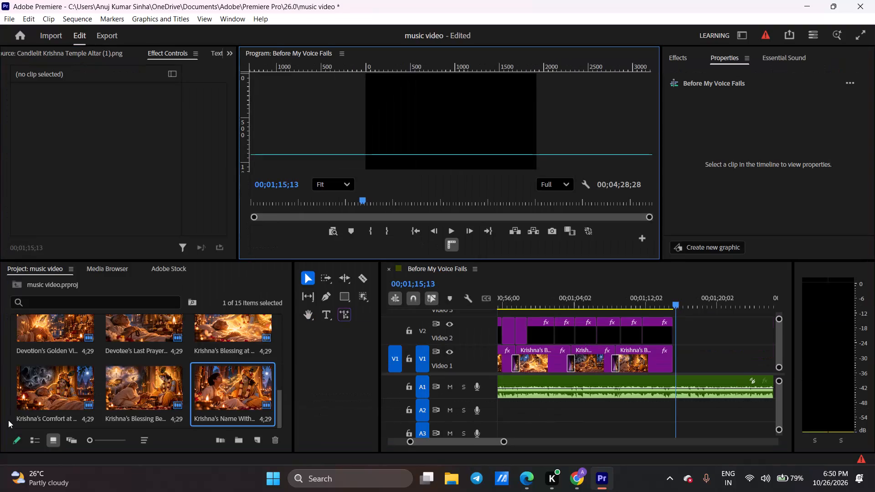
{"action": "key", "text": "o"}
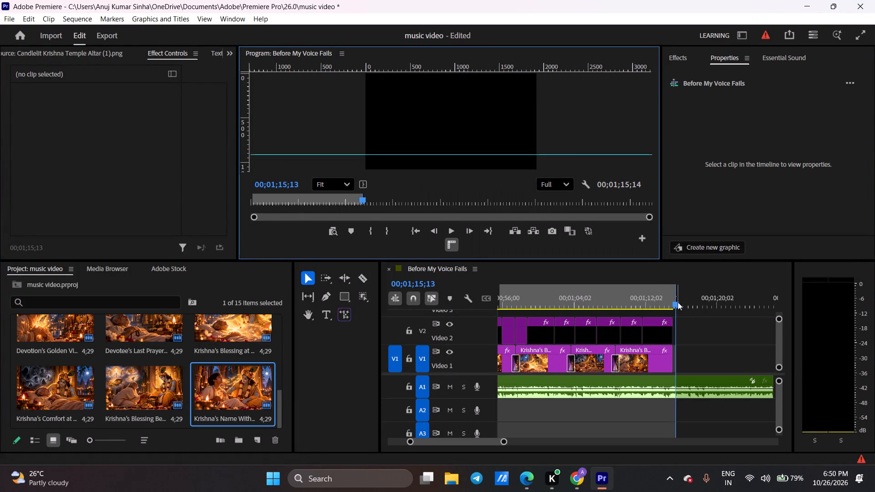
{"action": "left_click_drag", "start_coordinate": [674, 297], "coordinate": [676, 297]}
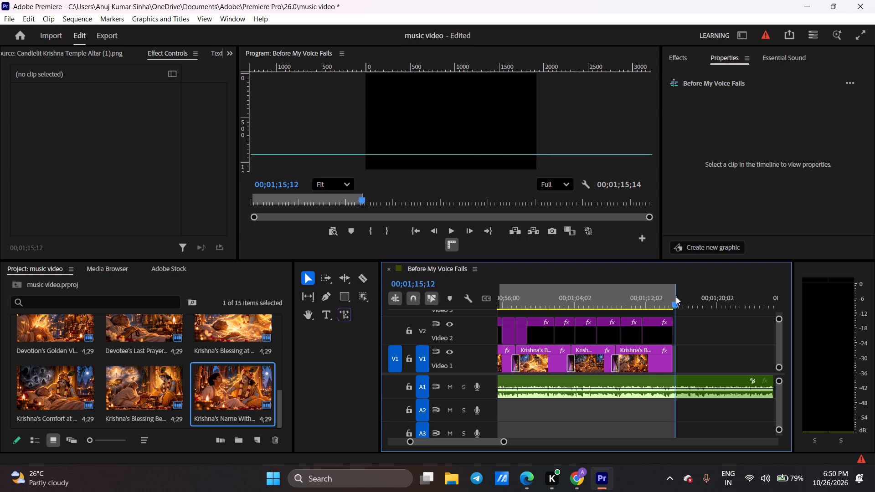
{"action": "left_click_drag", "start_coordinate": [676, 297], "coordinate": [603, 293]}
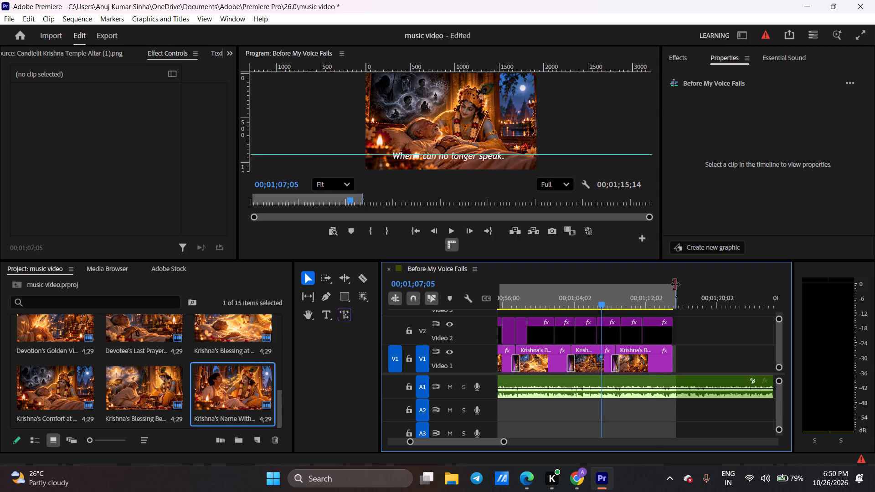
{"action": "left_click", "coordinate": [675, 284]}
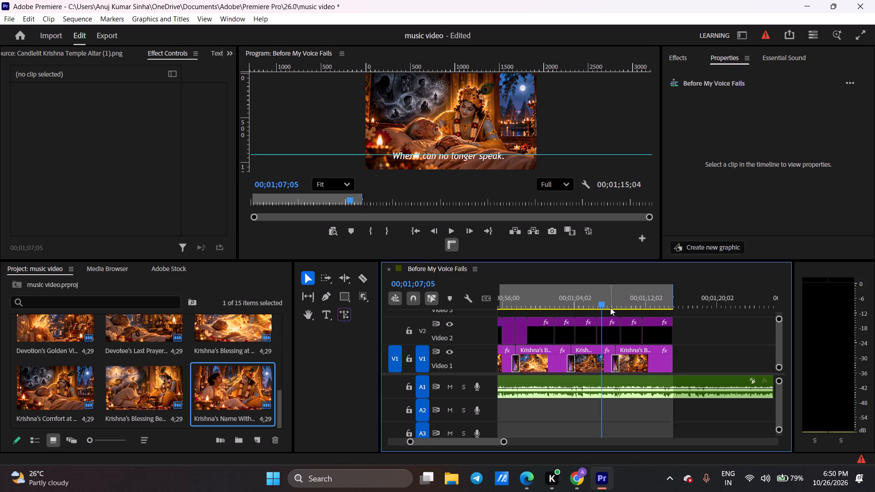
Return the playhead to the start of the sequence at 00;00;00;00.
{"action": "left_click_drag", "start_coordinate": [601, 304], "coordinate": [320, 295]}
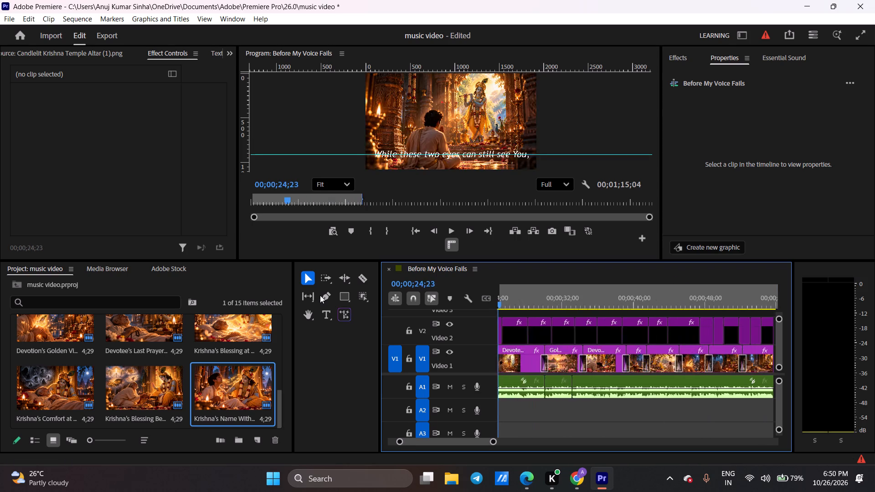
{"action": "left_click_drag", "start_coordinate": [320, 295], "coordinate": [319, 295]}
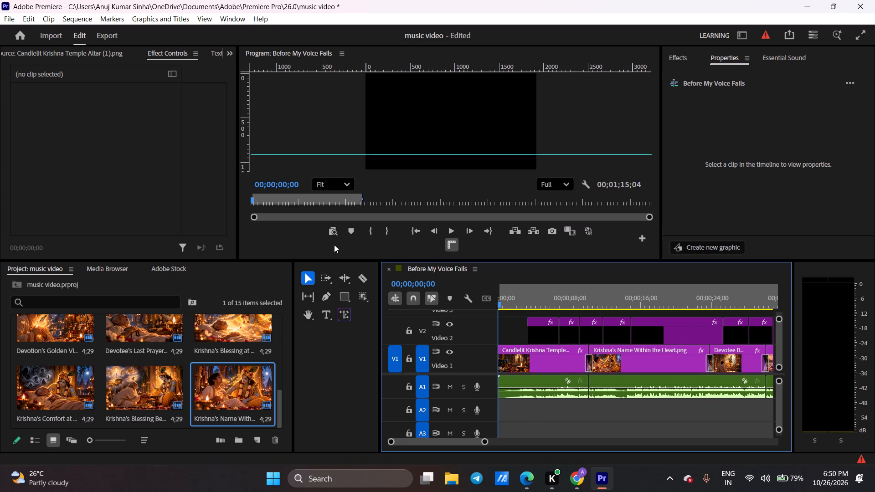
{"action": "left_click_drag", "start_coordinate": [497, 304], "coordinate": [483, 302]}
{"action": "left_click_drag", "start_coordinate": [483, 302], "coordinate": [466, 302]}
Export the marked range as "Before My Voice Fails.mp4" to the root of the New Volume (D:) drive.
{"action": "left_click", "coordinate": [116, 35]}
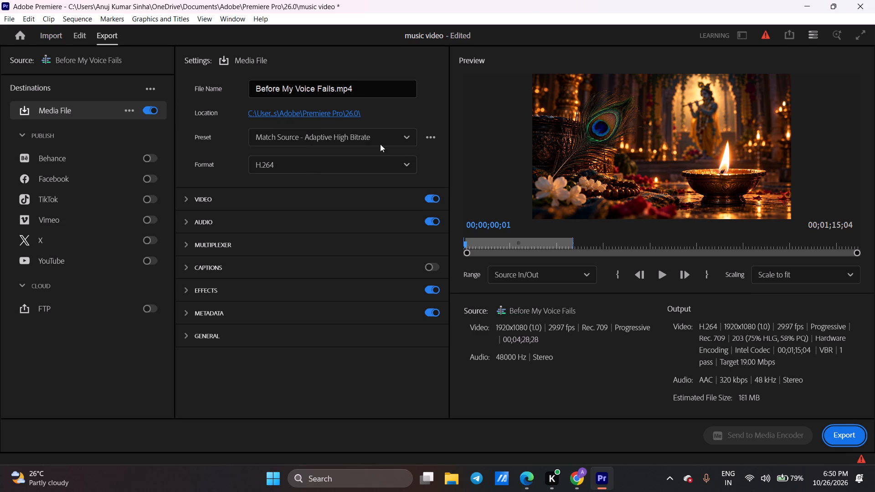
{"action": "left_click", "coordinate": [346, 113]}
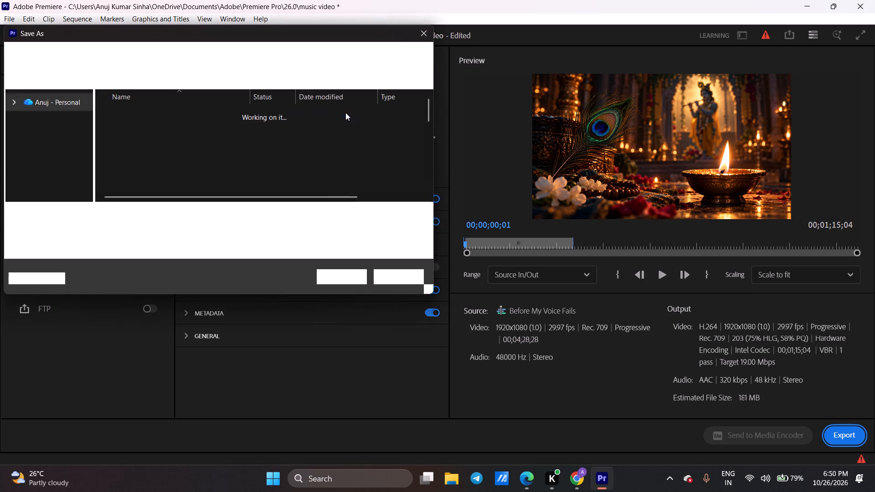
{"action": "scroll", "coordinate": [59, 184], "scroll_direction": "down", "scroll_amount": 4}
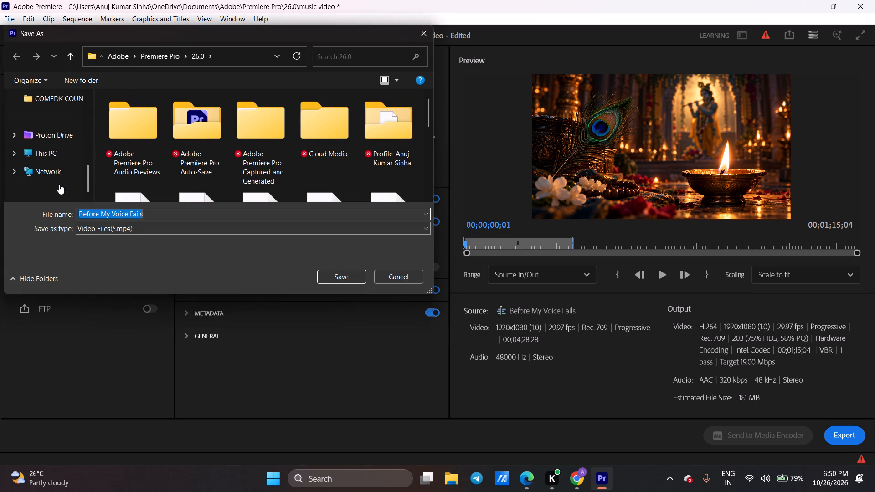
{"action": "left_click", "coordinate": [51, 156]}
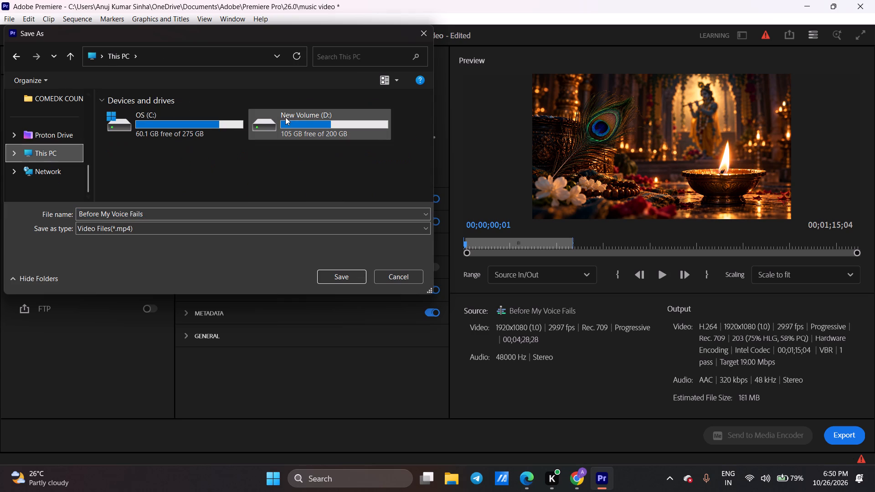
{"action": "left_click", "coordinate": [287, 118]}
{"action": "left_click", "coordinate": [343, 276]}
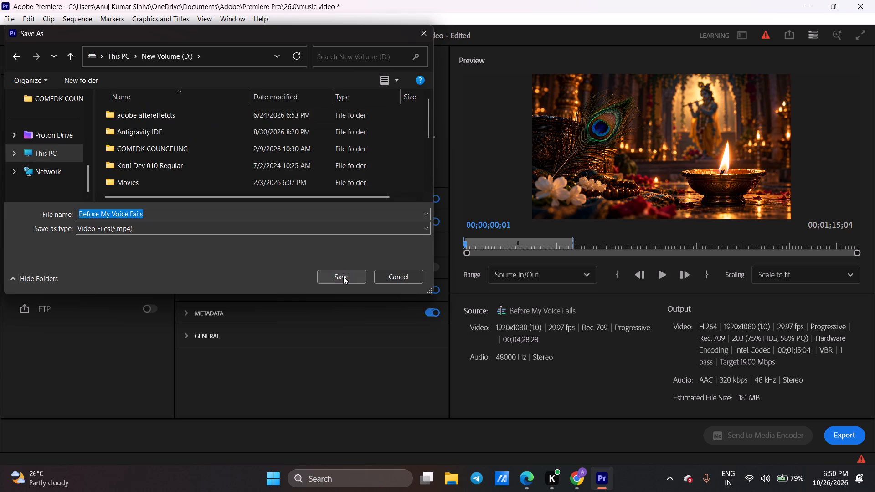
{"action": "left_click", "coordinate": [343, 276]}
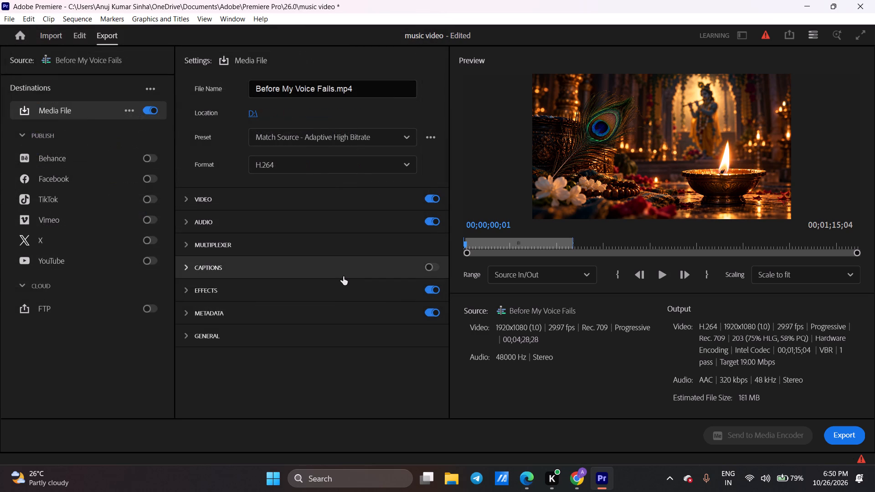
{"action": "left_click", "coordinate": [845, 431]}
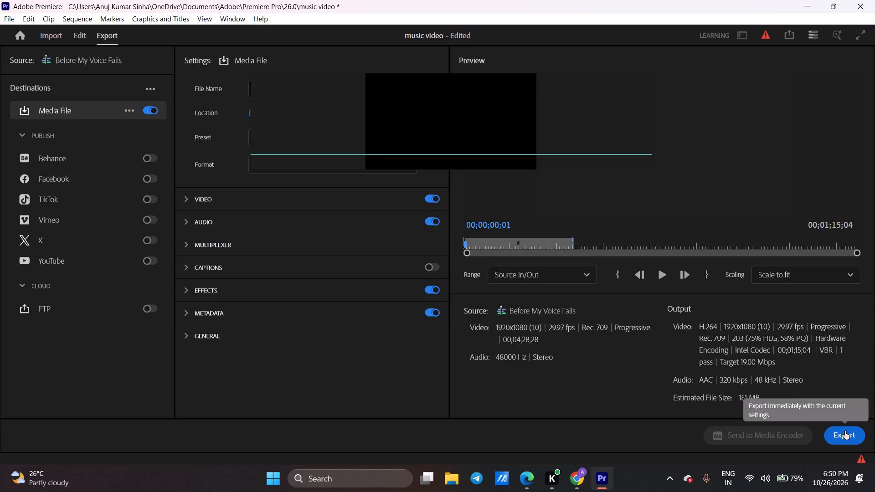